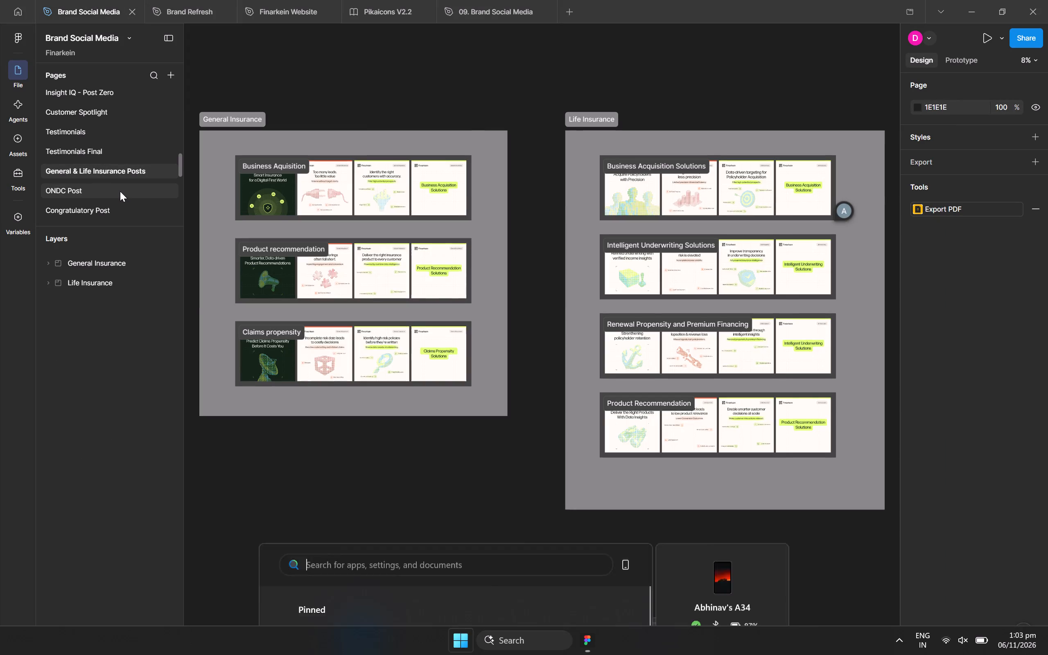
# Examine the General Insurance post slides up close, especially the Product recommendation set.
pyautogui.hscroll(2, 328, 317)
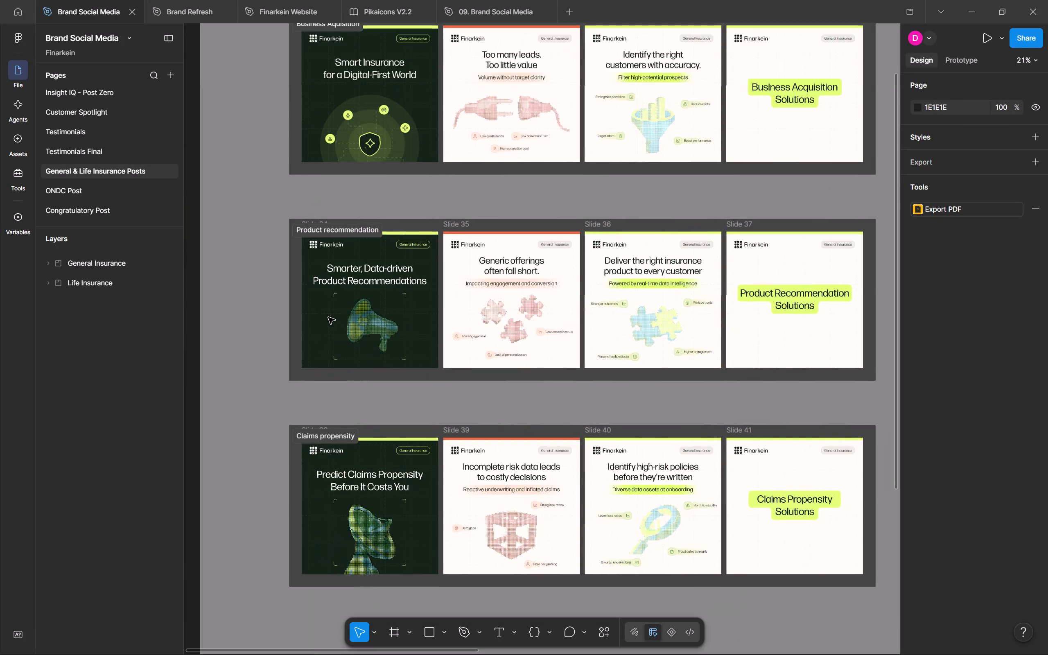
pyautogui.scroll(1, 328, 317)
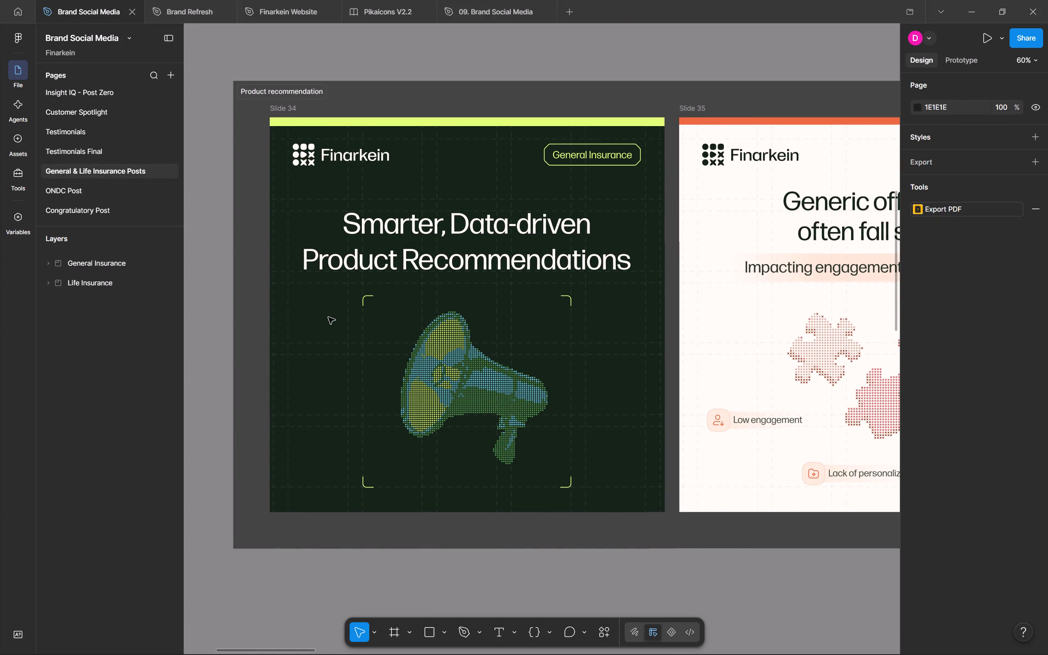
pyautogui.hscroll(-5, 328, 317)
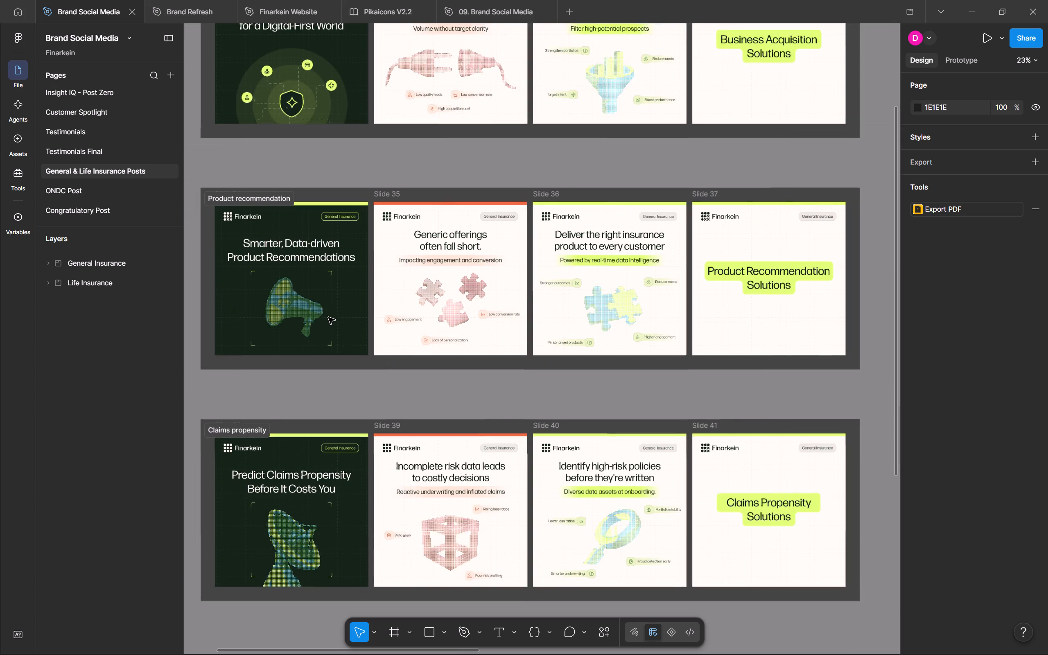
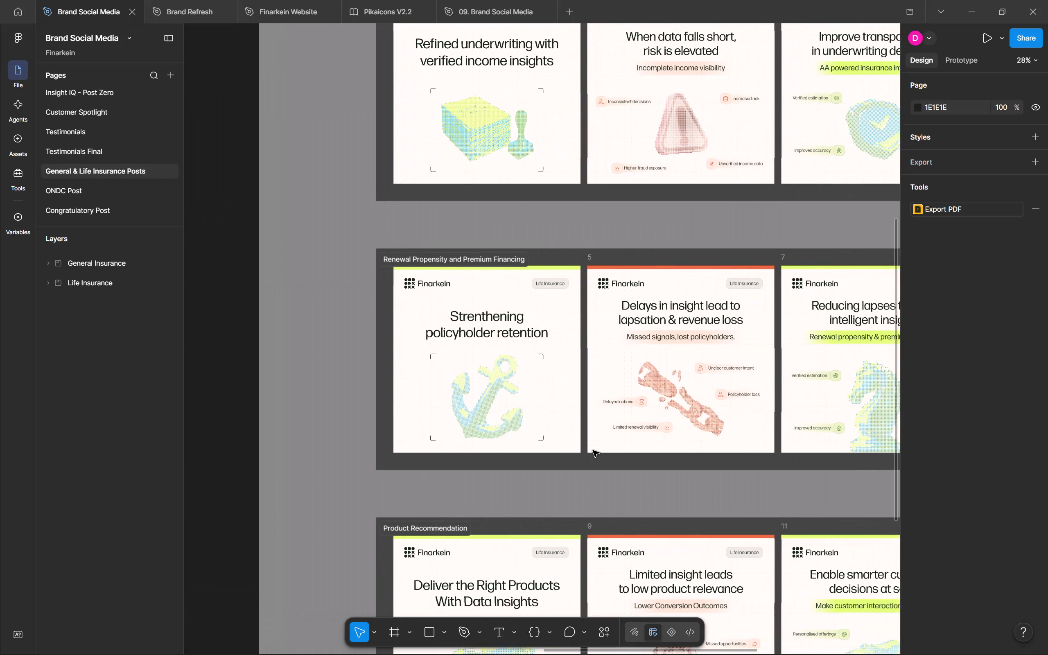
# Examine the Life Insurance post slides in the Renewal Propensity and Premium Financing and Product Recommendation sets.
pyautogui.hscroll(-2, 663, 480)
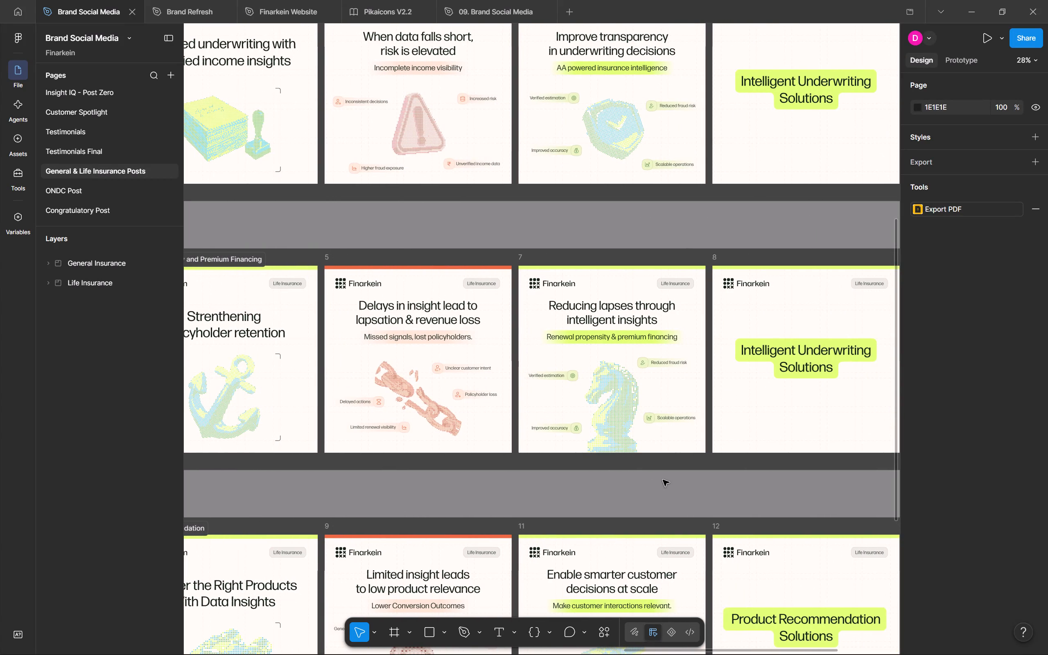
pyautogui.scroll(-1, 663, 480)
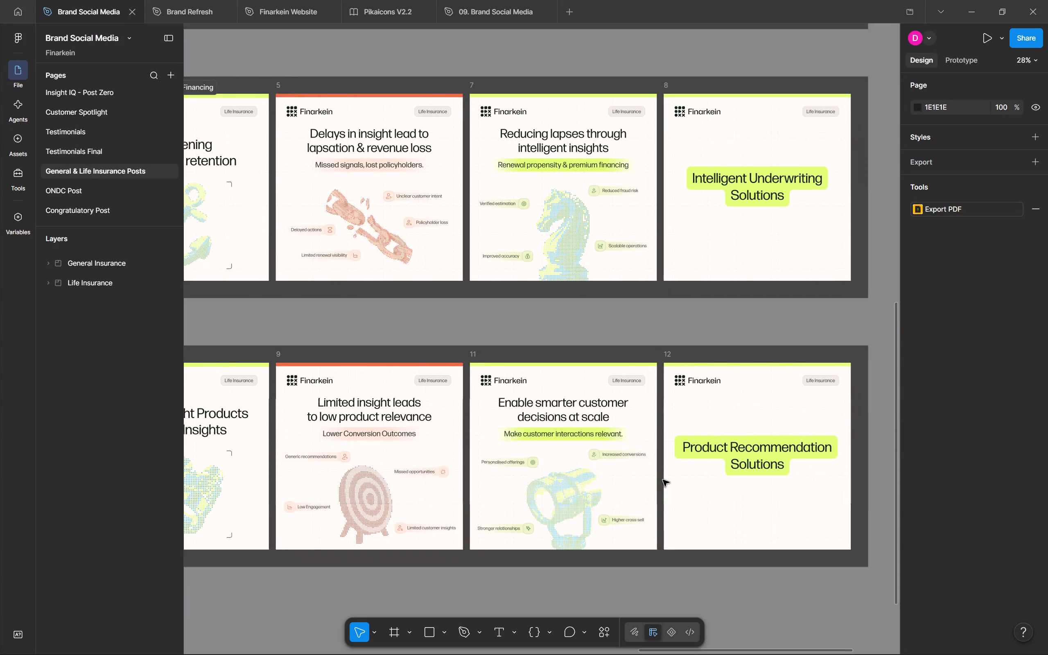
pyautogui.scroll(-1, 663, 480)
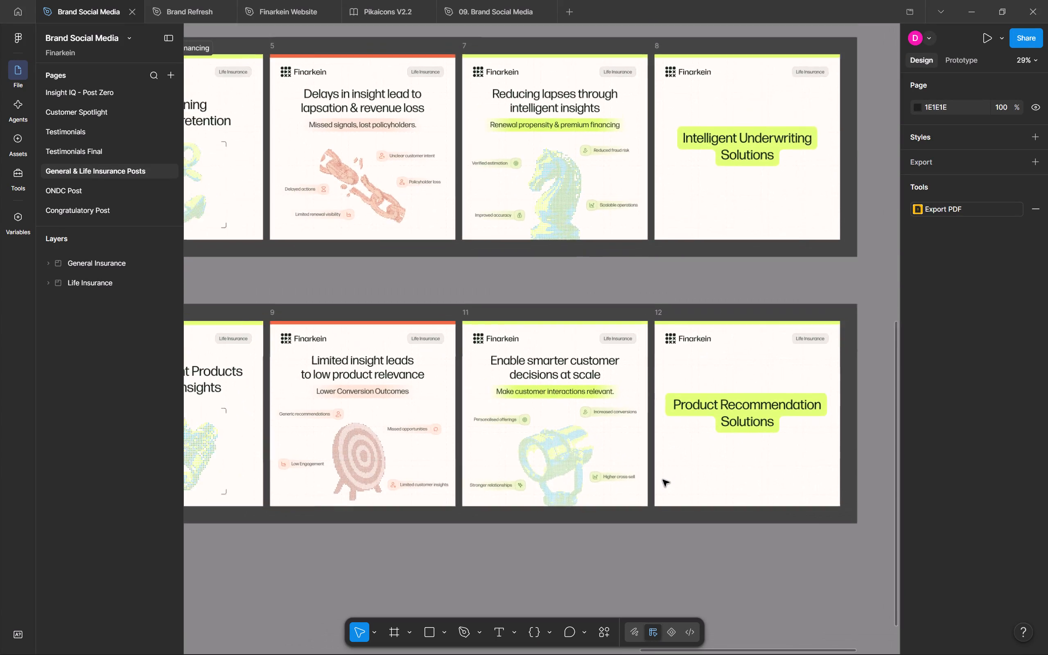
pyautogui.hscroll(1, 663, 480)
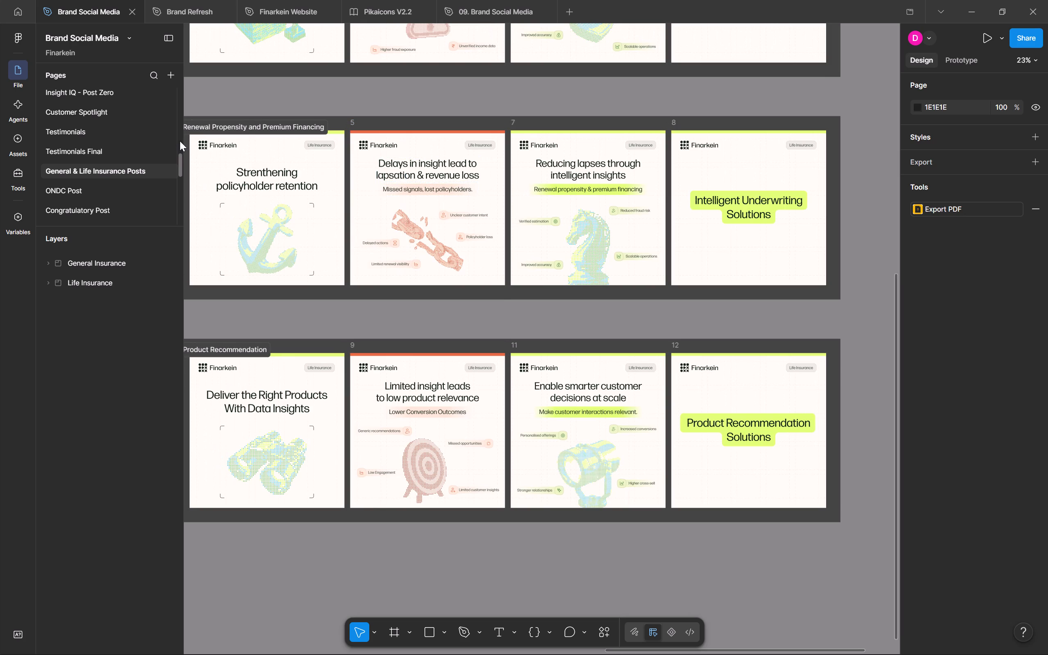
# Look through the file's existing pages around the General & Life Insurance Posts page and add a new page.
pyautogui.scroll(-6, 120, 156)
pyautogui.scroll(7, 120, 156)
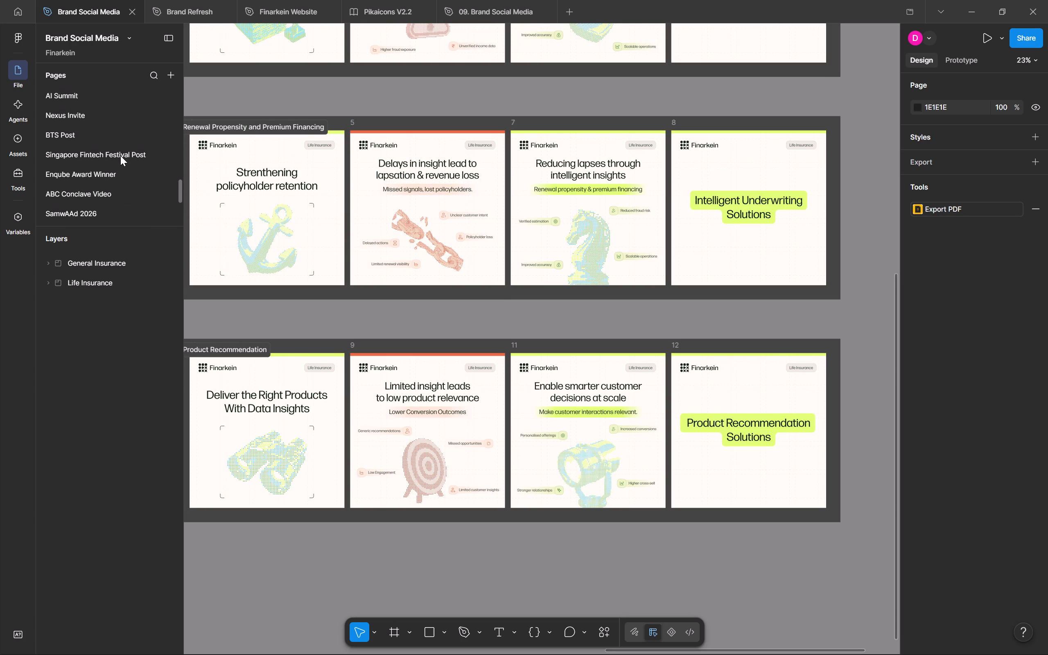
pyautogui.scroll(7, 120, 156)
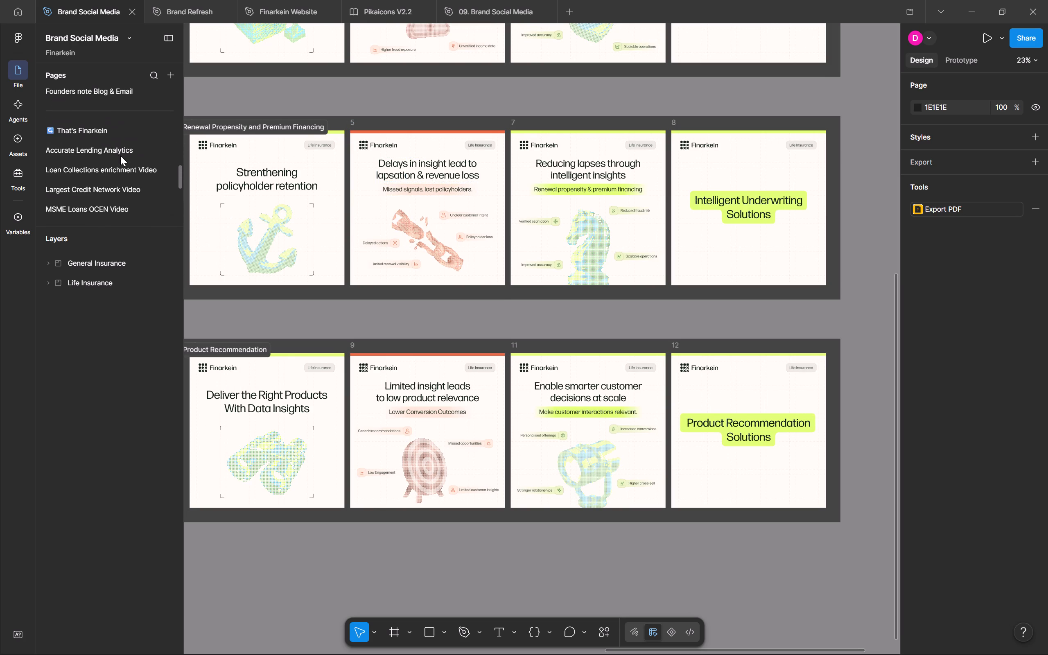
pyautogui.scroll(5, 120, 156)
pyautogui.scroll(-1, 120, 156)
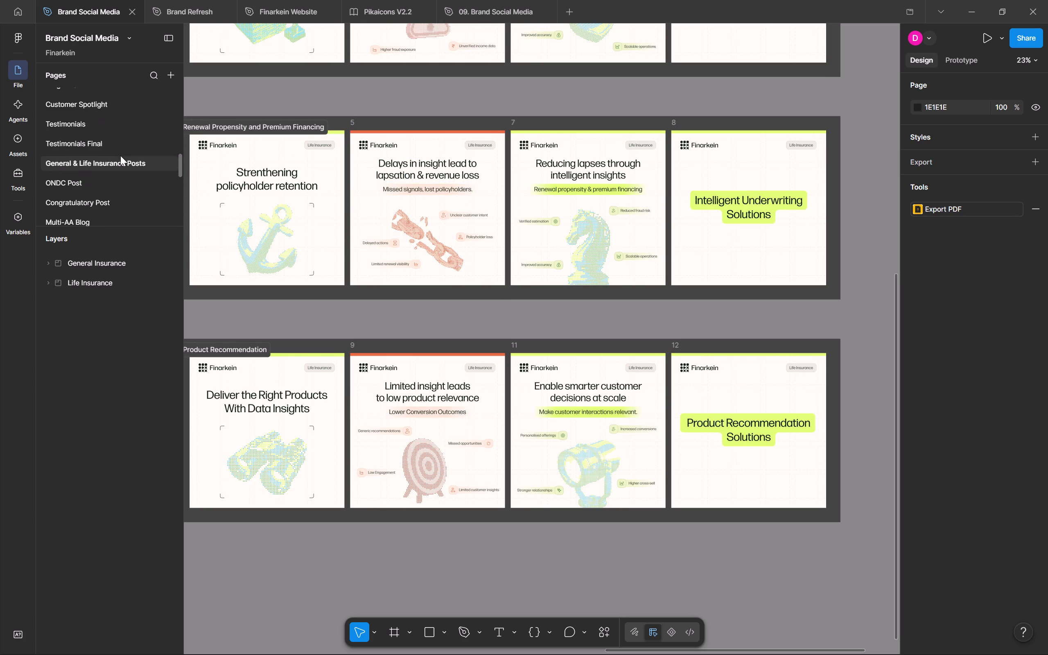
pyautogui.scroll(-1, 120, 156)
pyautogui.scroll(1, 120, 156)
pyautogui.scroll(-3, 140, 142)
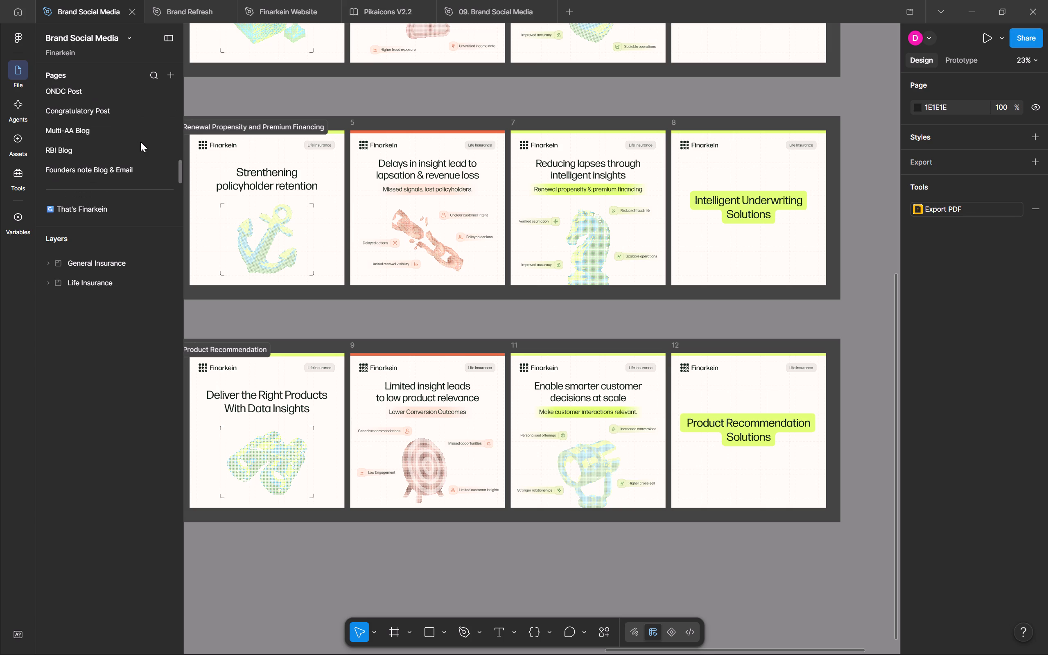
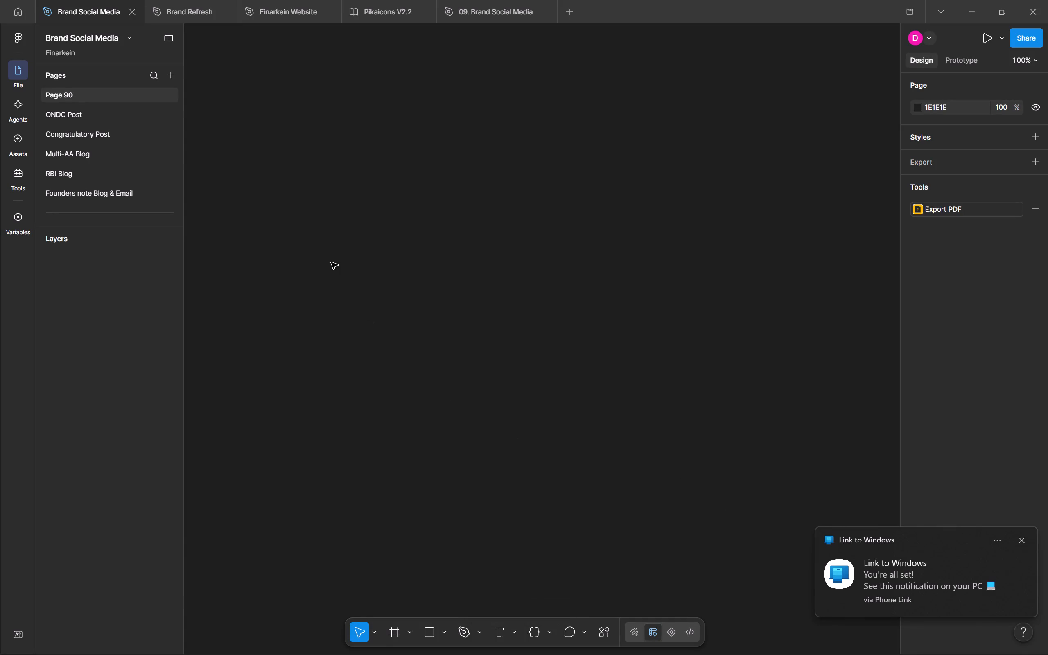
# Delete the empty Page 90 from the Brand Social Media file.
pyautogui.click(75, 96)
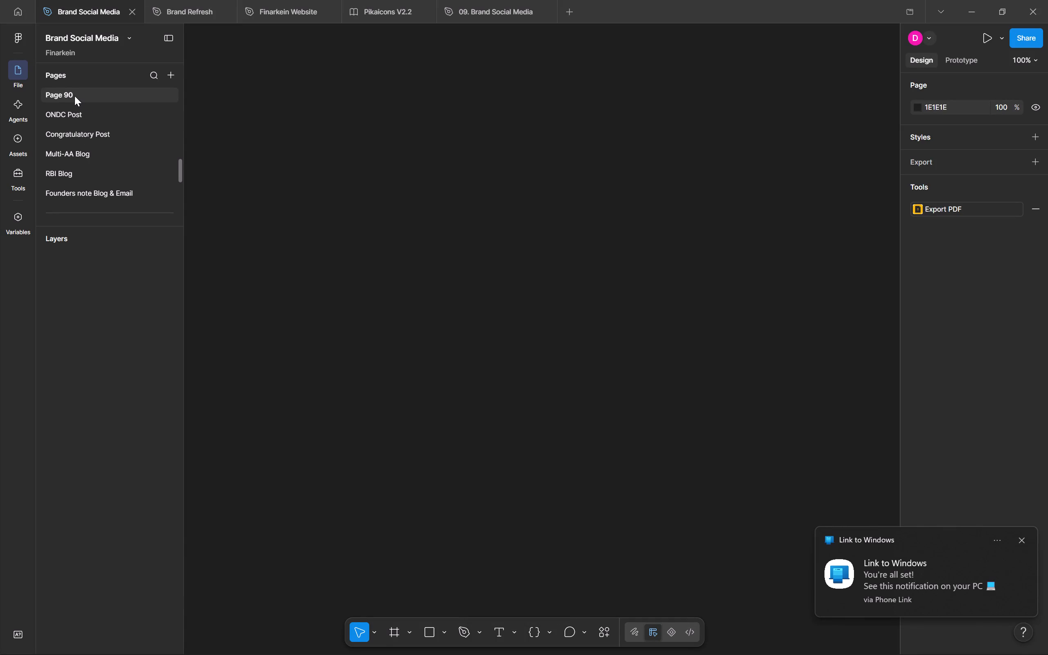
pyautogui.press('Delete')
pyautogui.rightClick(83, 91)
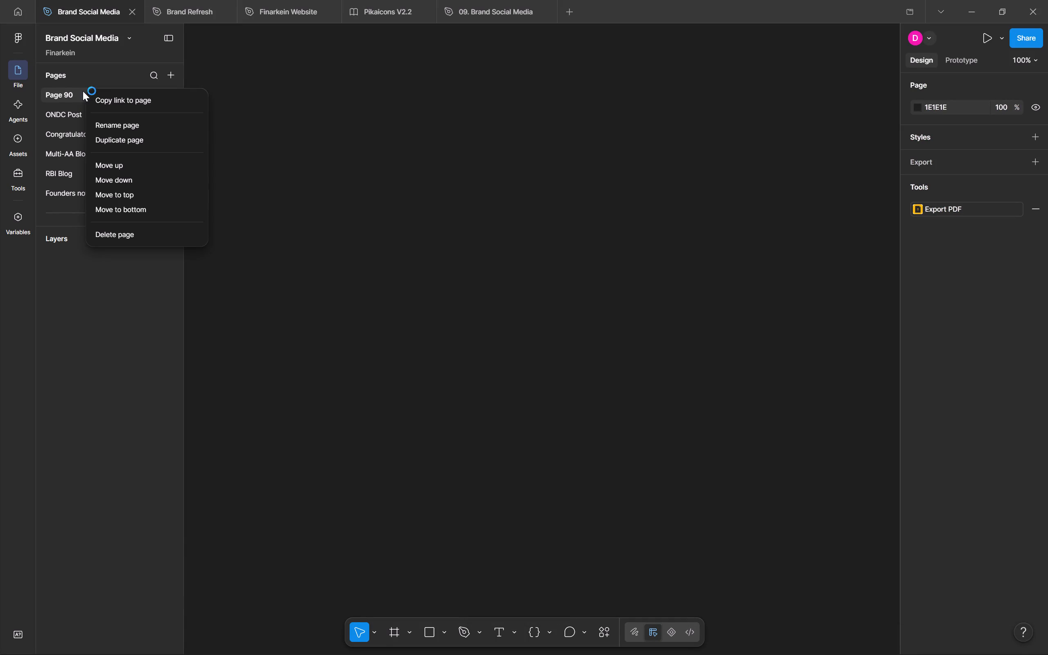
pyautogui.click(141, 231)
# Switch to the Brand Refresh file and add a new page below the Testimonial templates page.
pyautogui.click(188, 0)
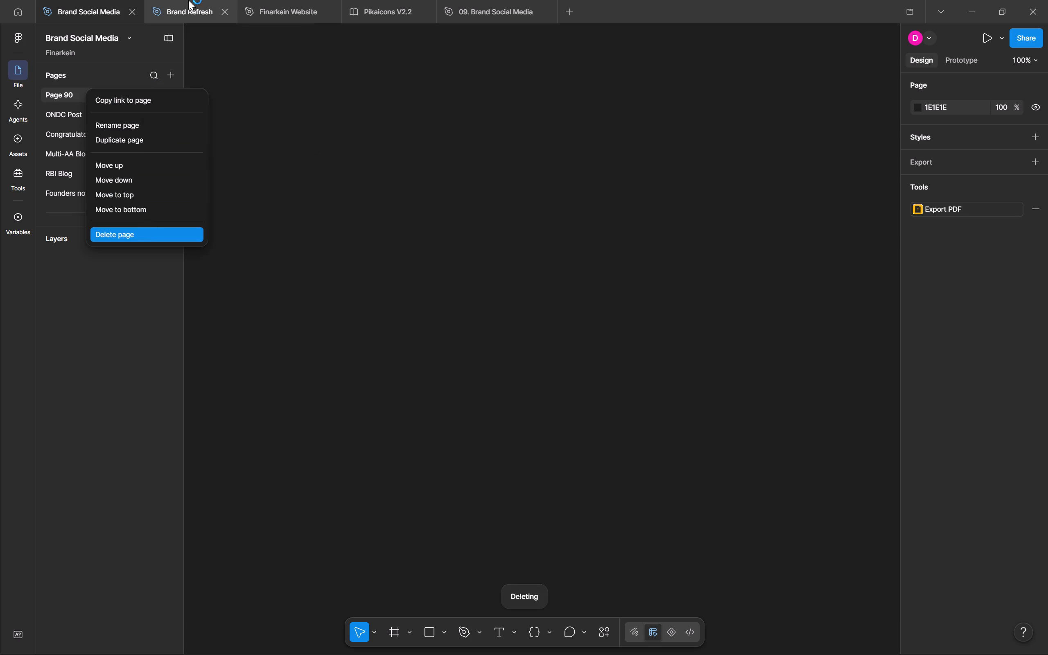
pyautogui.click(108, 0)
pyautogui.click(205, 0)
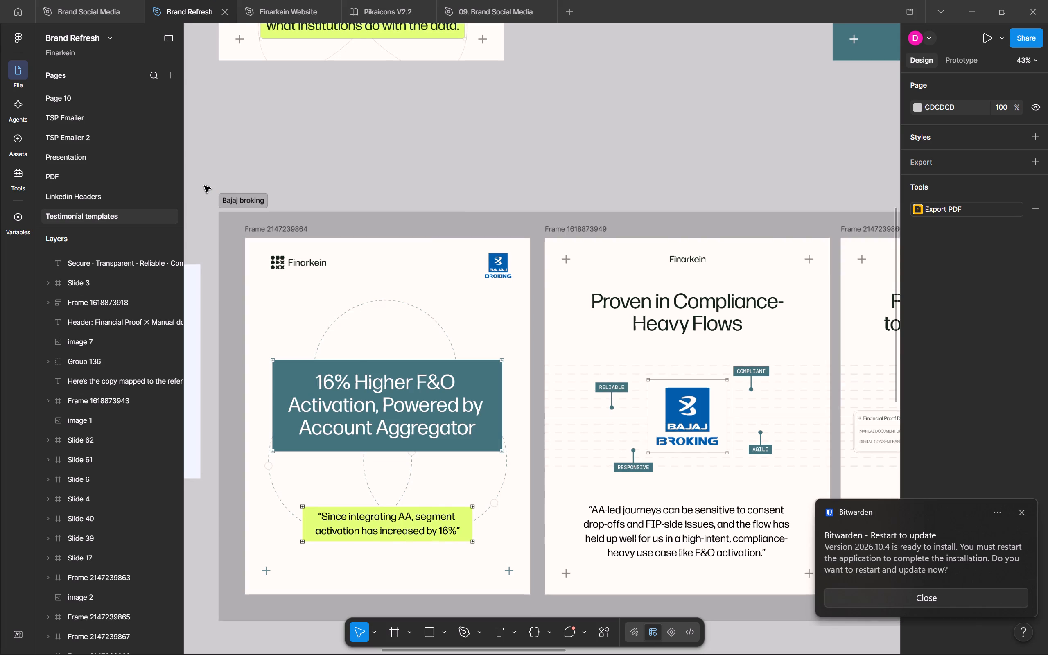
pyautogui.scroll(-9, 105, 178)
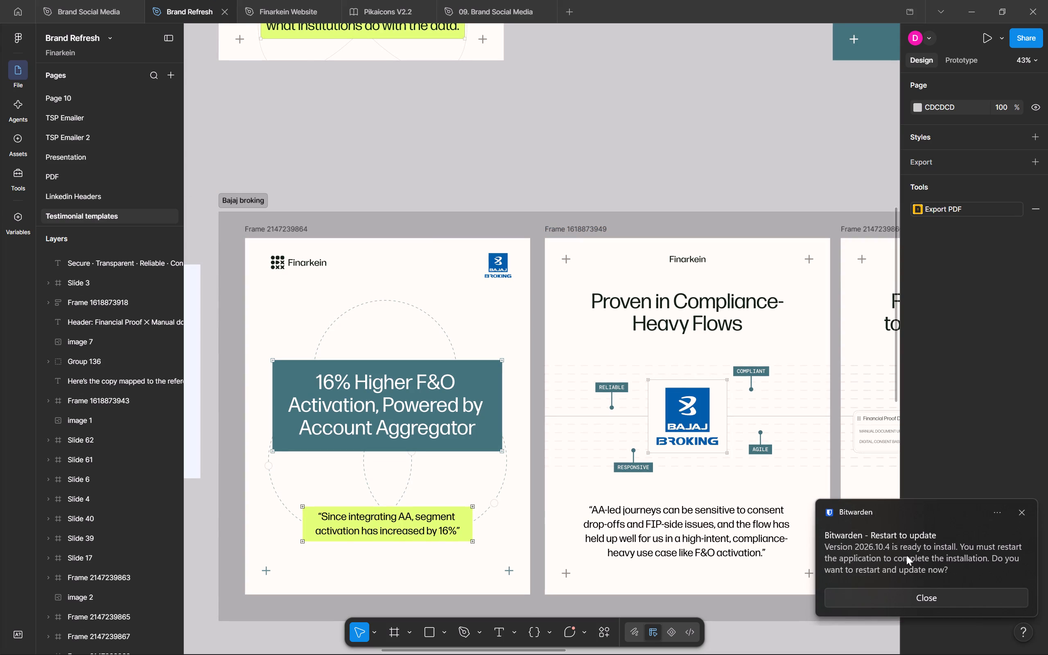
pyautogui.click(172, 75)
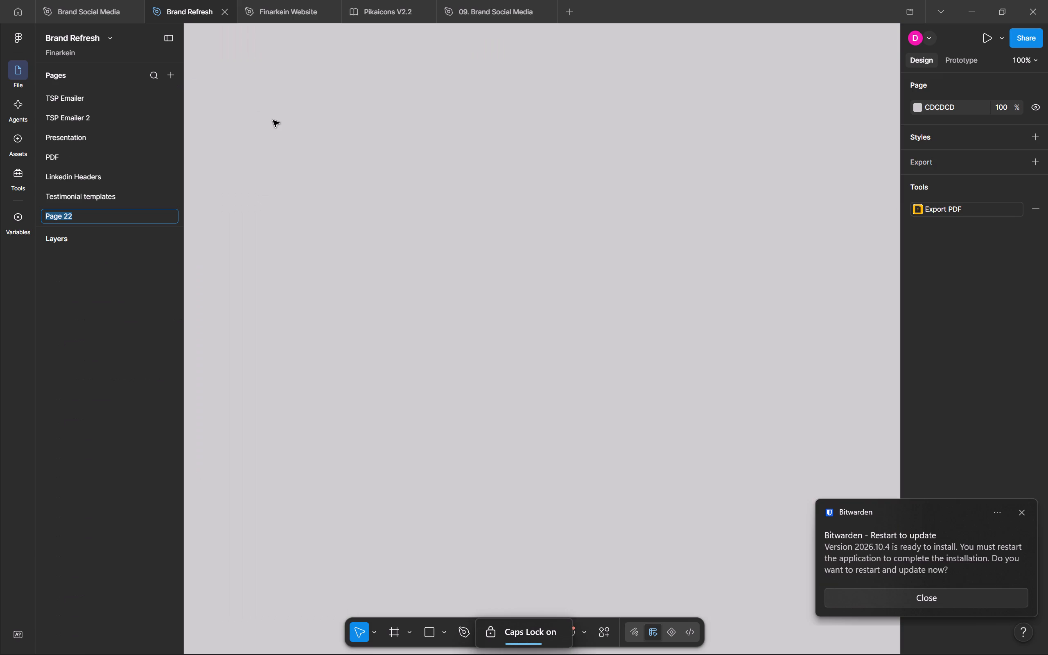
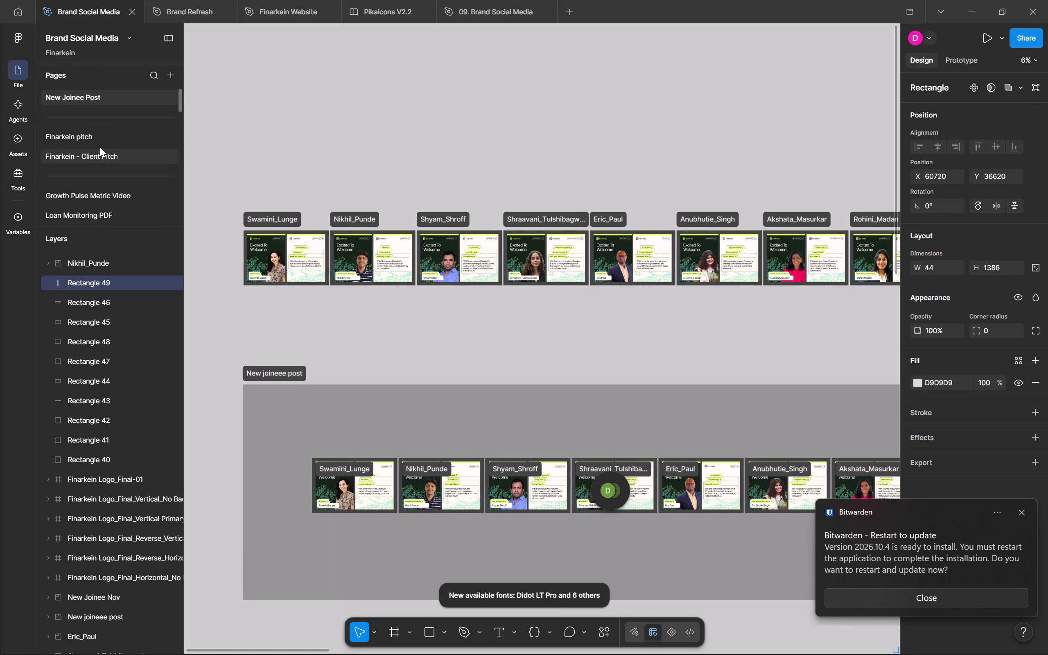
# Look through the Portfos Post, Insight IQ - Post Zero, Page 77, Customer Spotlight and Testimonials Final pages for reference designs.
pyautogui.scroll(-1, 117, 171)
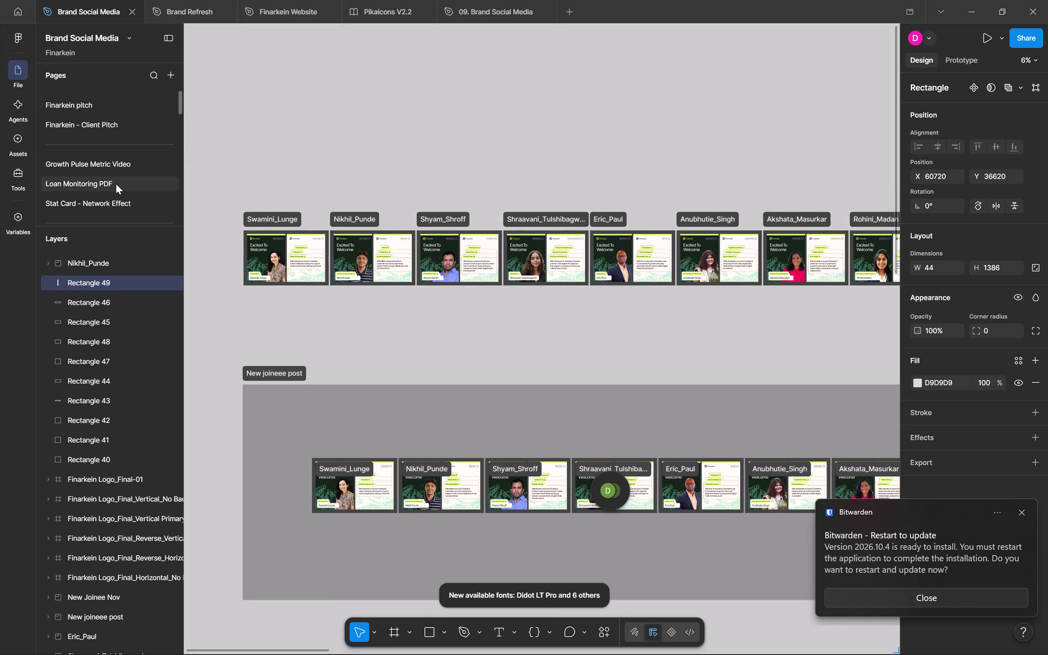
pyautogui.scroll(-5, 116, 184)
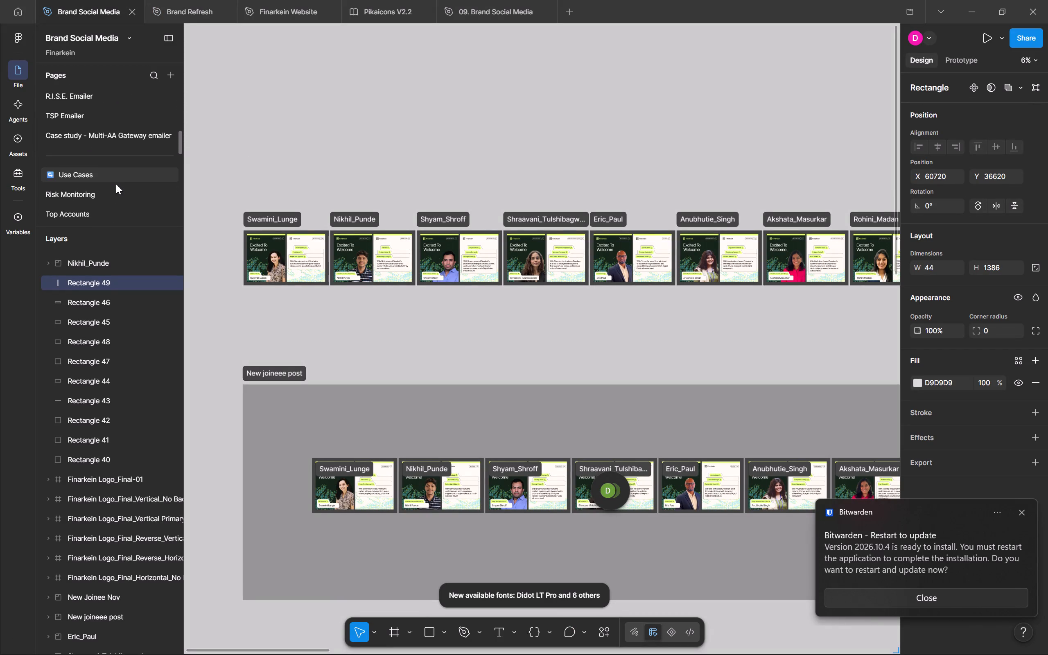
pyautogui.scroll(-2, 116, 184)
pyautogui.scroll(5, 116, 197)
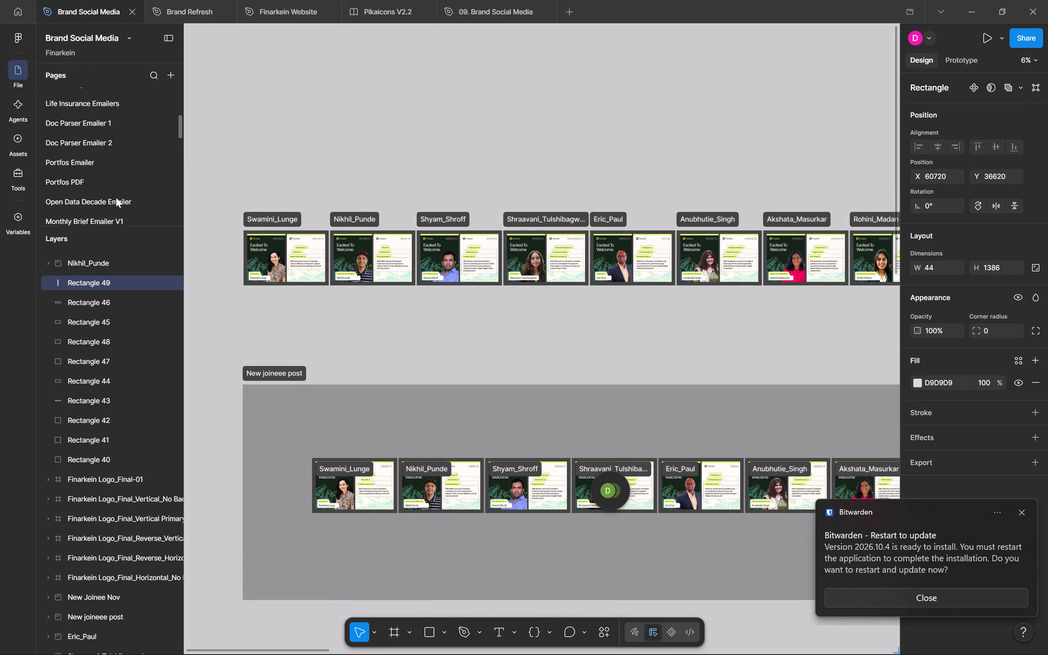
pyautogui.scroll(2, 116, 197)
pyautogui.scroll(-6, 116, 197)
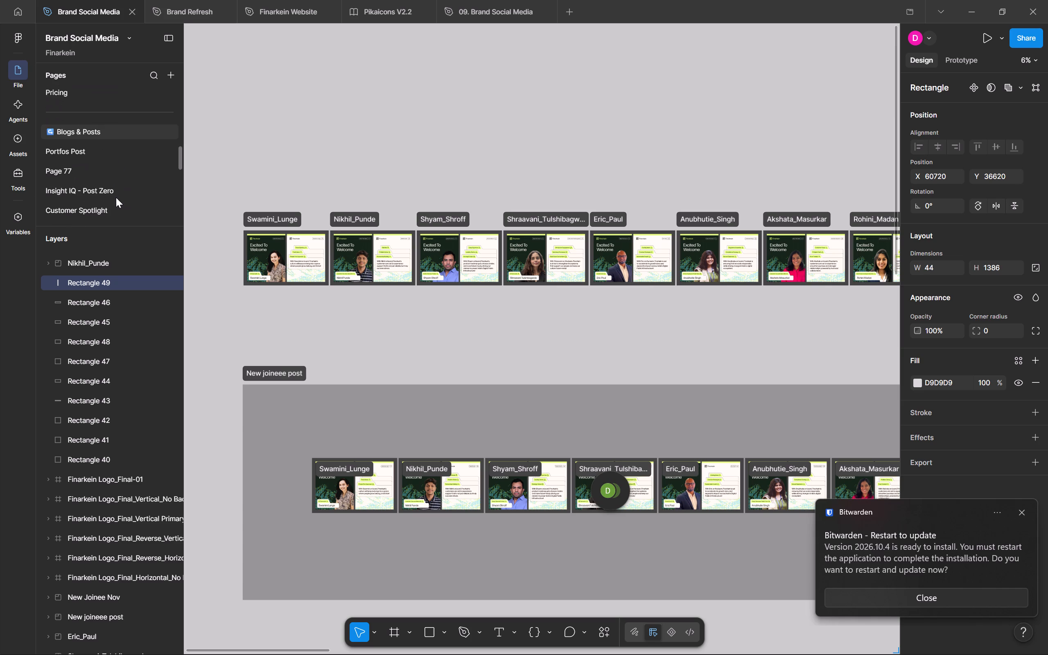
pyautogui.scroll(-1, 116, 197)
pyautogui.click(108, 145)
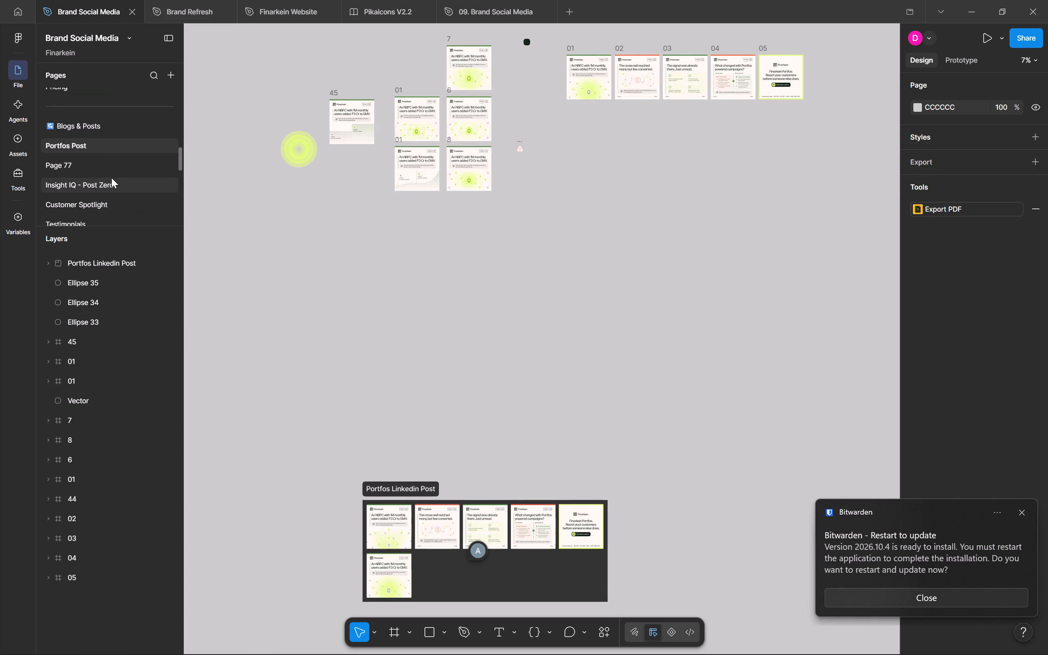
pyautogui.click(111, 178)
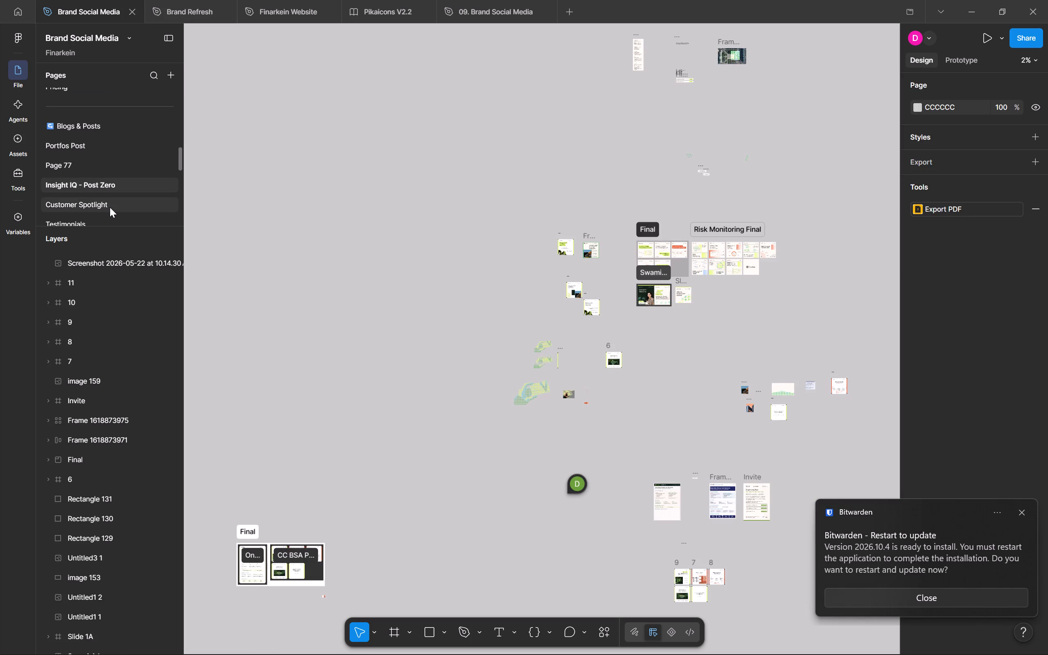
pyautogui.moveTo(106, 174); pyautogui.dragTo(106, 170)
pyautogui.click(106, 170)
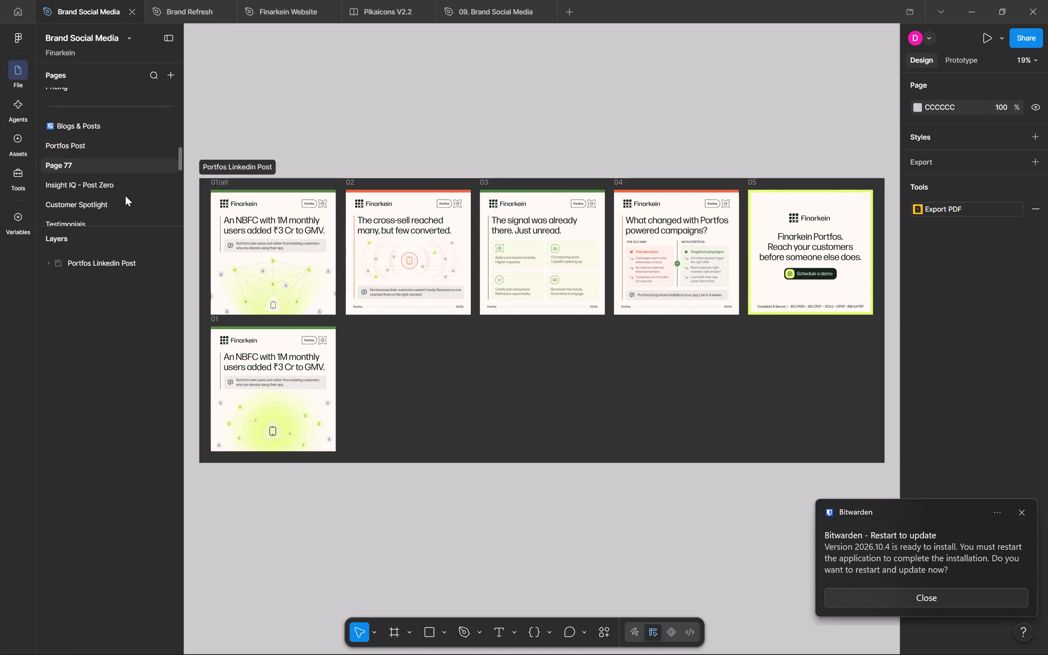
pyautogui.click(115, 202)
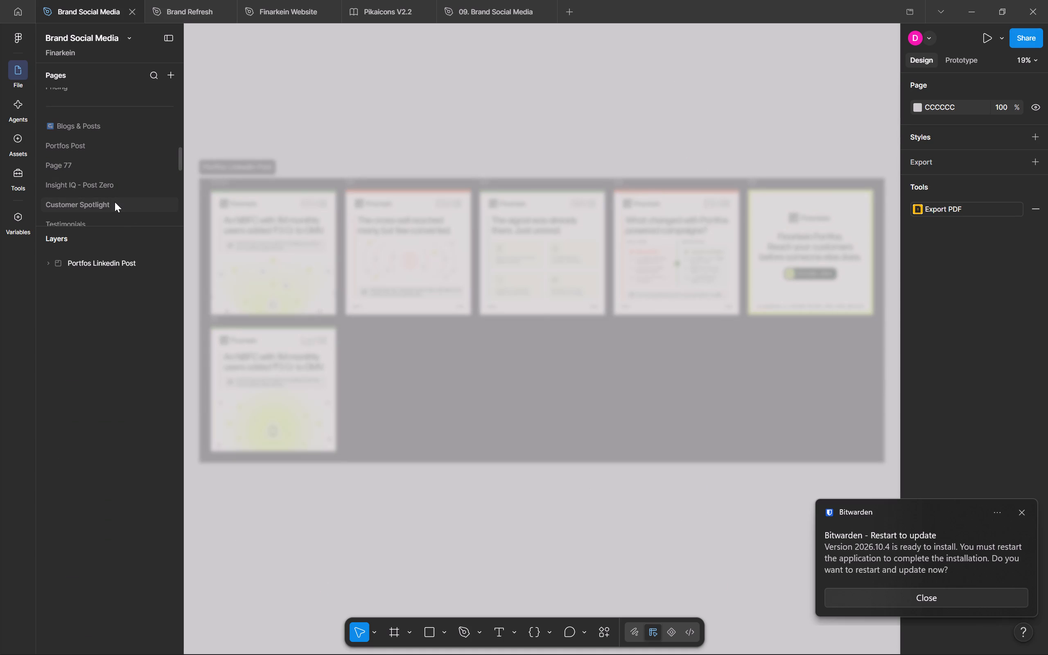
pyautogui.click(1025, 512)
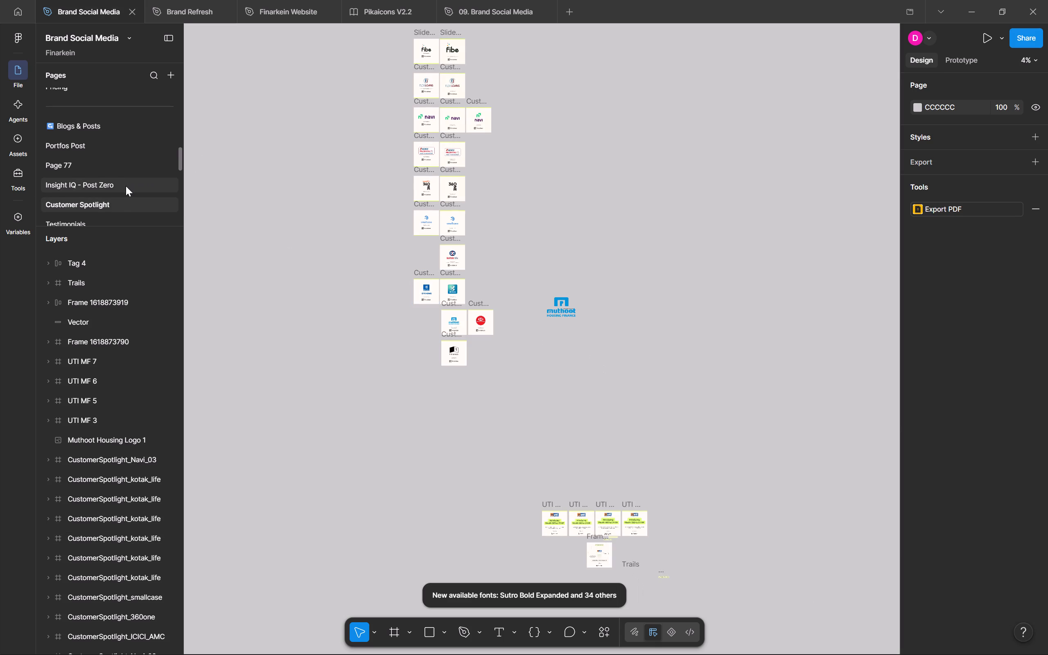
pyautogui.scroll(-2, 126, 186)
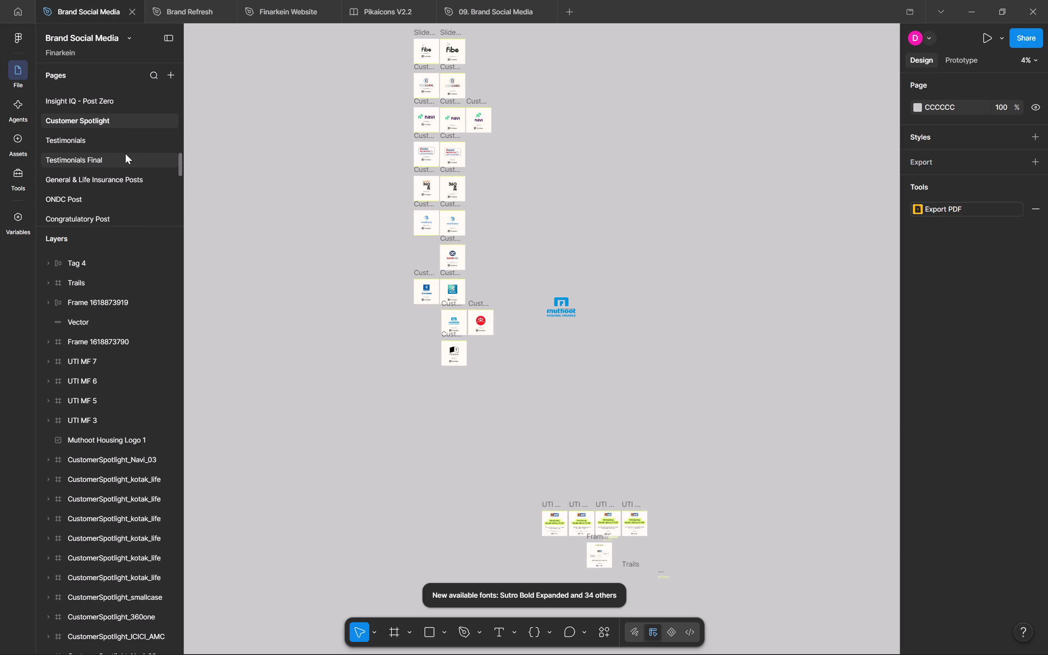
pyautogui.click(125, 154)
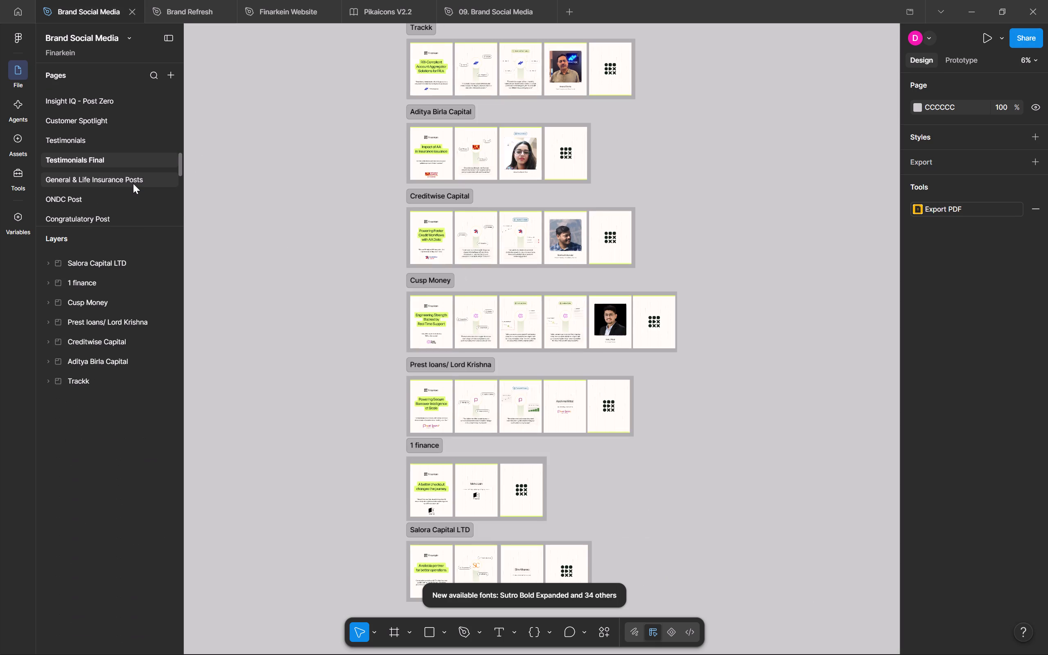
# Copy the "Enable smarter customer decisions at scale" frame from General & Life Insurance Posts into the Dhantera post page of the Brand Refresh file.
pyautogui.click(133, 183)
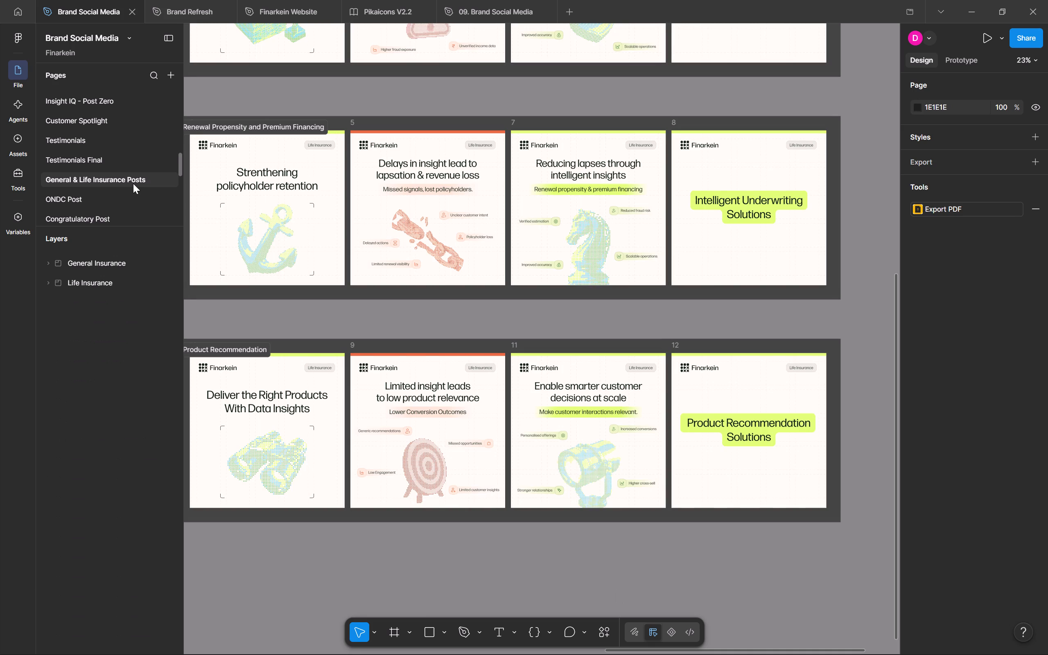
pyautogui.hscroll(-1, 434, 334)
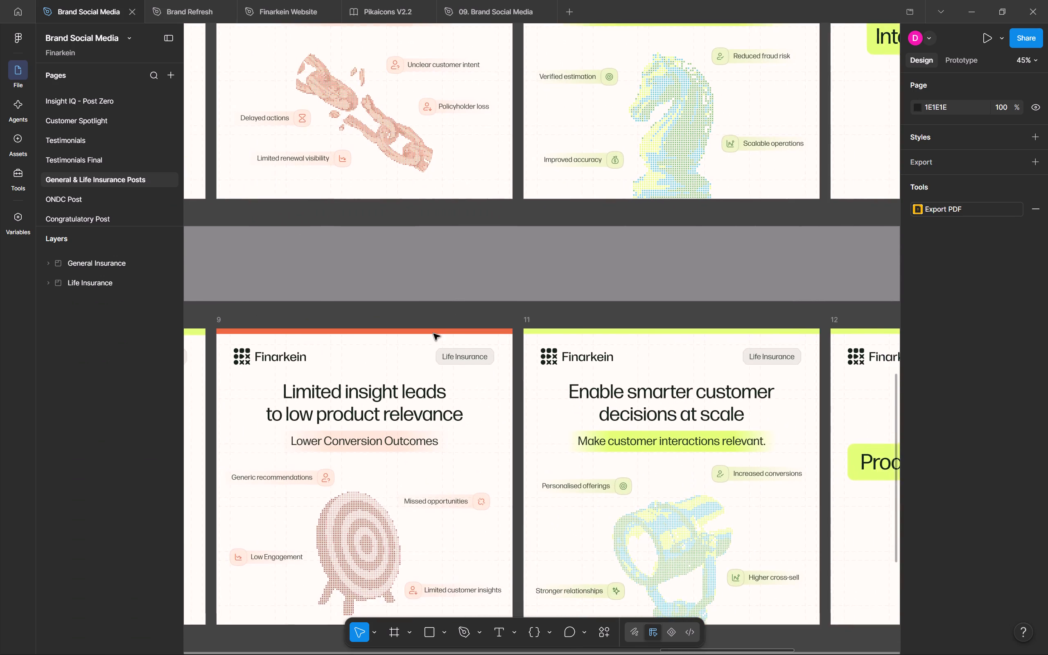
pyautogui.hscroll(-1, 434, 334)
pyautogui.click(387, 213)
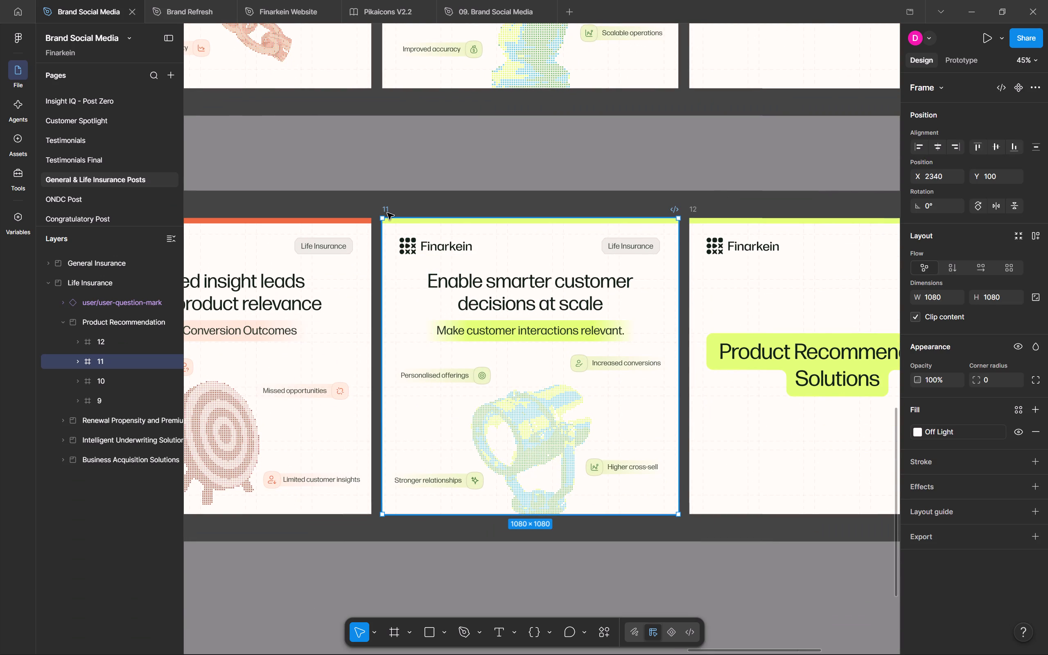
pyautogui.hotkey('ctrl', 'c')
pyautogui.hscroll(4, 387, 213)
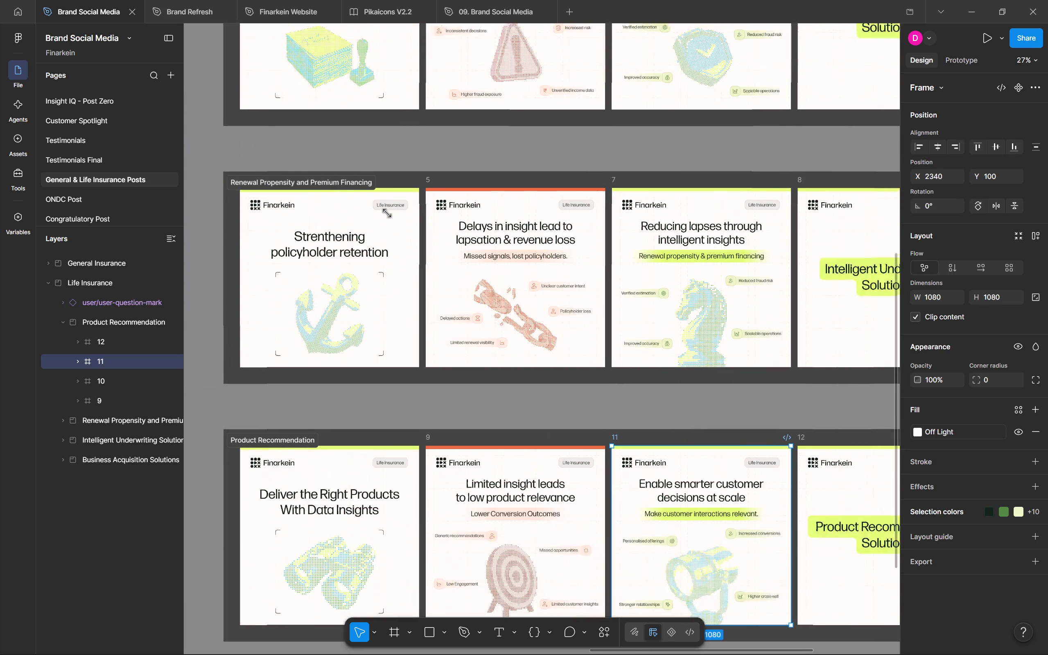
pyautogui.hscroll(1, 387, 213)
pyautogui.scroll(2, 387, 213)
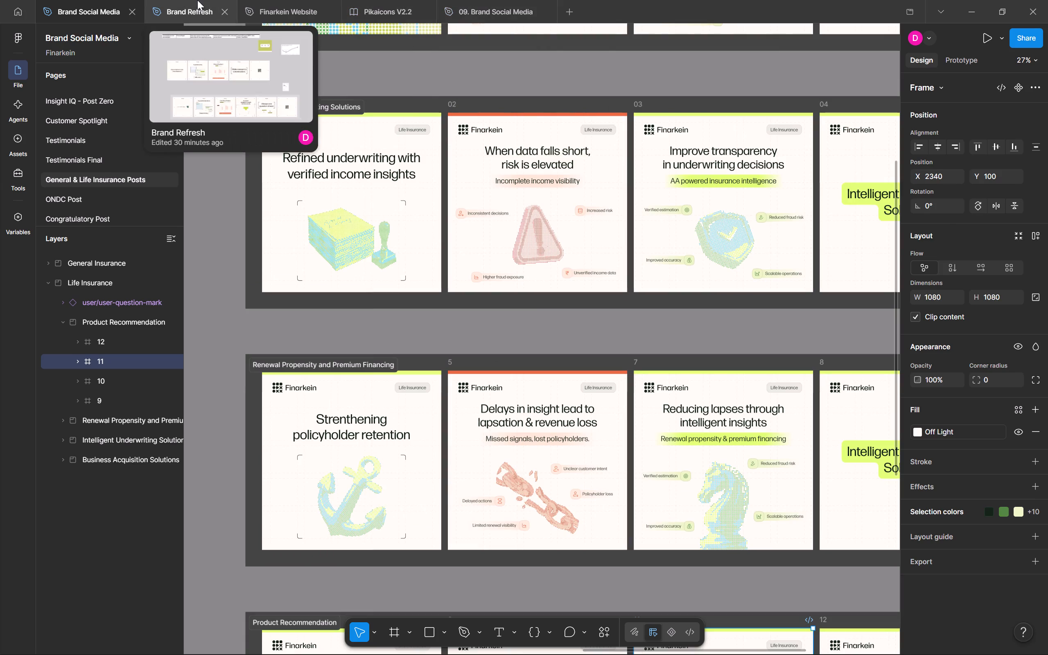
pyautogui.click(197, 0)
pyautogui.click(402, 254)
pyautogui.hotkey('ctrl', 'v')
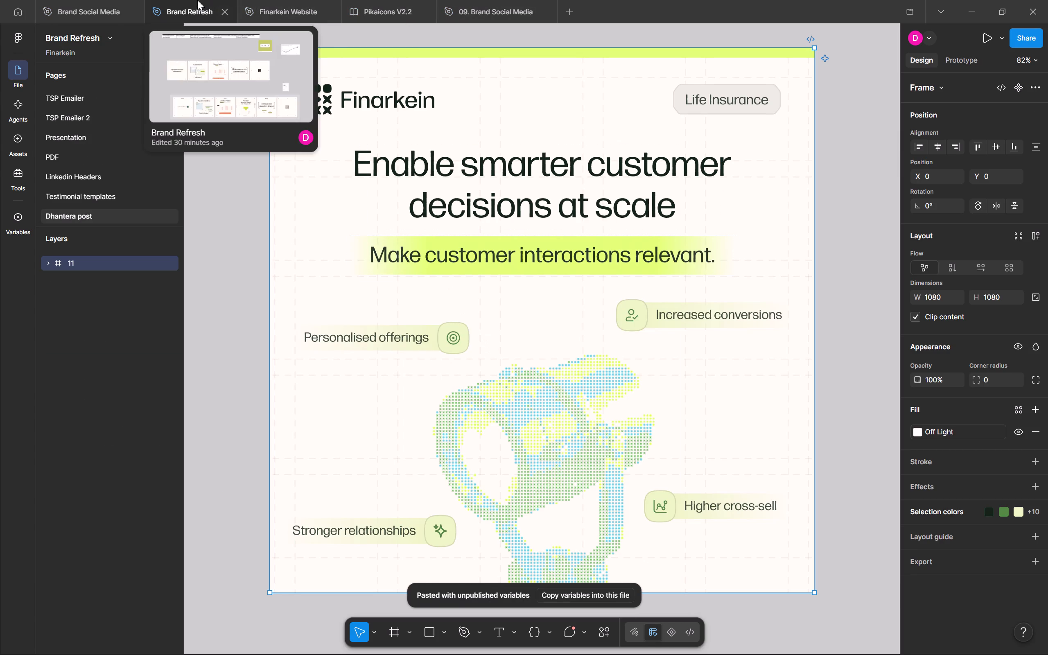
# Copy the "ONDC is Finance's UPI Moment" slide from Brand Social Media's ONDC Post page into Dhantera post, placed beside frame 11 at X 1109, Y 0.
pyautogui.click(114, 0)
pyautogui.scroll(-2, 339, 314)
pyautogui.scroll(1, 339, 314)
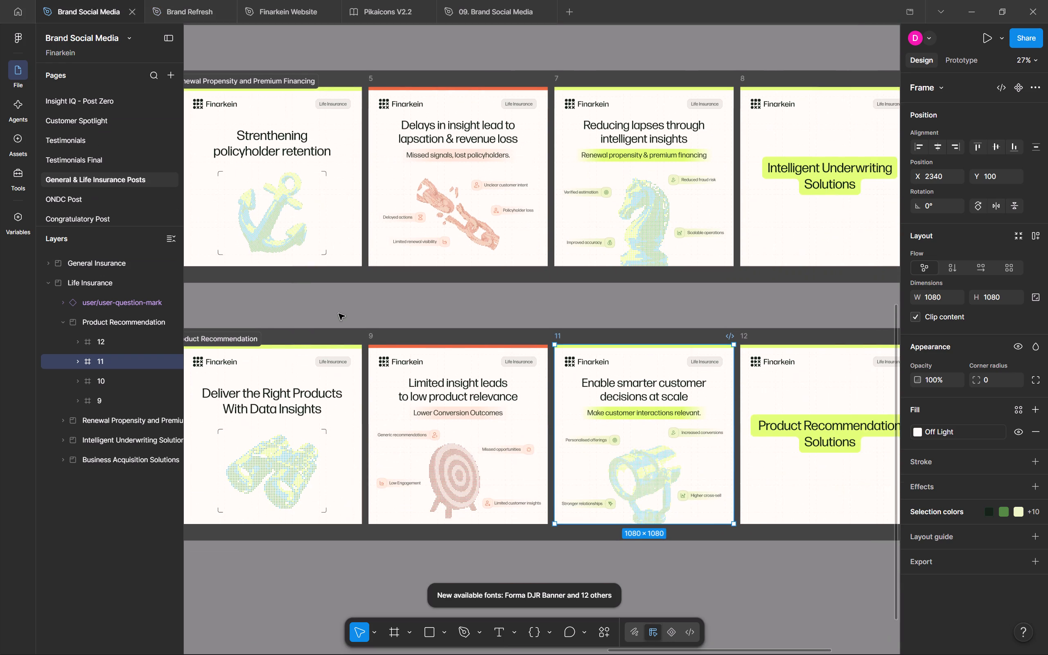
pyautogui.scroll(1, 339, 314)
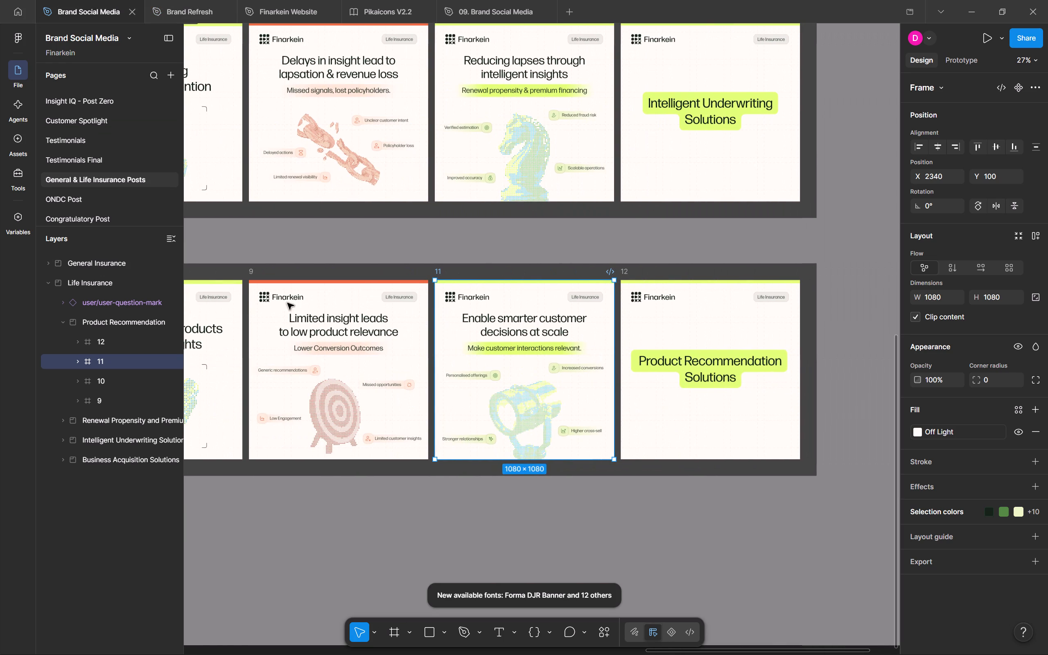
pyautogui.click(112, 193)
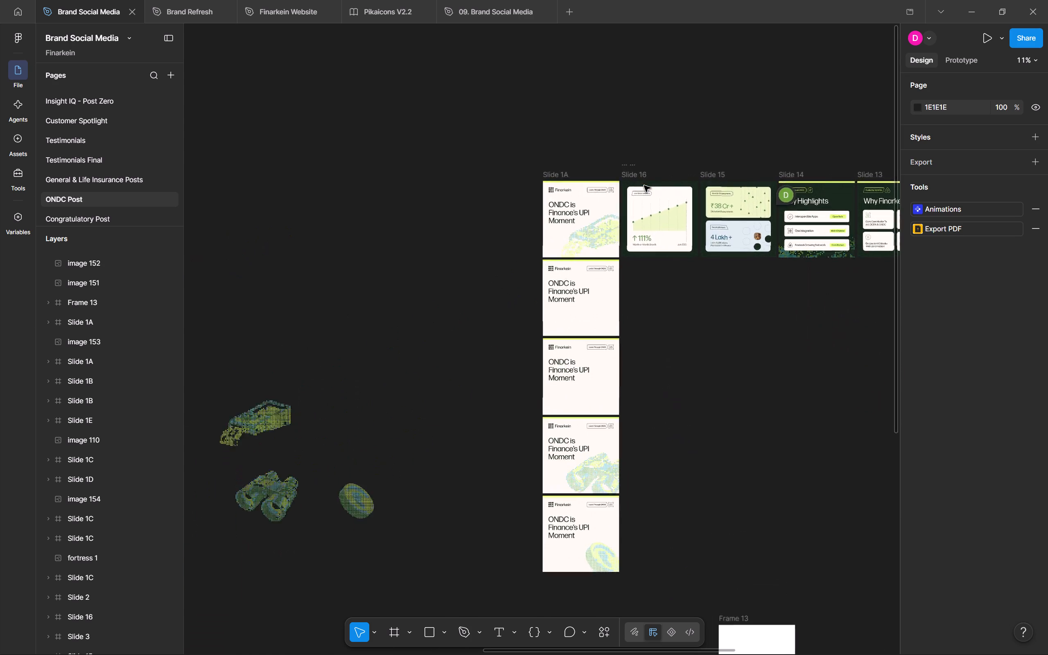
pyautogui.hscroll(2, 644, 185)
pyautogui.click(375, 158)
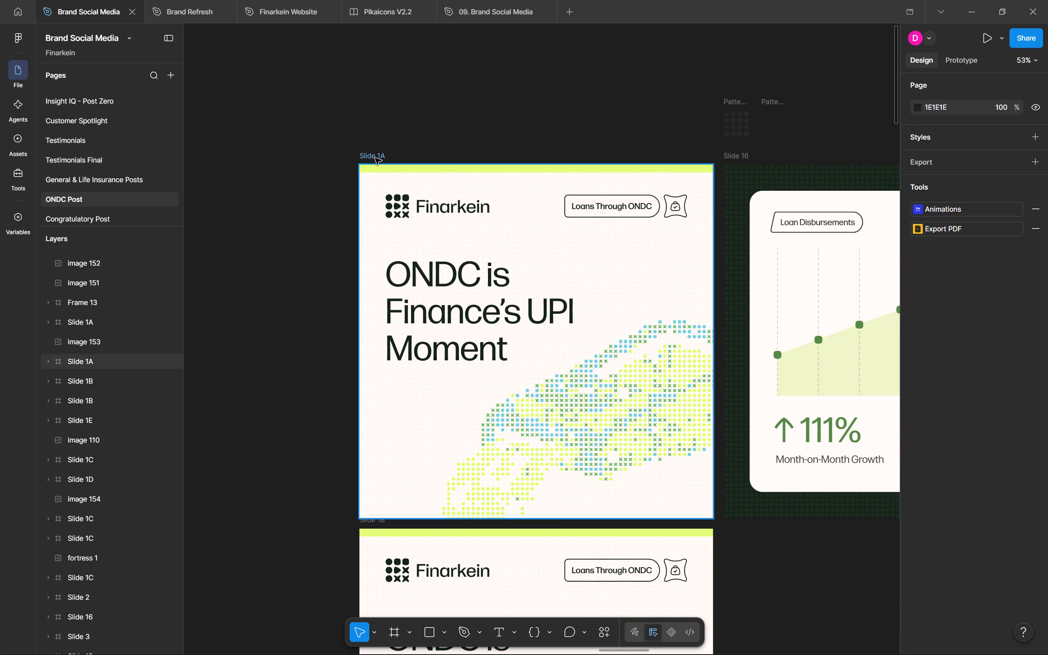
pyautogui.hotkey('ctrl', 'c')
pyautogui.click(212, 0)
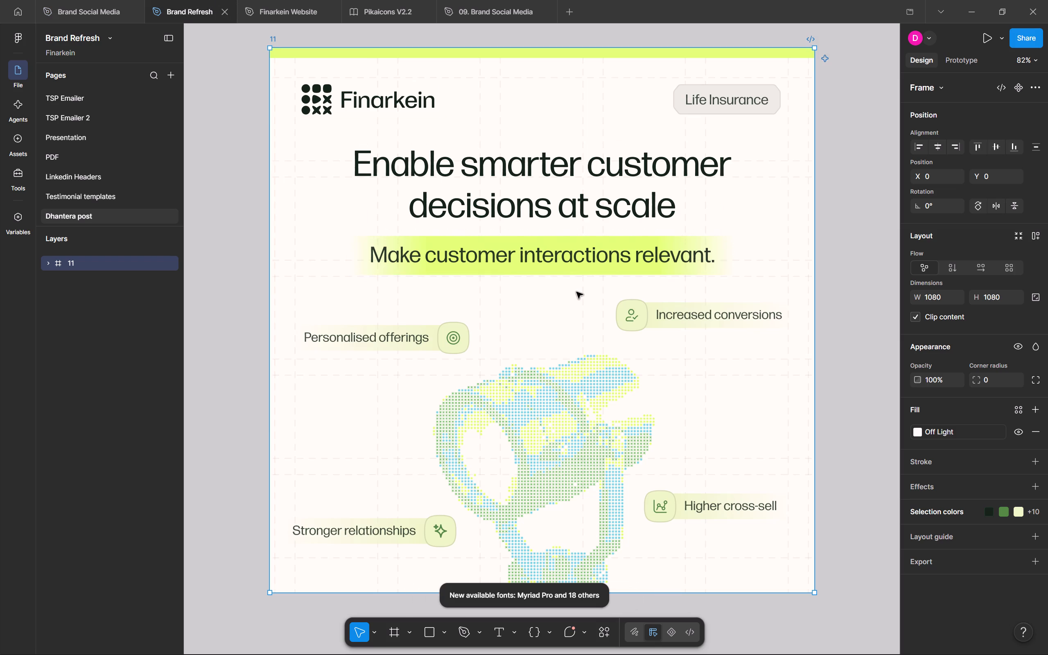
pyautogui.hscroll(-2, 576, 292)
pyautogui.click(625, 261)
pyautogui.hotkey('ctrl', 'v')
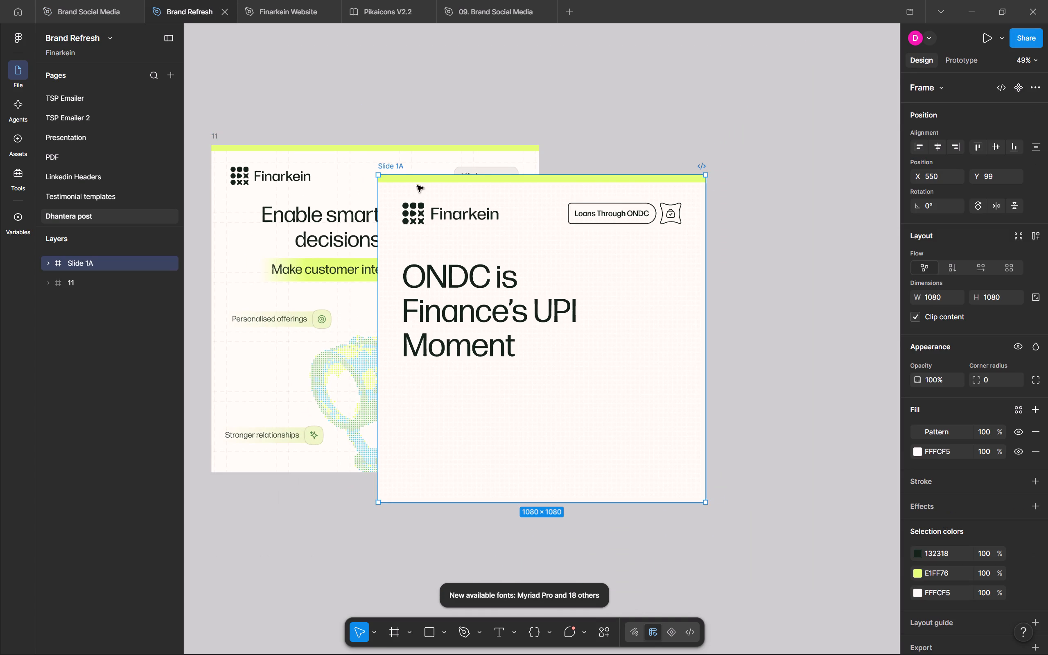
pyautogui.moveTo(397, 167); pyautogui.dragTo(567, 149)
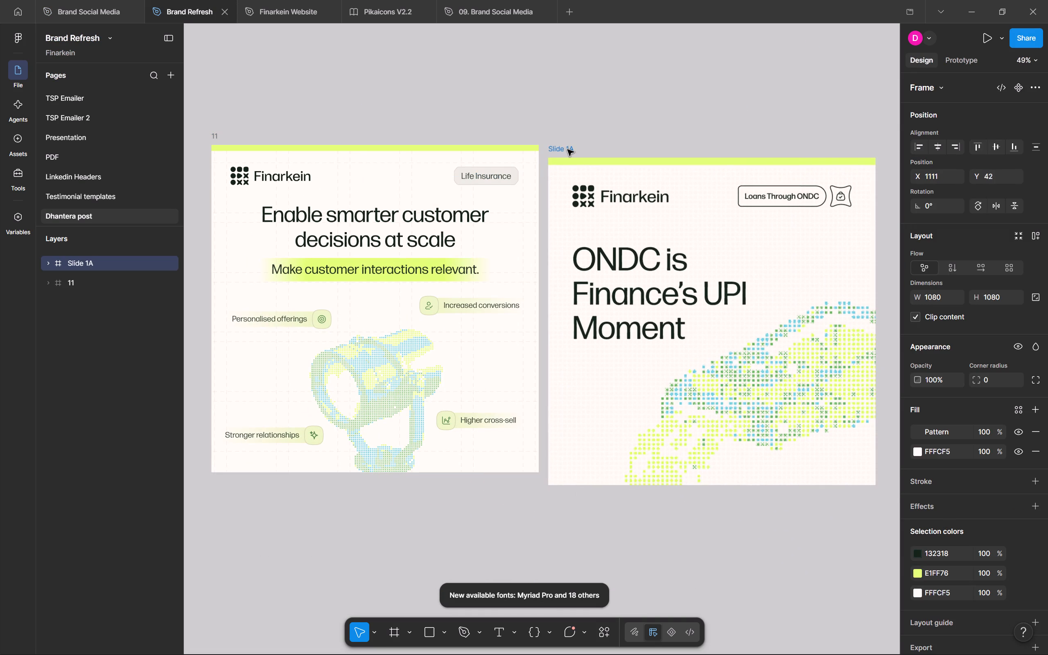
pyautogui.moveTo(567, 149); pyautogui.dragTo(567, 138)
# Copy the "Beyond Consent" slide with the bridge from Brand Social Media's Multi-AA Blog page into Dhantera post, beside the ONDC slide at X 2218, Y 0.
pyautogui.click(69, 0)
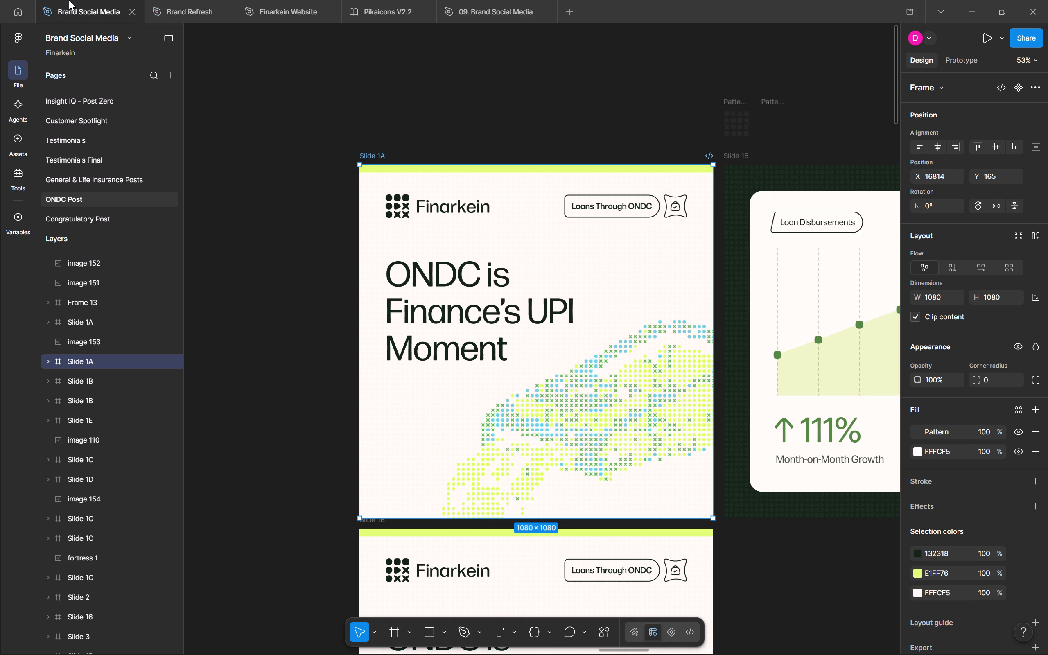
pyautogui.scroll(-1, 116, 192)
pyautogui.click(117, 182)
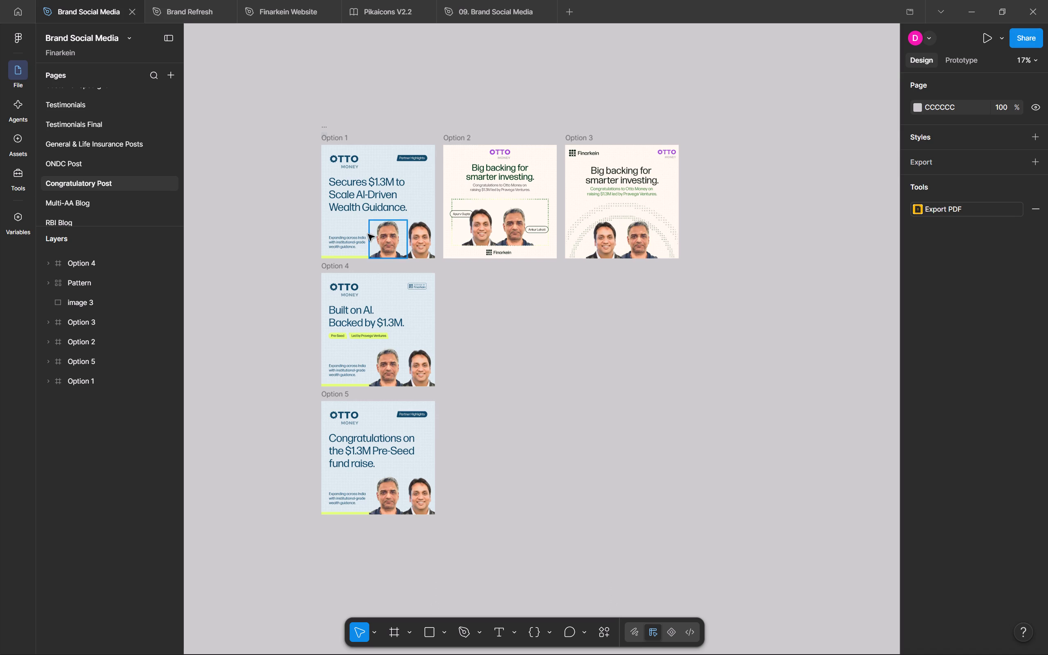
pyautogui.click(119, 197)
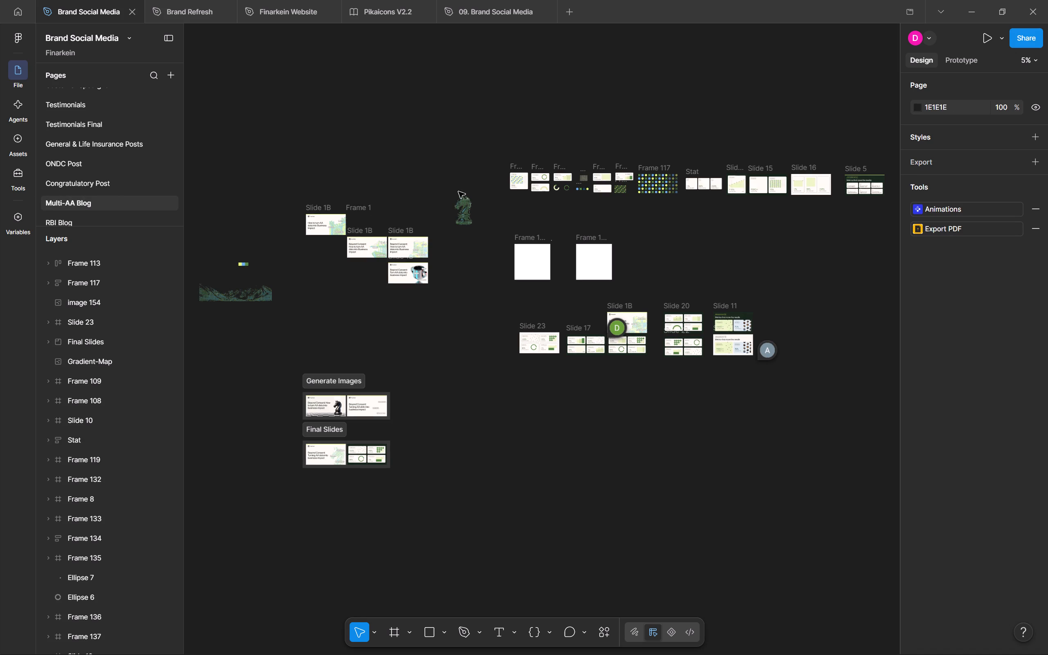
pyautogui.hscroll(1, 402, 219)
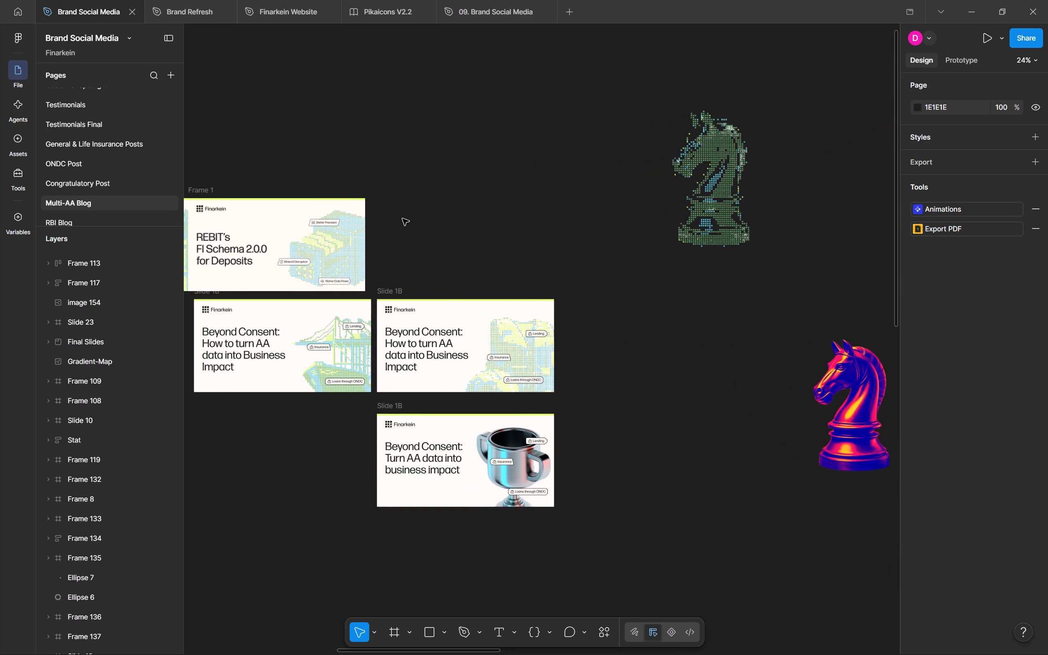
pyautogui.hscroll(2, 402, 219)
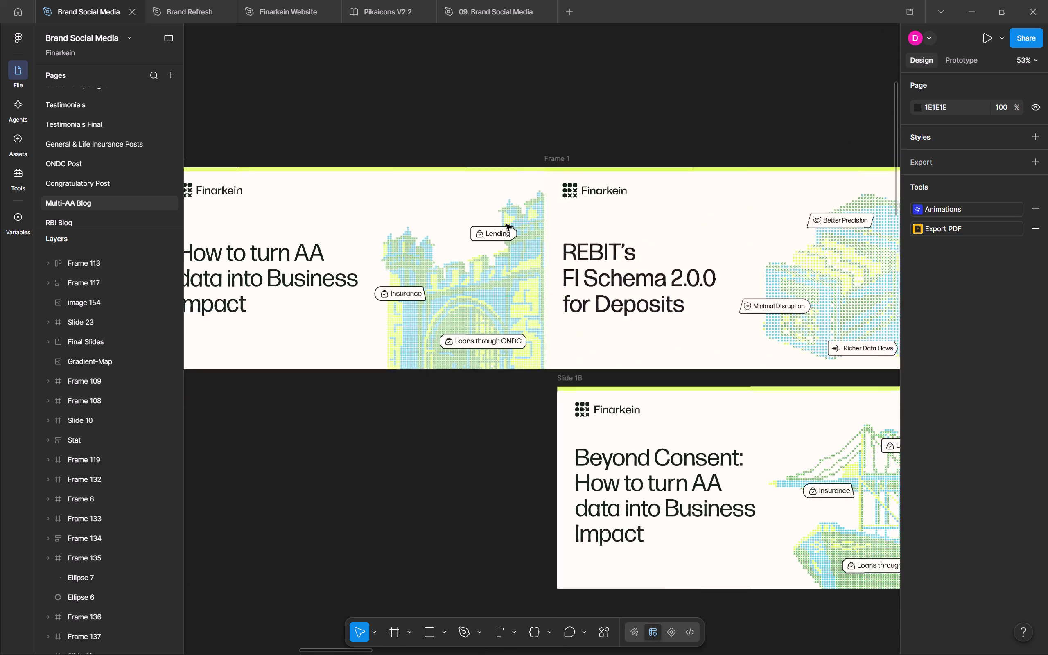
pyautogui.hscroll(-4, 506, 224)
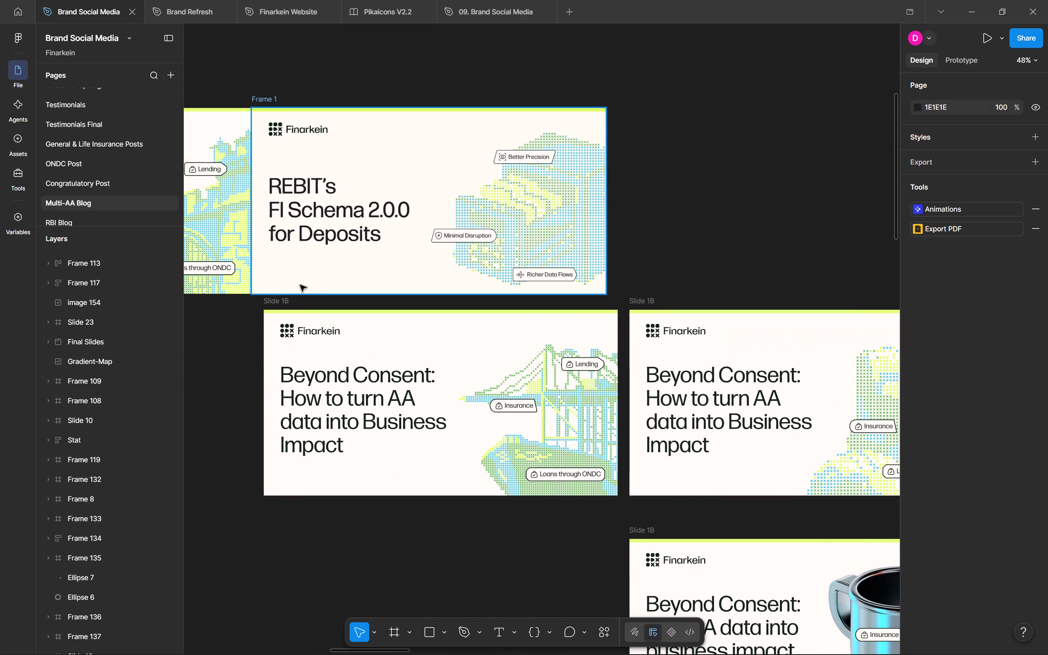
pyautogui.click(280, 301)
pyautogui.hotkey('ctrl', 'c')
pyautogui.click(180, 0)
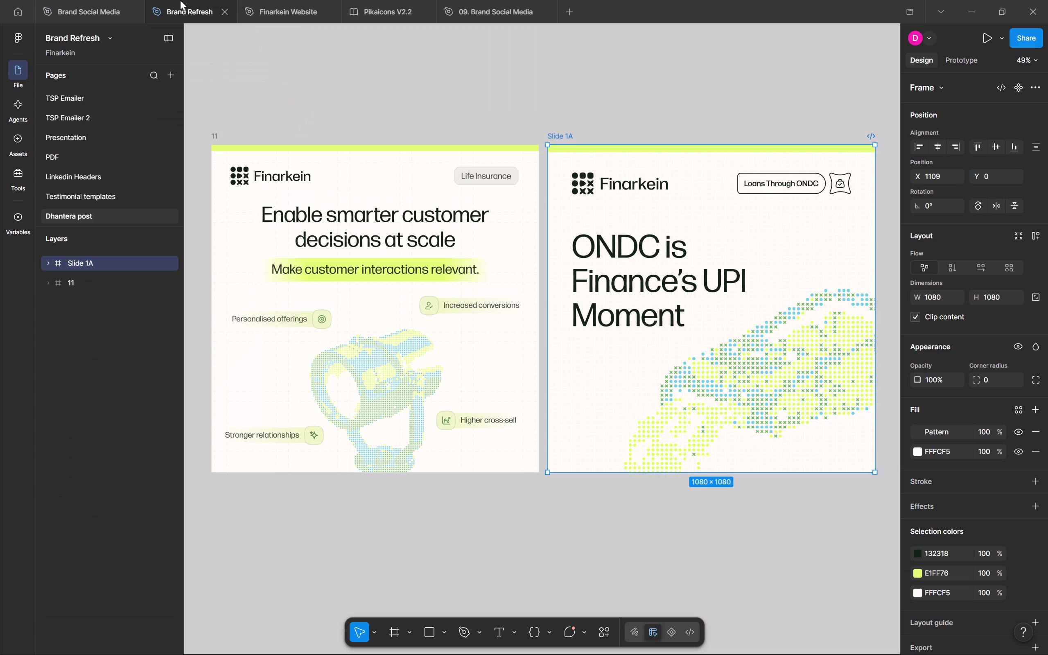
pyautogui.scroll(-1, 393, 436)
pyautogui.hscroll(-2, 393, 436)
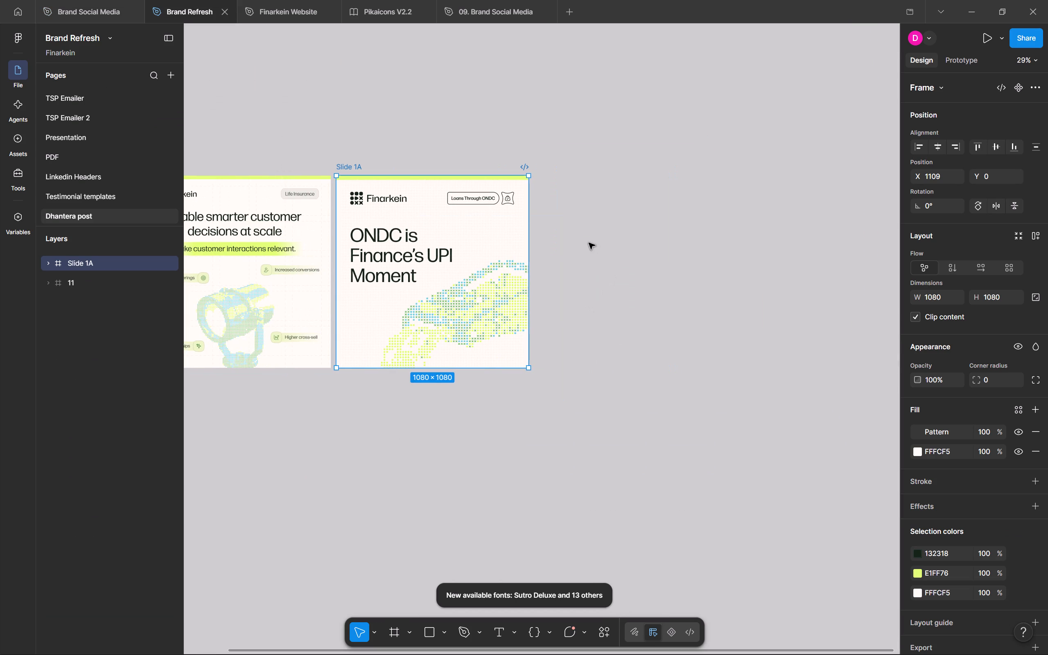
pyautogui.click(589, 243)
pyautogui.hotkey('ctrl', 'v')
pyautogui.moveTo(449, 274); pyautogui.dragTo(549, 167)
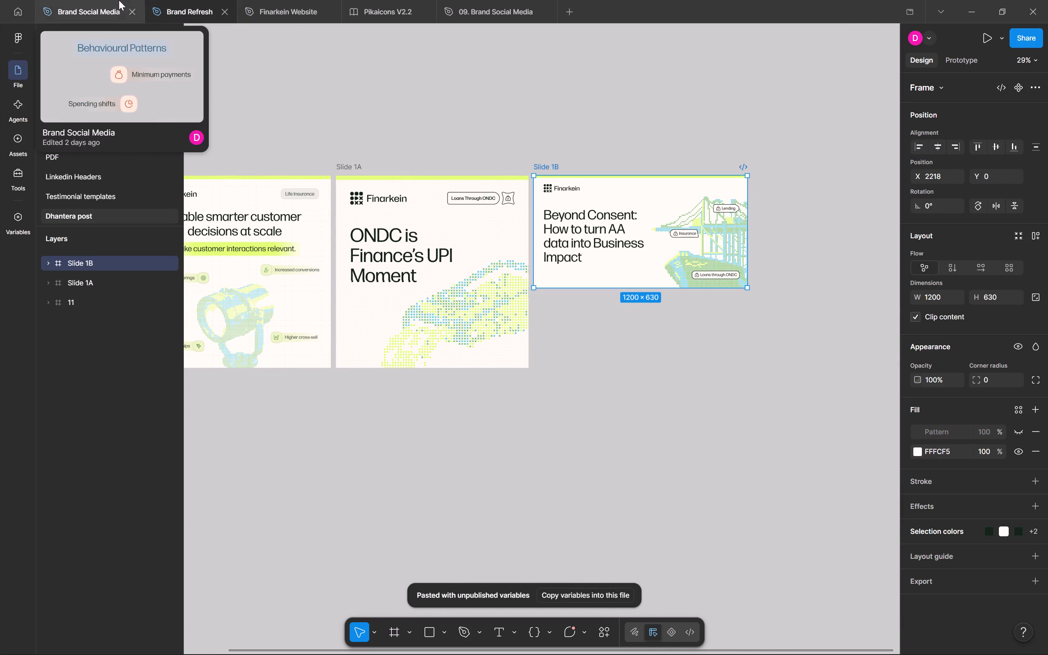
# Look through Brand Social Media's Multi-AA Blog, RBI Blog and Founders note Blog & Email pages for more reference designs, and return to Brand Refresh.
pyautogui.click(119, 0)
pyautogui.hscroll(-2, 301, 262)
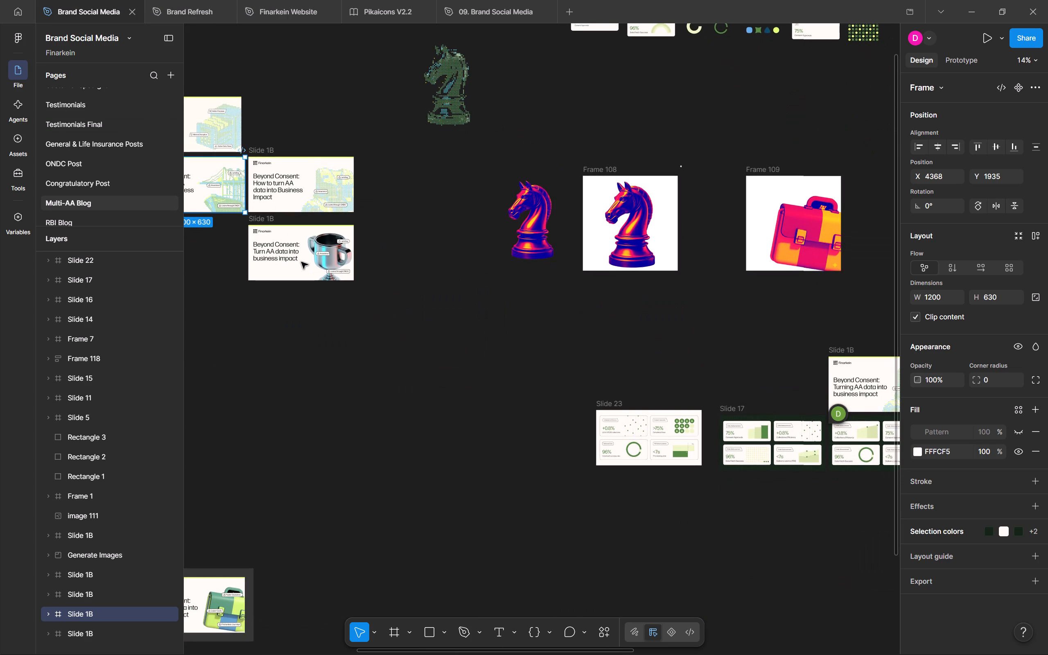
pyautogui.hscroll(-4, 301, 262)
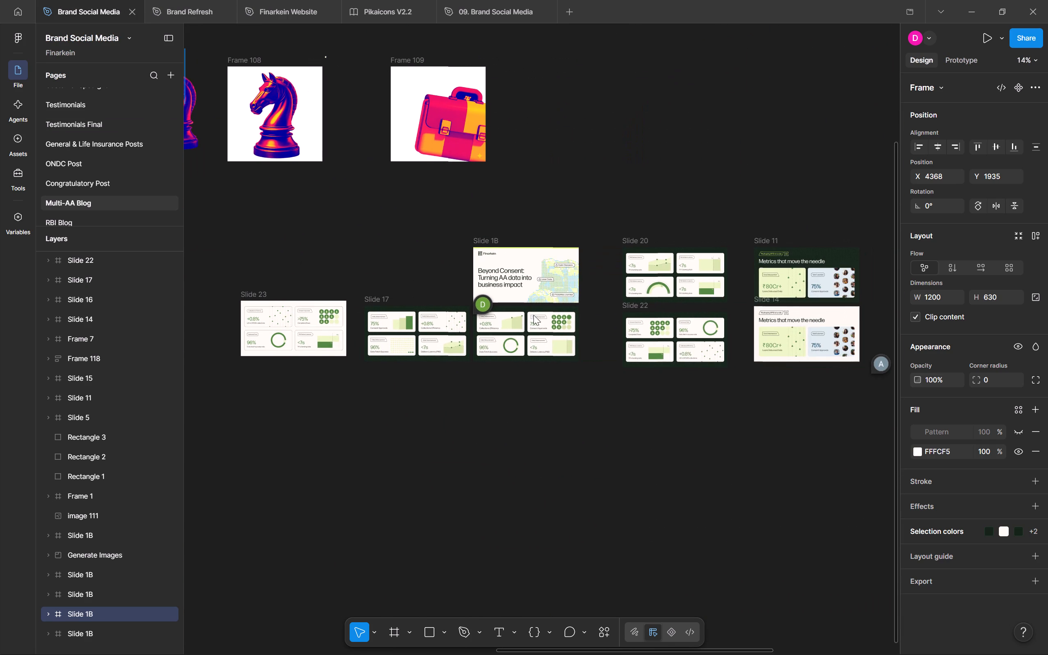
pyautogui.hscroll(-4, 549, 315)
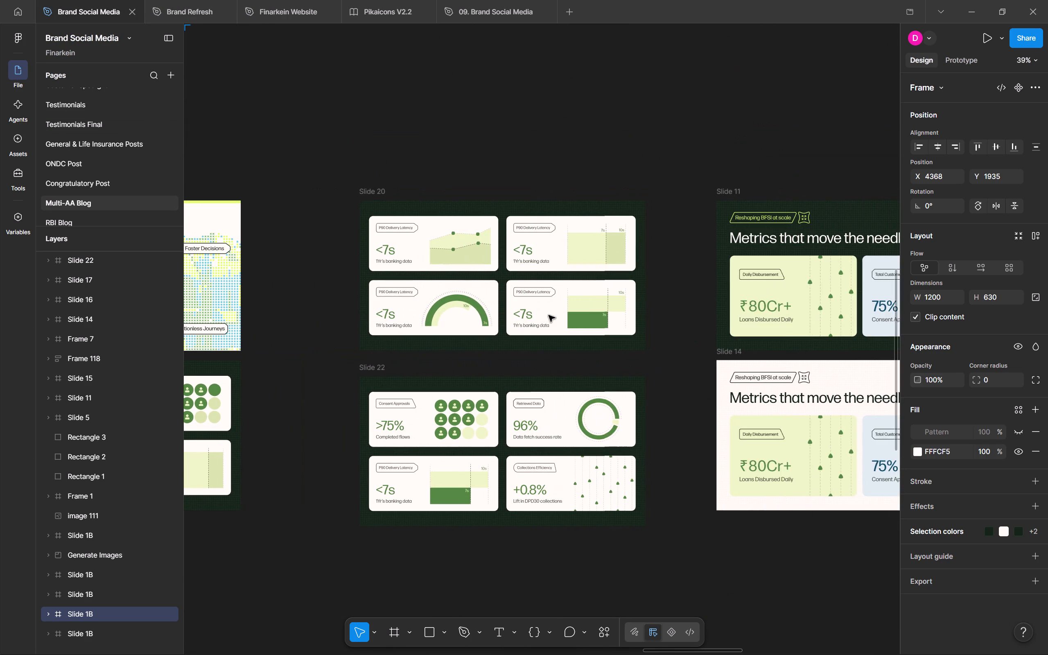
pyautogui.scroll(1, 549, 315)
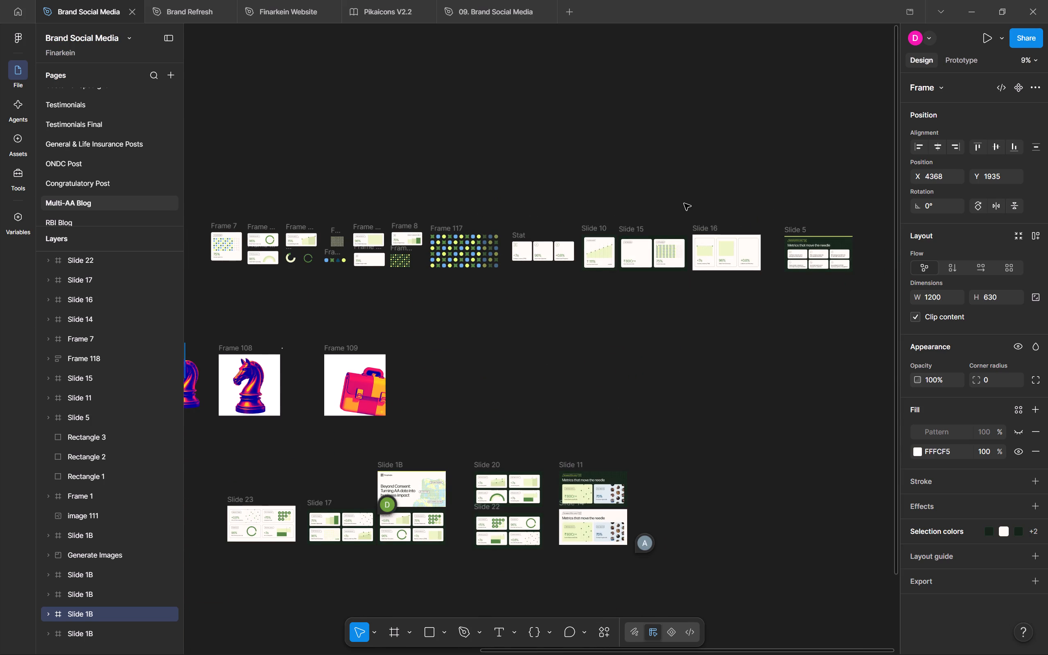
pyautogui.hscroll(5, 684, 203)
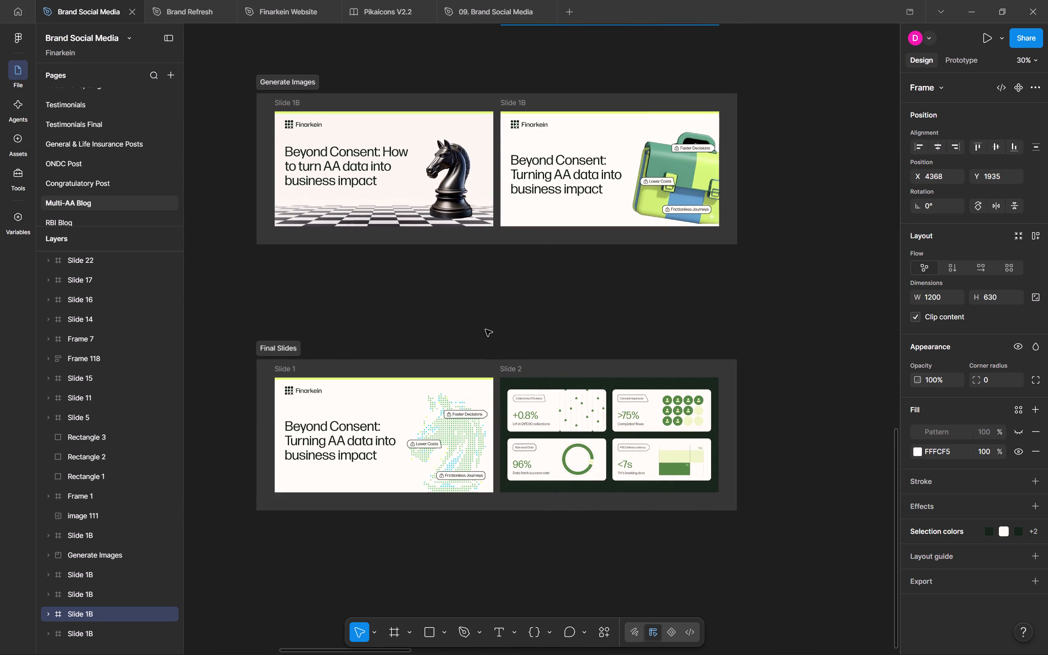
pyautogui.scroll(-1, 137, 196)
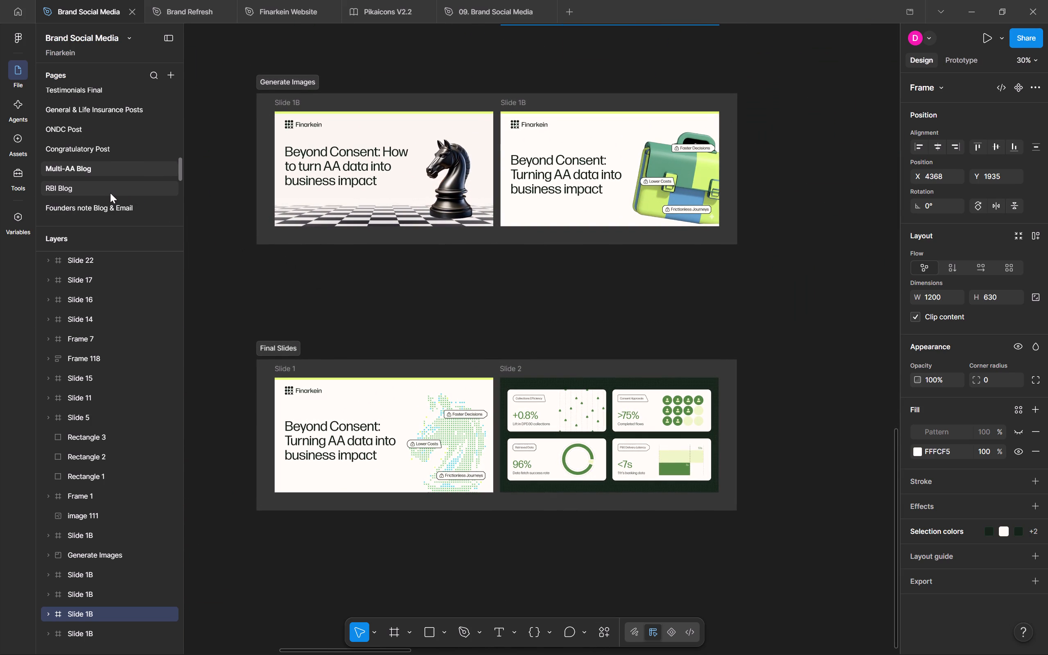
pyautogui.click(110, 193)
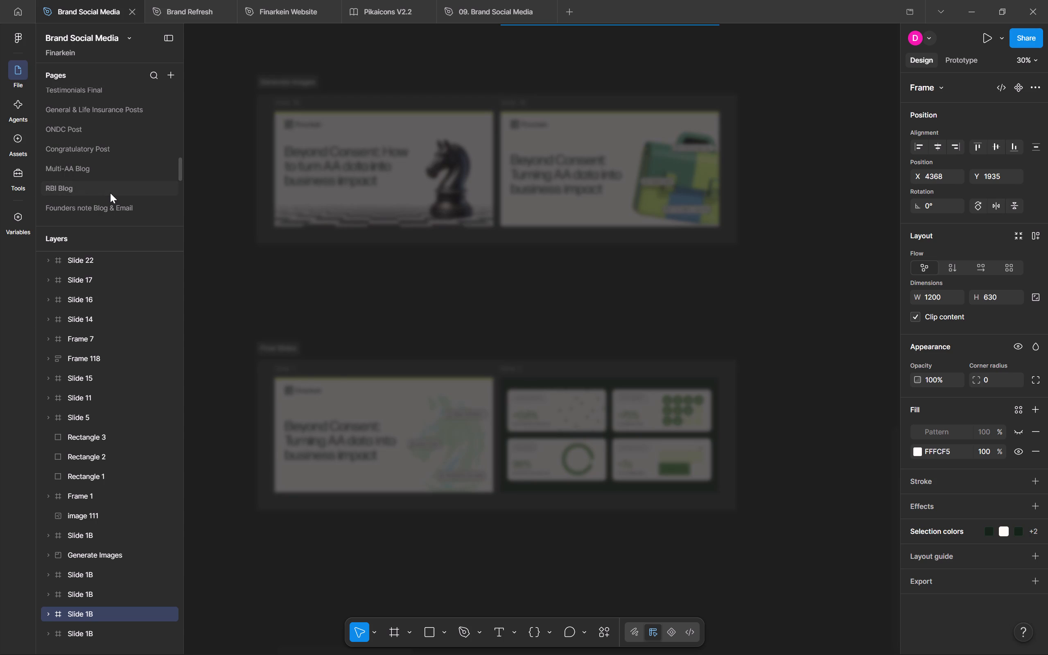
pyautogui.scroll(-1, 110, 193)
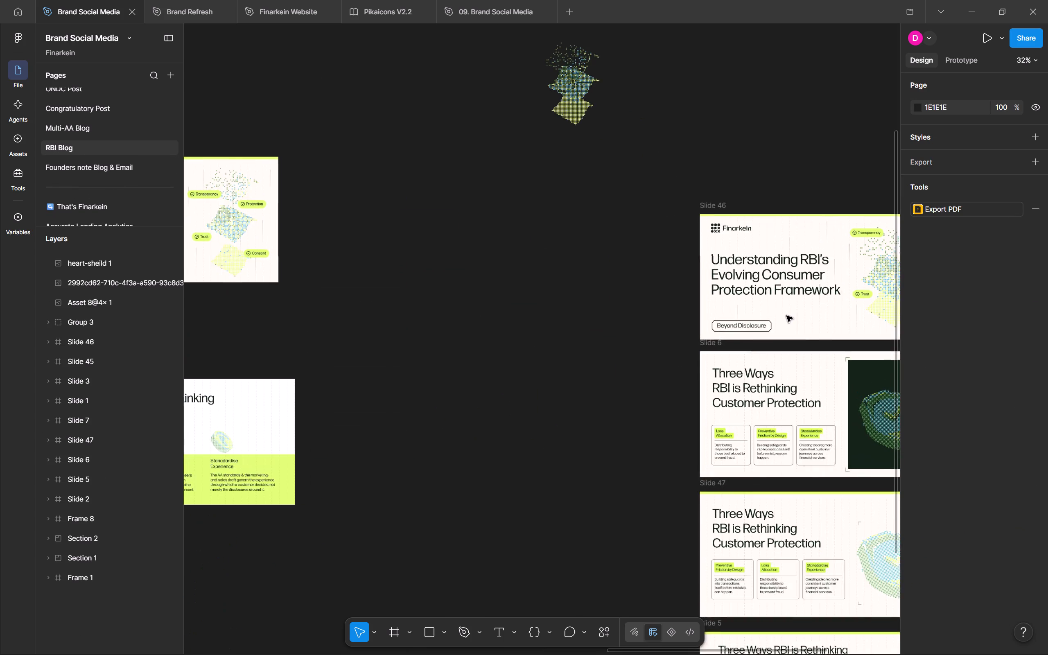
pyautogui.hscroll(-2, 786, 316)
pyautogui.scroll(-2, 616, 388)
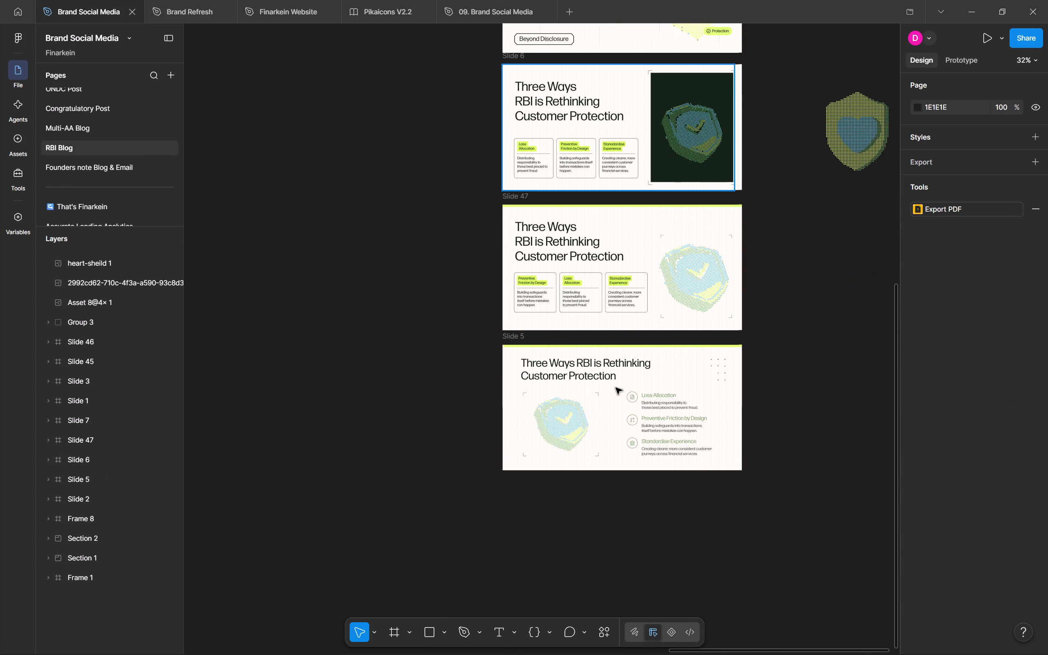
pyautogui.hscroll(-1, 616, 388)
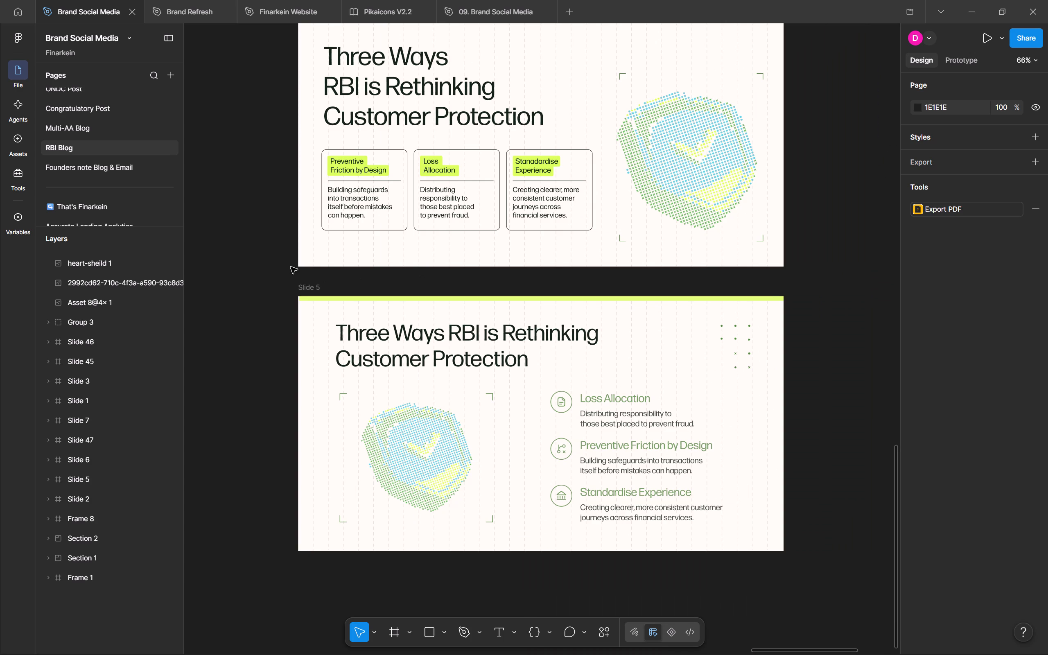
pyautogui.click(122, 171)
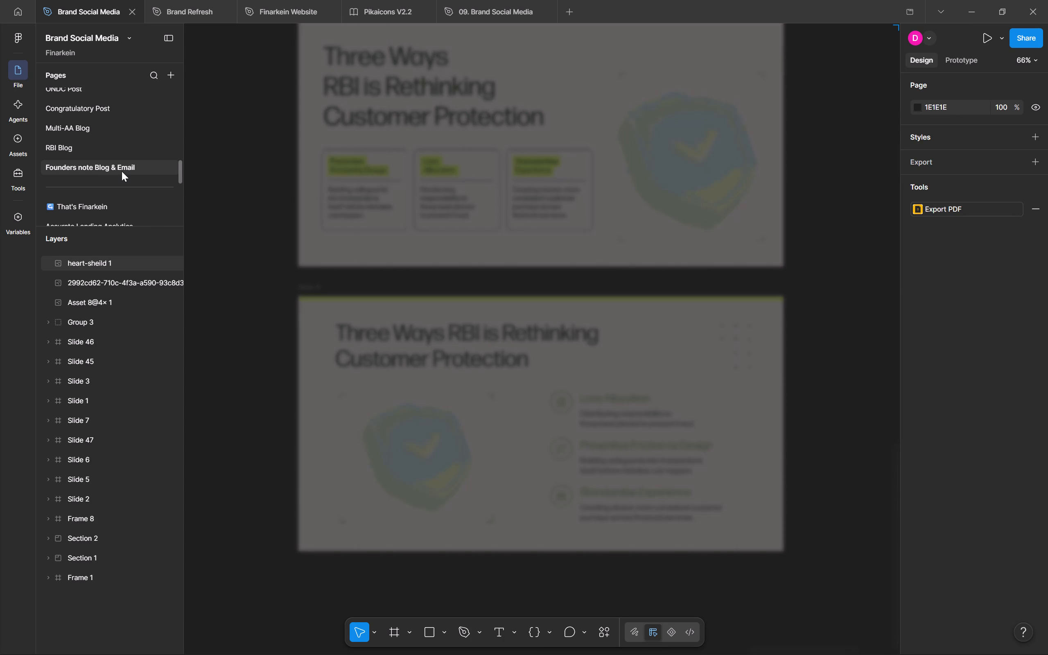
pyautogui.scroll(-1, 122, 171)
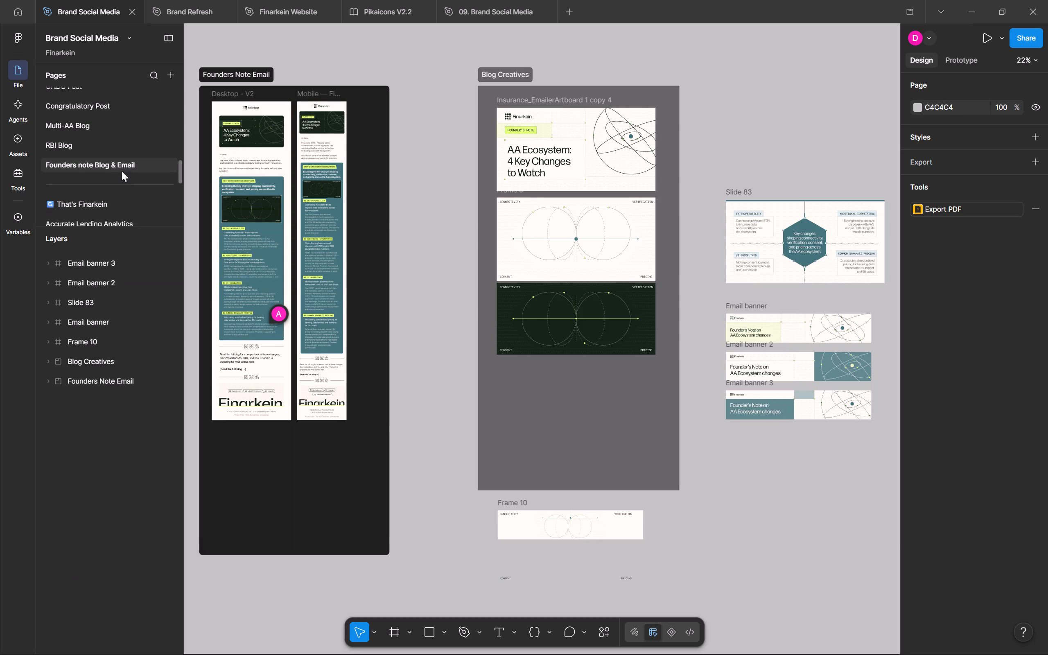
pyautogui.scroll(-1, 122, 171)
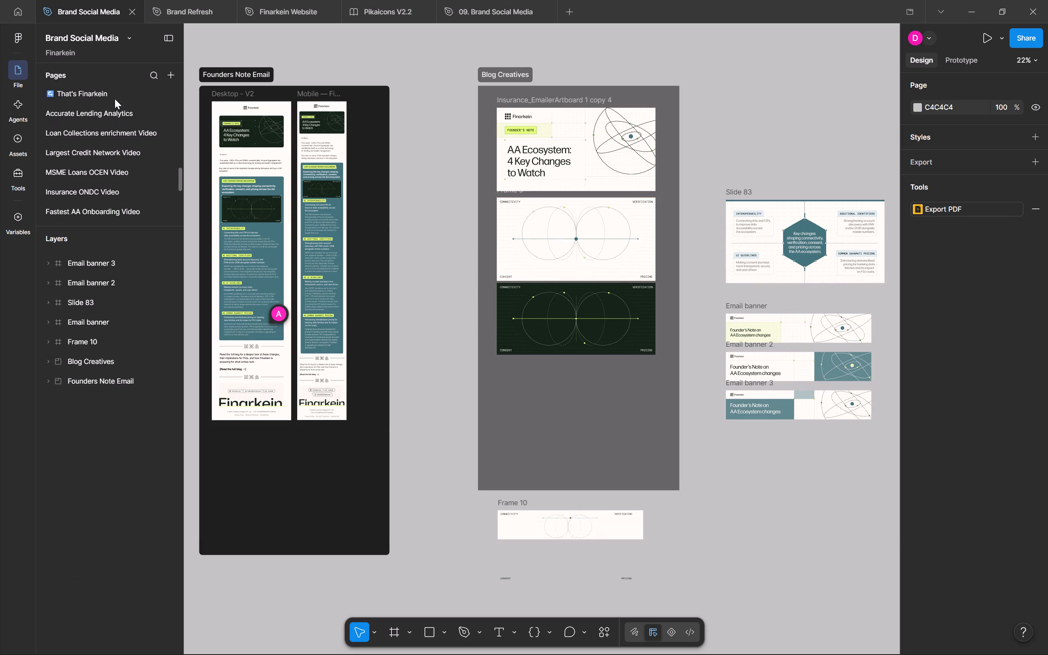
pyautogui.click(183, 0)
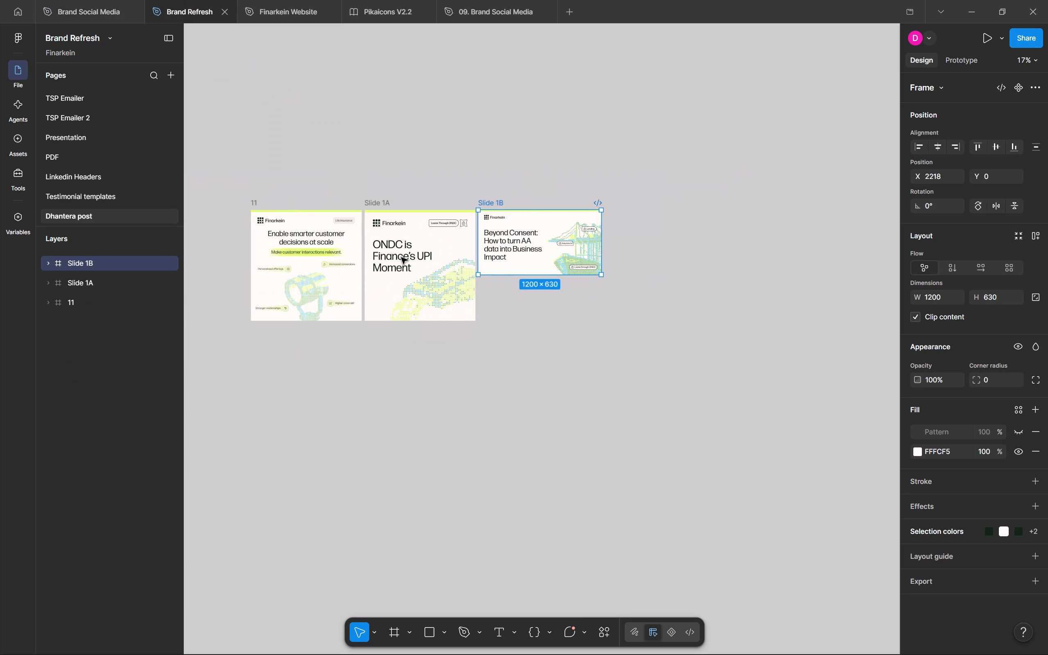
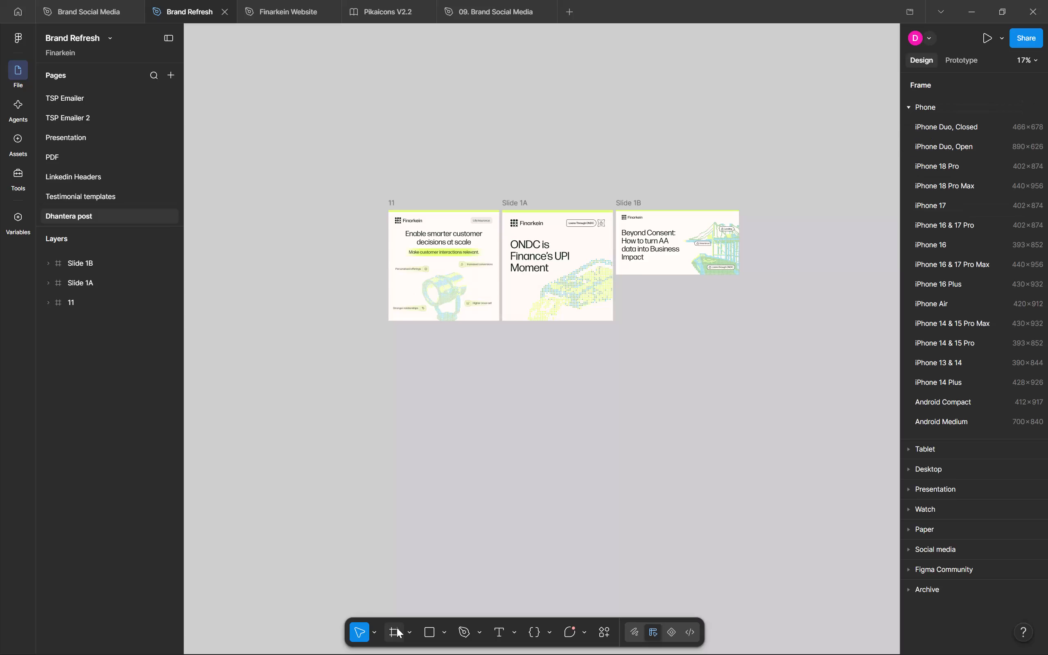
# Place a new 100 × 100 frame on the empty canvas below the reference slides on the Dhantera post page.
pyautogui.click(432, 389)
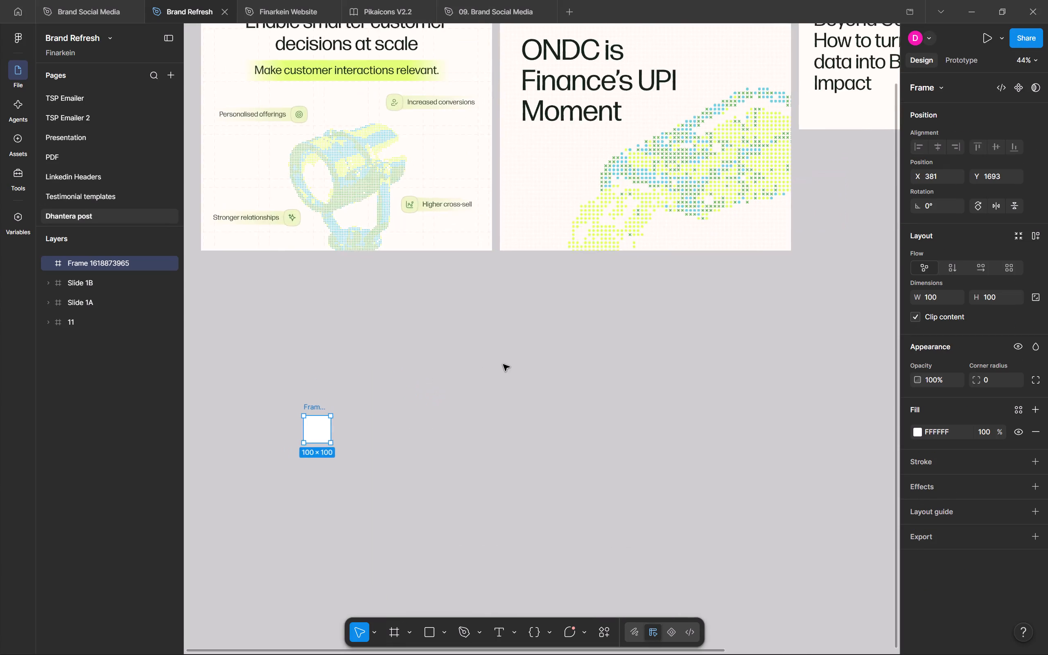
pyautogui.hscroll(2, 503, 364)
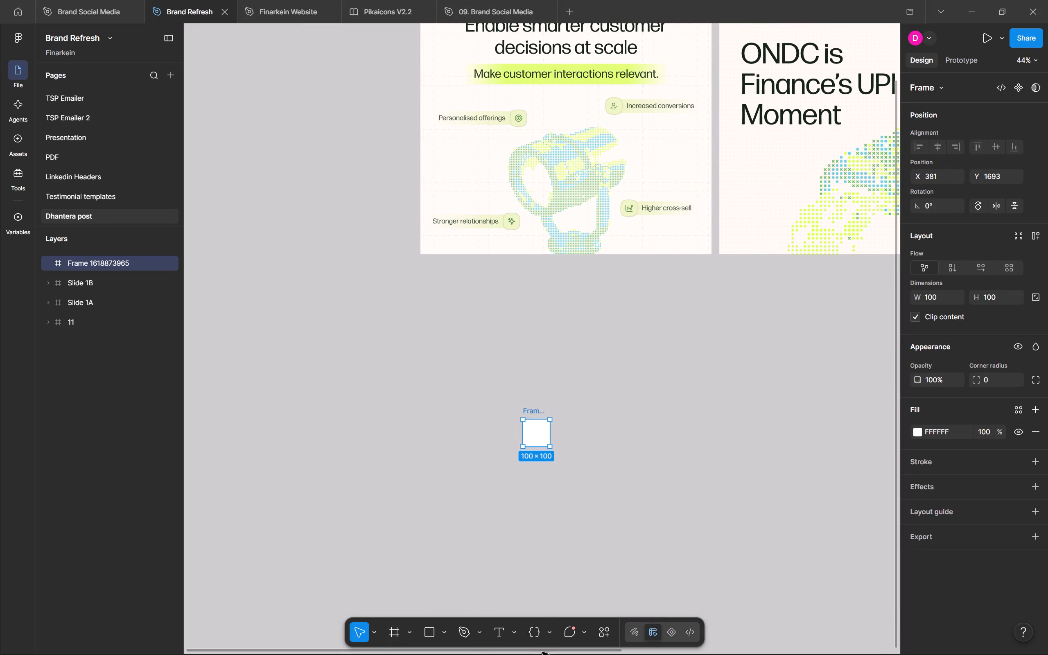
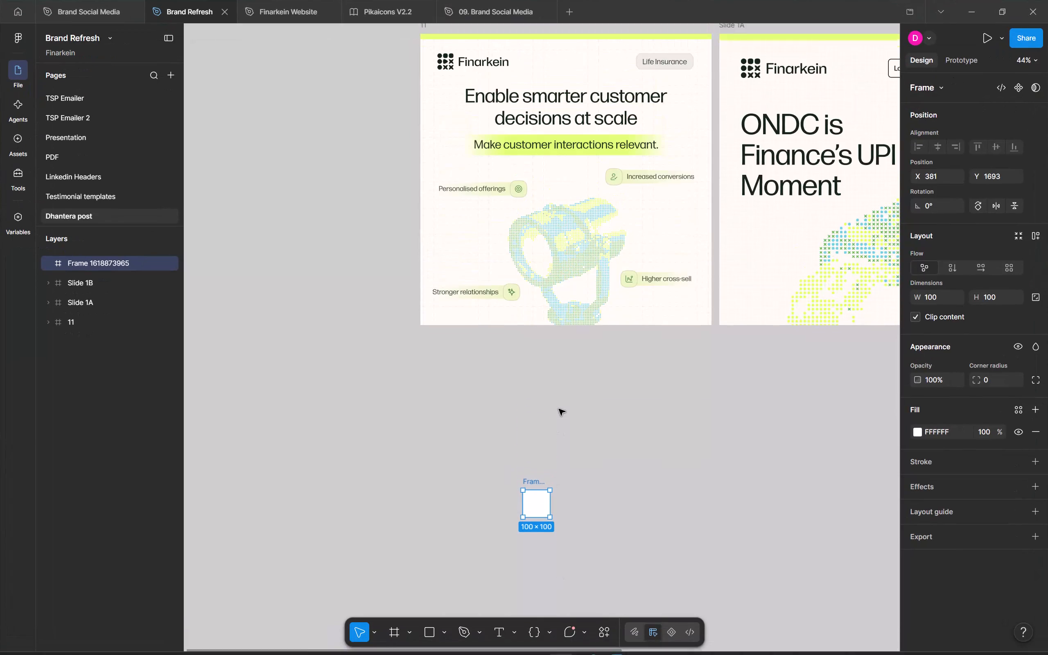
# Resize the new blank frame below the reference slides to 1080 × 1080.
pyautogui.scroll(2, 559, 409)
pyautogui.hscroll(-2, 559, 409)
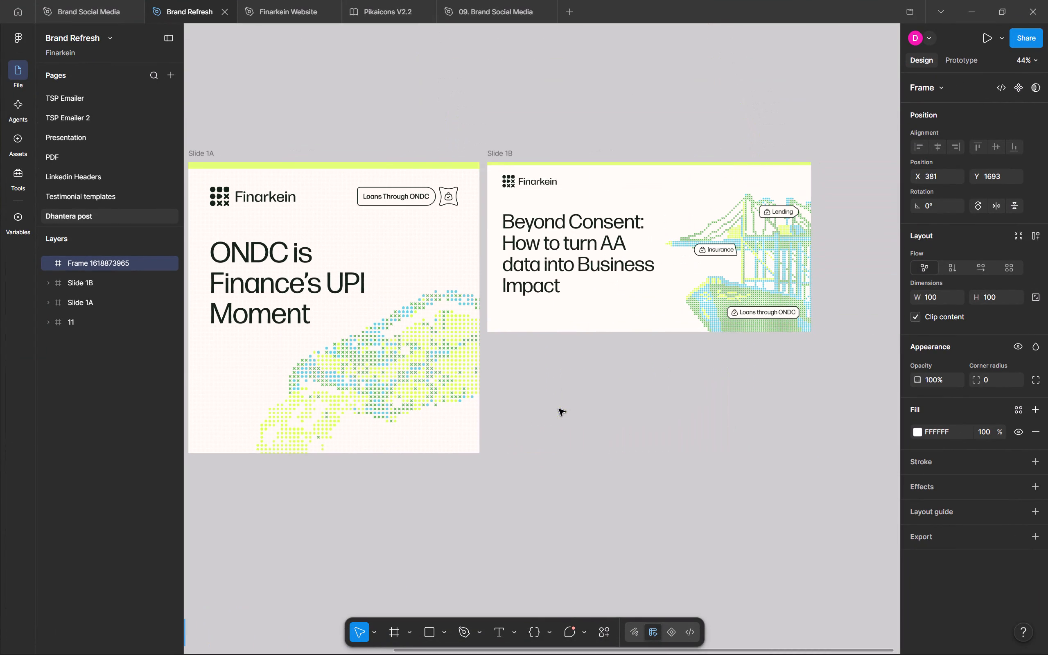
pyautogui.hscroll(4, 576, 379)
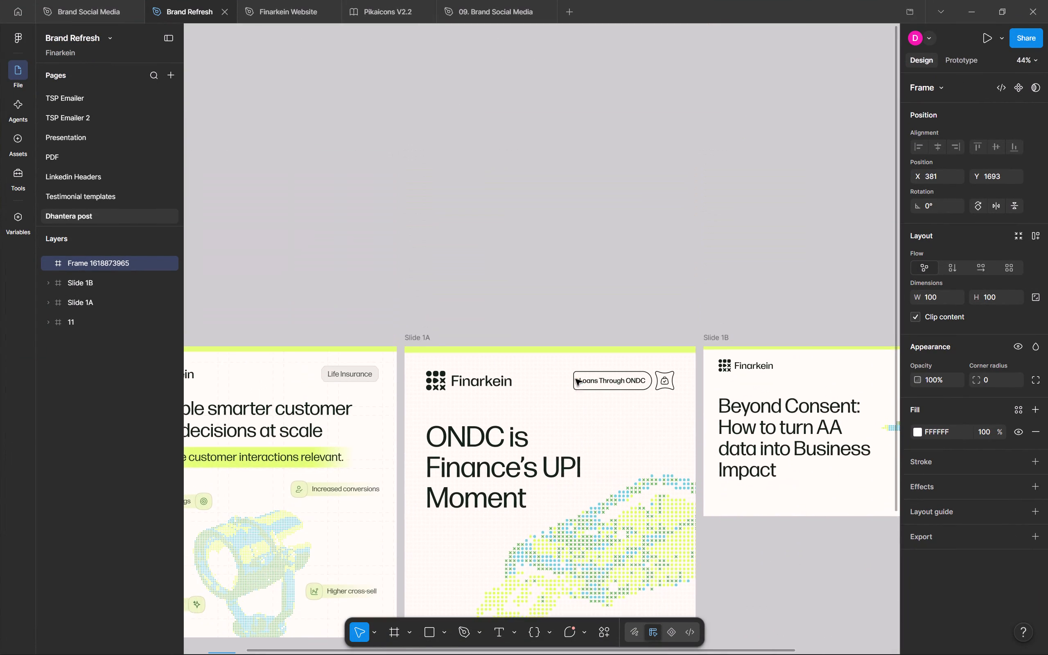
pyautogui.hscroll(3, 576, 379)
pyautogui.hscroll(-1, 576, 379)
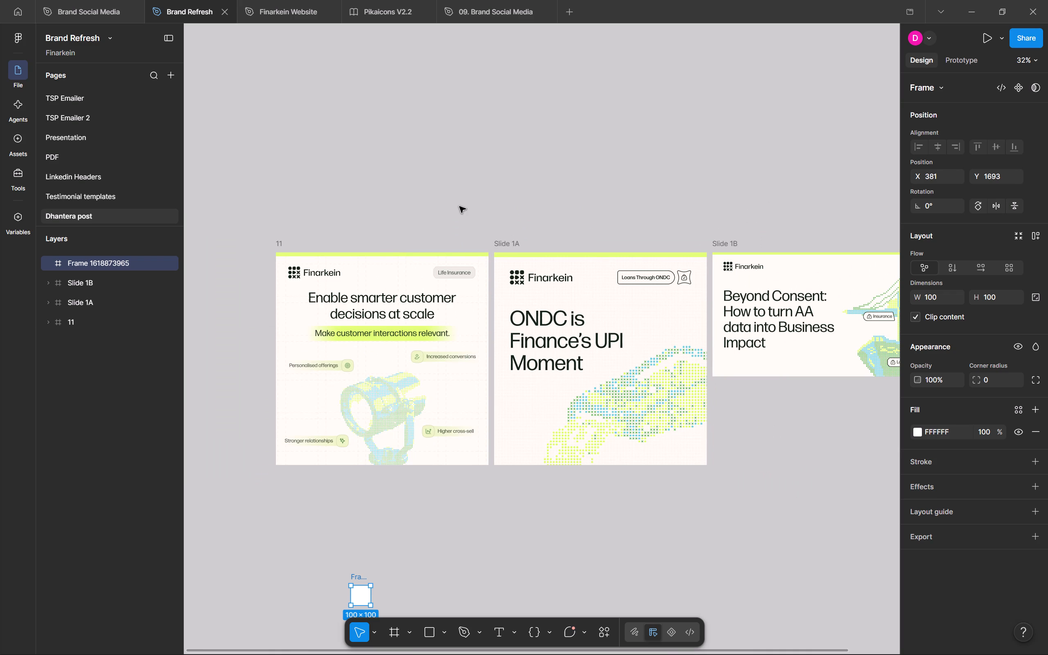
pyautogui.scroll(-2, 459, 206)
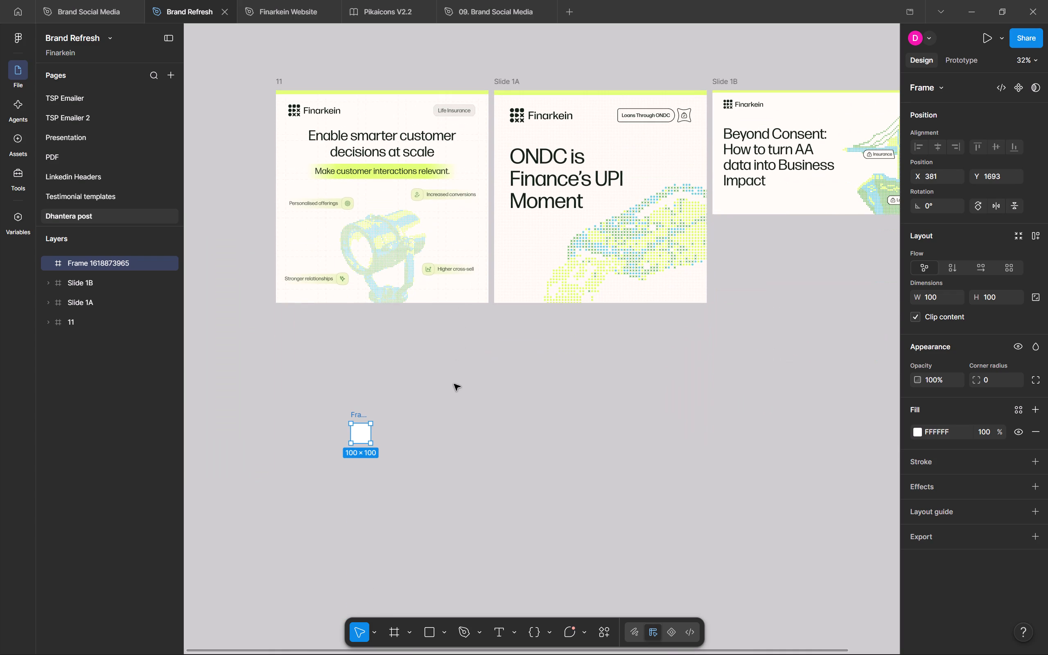
pyautogui.click(932, 301)
pyautogui.write('1080')
pyautogui.click(998, 300)
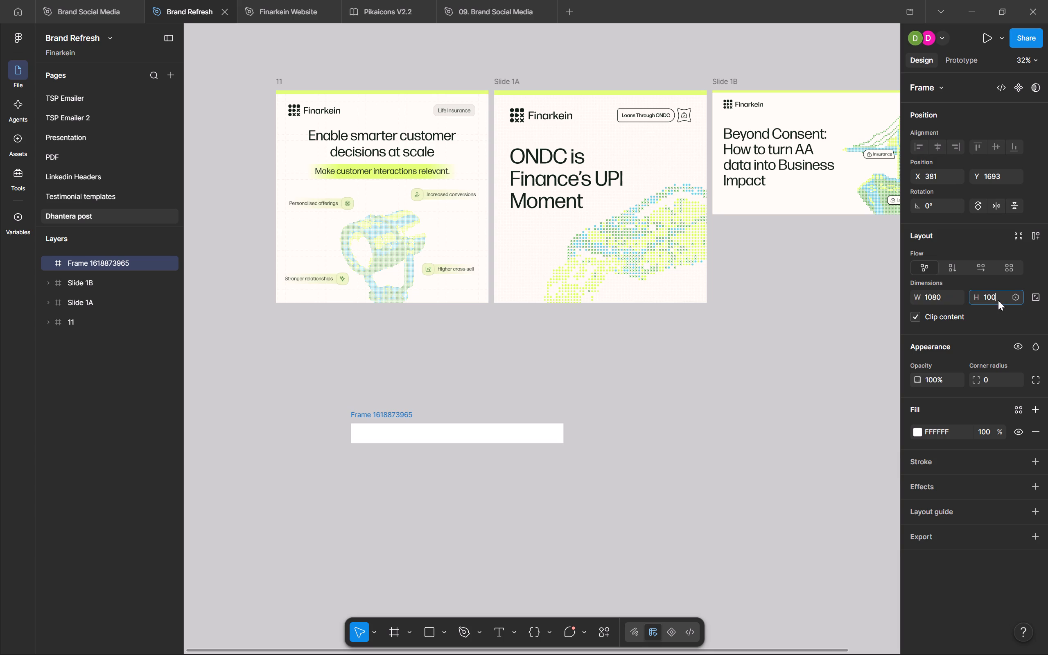
pyautogui.write('1080')
pyautogui.press('Return')
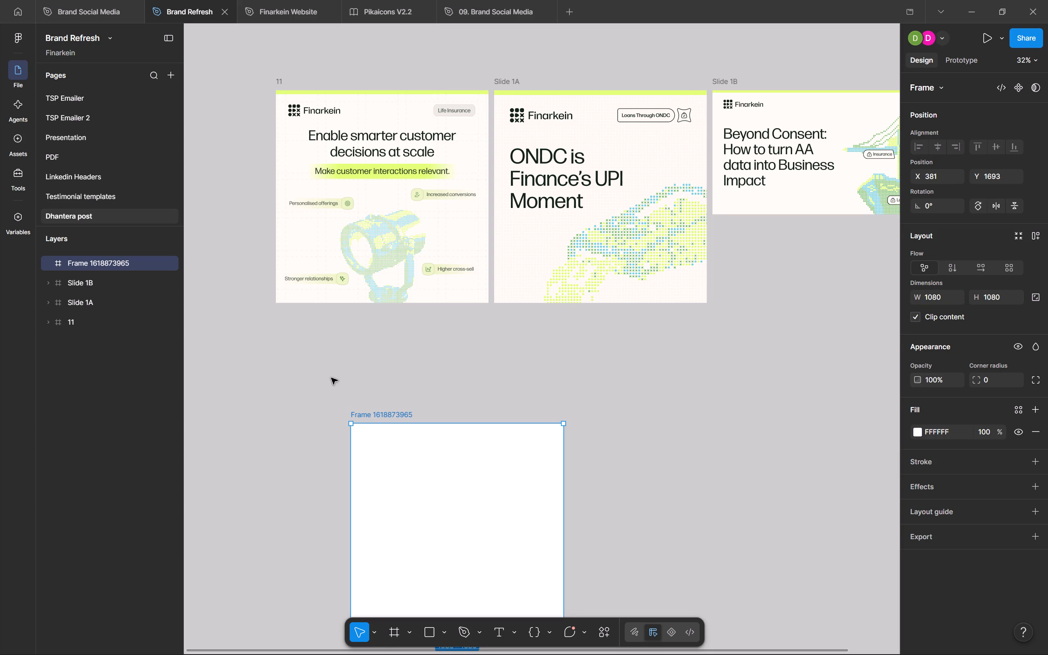
# Move the blank frame directly beneath slide 11, aligned with its side edges, at about X 0, Y 1206.
pyautogui.moveTo(379, 412); pyautogui.dragTo(302, 316)
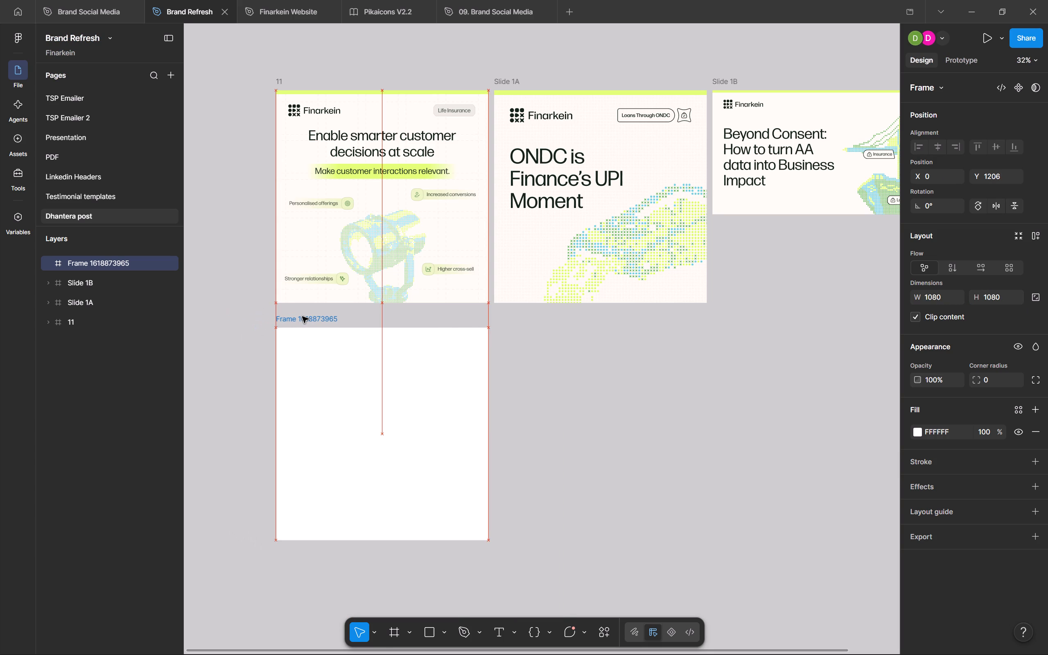
pyautogui.moveTo(302, 316); pyautogui.dragTo(302, 316)
pyautogui.click(546, 365)
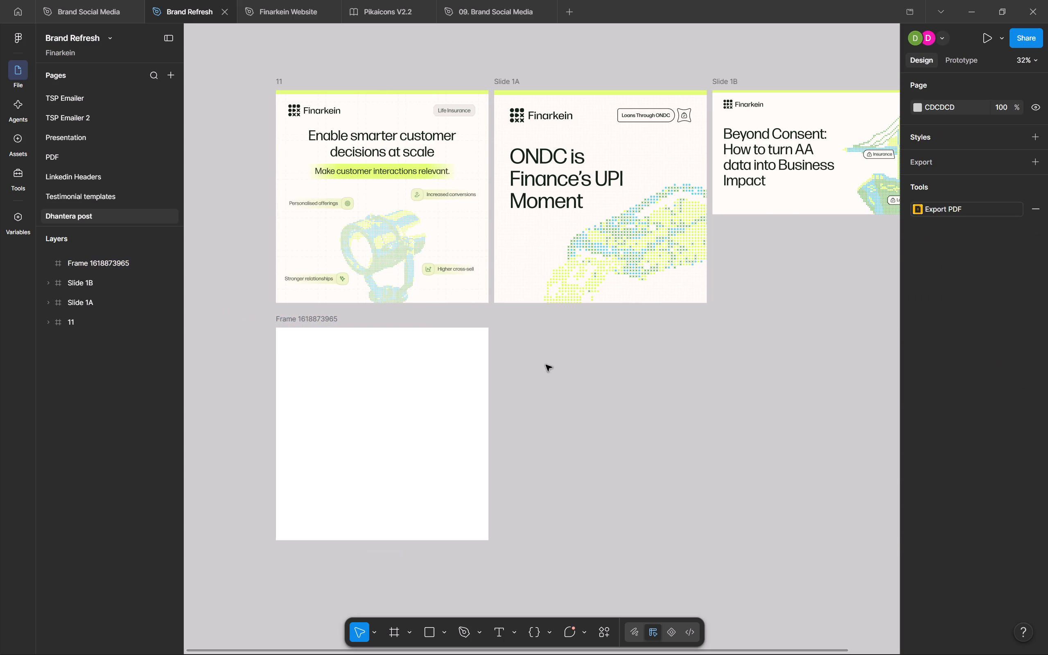
# Examine the layout and styling of the three reference slides alongside the blank post frame.
pyautogui.scroll(1, 546, 365)
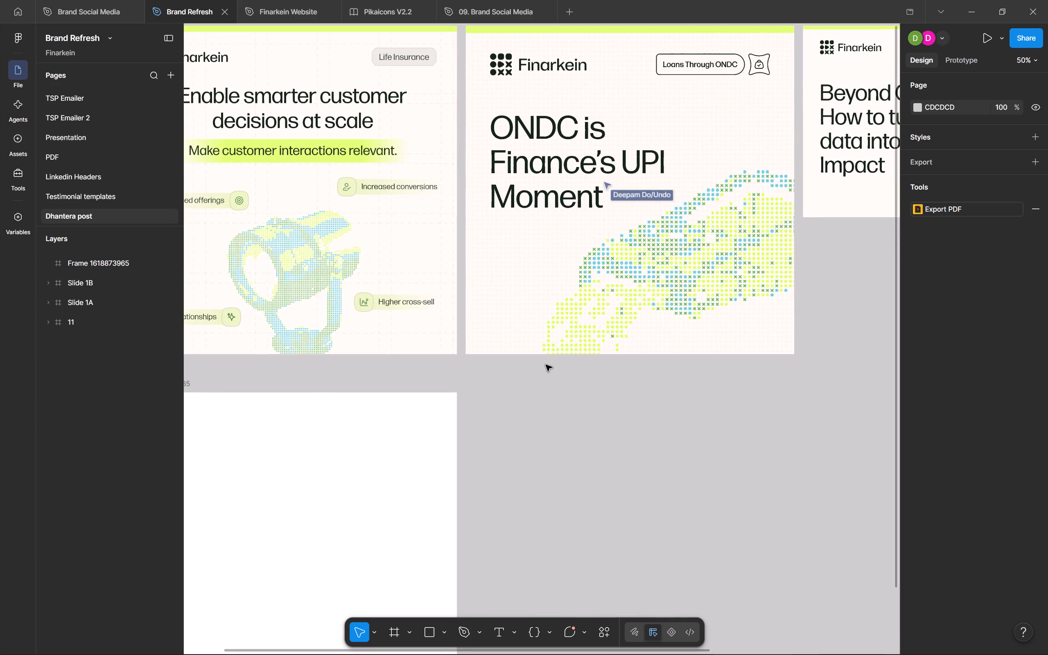
pyautogui.scroll(1, 603, 235)
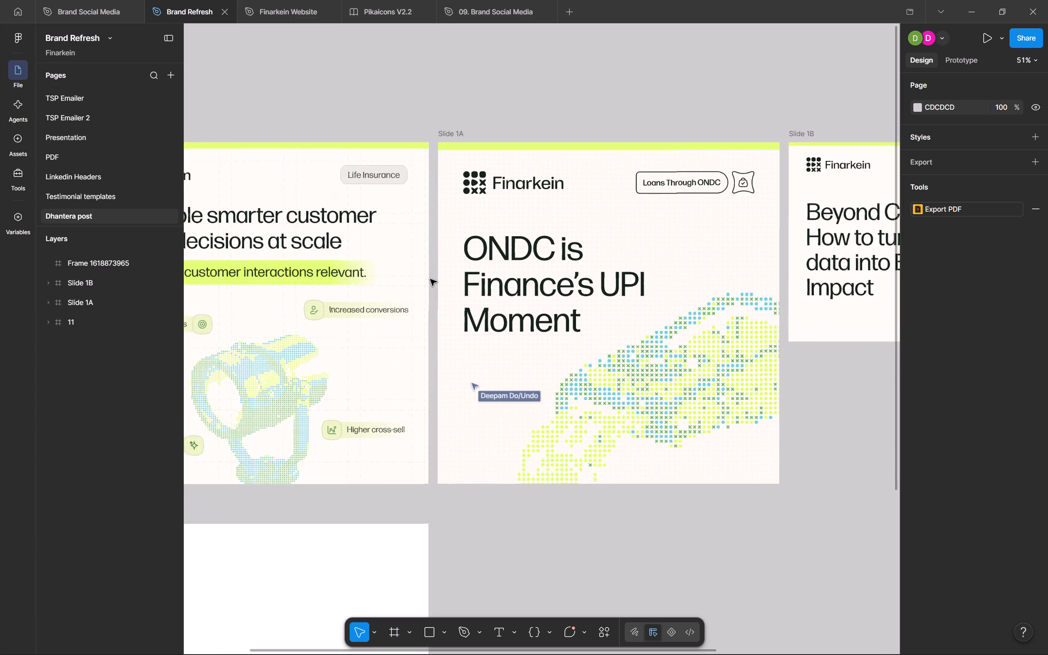
pyautogui.hscroll(-1, 430, 279)
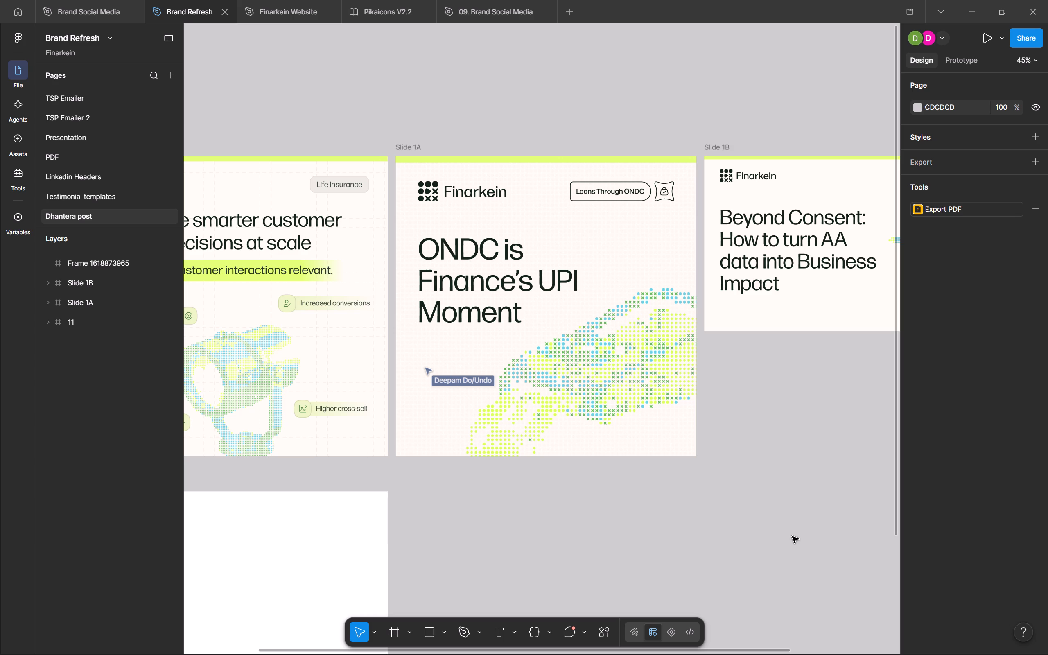
pyautogui.scroll(-3, 616, 514)
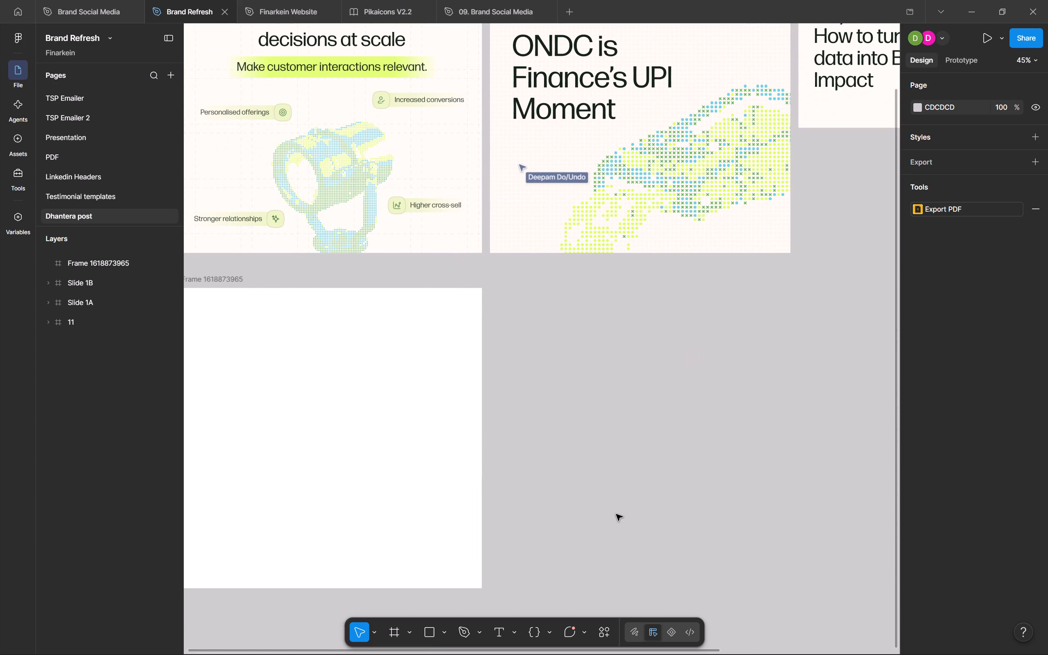
pyautogui.hscroll(1, 616, 514)
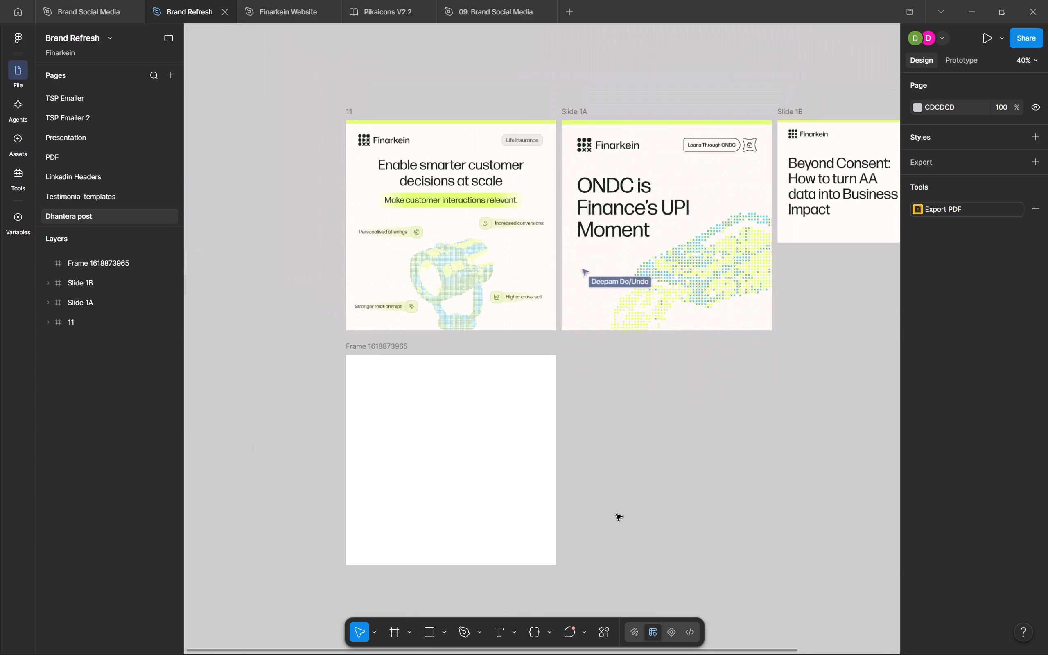
pyautogui.hscroll(-1, 616, 514)
pyautogui.scroll(-1, 616, 514)
pyautogui.hscroll(-1, 616, 514)
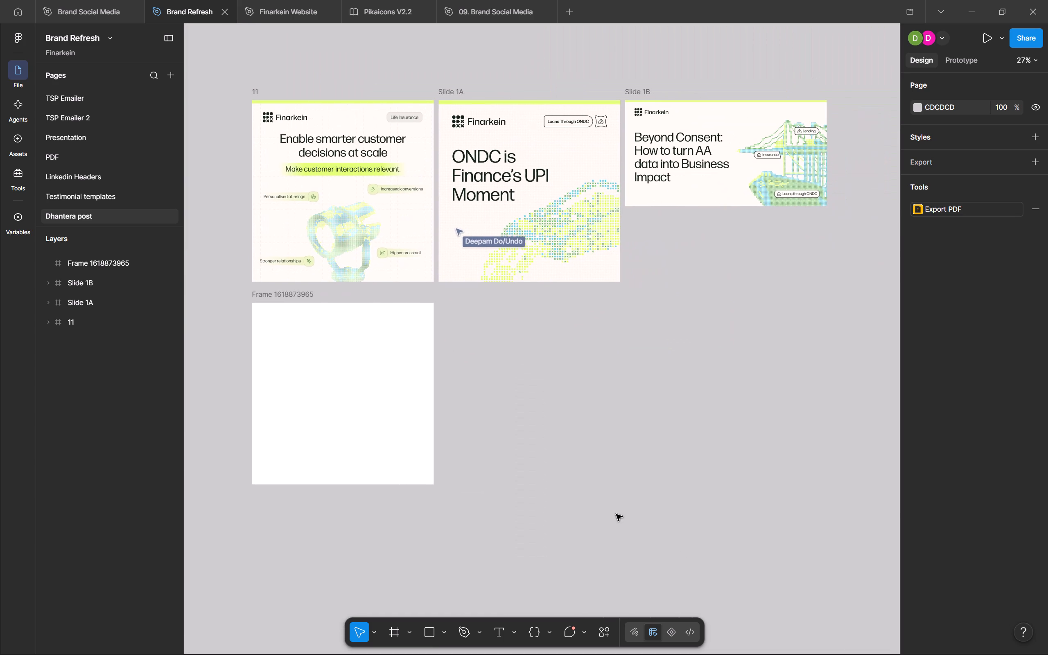
pyautogui.hscroll(-1, 616, 514)
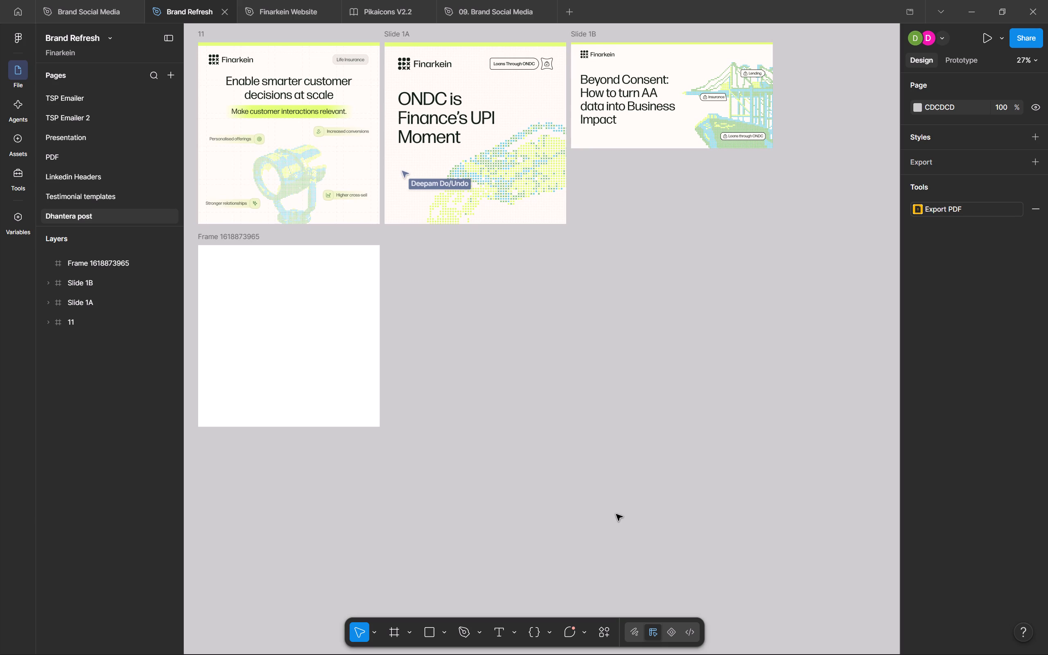
pyautogui.scroll(1, 499, 327)
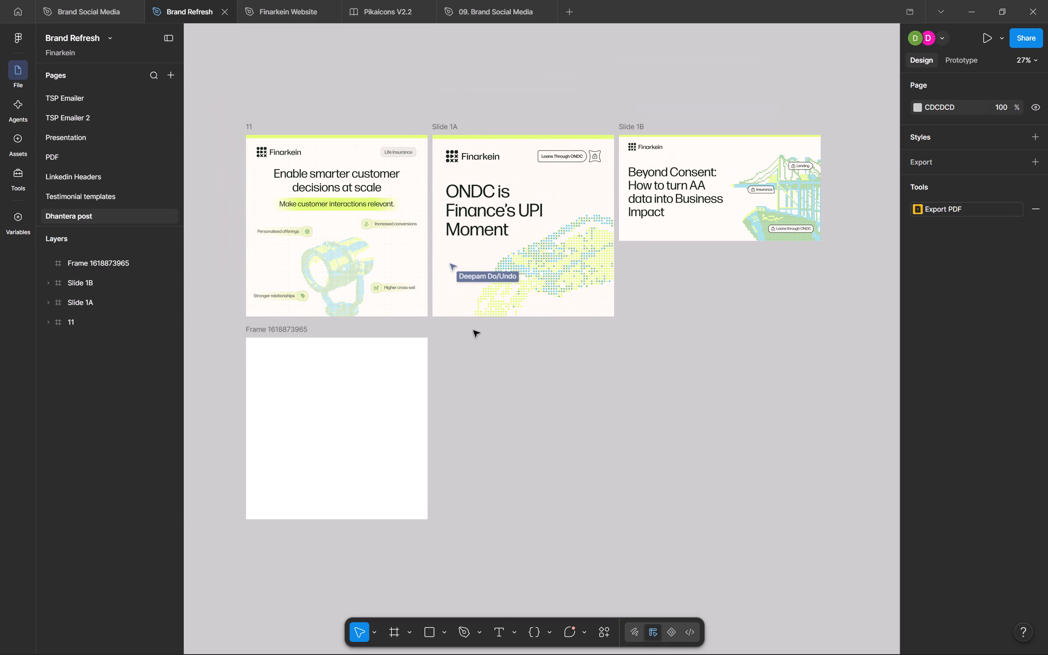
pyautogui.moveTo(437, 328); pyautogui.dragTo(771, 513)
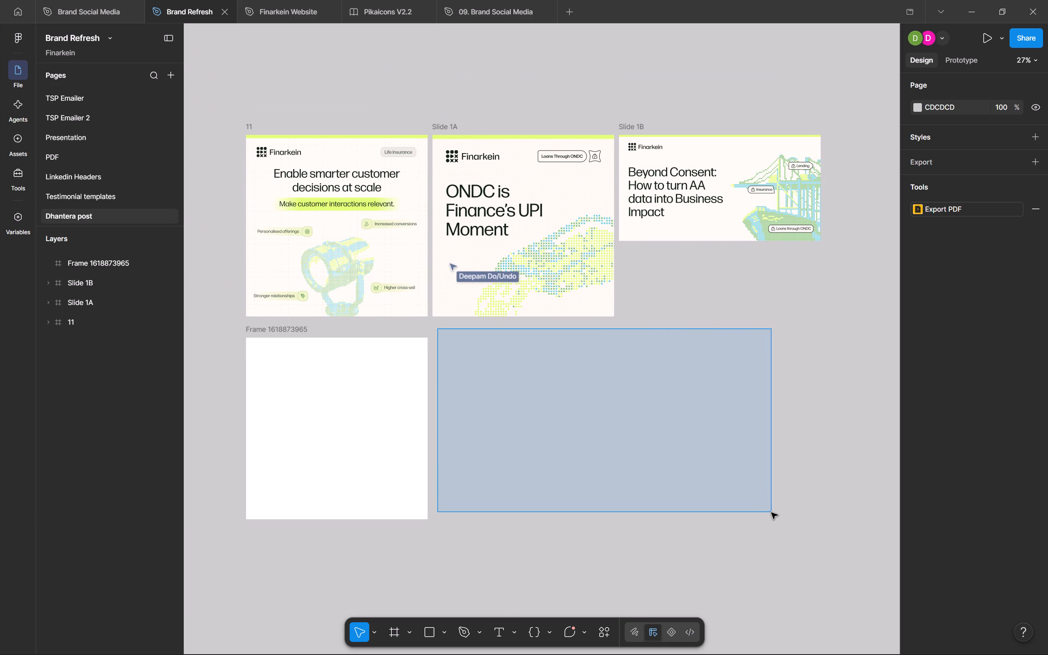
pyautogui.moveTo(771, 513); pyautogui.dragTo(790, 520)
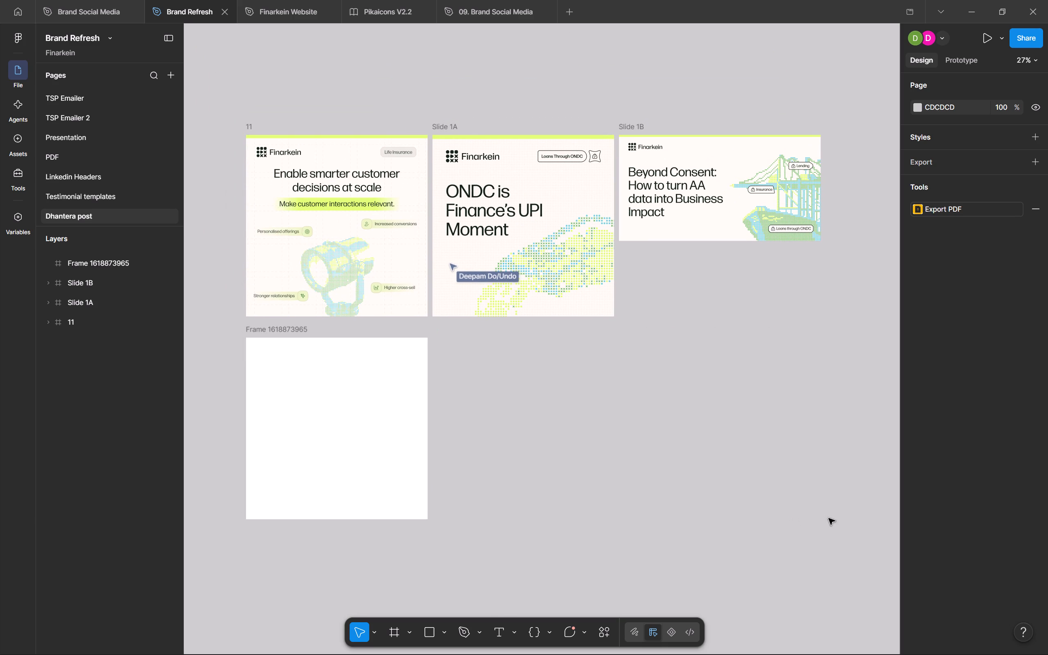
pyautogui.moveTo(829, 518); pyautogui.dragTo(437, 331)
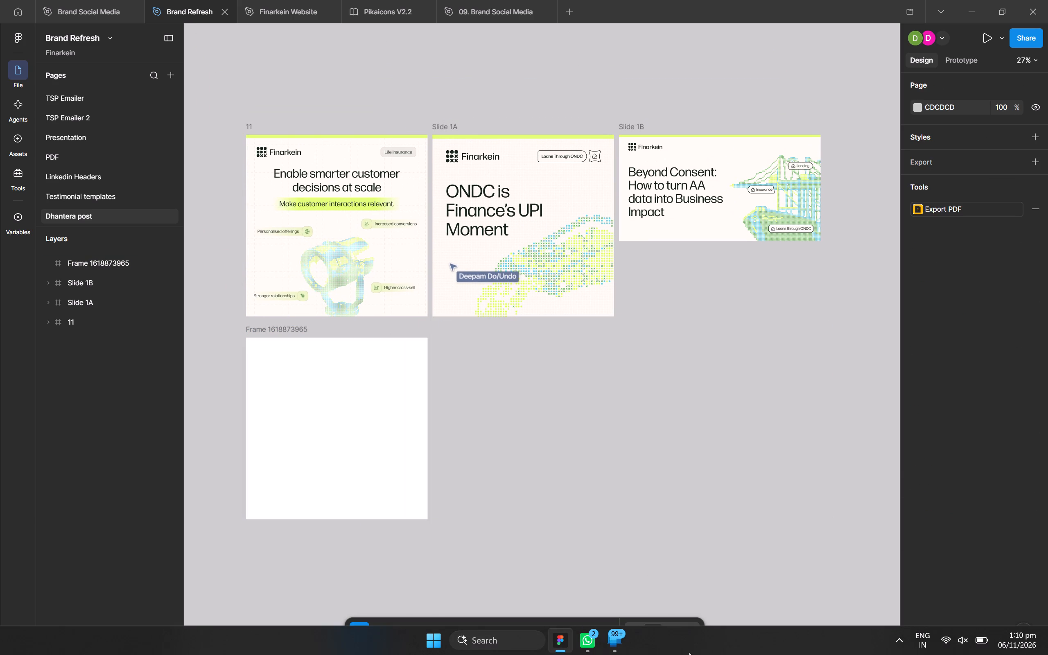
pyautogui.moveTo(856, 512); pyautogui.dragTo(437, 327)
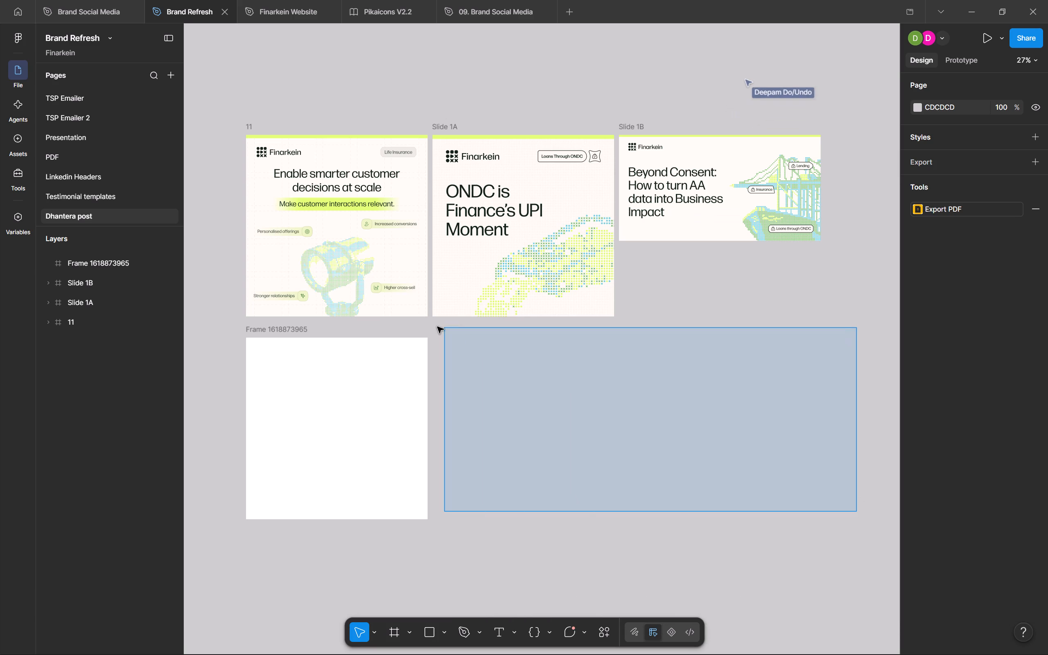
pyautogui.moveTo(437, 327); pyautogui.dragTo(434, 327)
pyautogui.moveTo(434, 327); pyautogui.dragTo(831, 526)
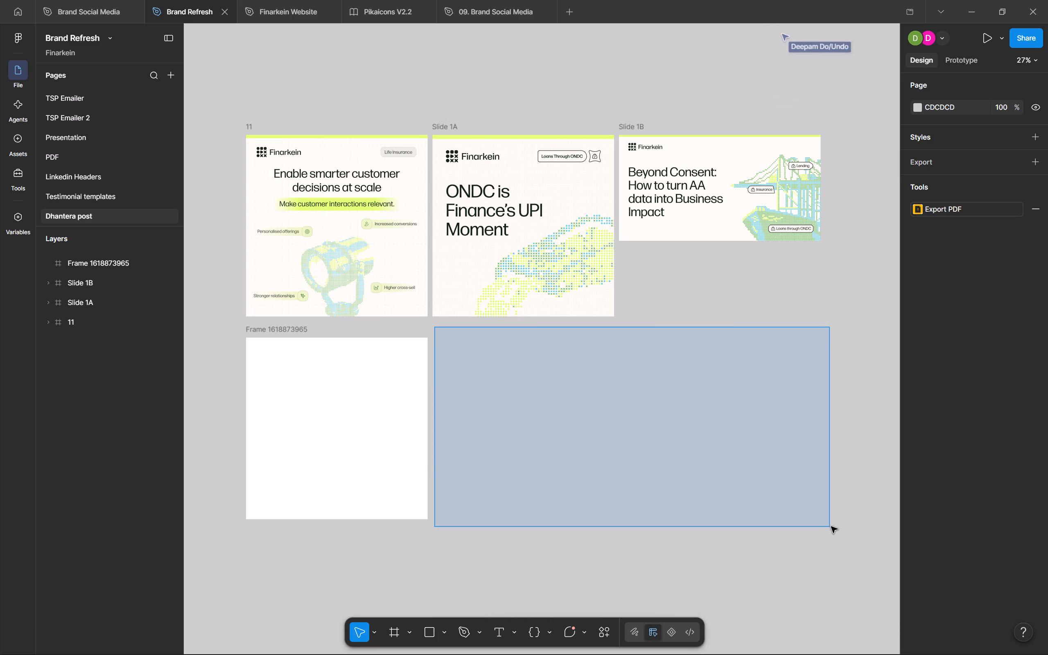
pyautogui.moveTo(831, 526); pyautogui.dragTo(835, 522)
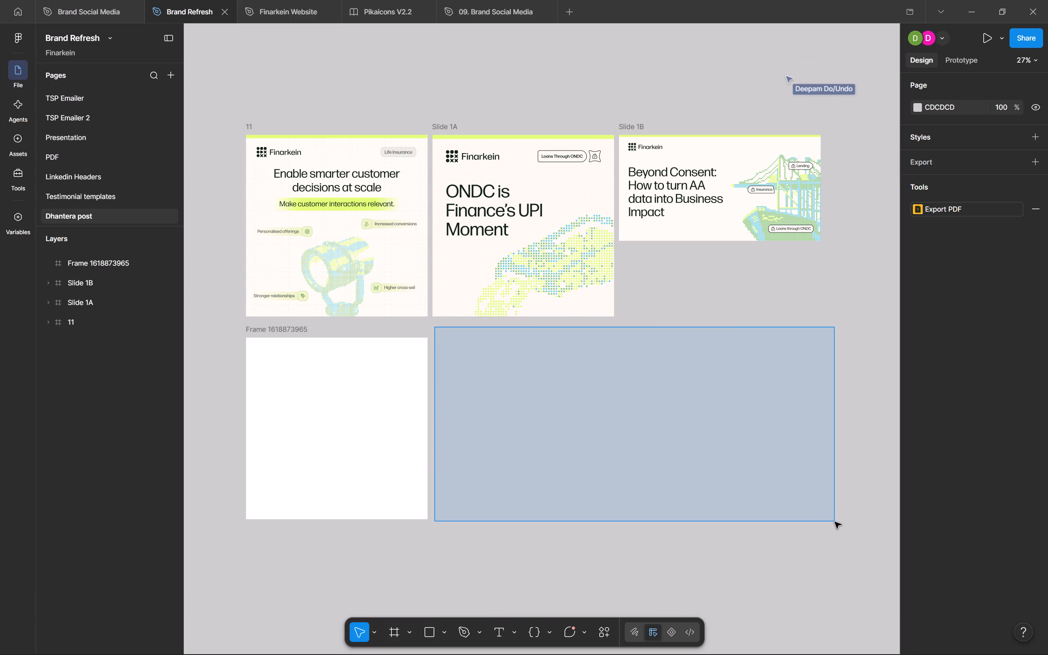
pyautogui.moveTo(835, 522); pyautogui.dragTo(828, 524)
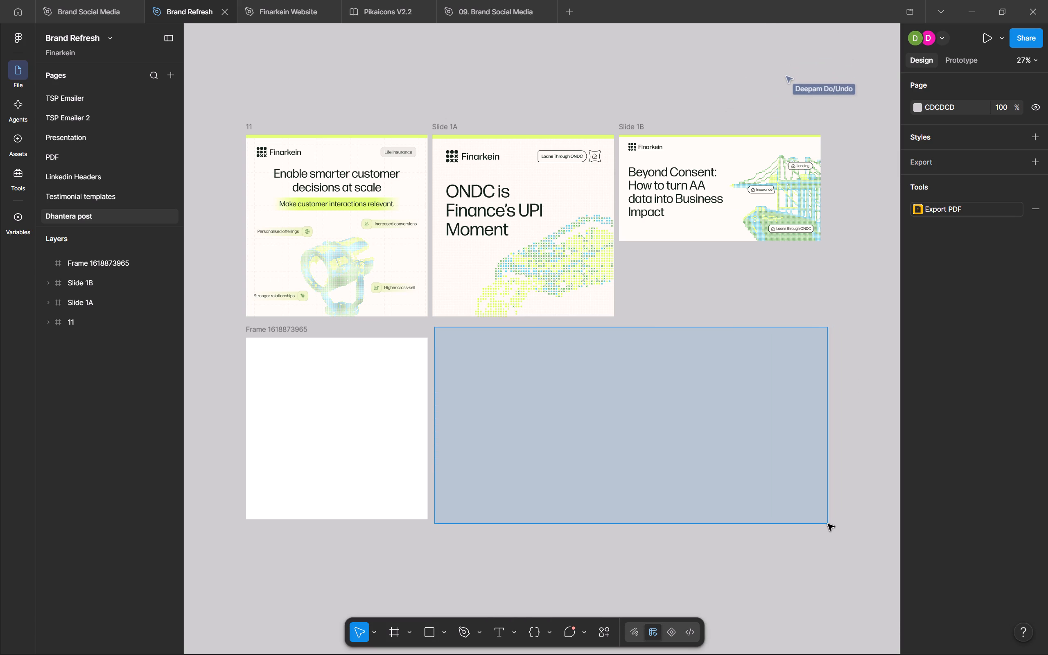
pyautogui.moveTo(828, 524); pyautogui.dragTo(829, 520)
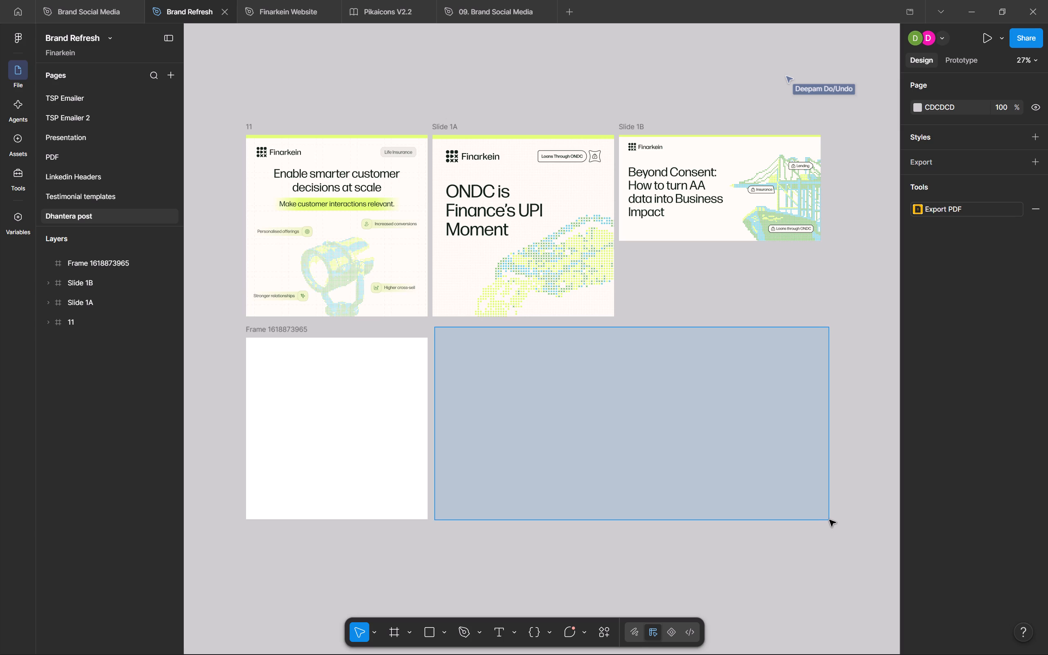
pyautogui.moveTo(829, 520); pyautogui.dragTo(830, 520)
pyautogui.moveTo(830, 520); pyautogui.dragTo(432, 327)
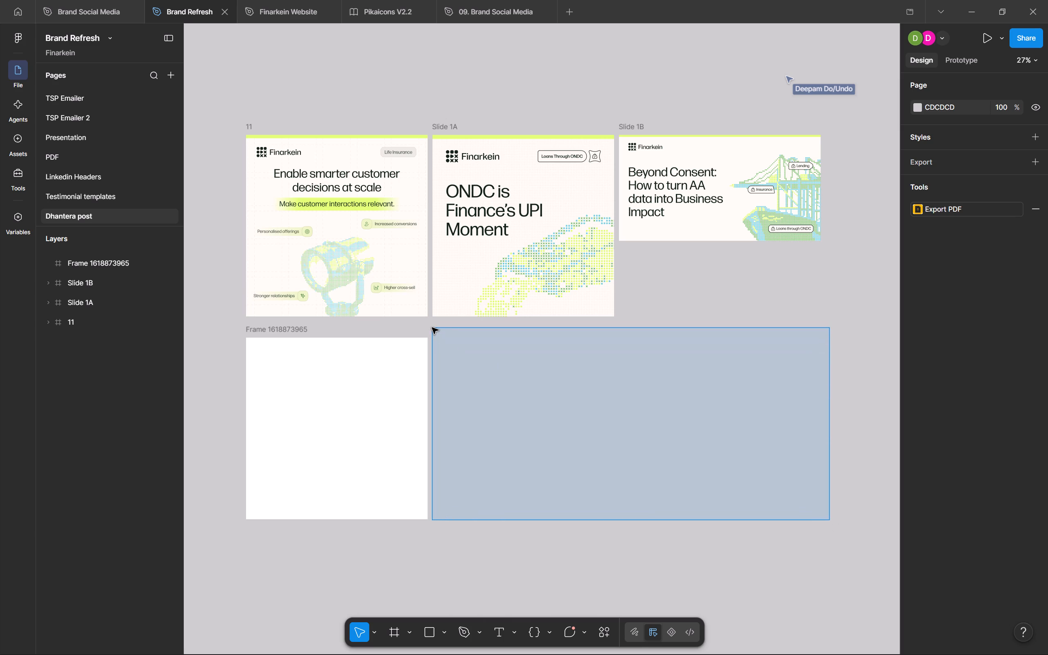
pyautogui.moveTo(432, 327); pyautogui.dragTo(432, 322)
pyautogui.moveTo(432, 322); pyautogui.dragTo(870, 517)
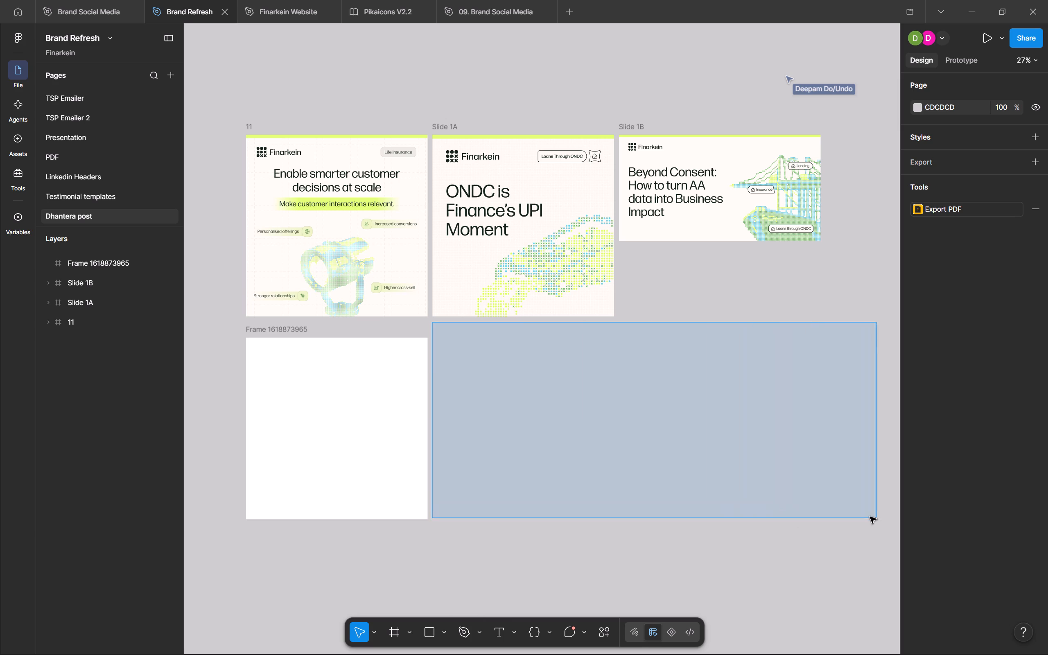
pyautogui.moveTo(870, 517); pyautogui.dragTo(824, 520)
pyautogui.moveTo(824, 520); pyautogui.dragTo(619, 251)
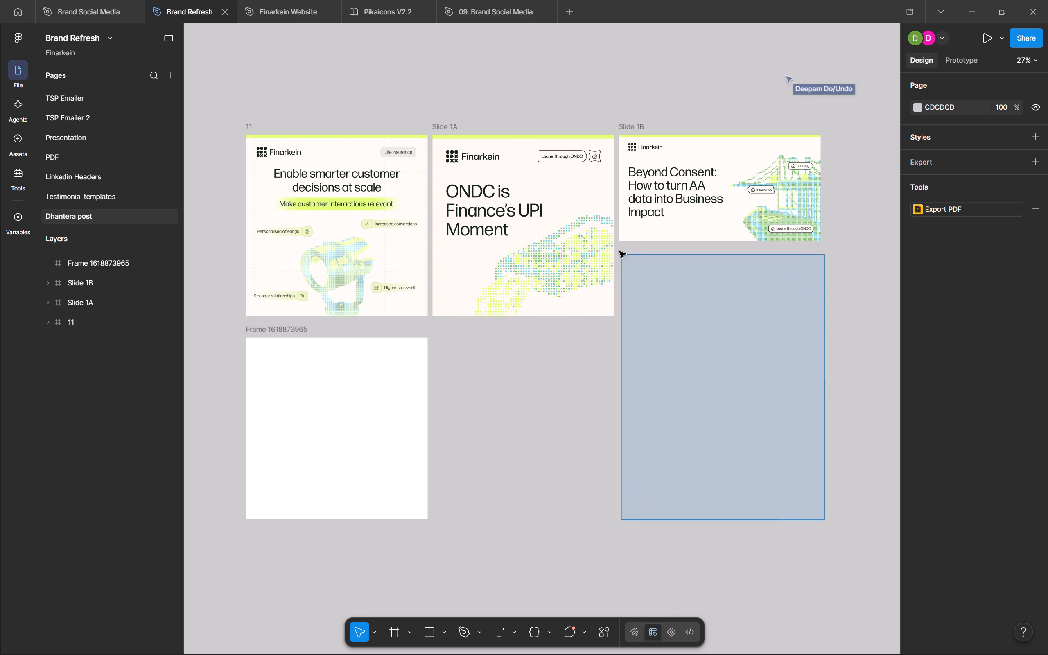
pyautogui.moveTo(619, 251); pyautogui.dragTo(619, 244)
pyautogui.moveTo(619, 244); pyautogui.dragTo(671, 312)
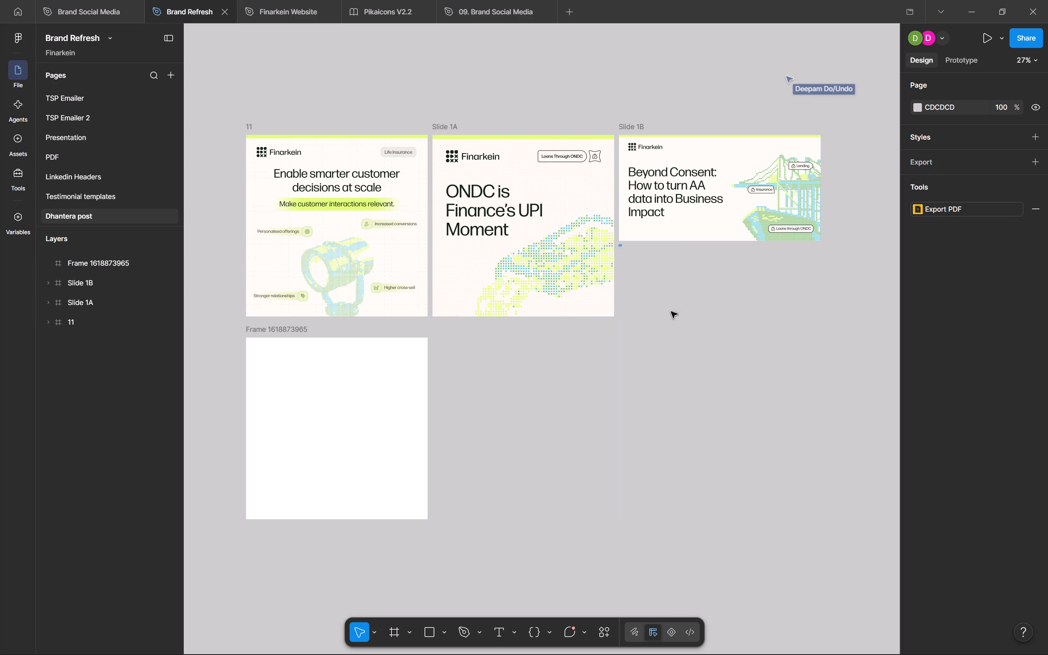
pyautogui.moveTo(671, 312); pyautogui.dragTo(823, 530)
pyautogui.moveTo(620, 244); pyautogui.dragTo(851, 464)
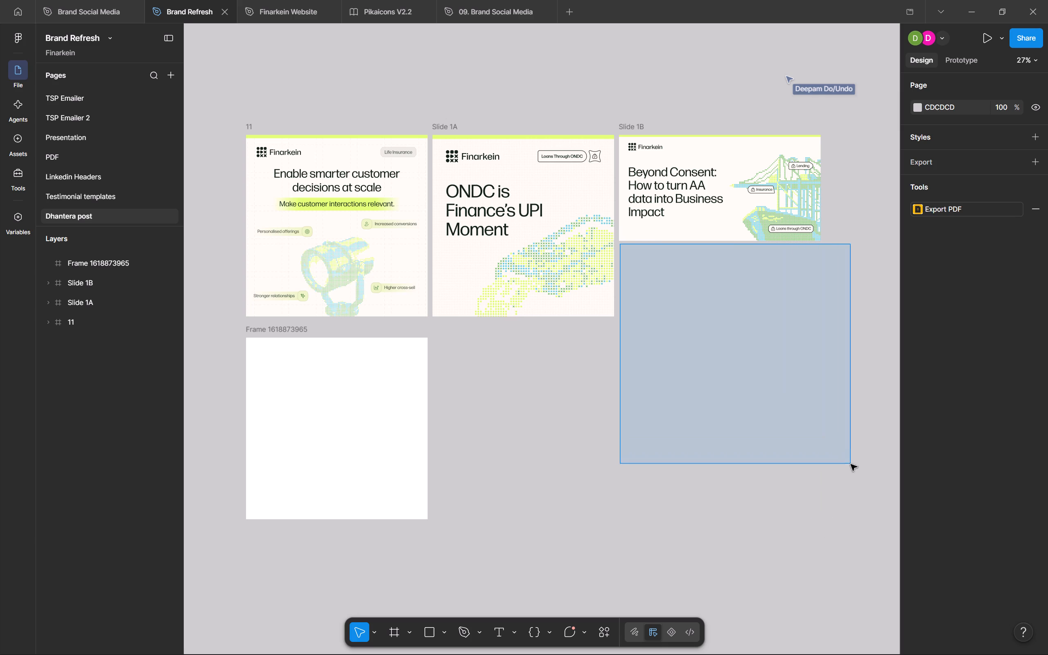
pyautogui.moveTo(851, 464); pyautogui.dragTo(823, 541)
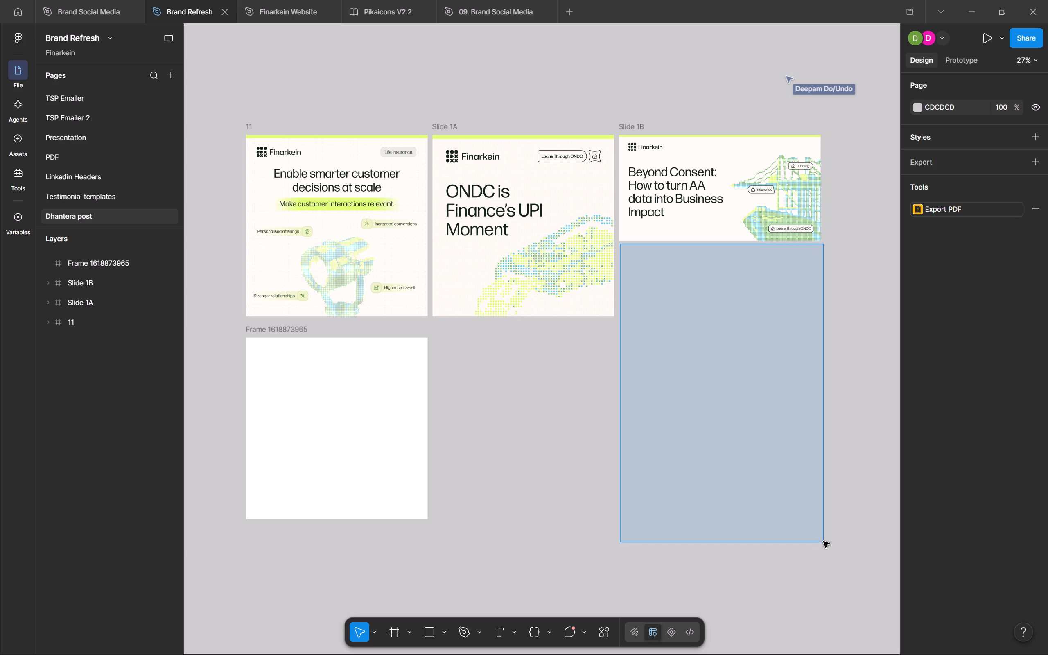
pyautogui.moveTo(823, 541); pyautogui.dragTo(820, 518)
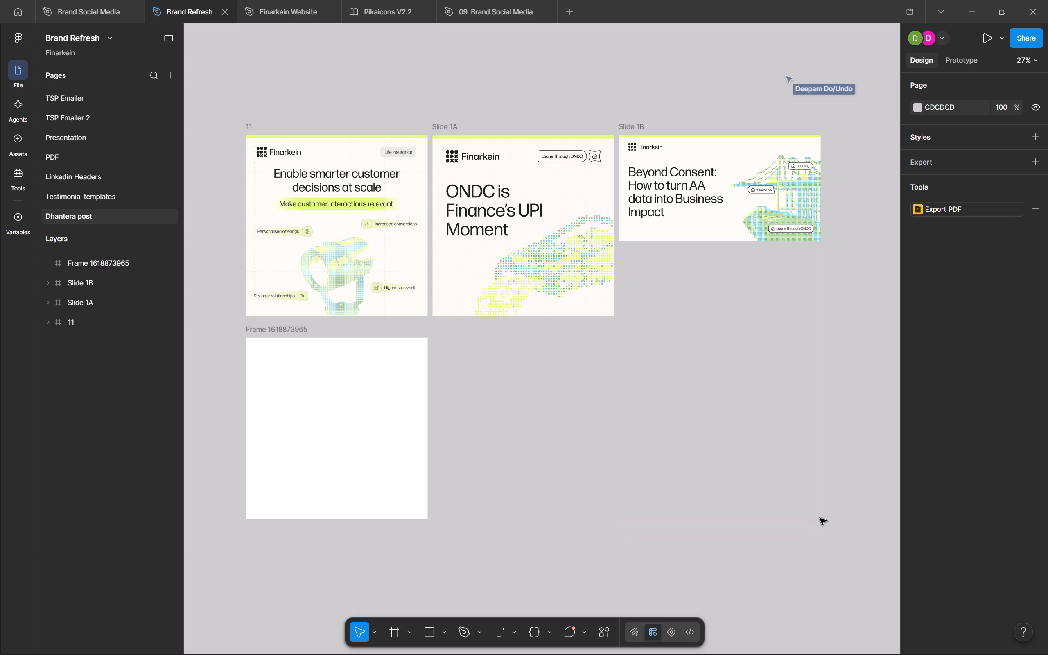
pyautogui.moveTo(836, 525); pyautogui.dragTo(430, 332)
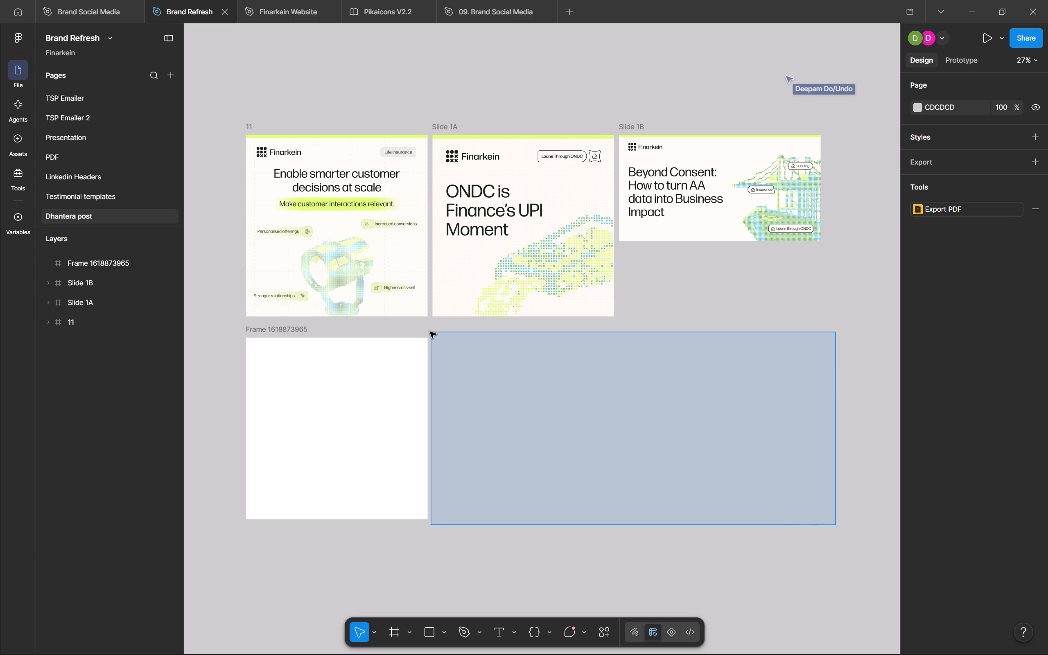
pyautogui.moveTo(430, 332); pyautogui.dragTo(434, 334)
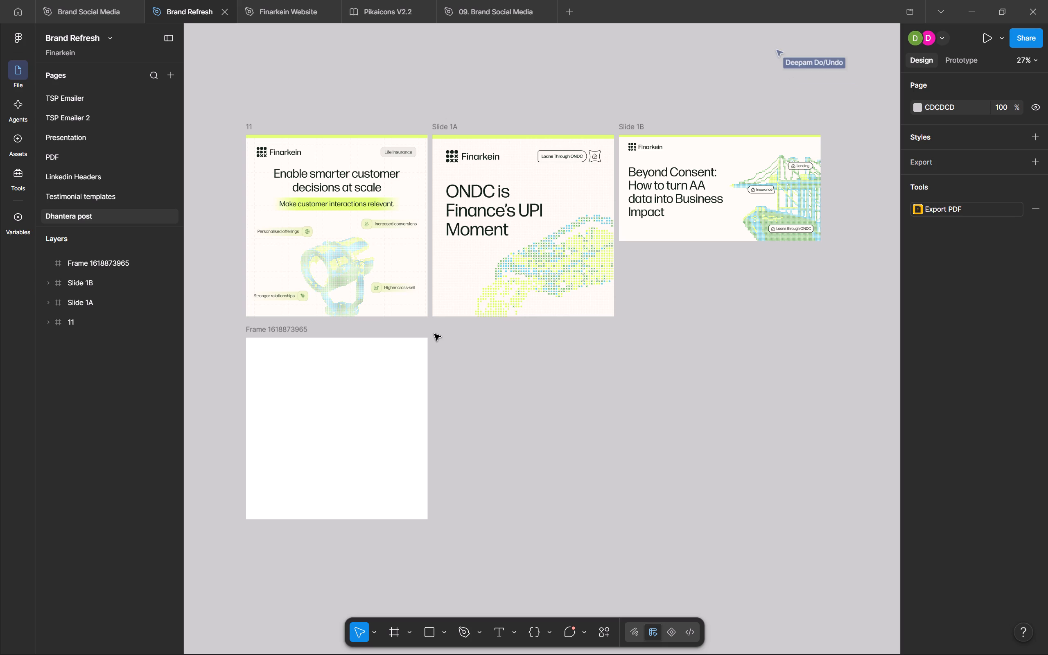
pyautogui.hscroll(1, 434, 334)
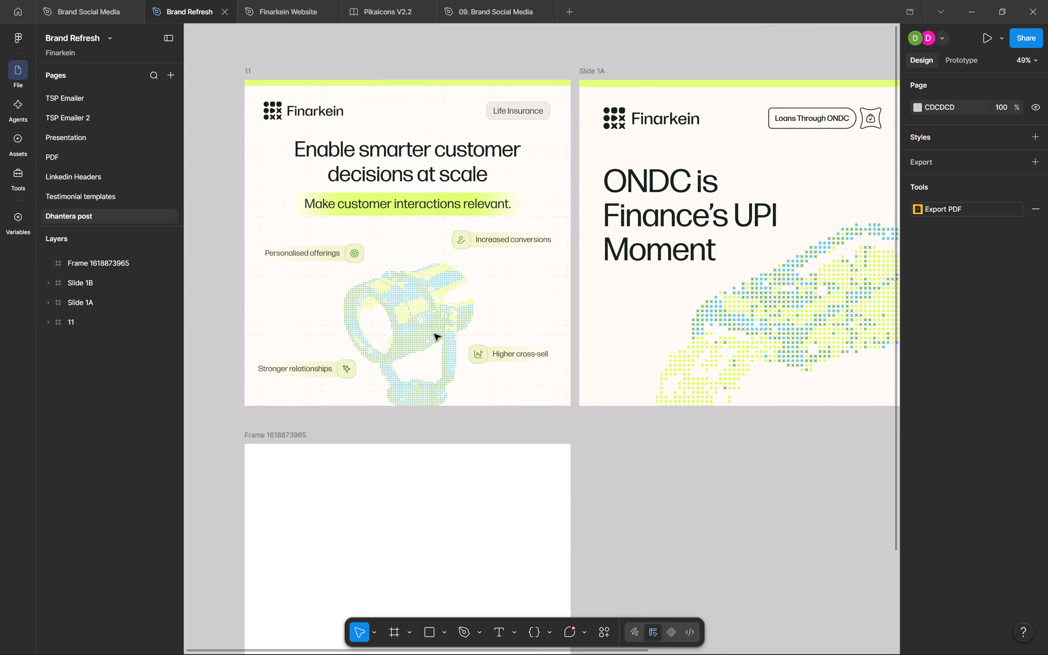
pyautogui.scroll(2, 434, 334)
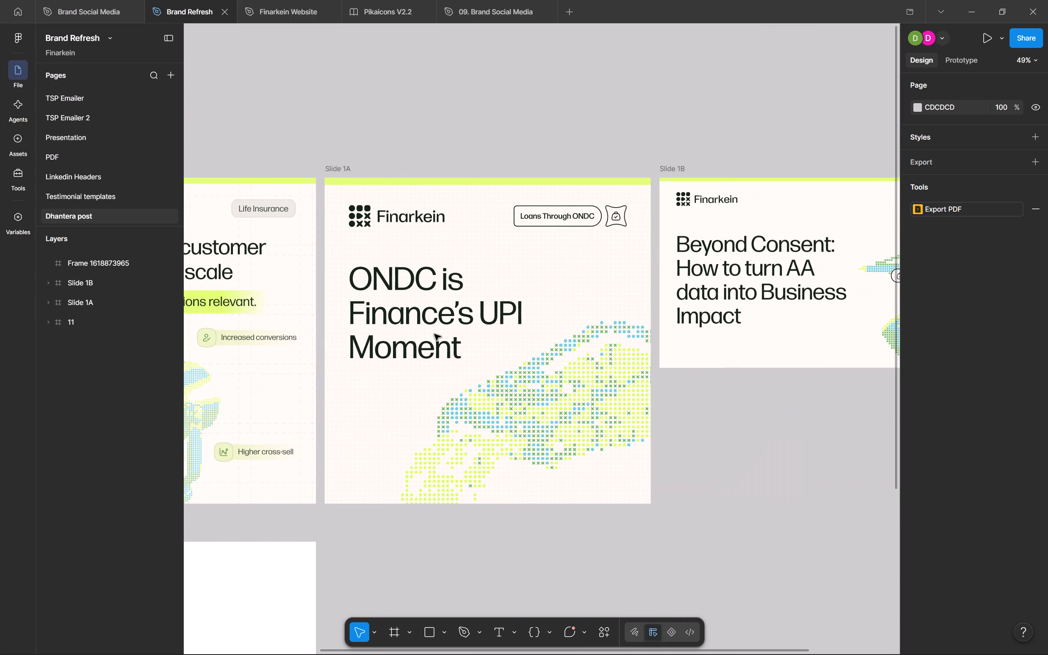
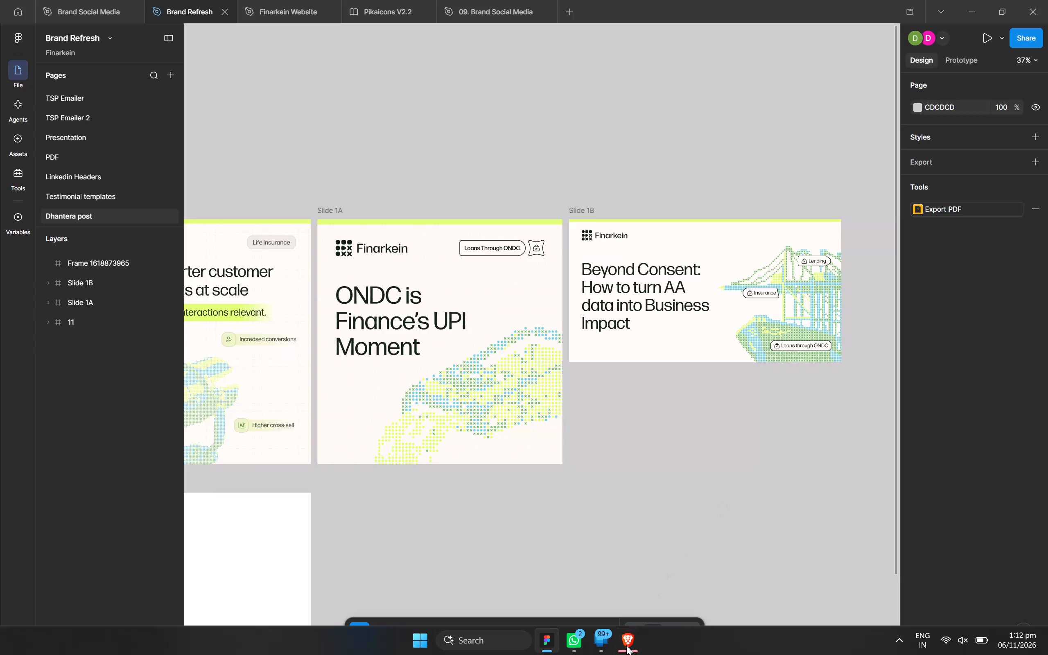
pyautogui.click(623, 653)
pyautogui.hotkey('ctrl', 't')
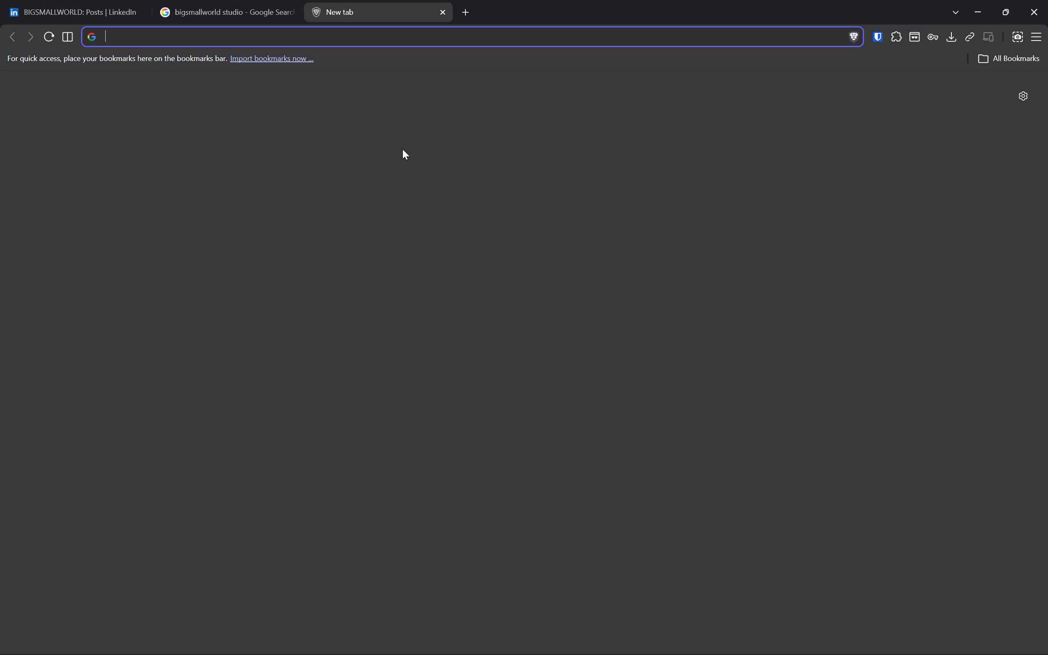
pyautogui.click(390, 102)
pyautogui.click(6, 0)
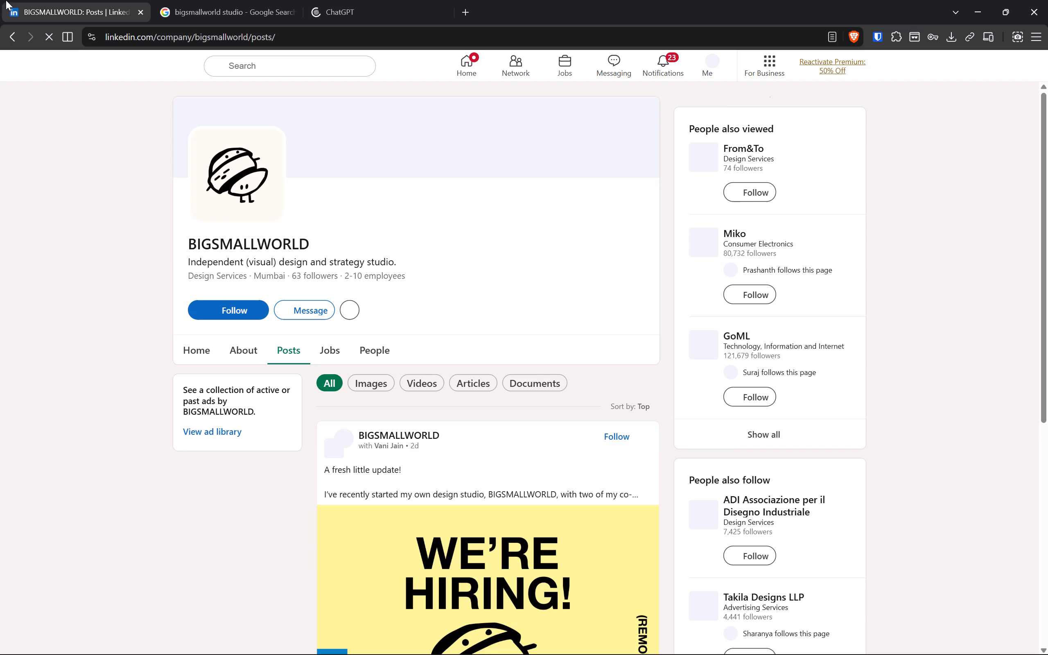
pyautogui.scroll(-3, 299, 327)
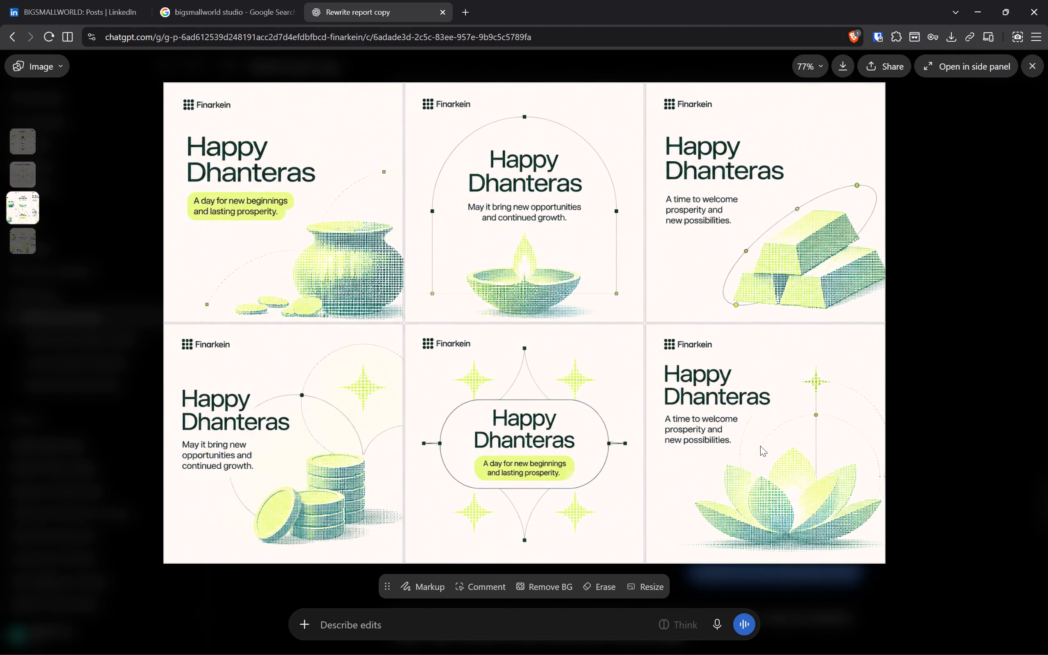
# On the GFF Report - Posts page, copy three corner plus marks, all but the top-left, from the "Both systems score 80% on accuracy" post.
pyautogui.hotkey('alt', 'Tab')
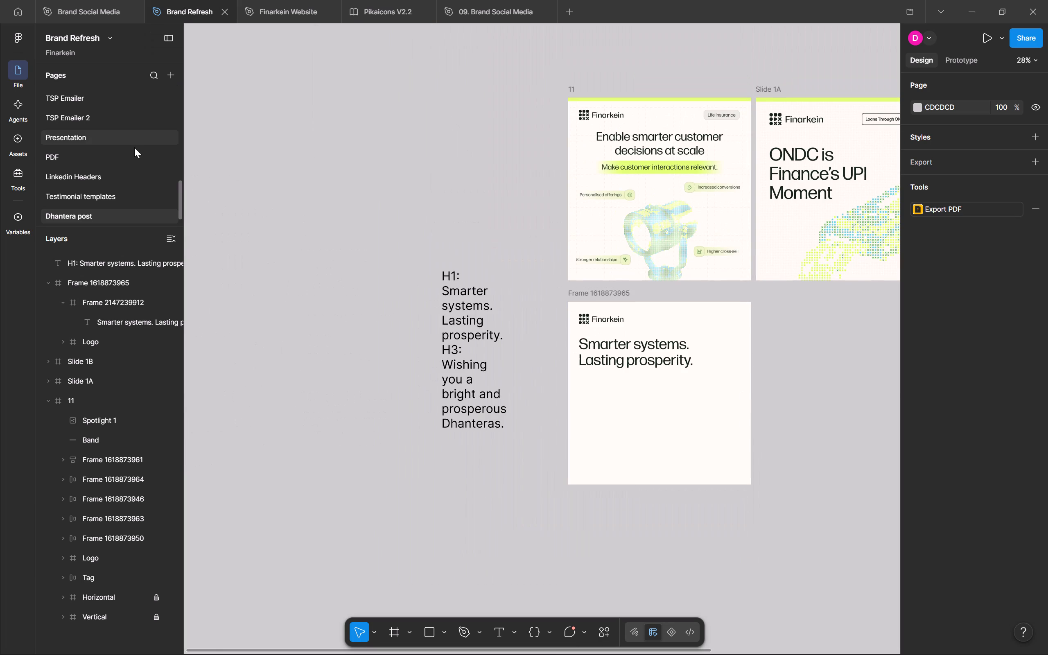
pyautogui.scroll(4, 134, 147)
pyautogui.click(115, 108)
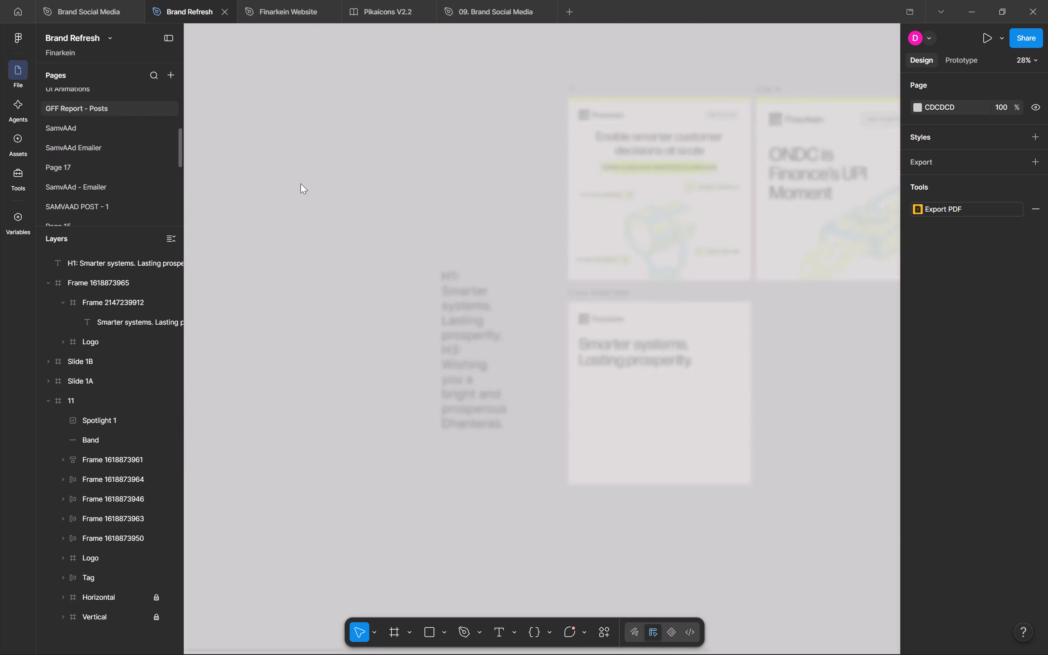
pyautogui.scroll(-1, 537, 303)
pyautogui.scroll(-1, 410, 279)
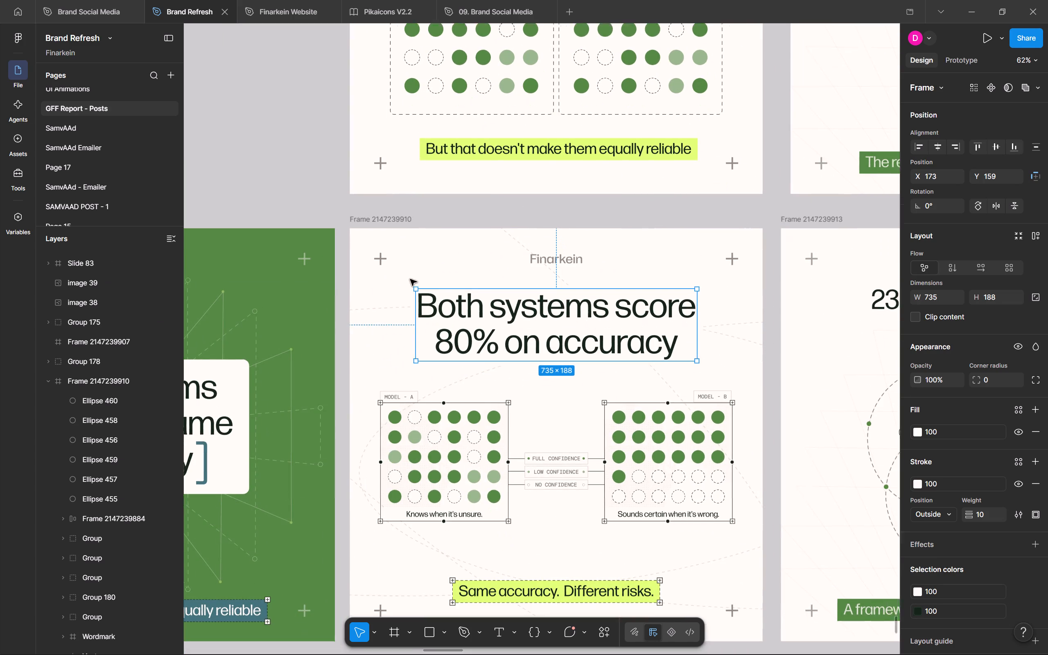
pyautogui.scroll(-1, 410, 279)
pyautogui.click(368, 218)
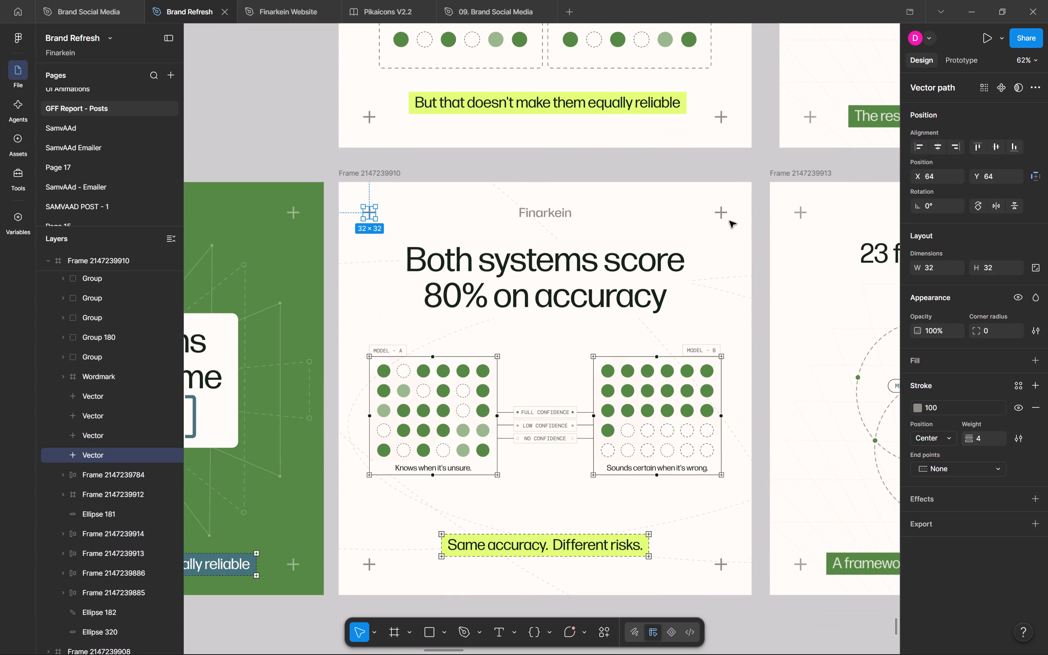
pyautogui.click(722, 214)
pyautogui.keyDown('shift'); pyautogui.click(725, 565); pyautogui.keyUp('shift')
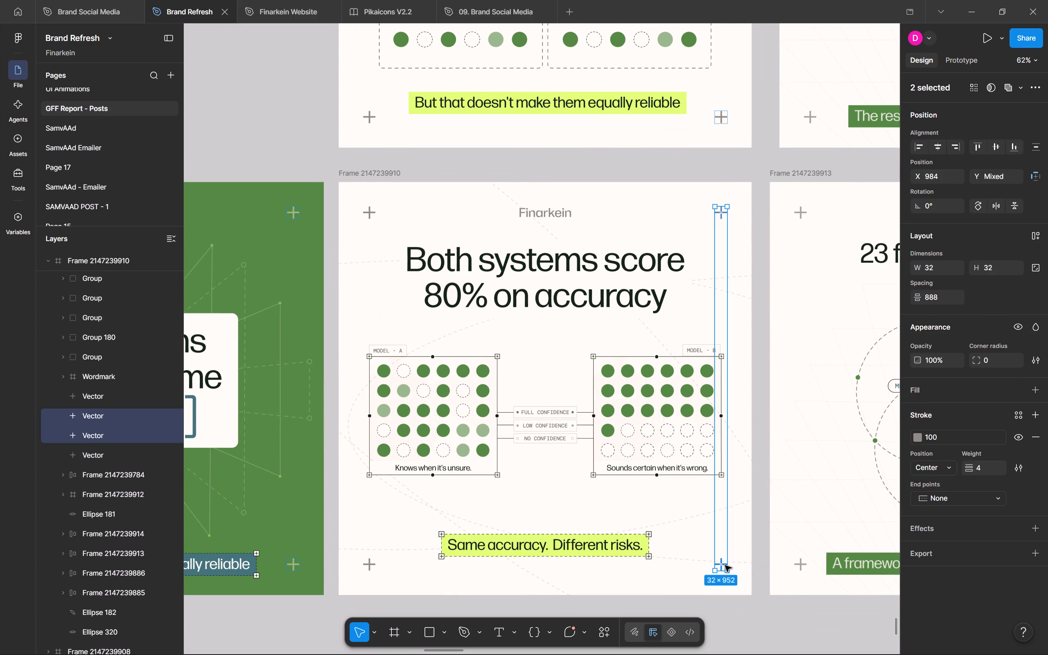
pyautogui.keyDown('shift'); pyautogui.click(370, 563); pyautogui.keyUp('shift')
pyautogui.hotkey('ctrl', 'c')
pyautogui.hotkey('ctrl', 'c')
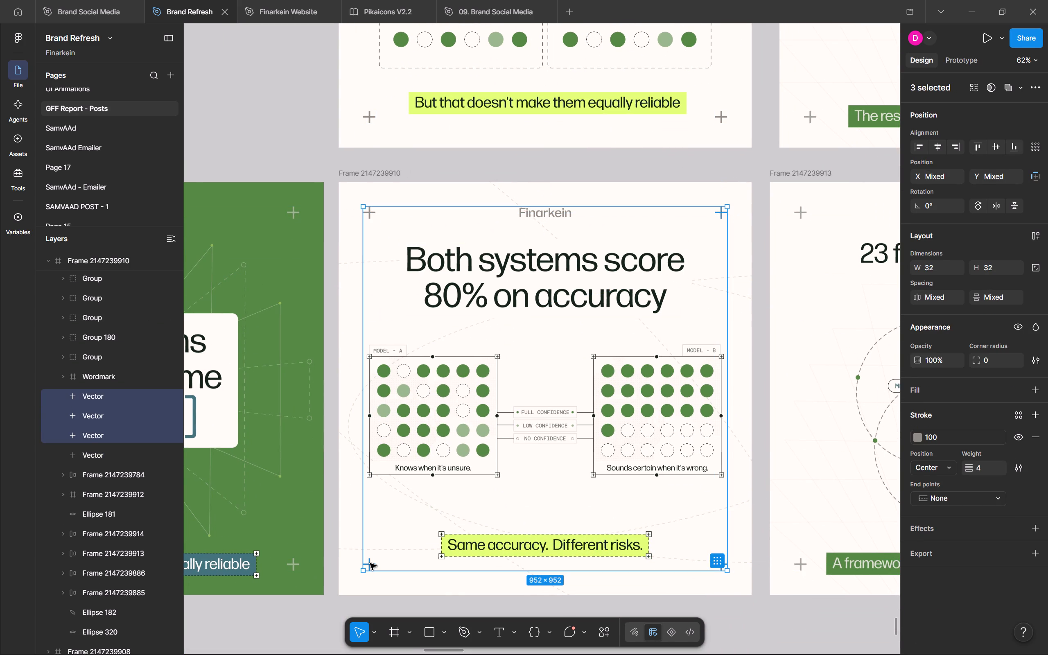
pyautogui.hotkey('ctrl', 'c')
# Paste the three copied corner plus marks into the new post frame on the Dhantera post page.
pyautogui.scroll(-5, 72, 161)
pyautogui.click(98, 210)
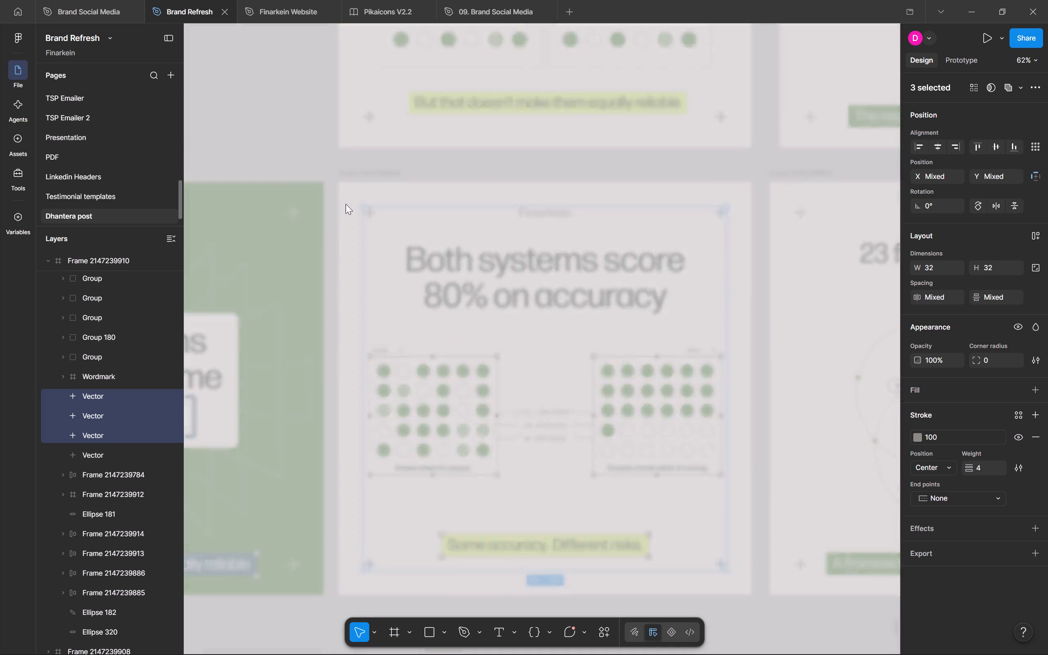
pyautogui.hotkey('ctrl', 'v')
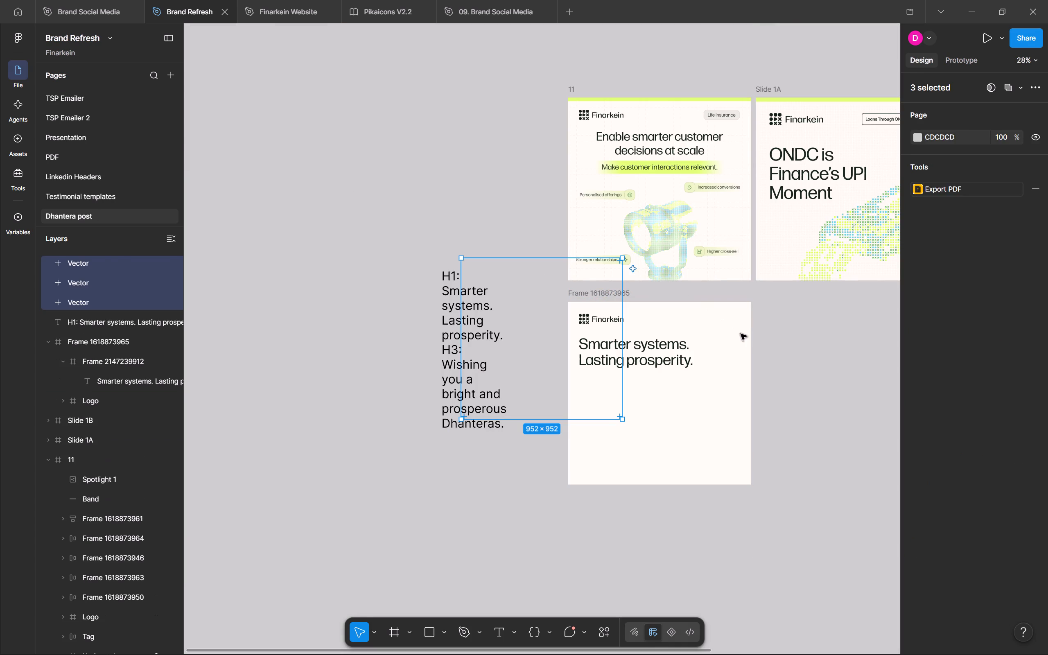
pyautogui.hotkey('ctrl', 'z')
pyautogui.click(596, 295)
pyautogui.hotkey('ctrl', 'v')
pyautogui.click(790, 354)
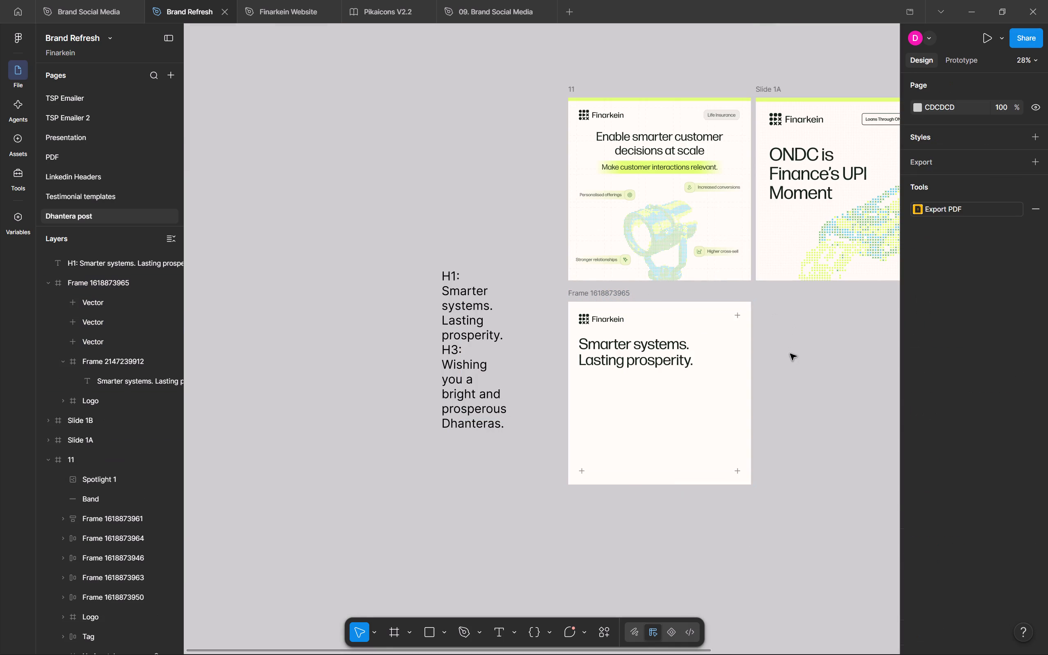
# Move the heading frame to X 80, Y 196, aligning its left edge with the centre of the bottom-left plus mark.
pyautogui.scroll(-2, 779, 358)
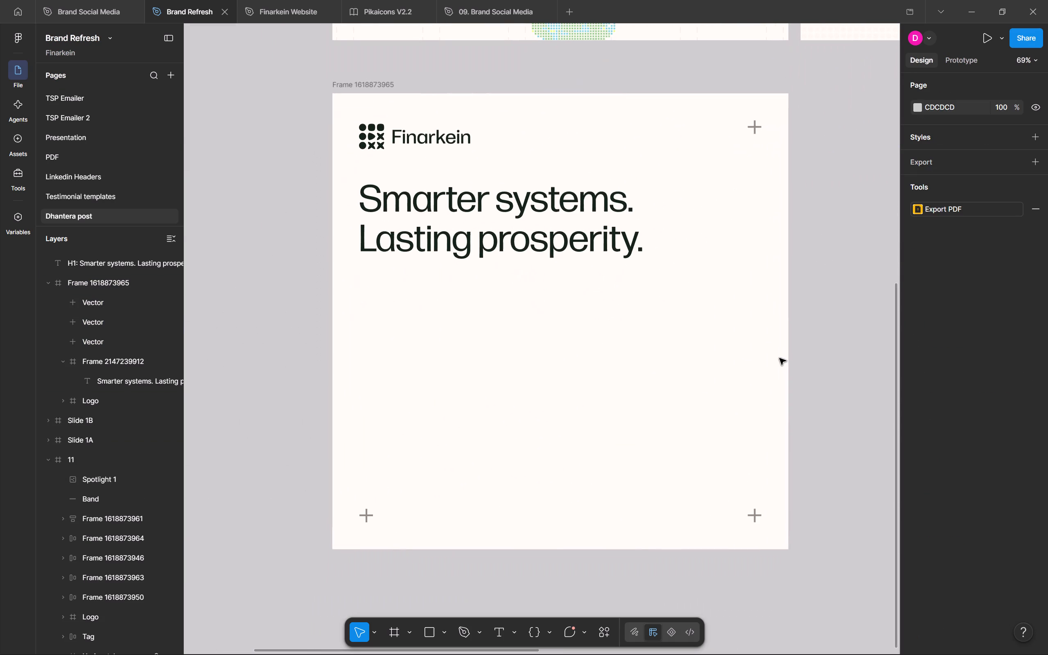
pyautogui.moveTo(430, 211); pyautogui.dragTo(447, 214)
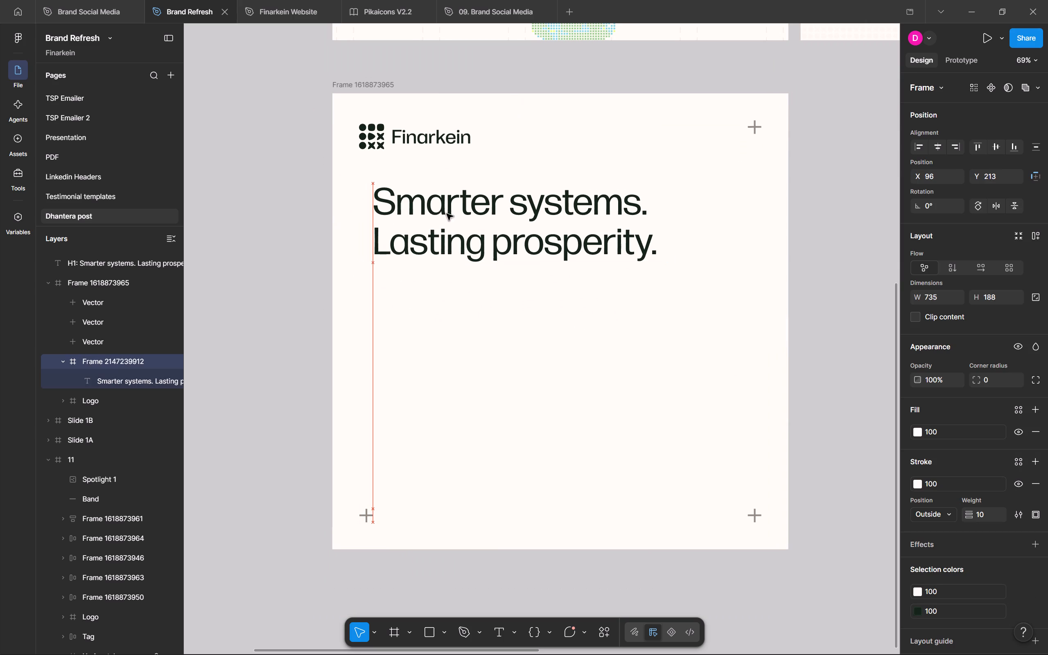
pyautogui.moveTo(447, 214); pyautogui.dragTo(438, 208)
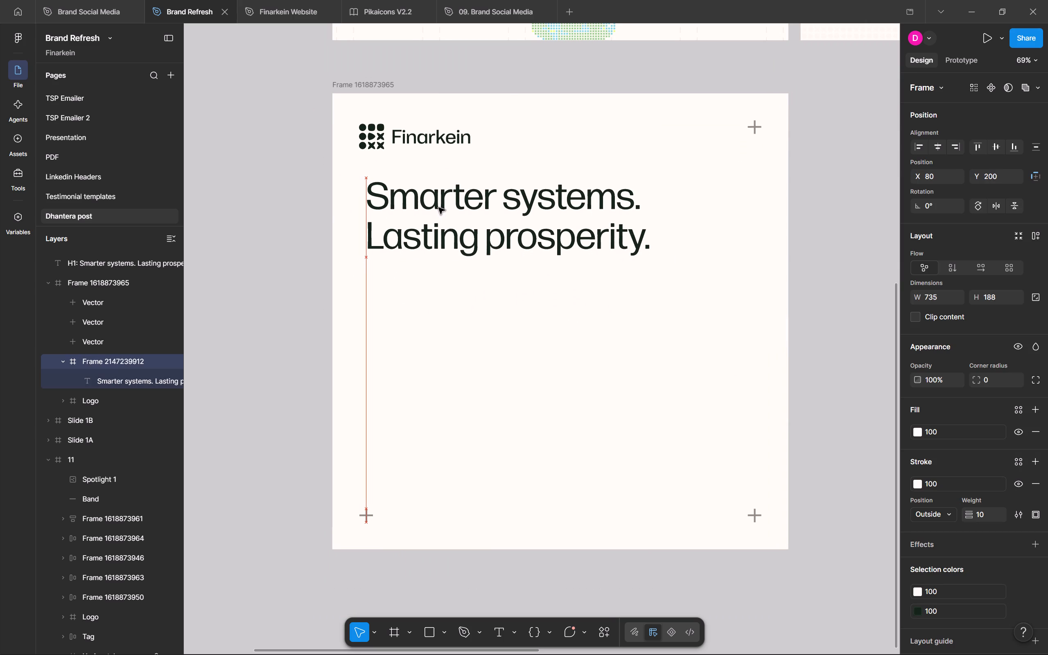
pyautogui.moveTo(438, 208); pyautogui.dragTo(439, 206)
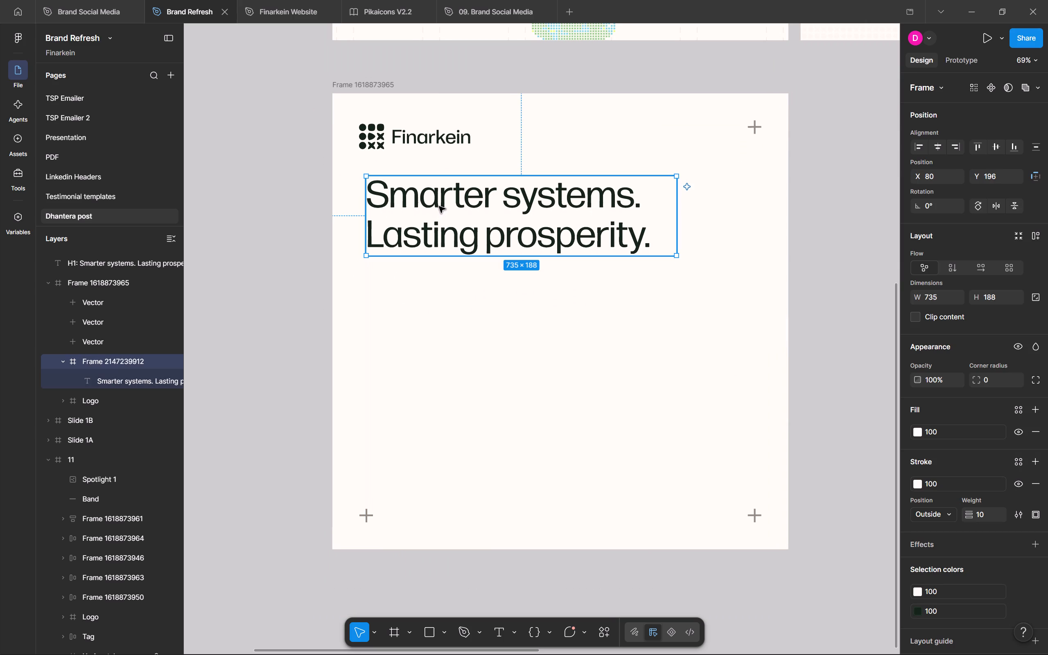
# Look through the Brand Social Media file and the GFF Report - Posts page for reference, and return to the Dhantera post page.
pyautogui.click(126, 0)
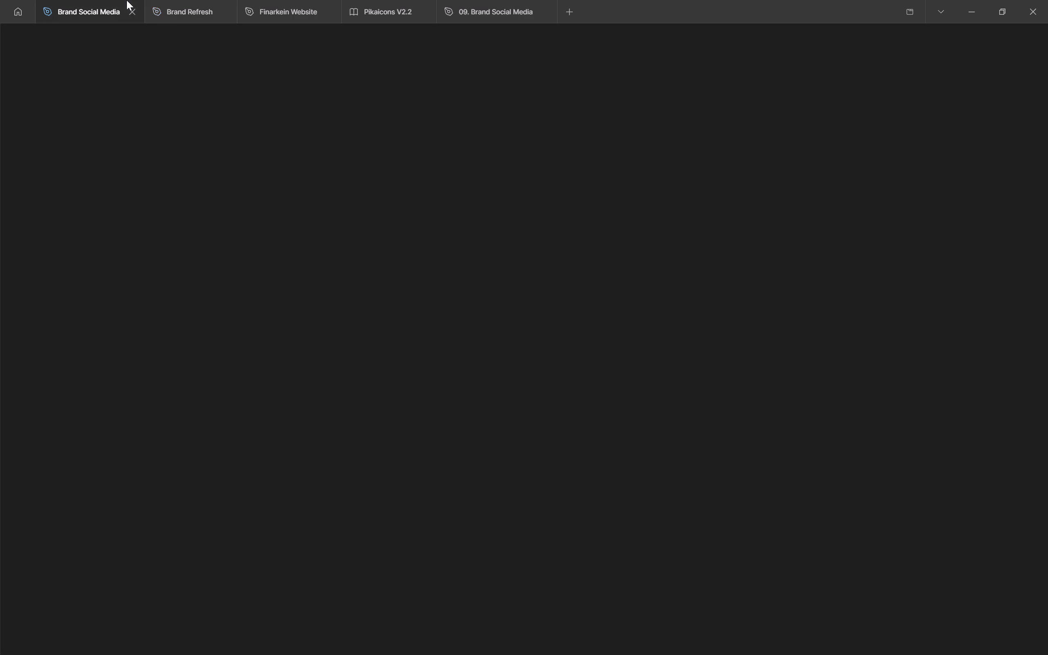
pyautogui.click(197, 0)
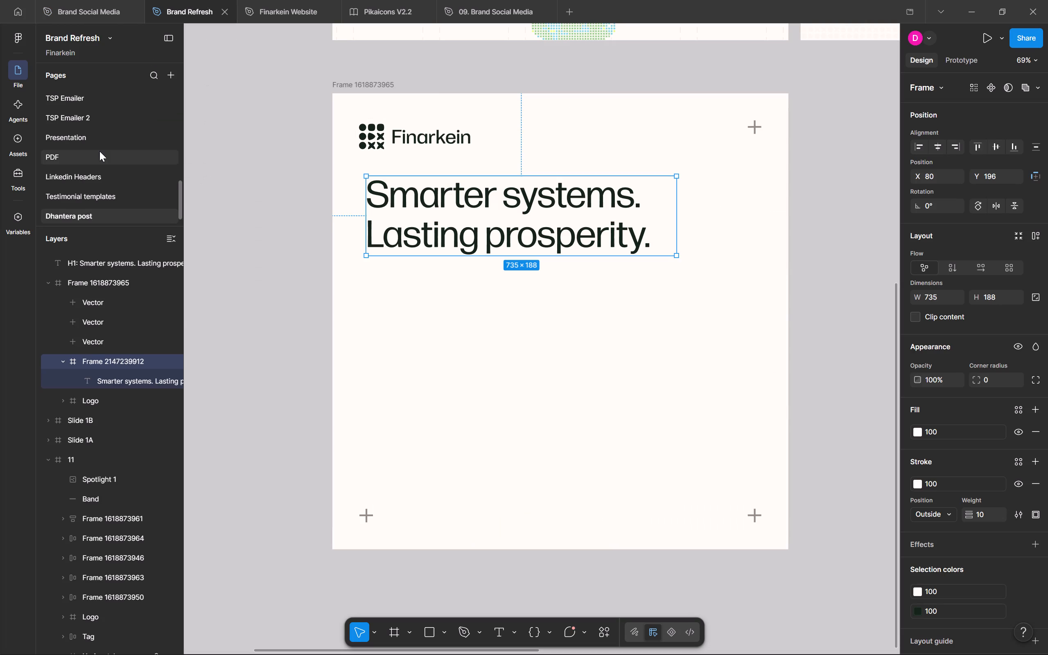
pyautogui.scroll(5, 99, 151)
pyautogui.scroll(-1, 102, 188)
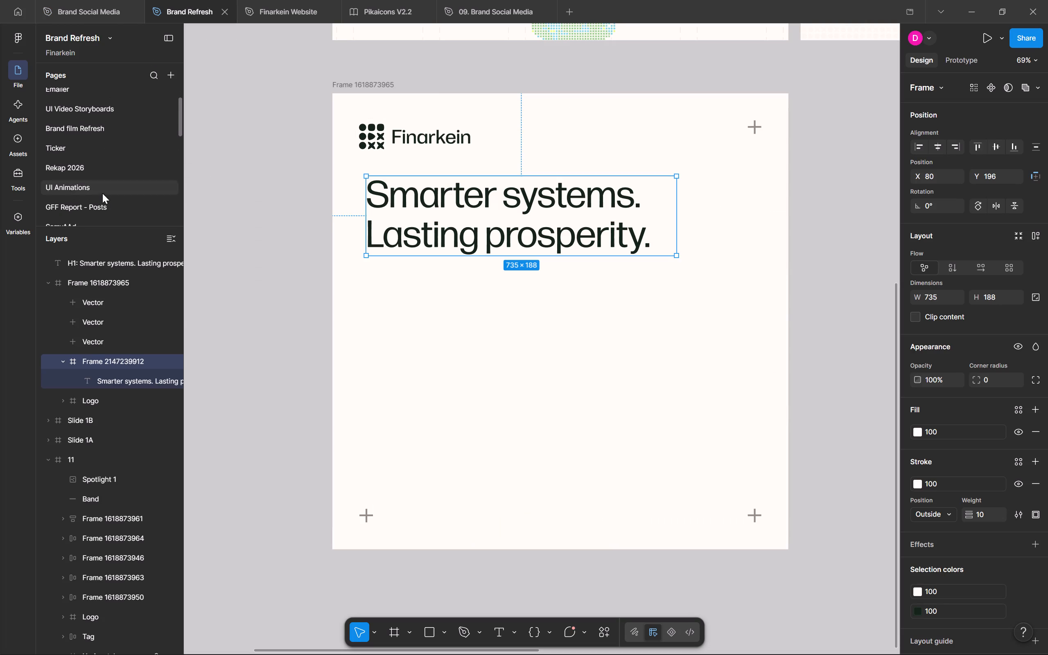
pyautogui.click(105, 203)
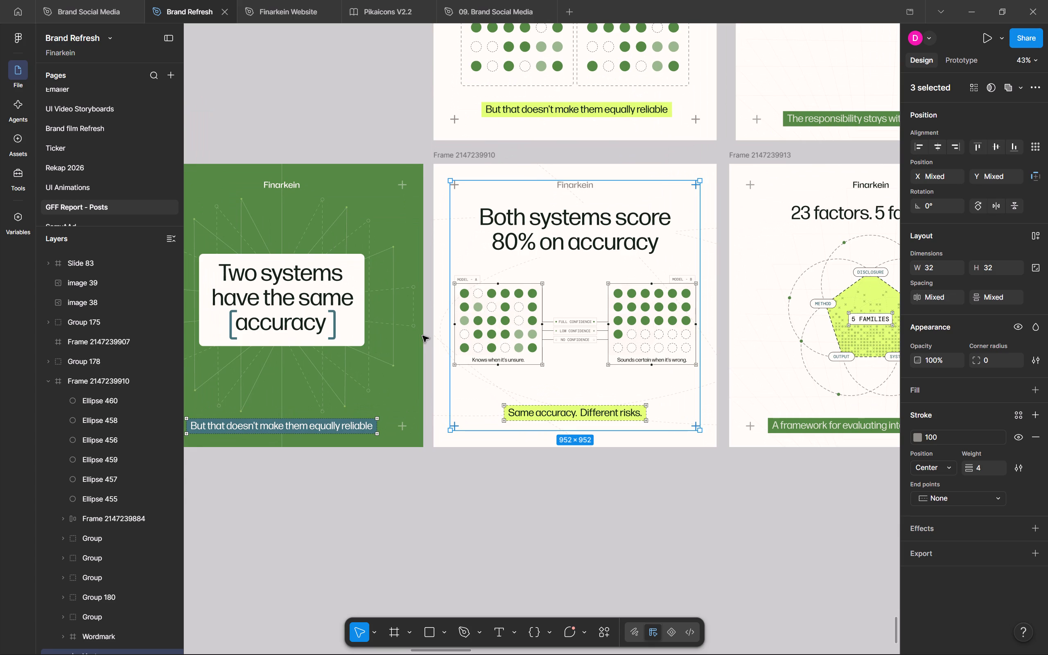
pyautogui.click(127, 0)
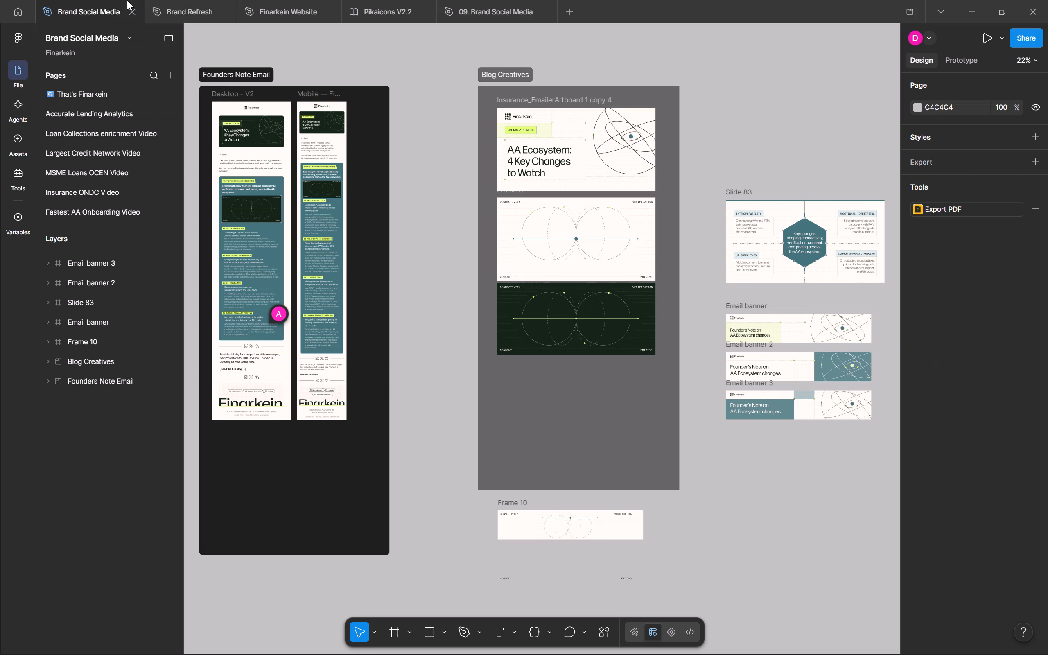
pyautogui.click(200, 0)
pyautogui.scroll(-2, 131, 183)
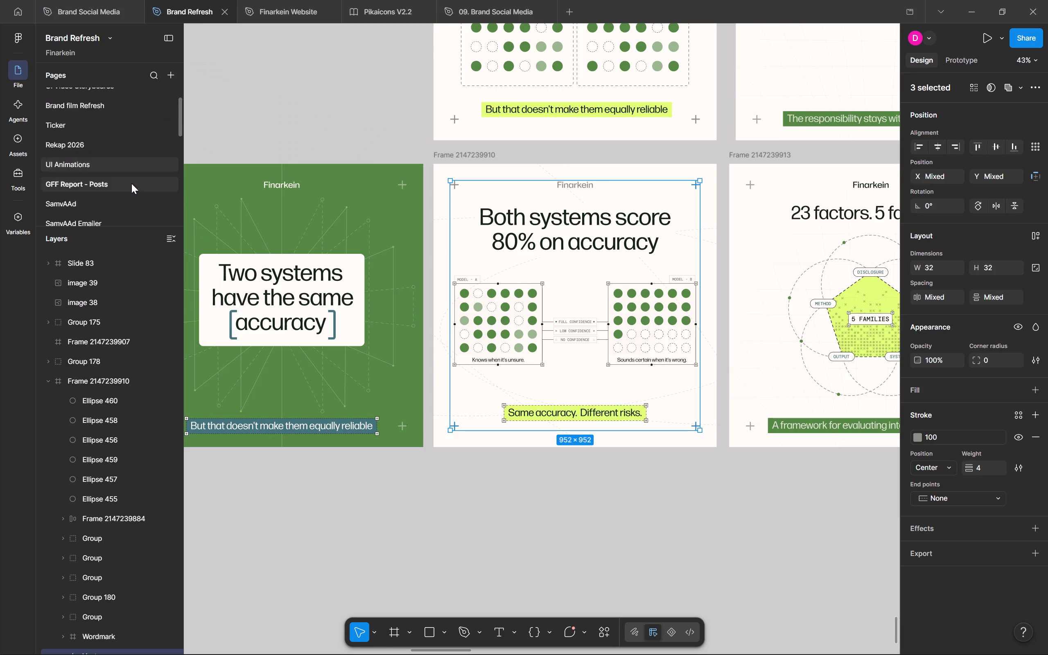
pyautogui.scroll(-2, 131, 183)
pyautogui.click(122, 214)
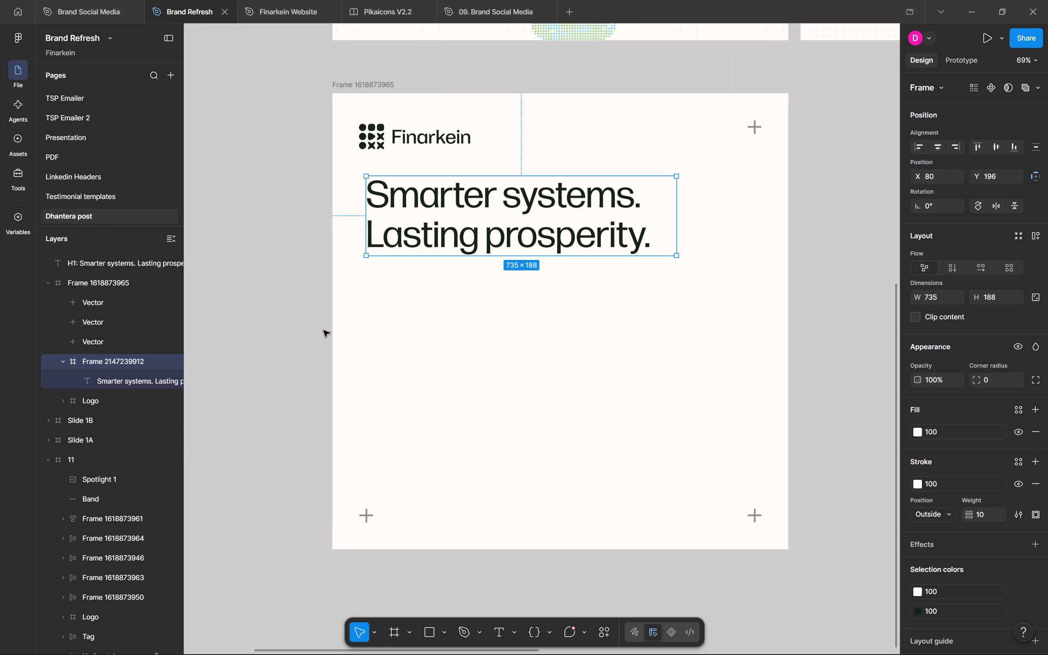
# Move the Finarkein logo slightly inward and down so its left edge lines up with the heading.
pyautogui.click(280, 307)
pyautogui.moveTo(384, 138); pyautogui.dragTo(386, 138)
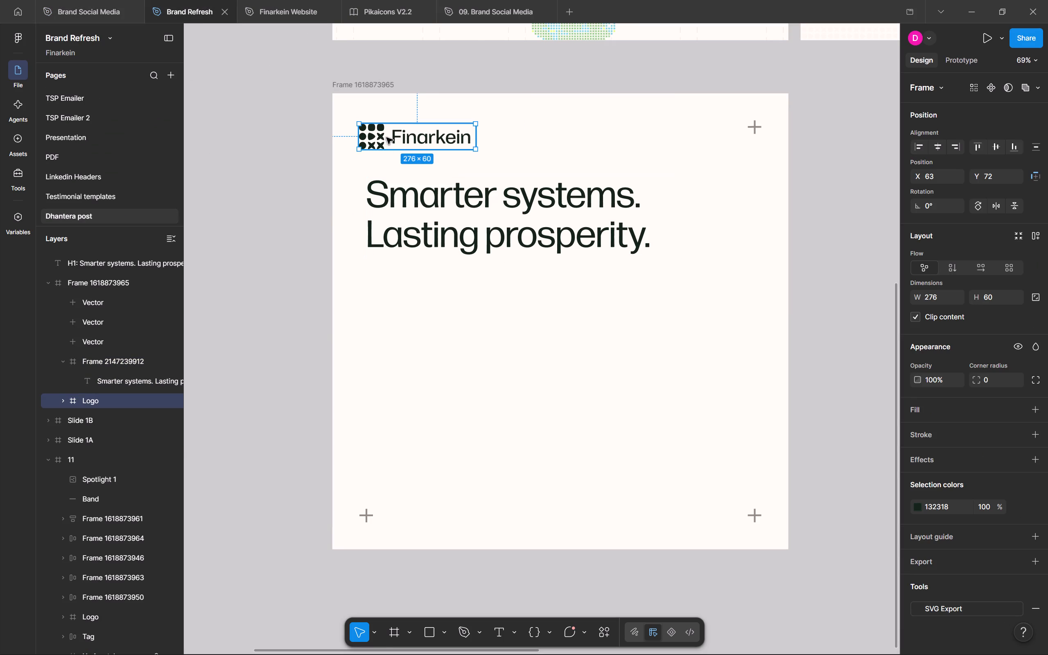
pyautogui.moveTo(386, 138); pyautogui.dragTo(388, 138)
pyautogui.click(889, 362)
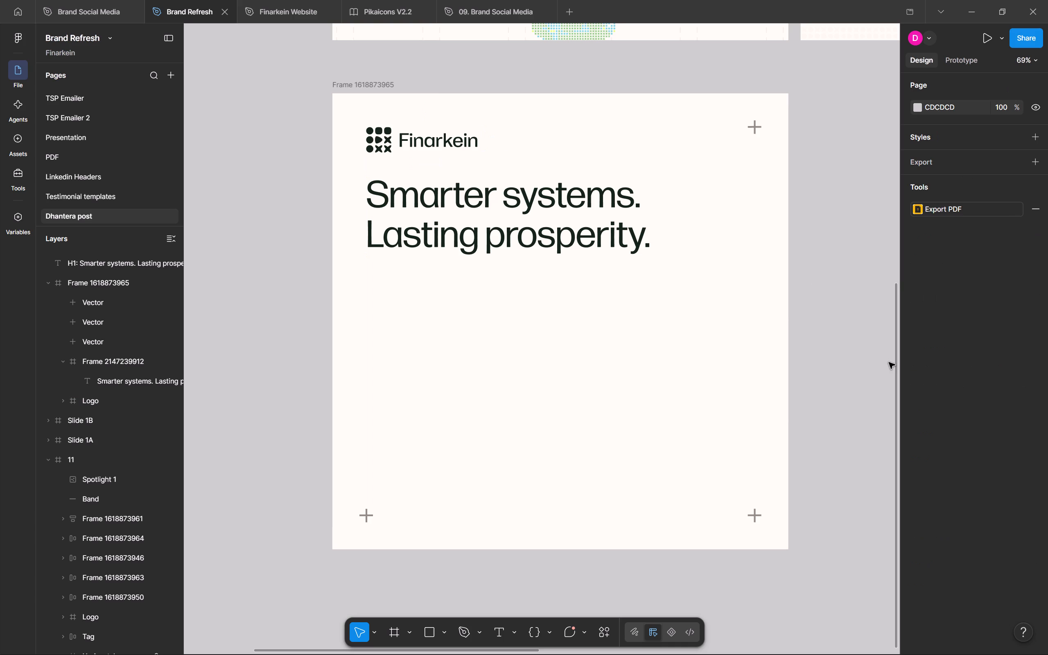
# Examine the post designs on the GFF Report - Posts page for a reference style and compare them with ChatGPT's Dhanteras layout options.
pyautogui.click(109, 0)
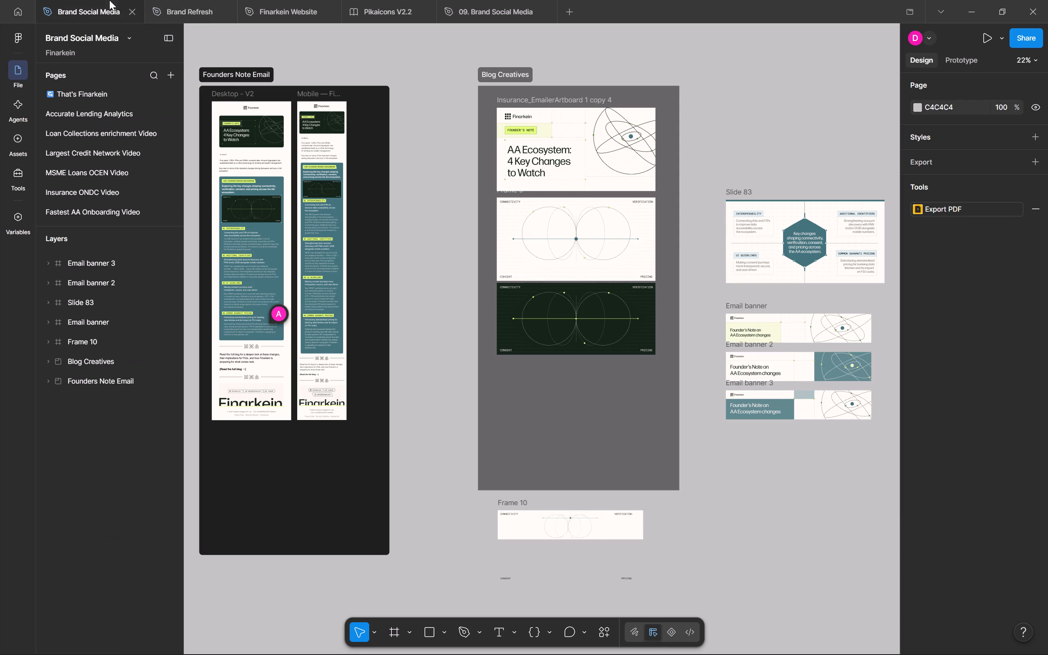
pyautogui.click(150, 0)
pyautogui.hotkey('alt', 'Tab')
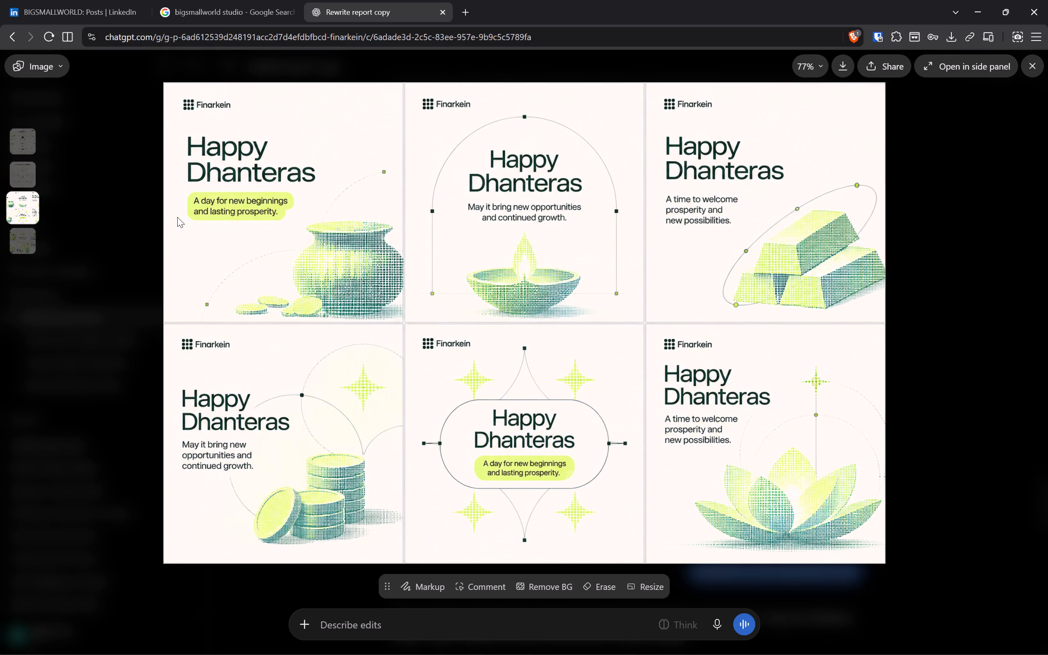
pyautogui.hotkey('alt', 'Tab')
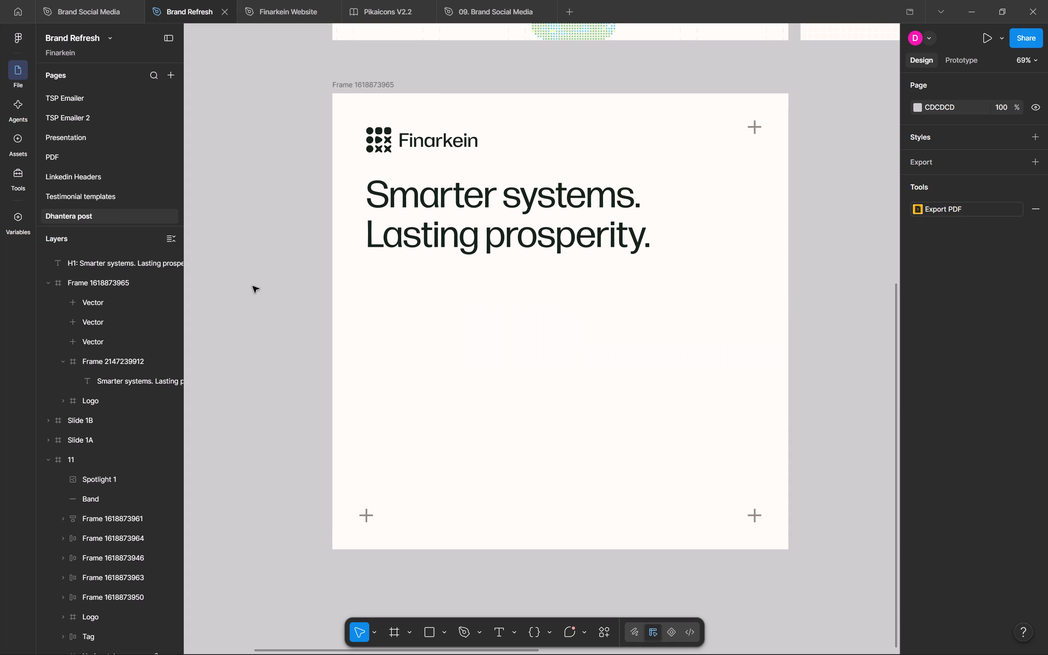
pyautogui.scroll(4, 132, 116)
pyautogui.scroll(1, 122, 150)
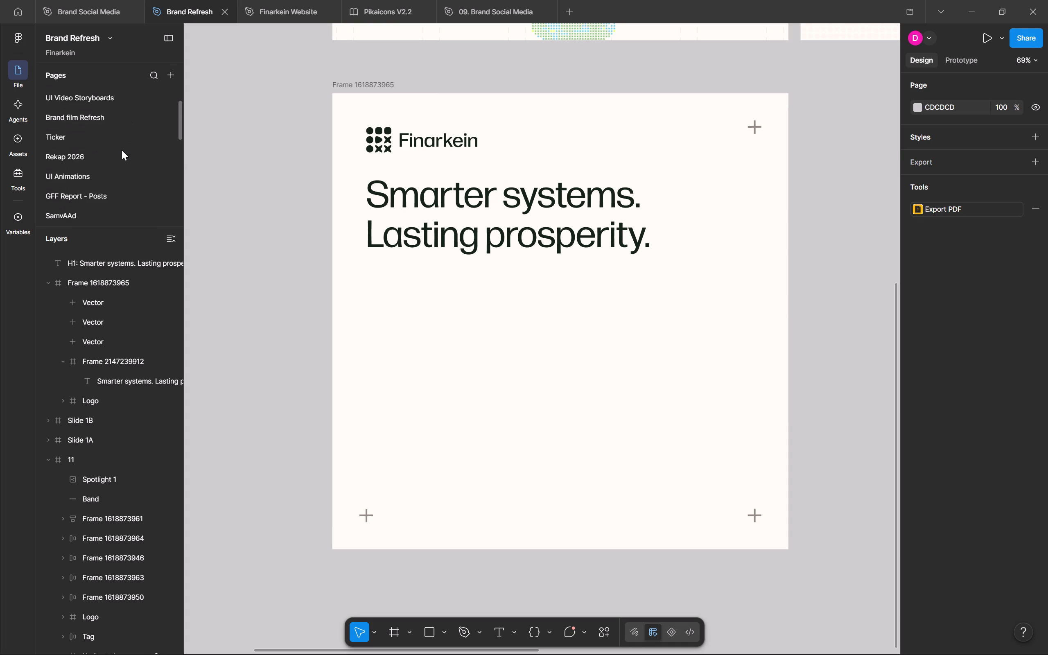
pyautogui.scroll(1, 122, 150)
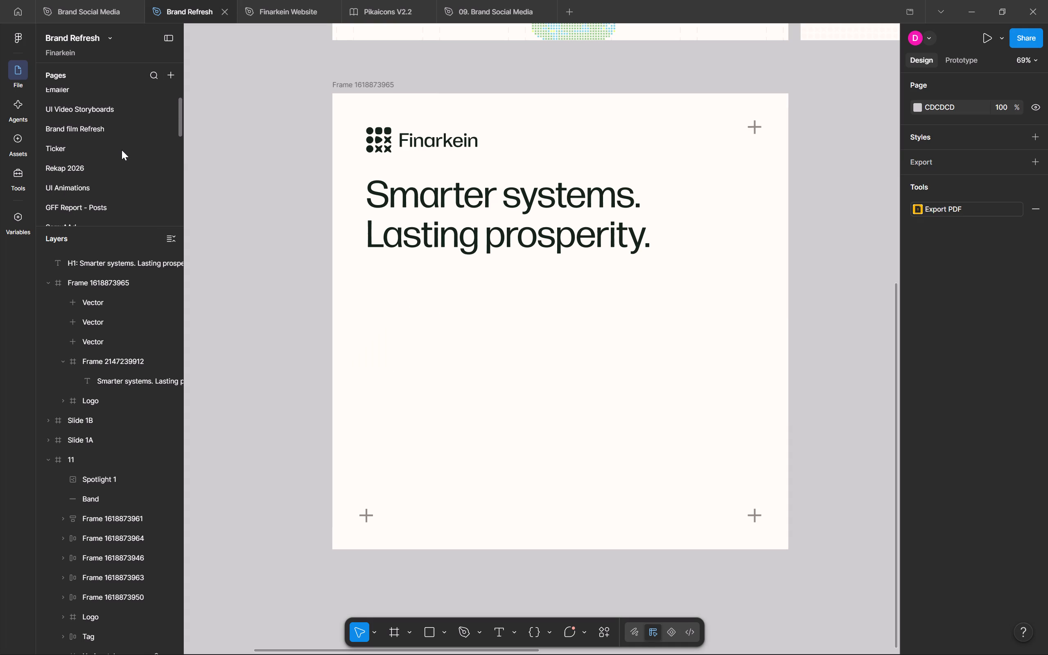
pyautogui.click(120, 206)
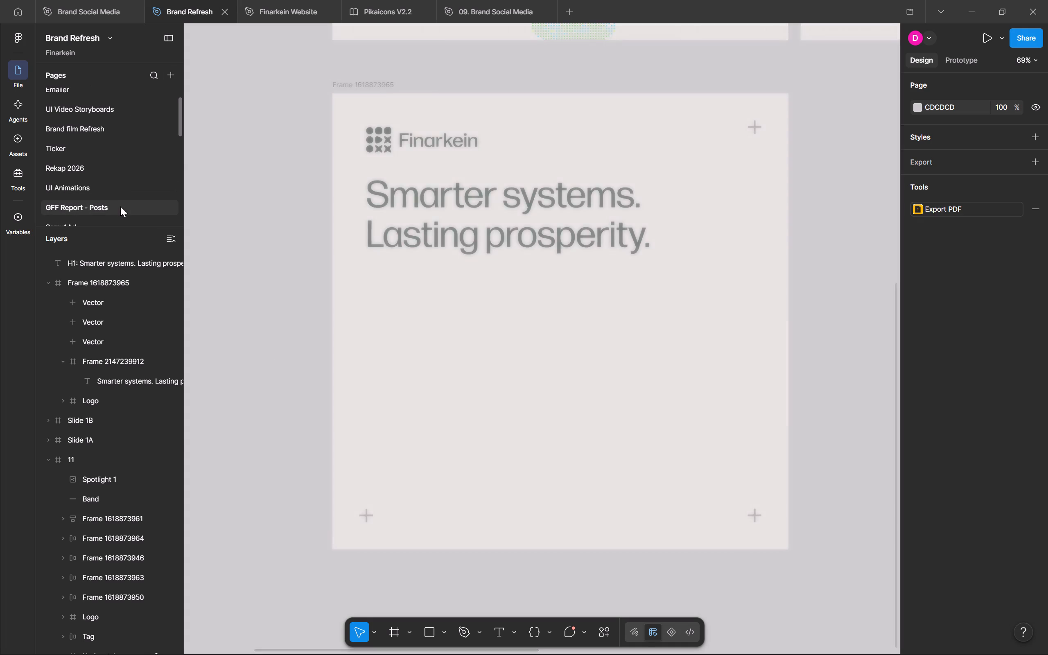
pyautogui.click(540, 501)
pyautogui.scroll(2, 540, 501)
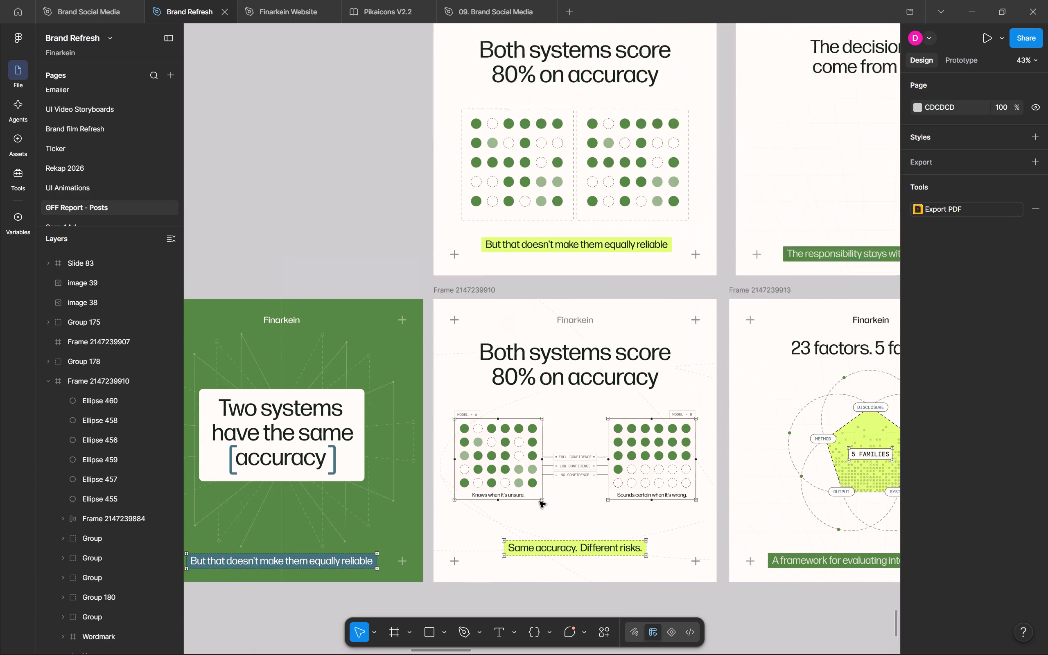
pyautogui.scroll(1, 540, 501)
pyautogui.scroll(-2, 540, 501)
pyautogui.hscroll(-3, 540, 501)
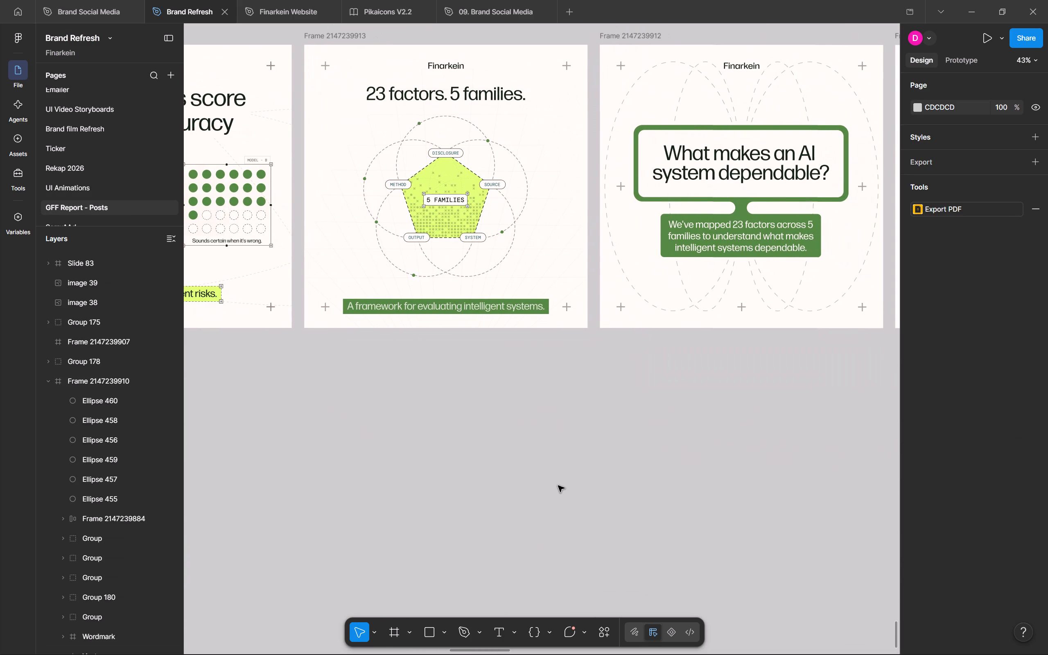
pyautogui.hscroll(3, 558, 486)
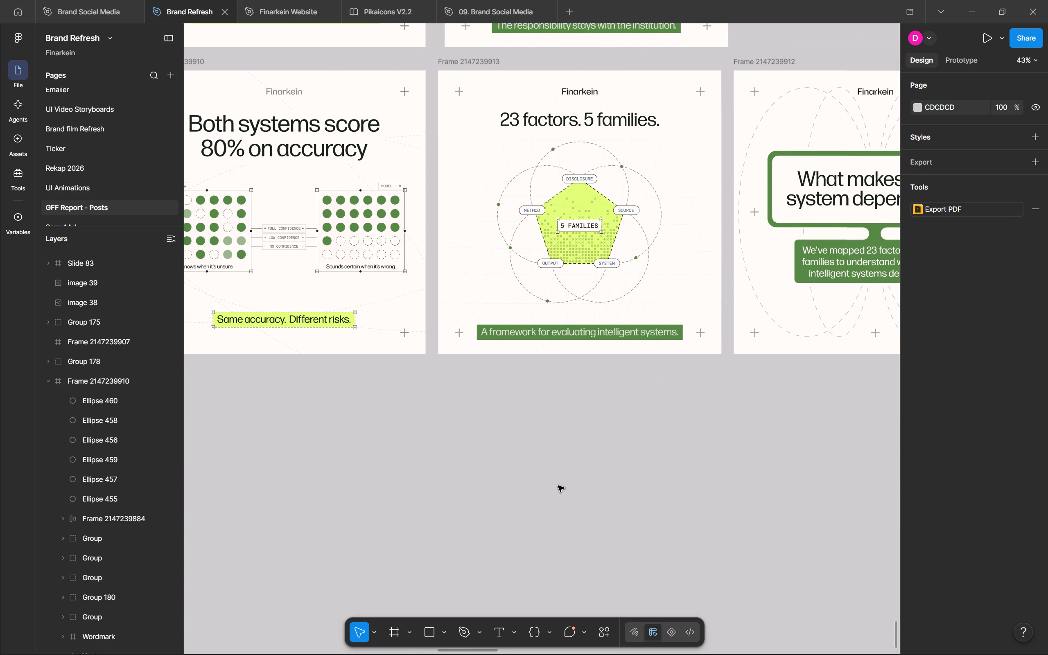
pyautogui.hscroll(1, 558, 486)
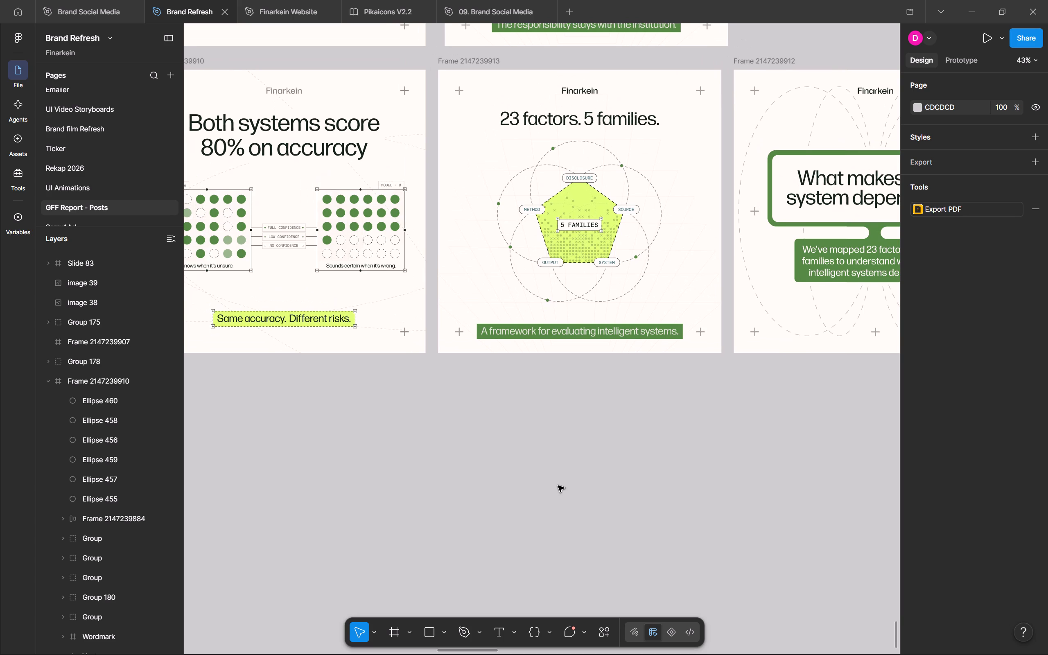
pyautogui.hscroll(2, 558, 486)
pyautogui.hotkey('alt', 'Tab')
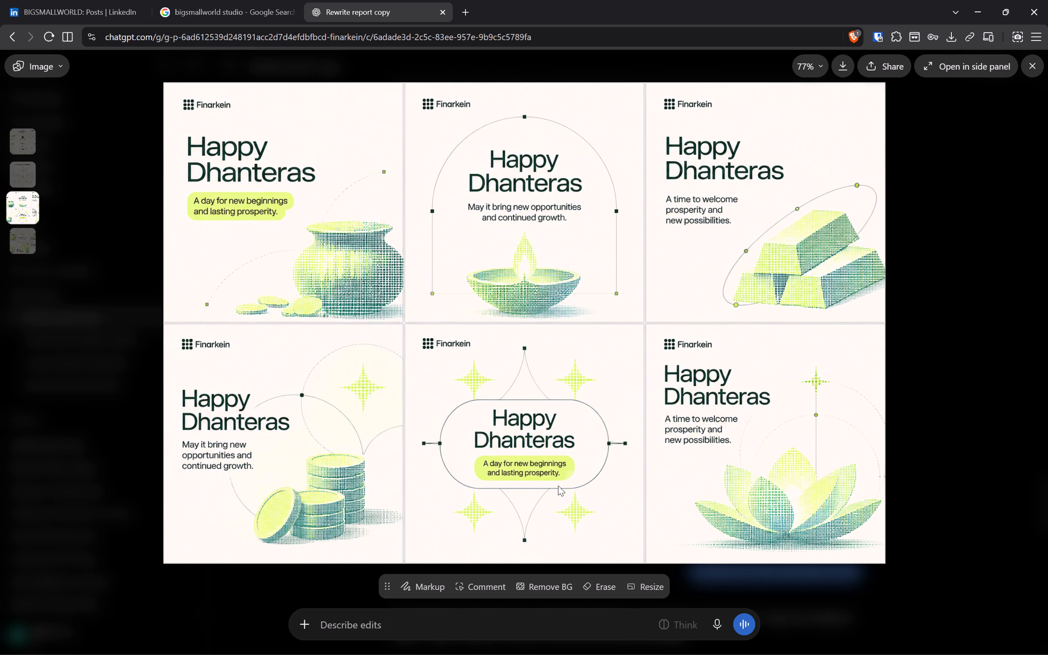
pyautogui.press('Escape')
pyautogui.hotkey('alt', 'Tab')
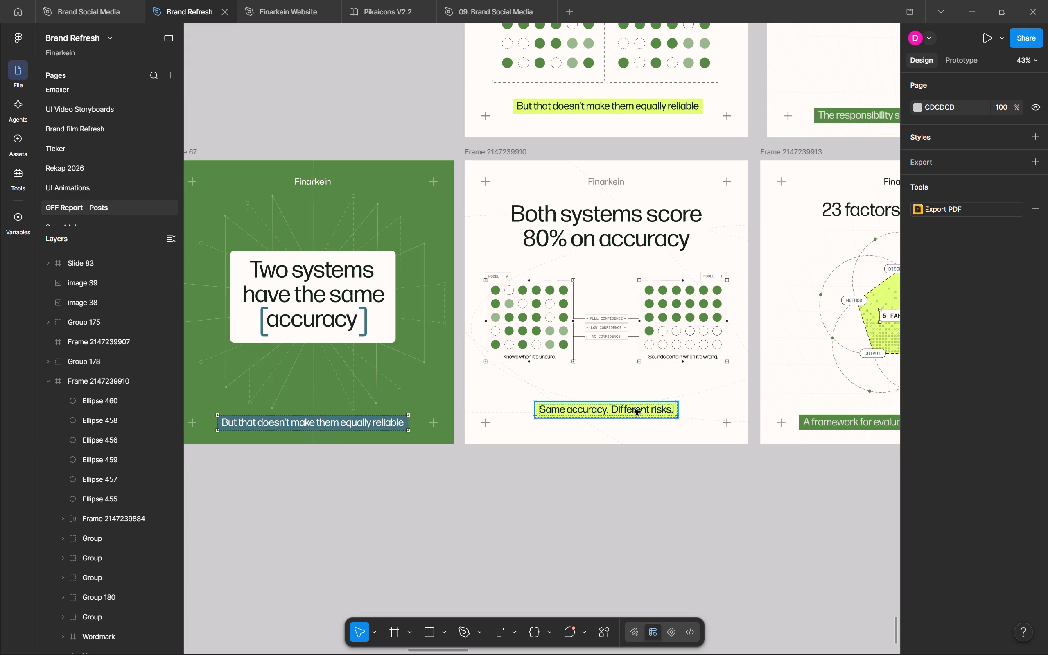
pyautogui.hscroll(-8, 635, 409)
pyautogui.hscroll(1, 635, 409)
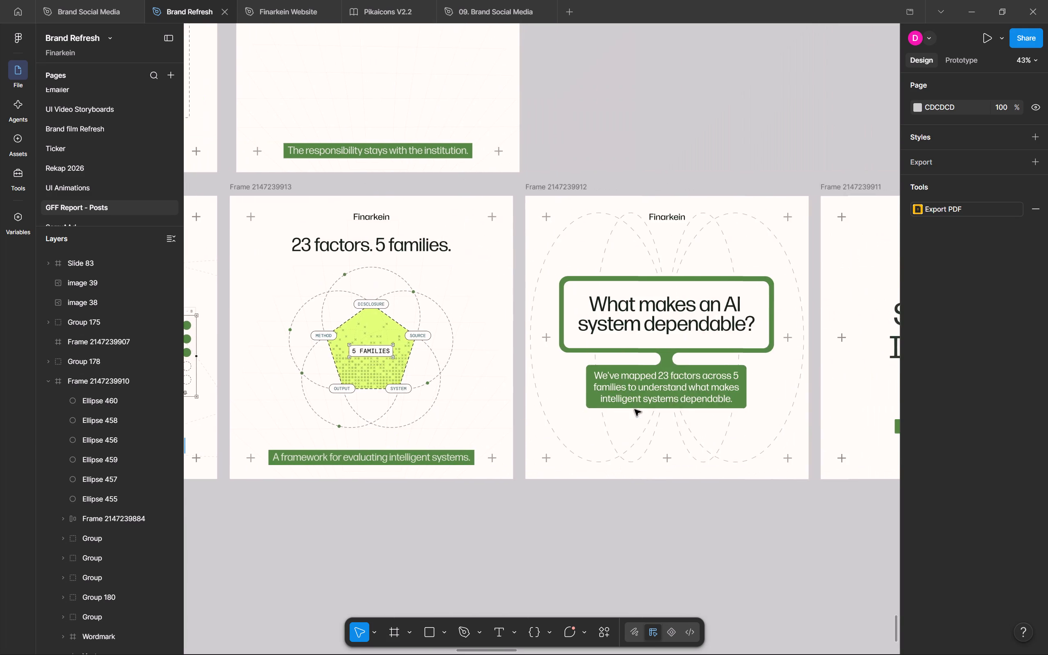
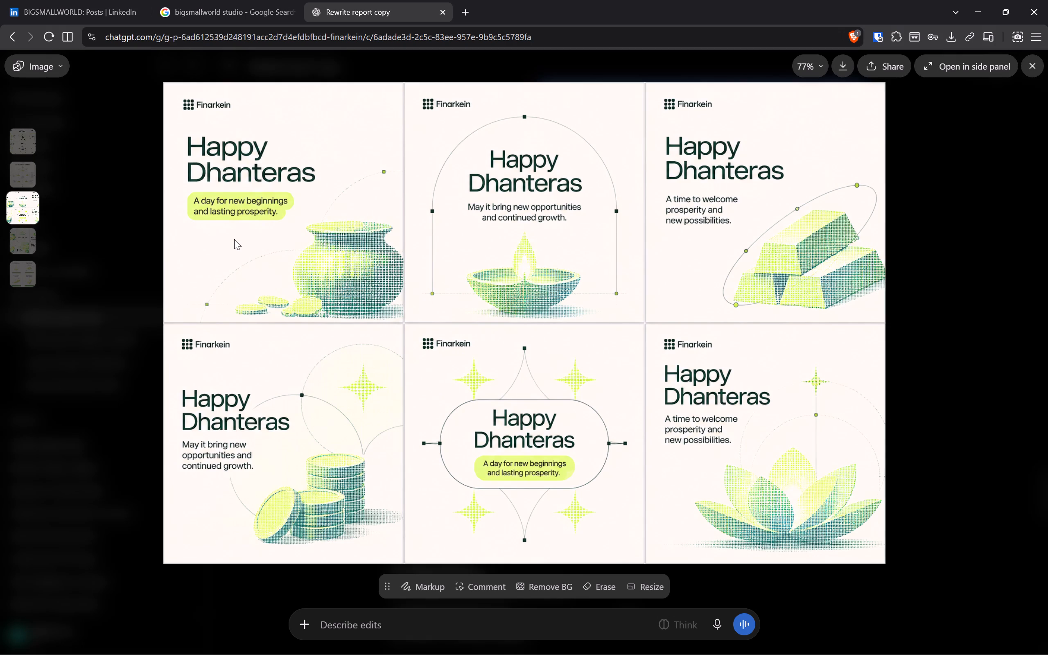
pyautogui.click(126, 0)
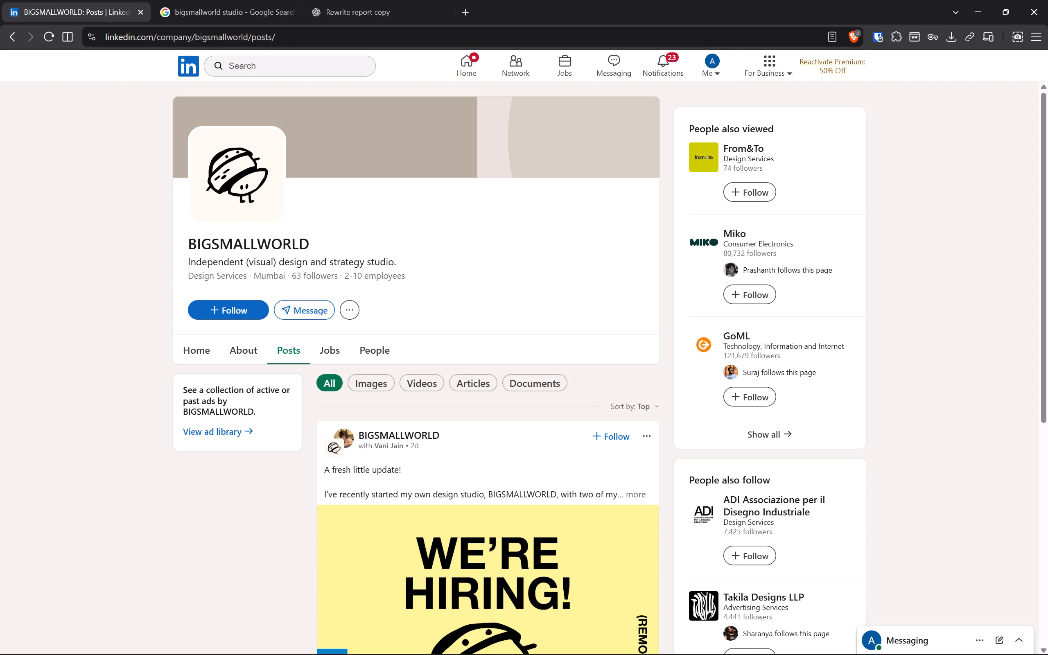
pyautogui.click(247, 70)
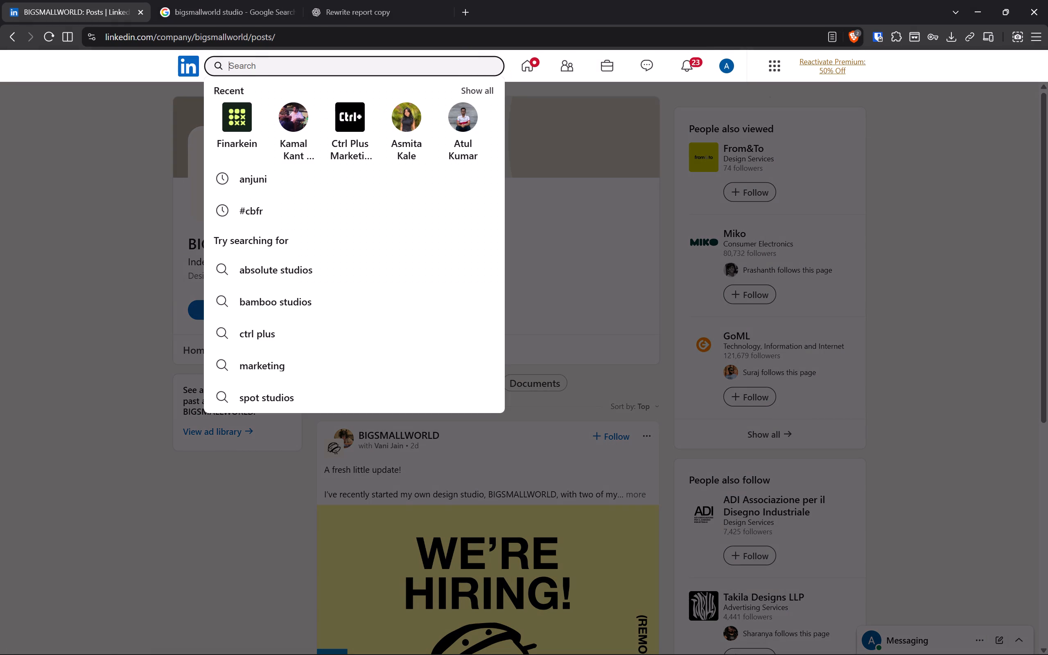
pyautogui.click(239, 130)
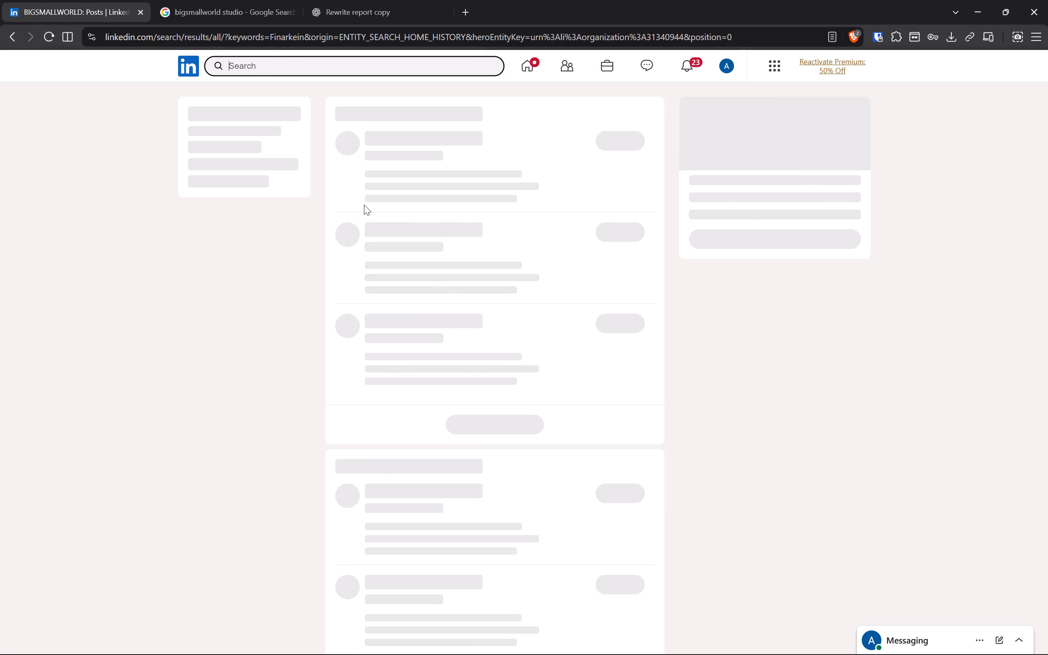
pyautogui.click(354, 163)
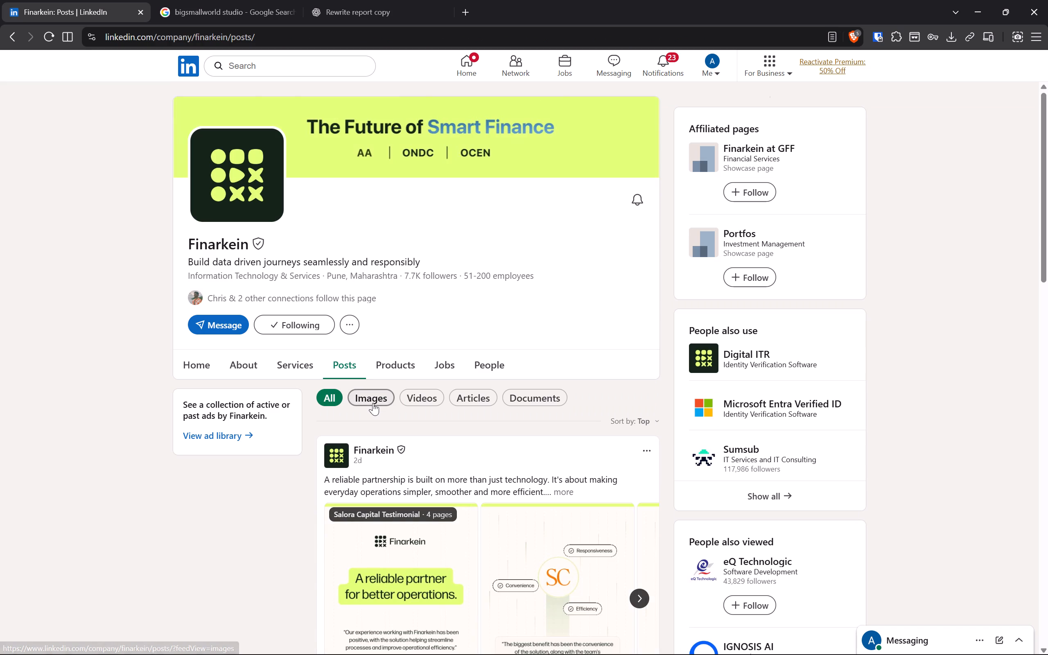
pyautogui.click(373, 403)
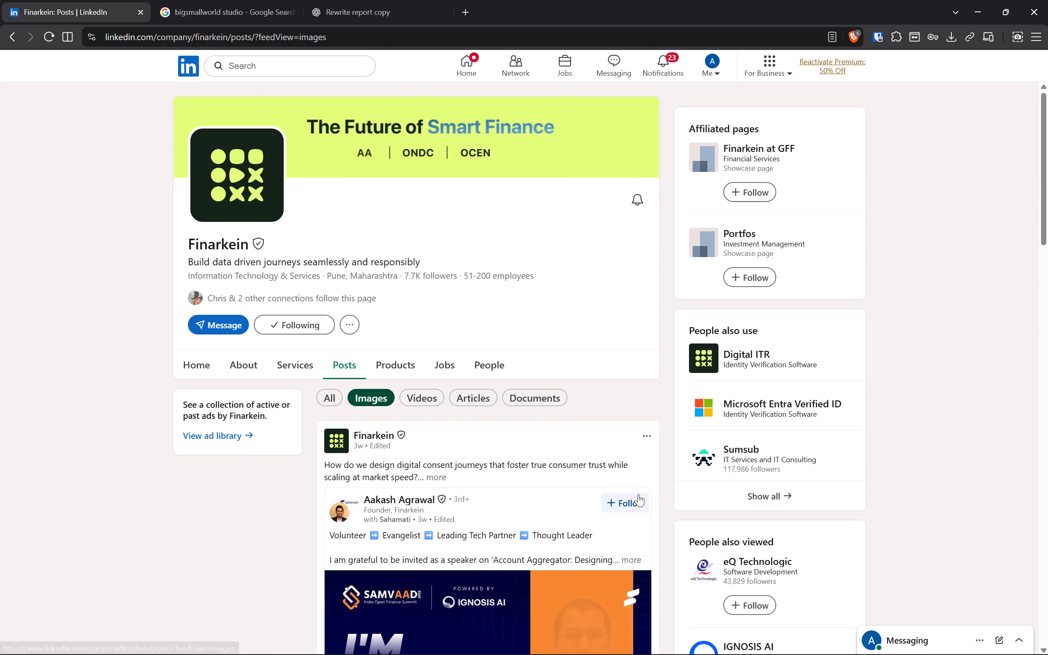
pyautogui.scroll(-5, 638, 494)
pyautogui.scroll(3, 638, 494)
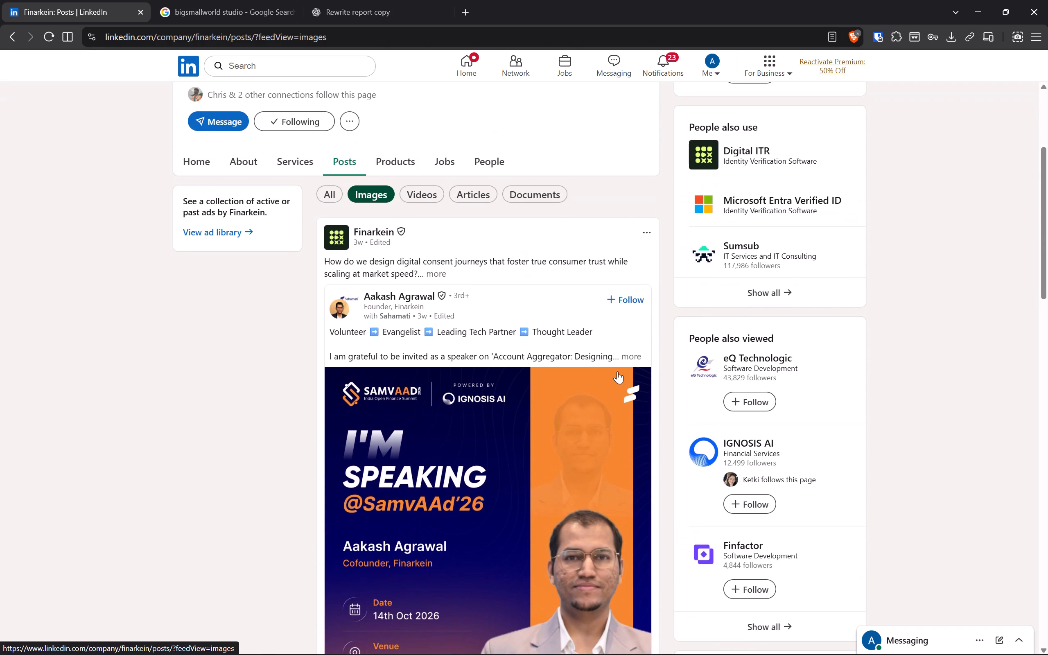
pyautogui.scroll(-12, 617, 371)
pyautogui.scroll(5, 657, 448)
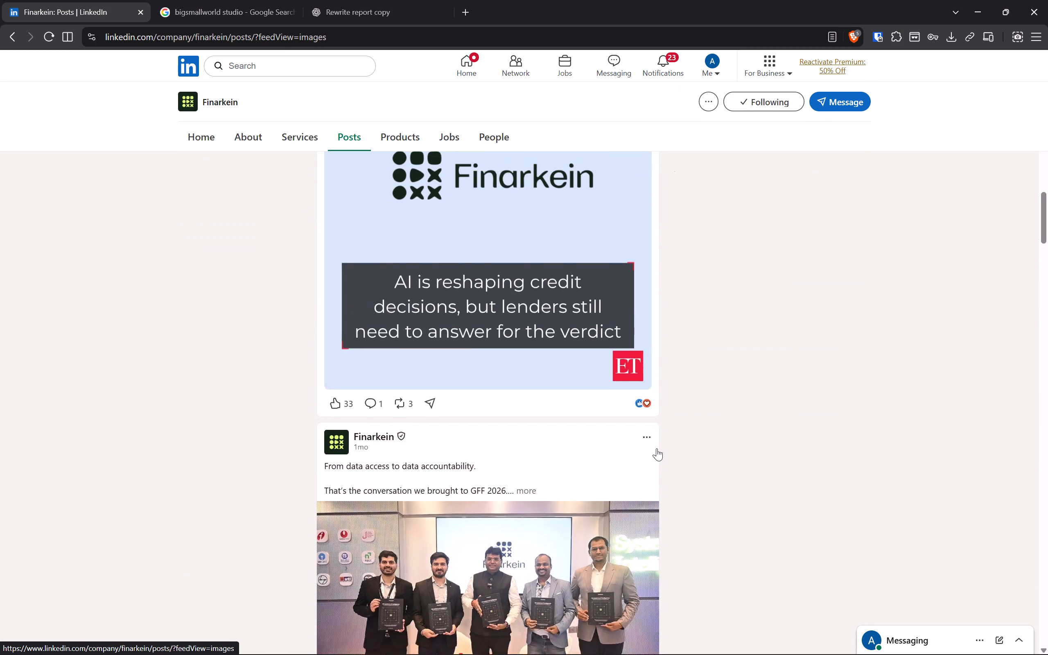
pyautogui.scroll(-11, 657, 448)
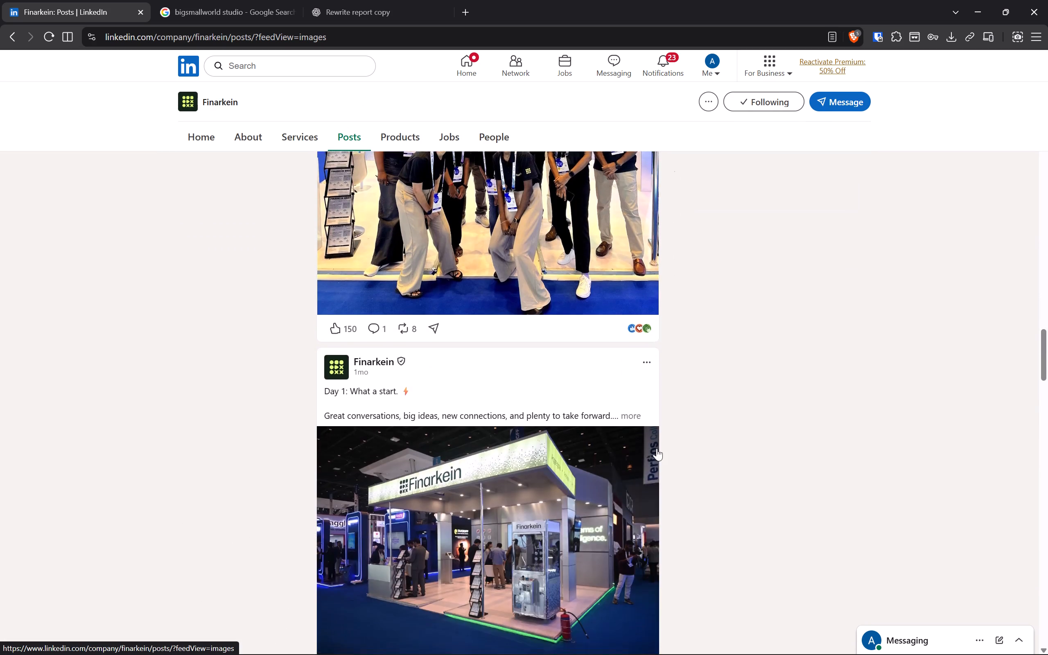
pyautogui.scroll(15, 657, 448)
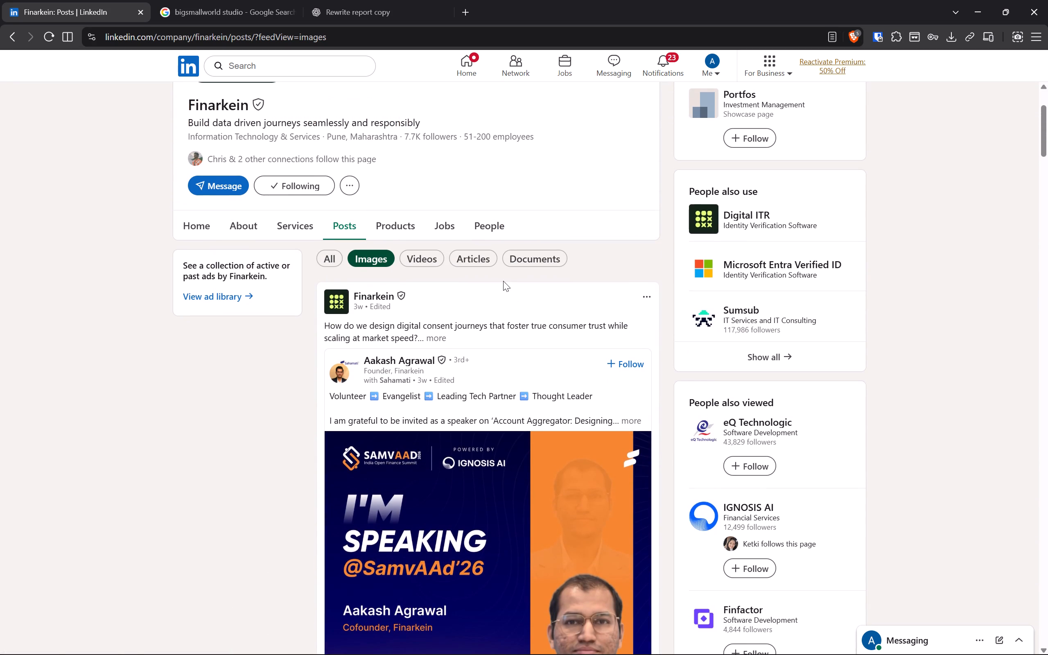
# Show all of Finarkein's LinkedIn posts sorted by Recent and look over the newest ones.
pyautogui.click(338, 255)
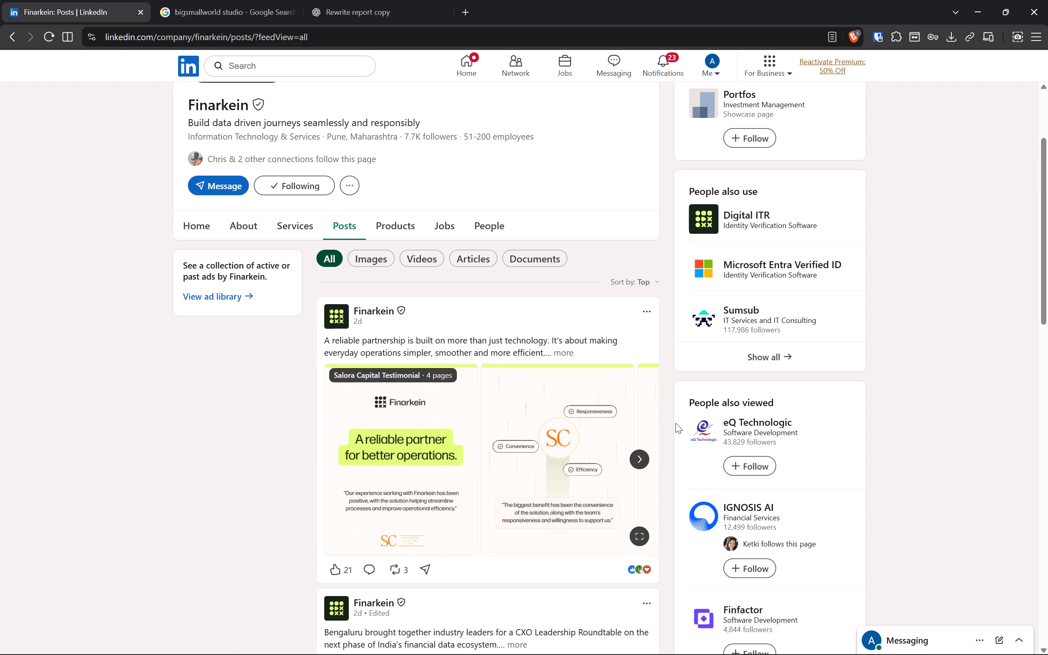
pyautogui.scroll(-2, 675, 427)
pyautogui.scroll(2, 642, 208)
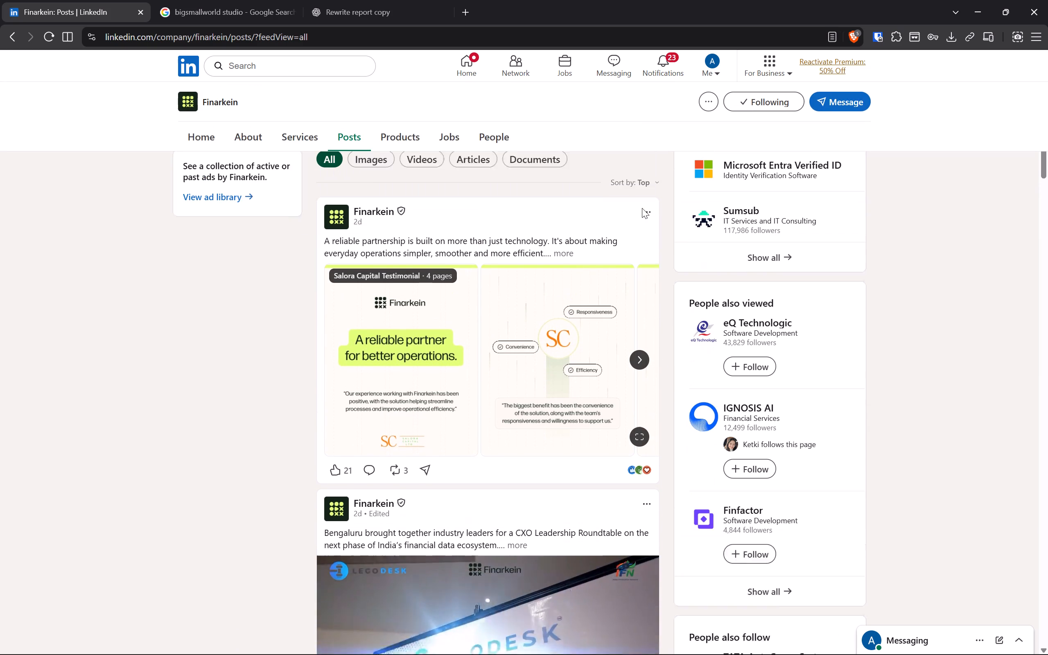
pyautogui.click(648, 204)
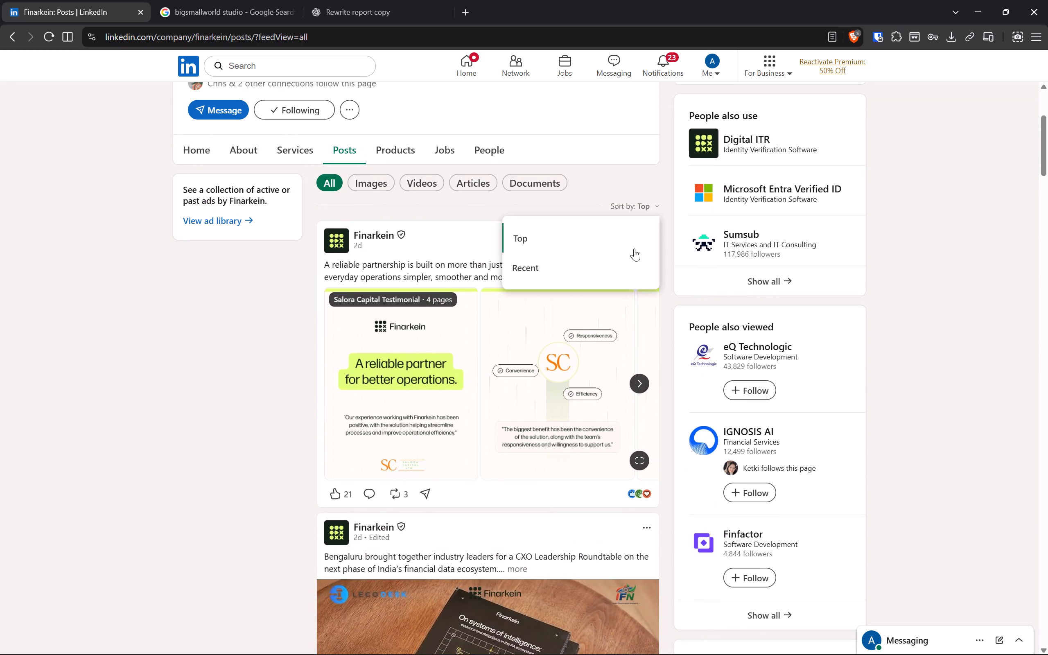
pyautogui.click(628, 256)
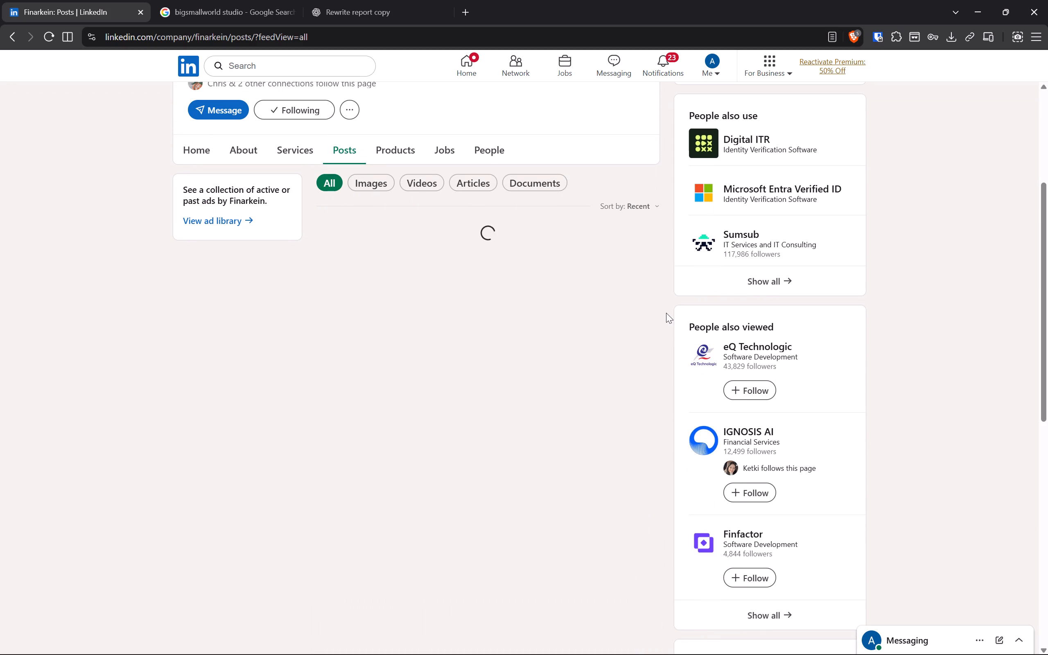
pyautogui.scroll(-9, 667, 312)
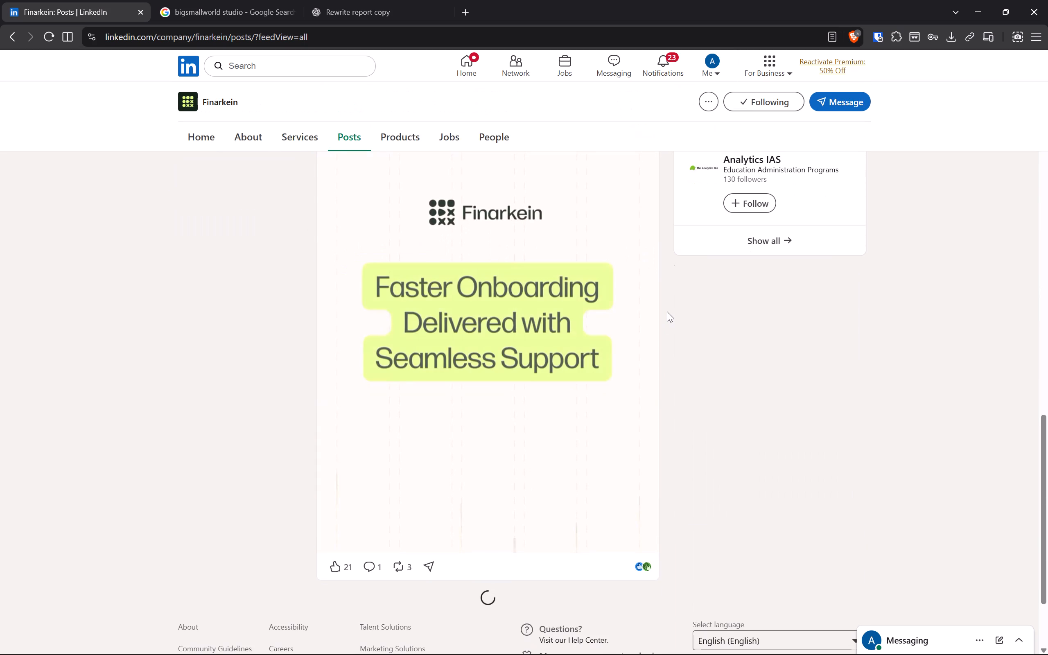
pyautogui.scroll(6, 669, 405)
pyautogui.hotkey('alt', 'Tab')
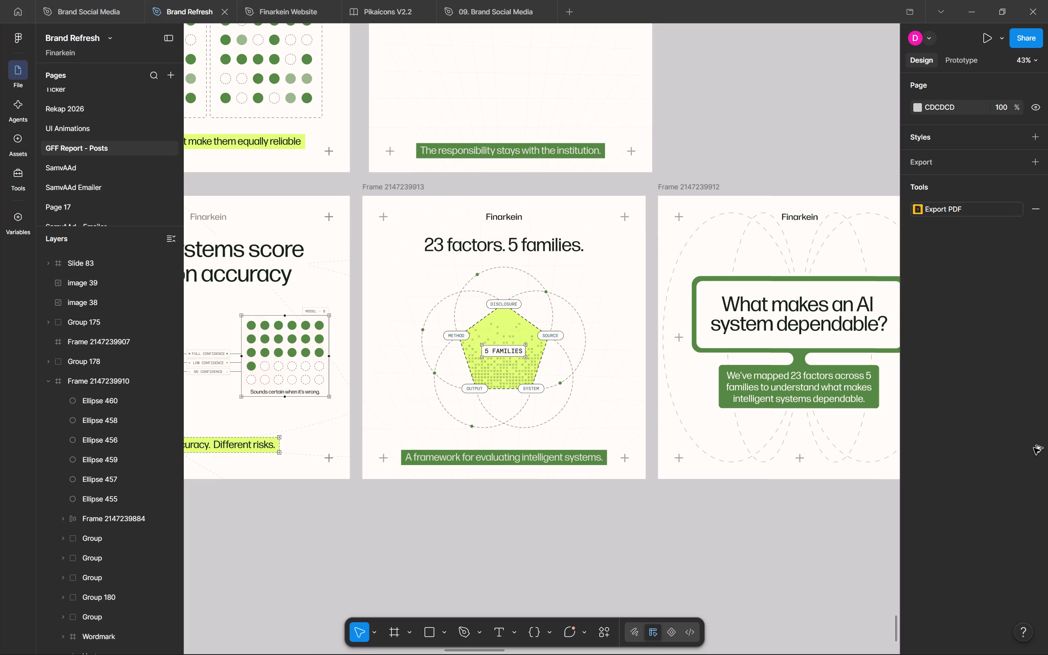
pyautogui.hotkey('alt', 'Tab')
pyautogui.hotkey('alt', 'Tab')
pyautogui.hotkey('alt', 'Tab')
# Look through Finarkein's LinkedIn posts from the last two months, including the GFF 2026 highlights and "Seven years" anniversary designs.
pyautogui.scroll(-6, 787, 490)
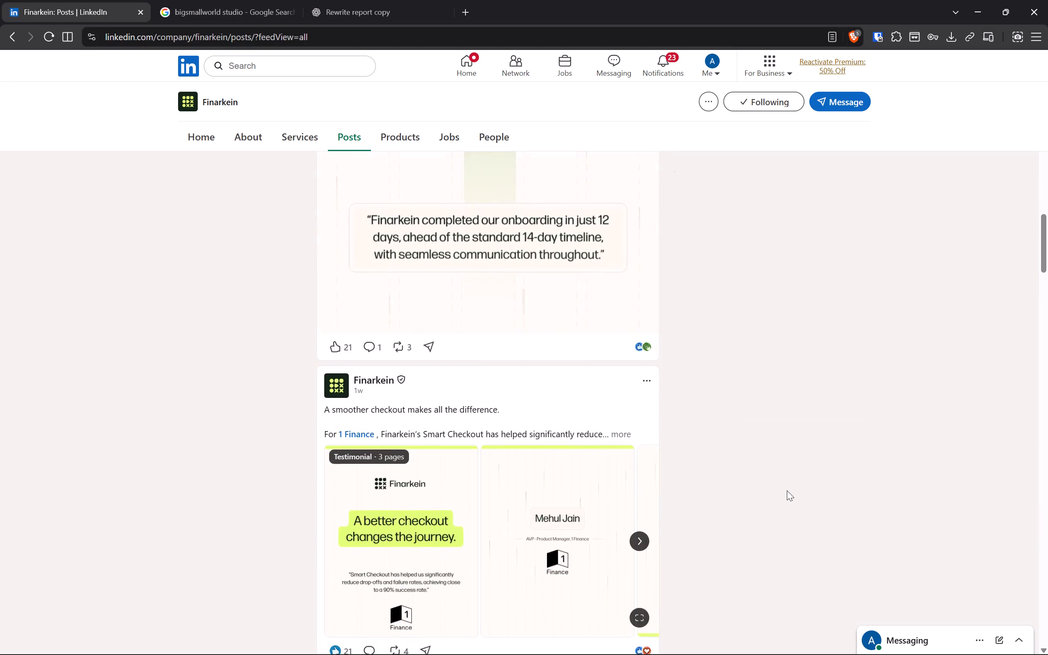
pyautogui.scroll(-12, 787, 490)
pyautogui.scroll(2, 787, 490)
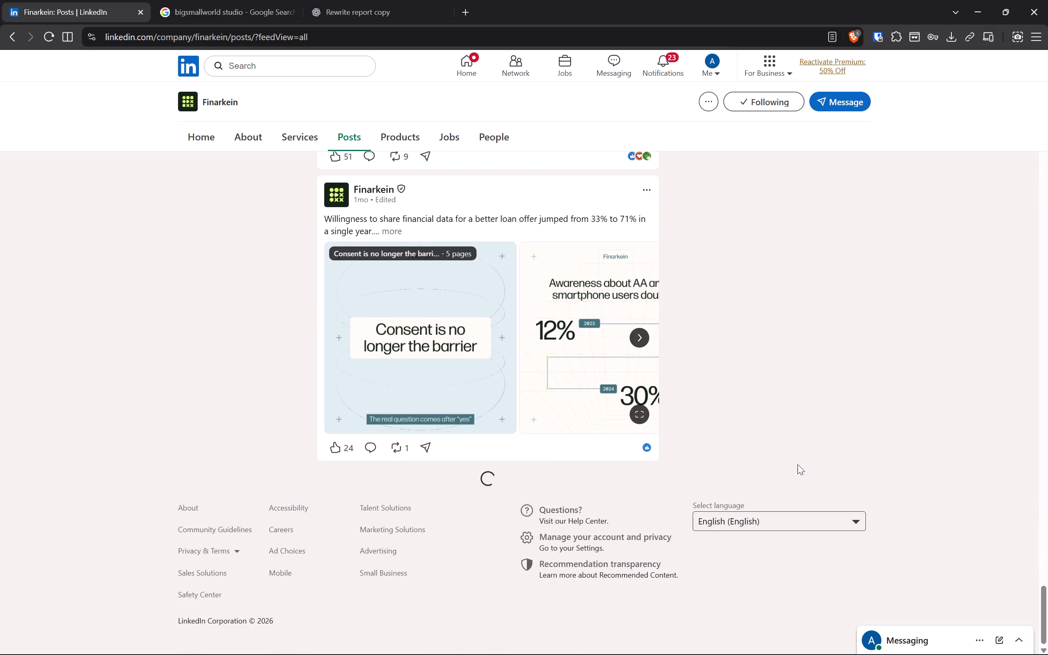
pyautogui.scroll(7, 799, 462)
pyautogui.scroll(-3, 799, 462)
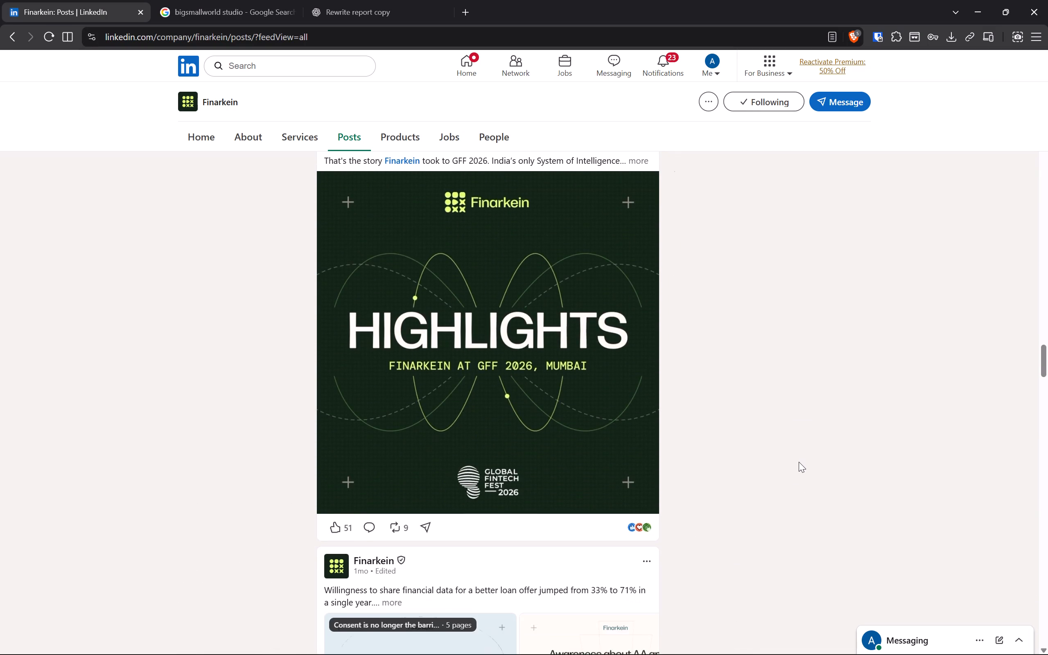
pyautogui.scroll(-18, 799, 462)
pyautogui.scroll(-4, 799, 462)
pyautogui.scroll(4, 799, 462)
pyautogui.scroll(-5, 799, 462)
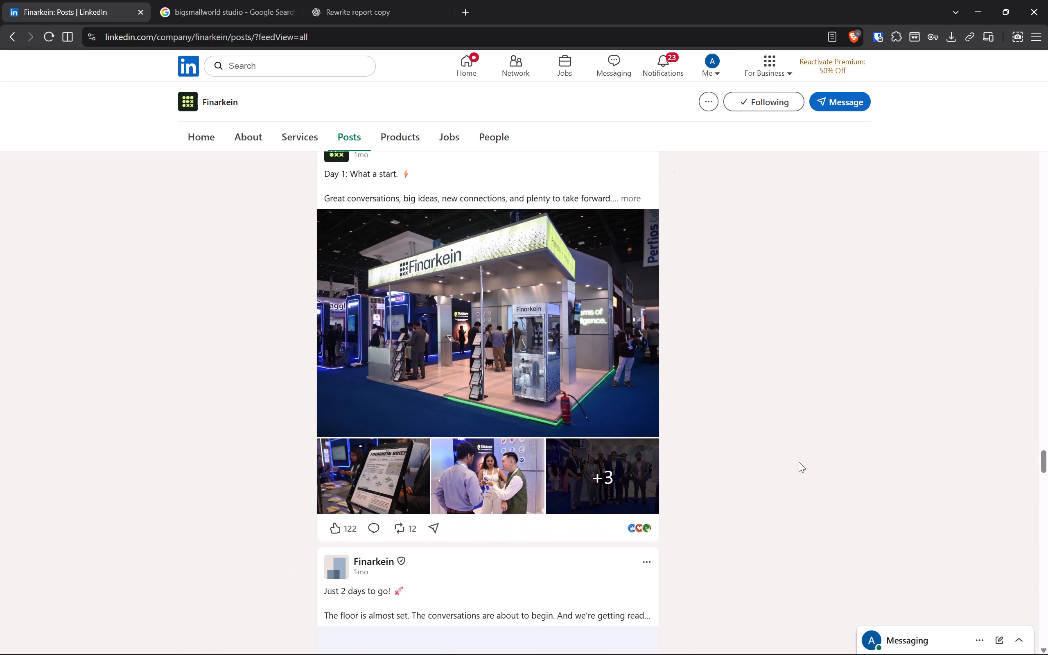
pyautogui.scroll(-13, 799, 462)
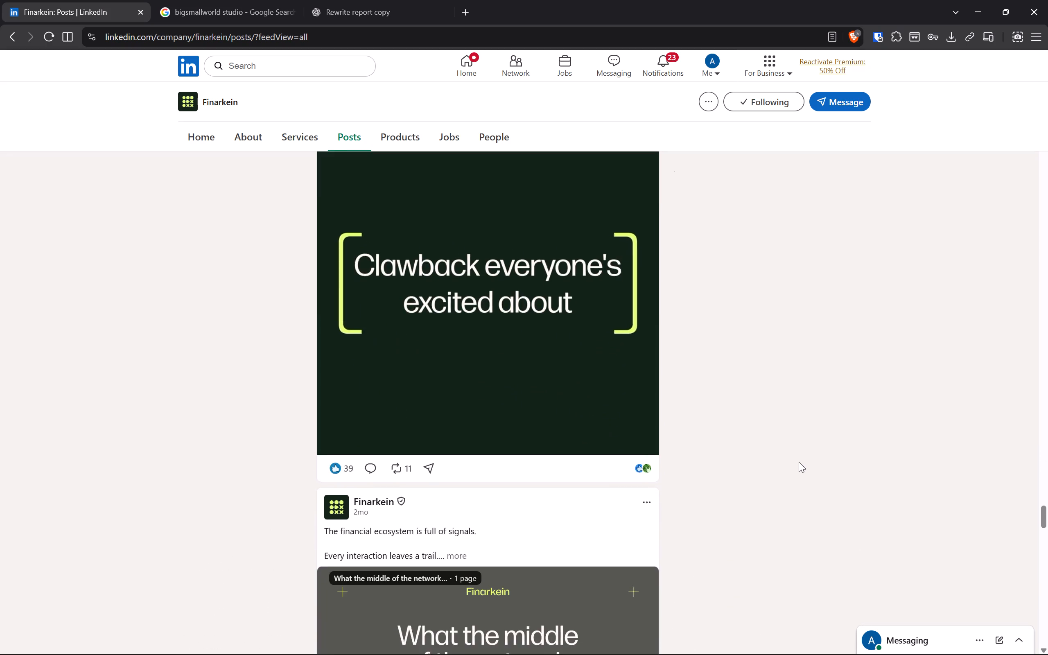
pyautogui.scroll(4, 799, 462)
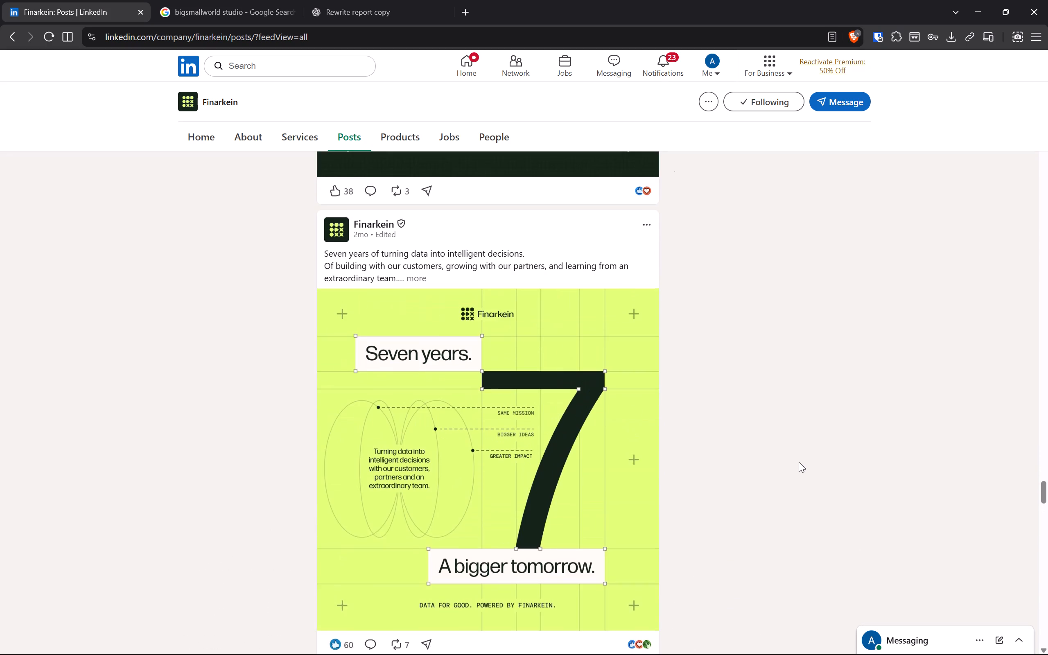
pyautogui.scroll(1, 799, 462)
# After a glance at the GFF Report posts in Figma, examine Finarkein's two-to-four-month-old LinkedIn posts, including product carousels and team welcome designs.
pyautogui.hotkey('alt', 'Tab')
pyautogui.hotkey('alt', 'Tab')
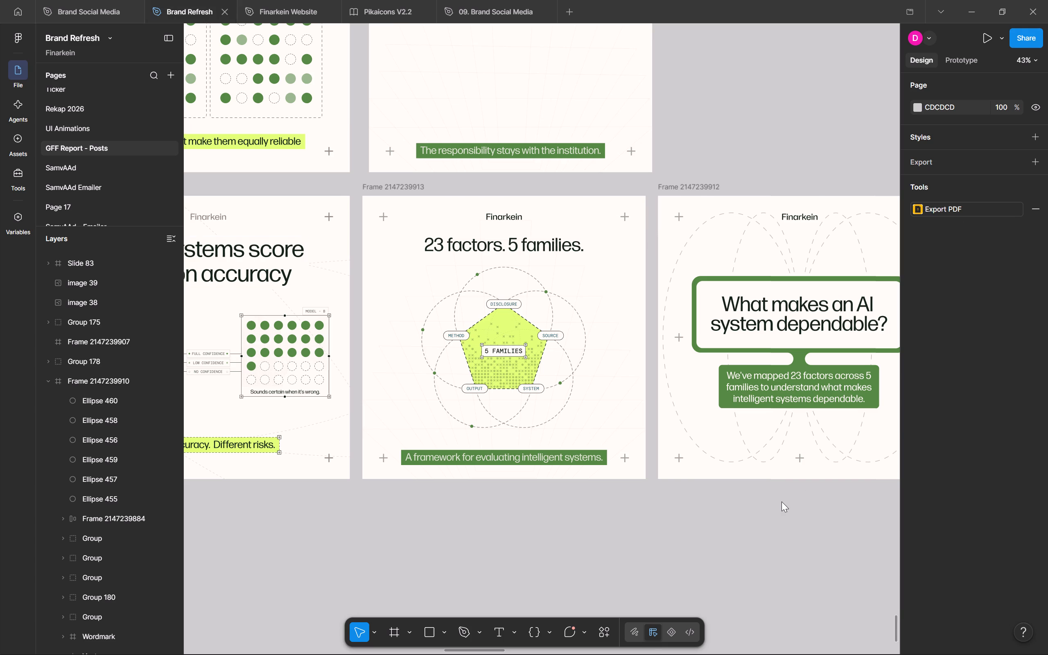
pyautogui.scroll(-17, 781, 501)
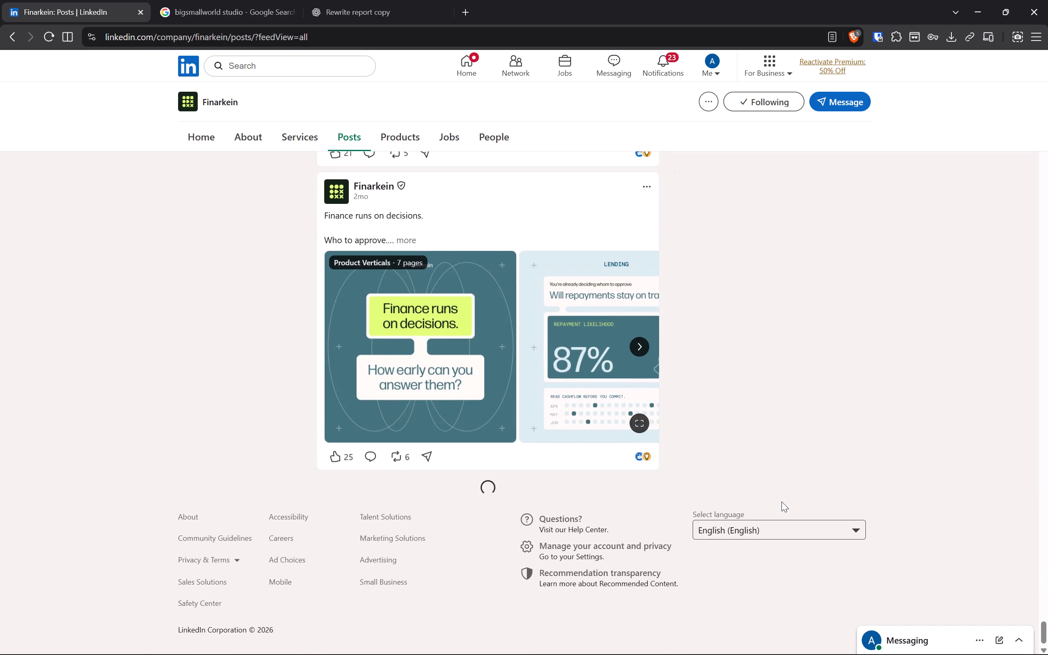
pyautogui.scroll(-3, 781, 501)
pyautogui.scroll(1, 781, 501)
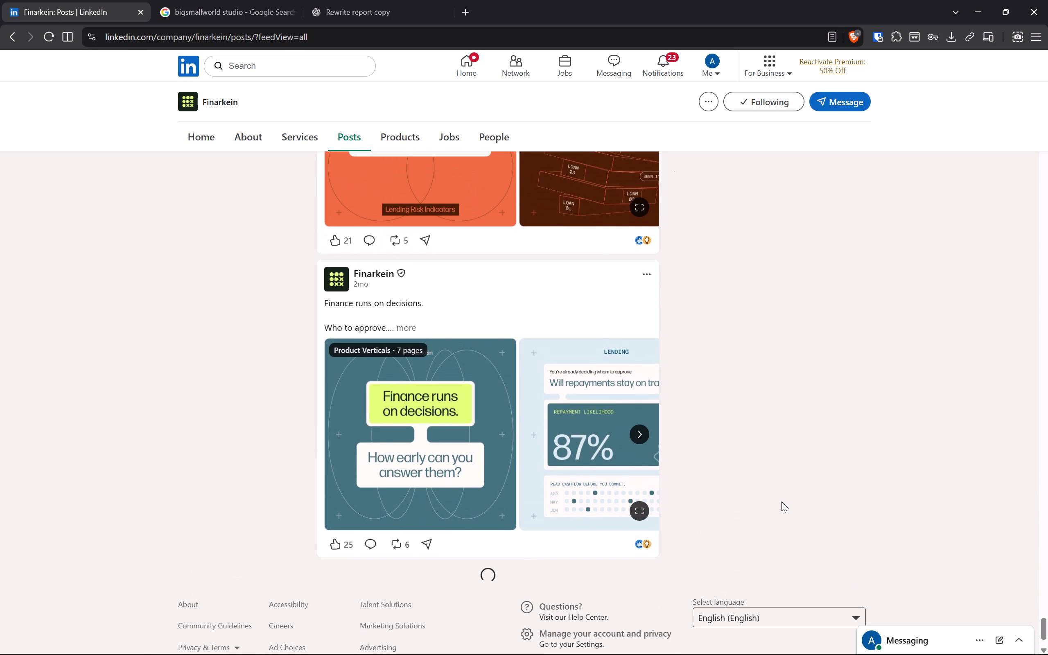
pyautogui.scroll(1, 781, 501)
pyautogui.scroll(-11, 781, 501)
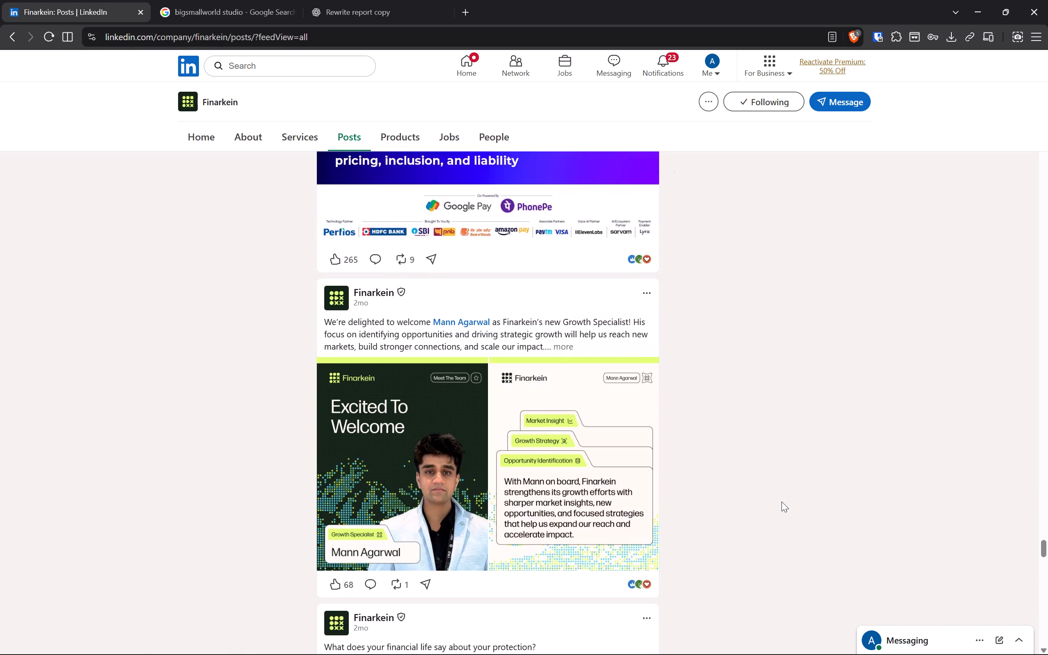
pyautogui.scroll(-20, 781, 501)
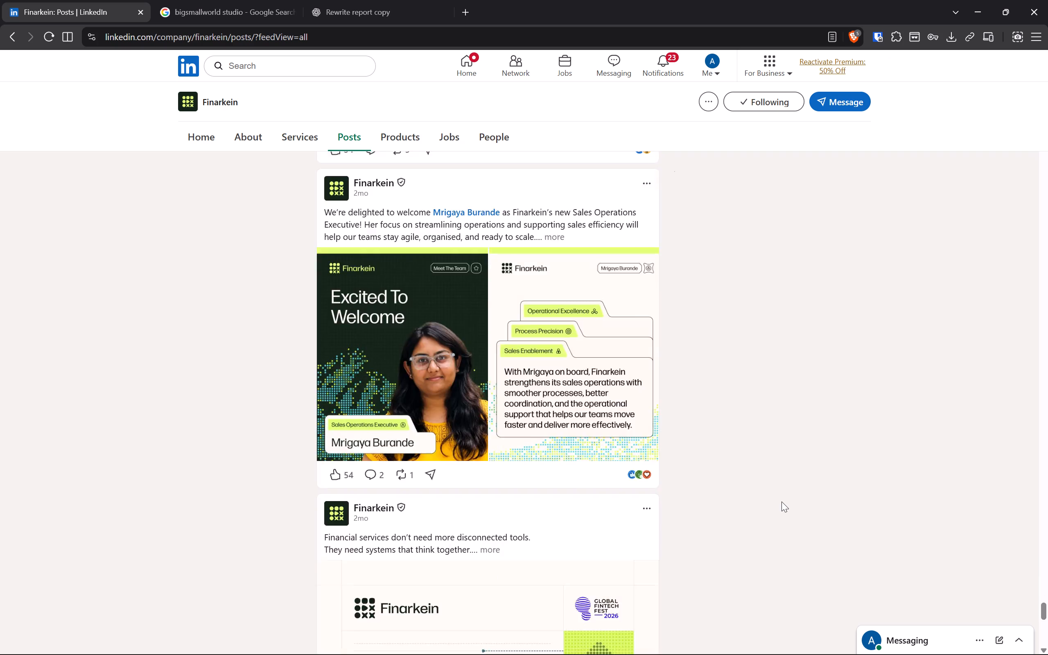
pyautogui.scroll(-5, 781, 501)
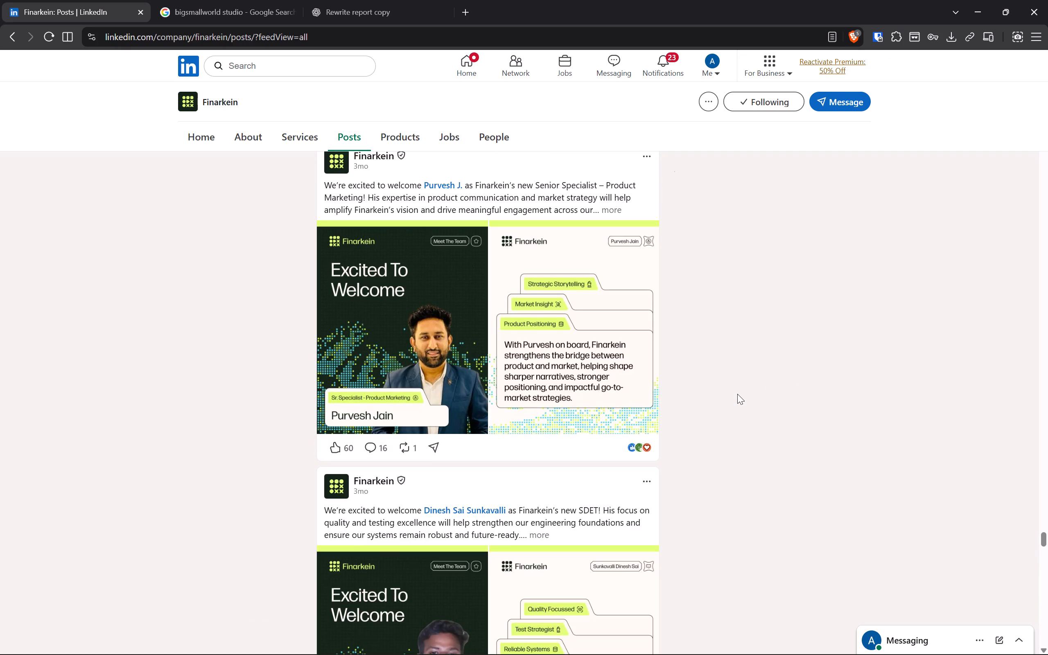
pyautogui.scroll(-15, 737, 394)
pyautogui.scroll(-12, 737, 394)
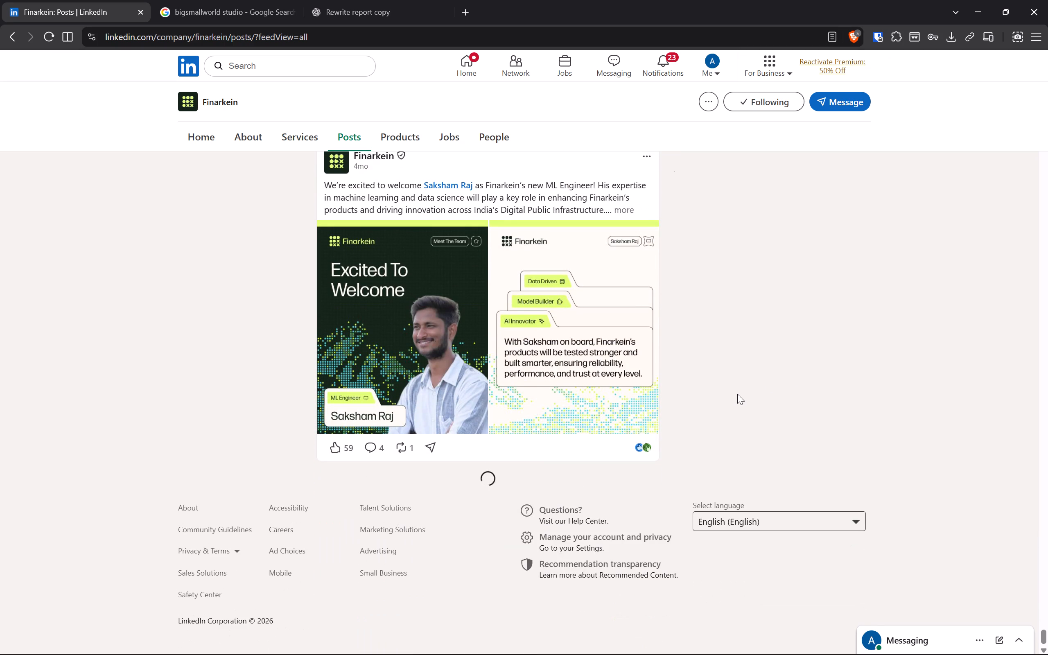
pyautogui.scroll(-8, 737, 394)
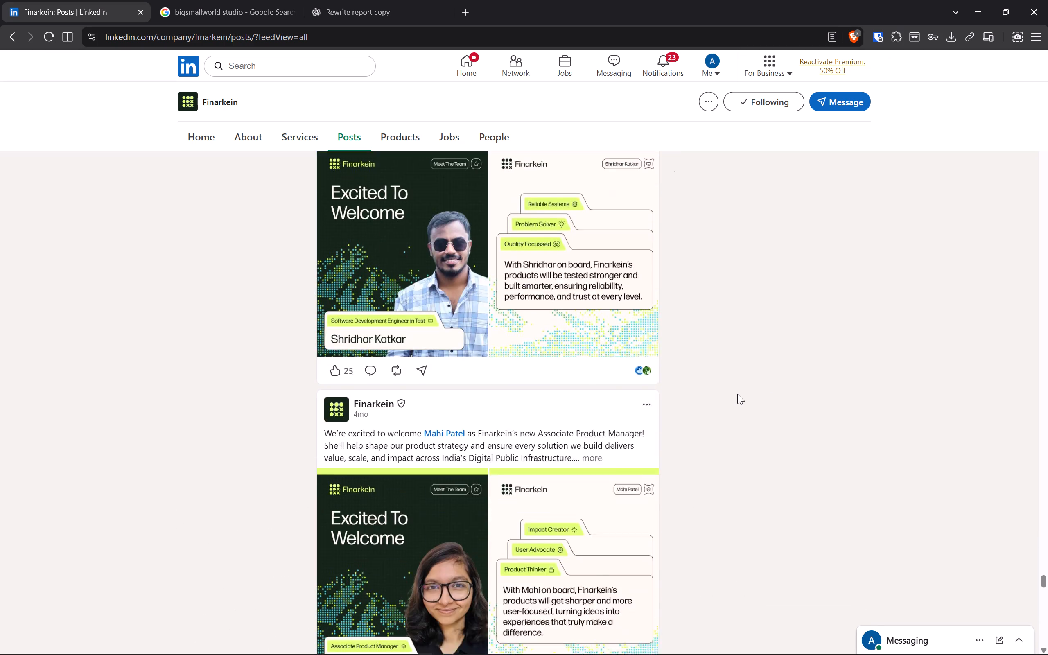
# Examine Finarkein's five-to-six-month-old LinkedIn posts, including partner updates, "Did you know" and insurance carousel designs, and switch back to Figma.
pyautogui.scroll(-14, 737, 394)
pyautogui.scroll(3, 737, 394)
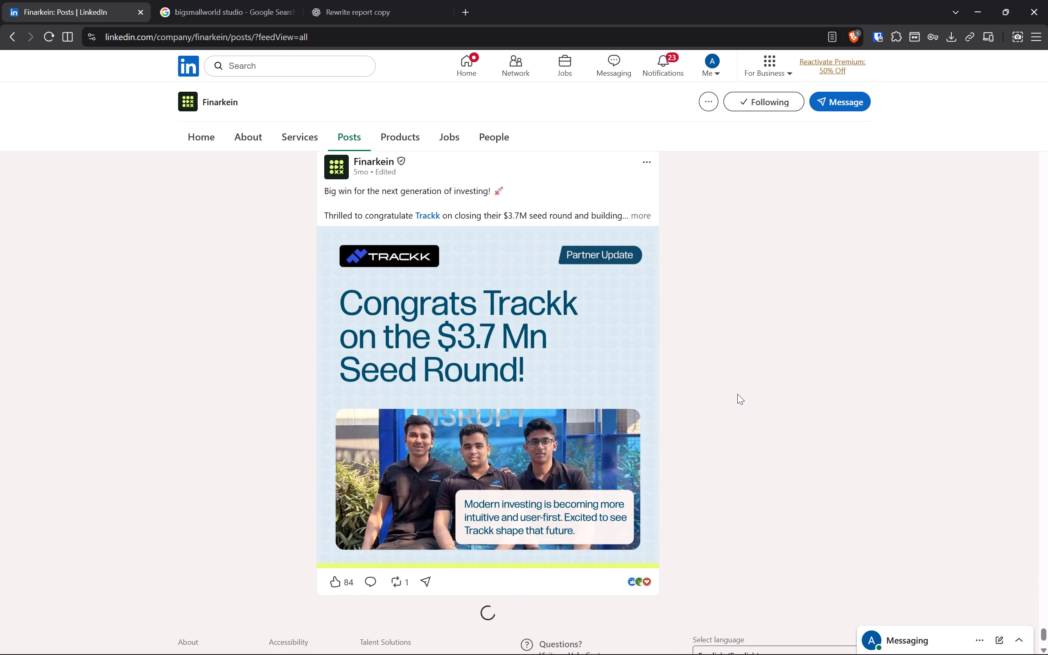
pyautogui.scroll(-12, 737, 394)
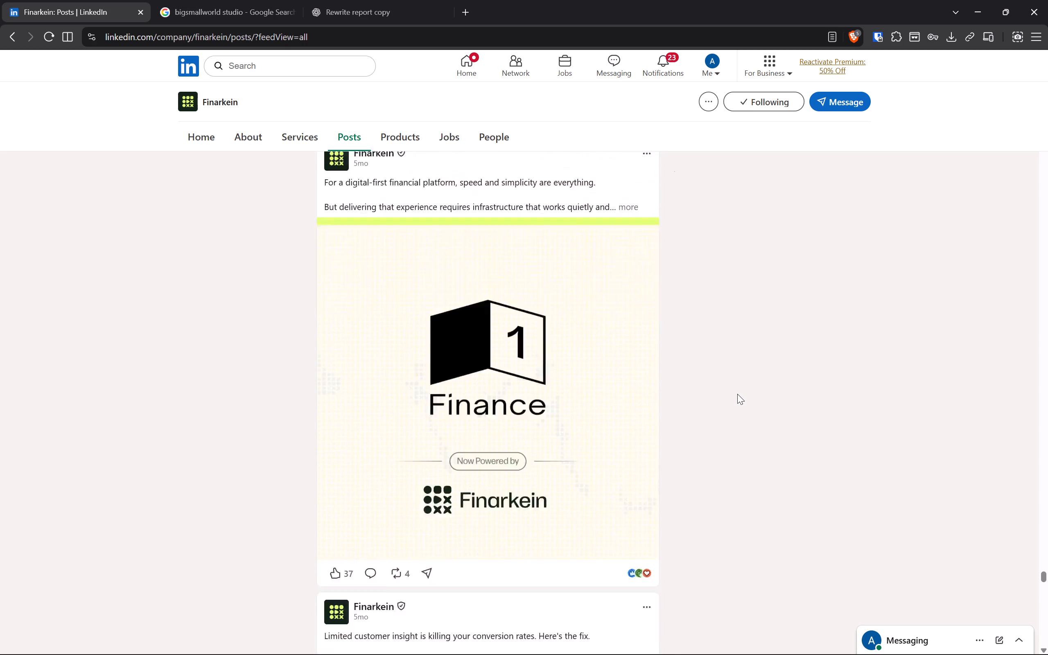
pyautogui.scroll(-12, 737, 394)
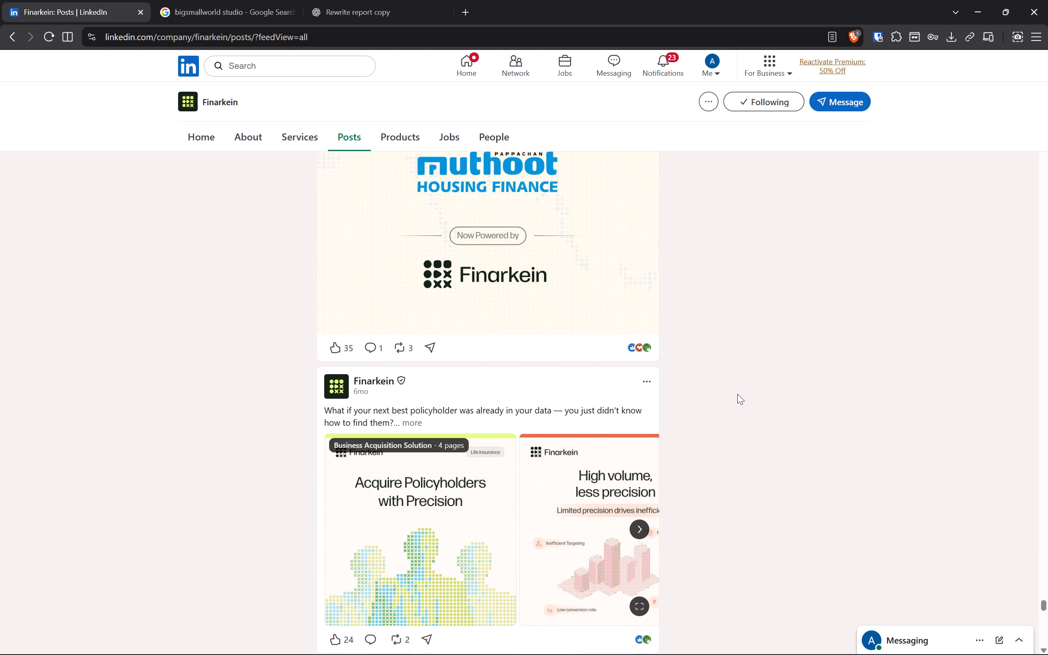
pyautogui.scroll(-5, 737, 394)
pyautogui.scroll(7, 737, 394)
pyautogui.scroll(-2, 737, 394)
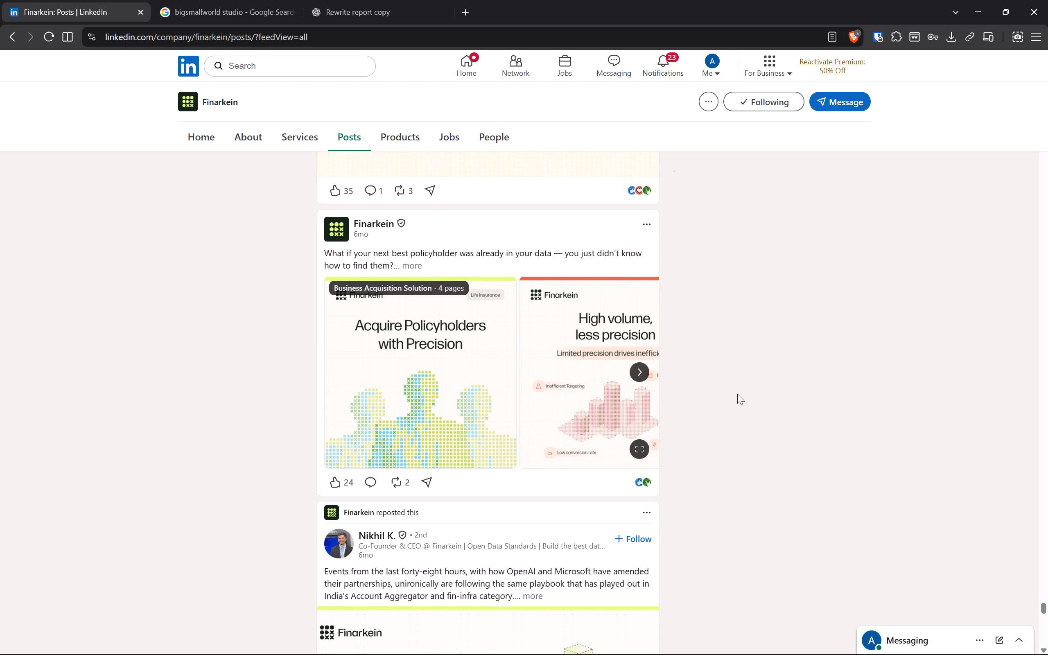
pyautogui.scroll(-10, 737, 394)
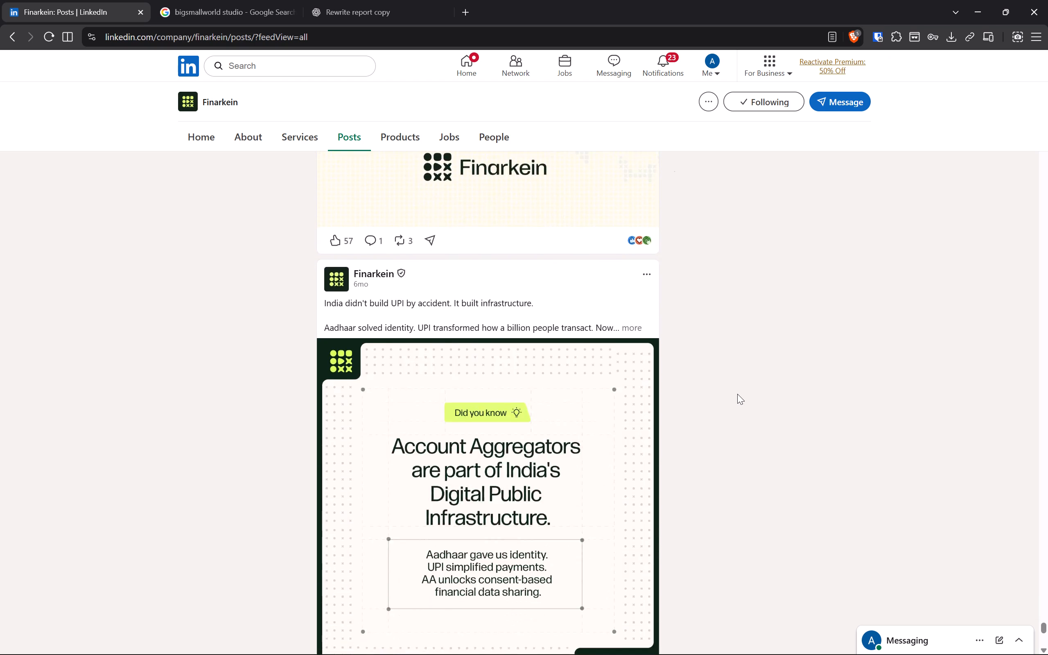
pyautogui.scroll(-11, 737, 394)
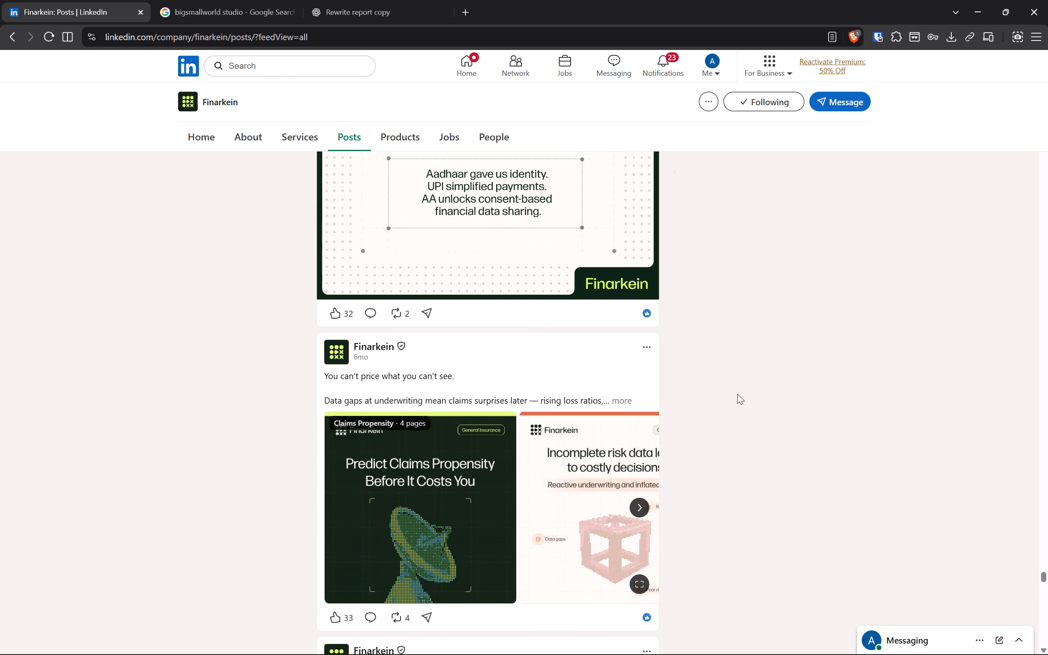
pyautogui.scroll(-7, 737, 394)
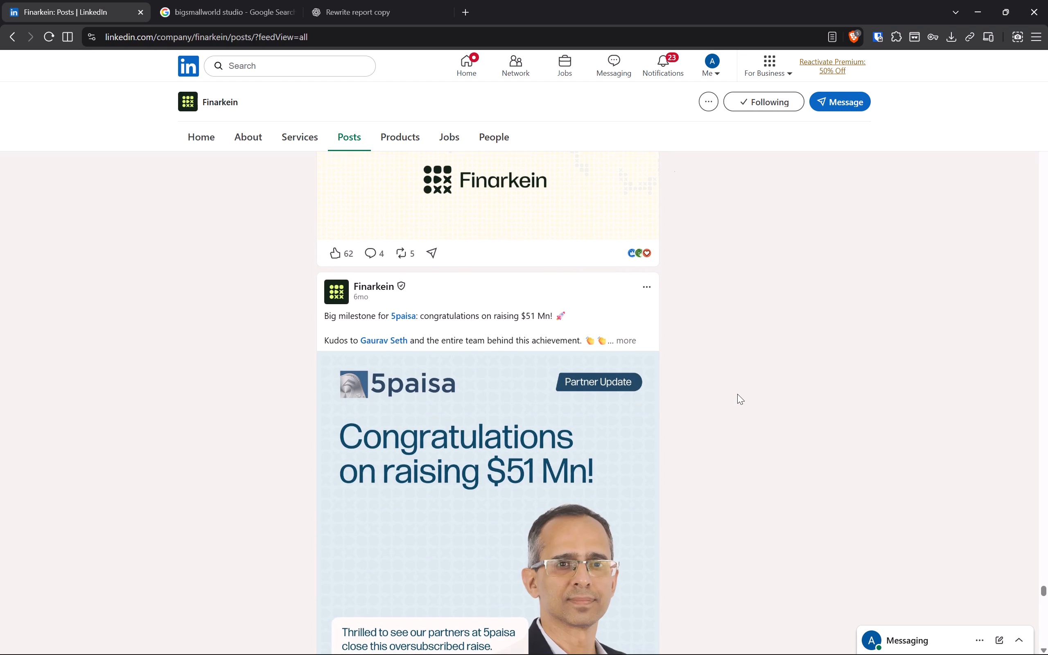
pyautogui.scroll(-16, 737, 394)
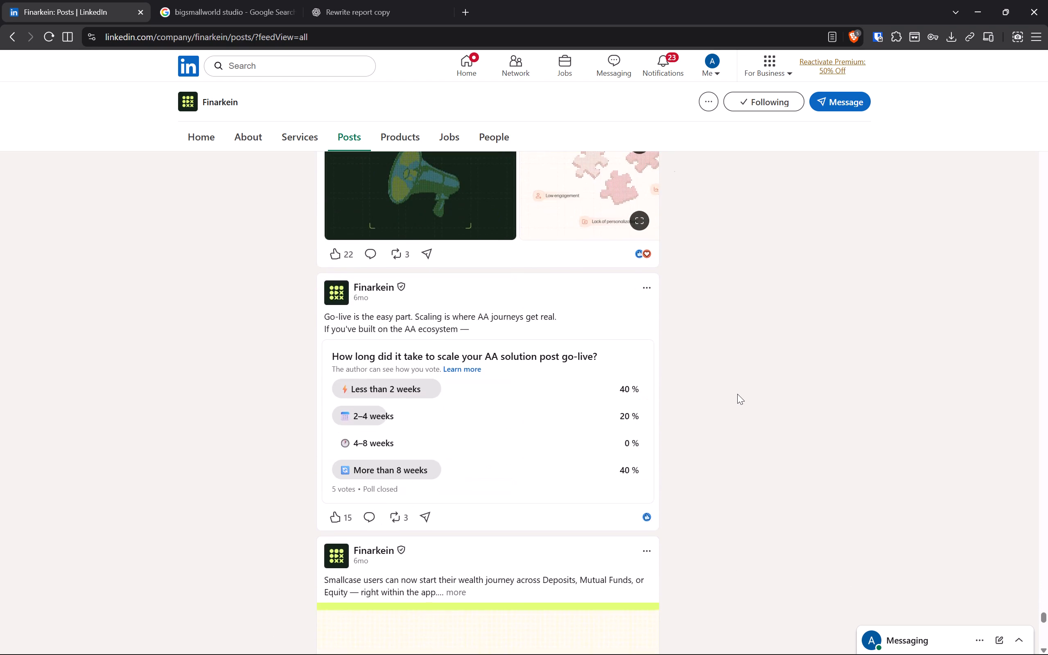
pyautogui.scroll(-13, 737, 394)
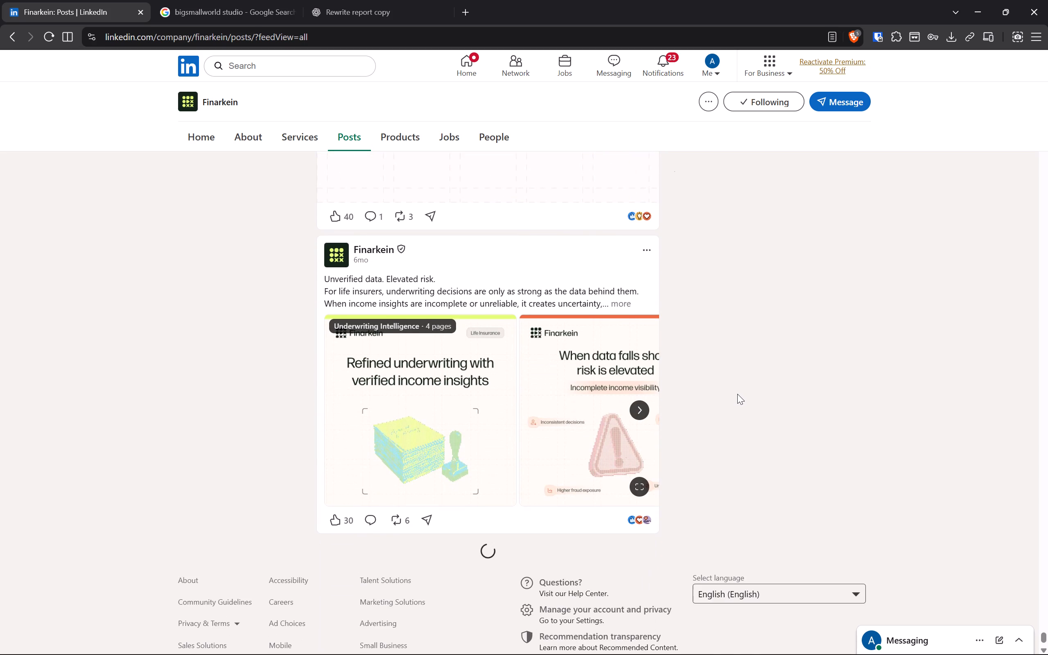
pyautogui.scroll(-2, 737, 394)
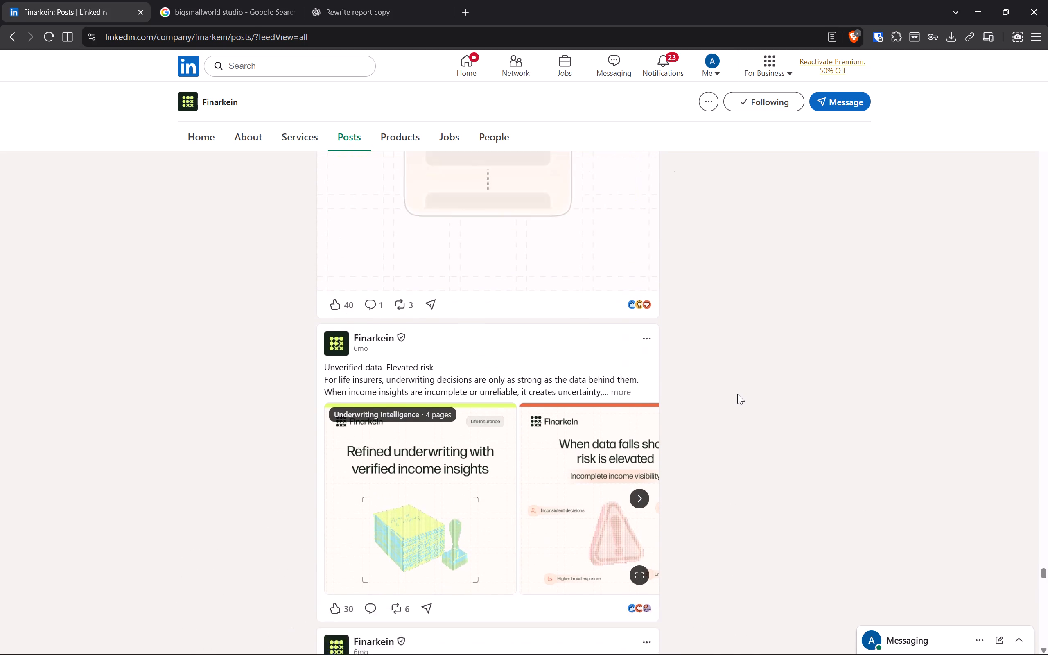
pyautogui.scroll(-6, 737, 394)
pyautogui.hotkey('alt', 'Tab')
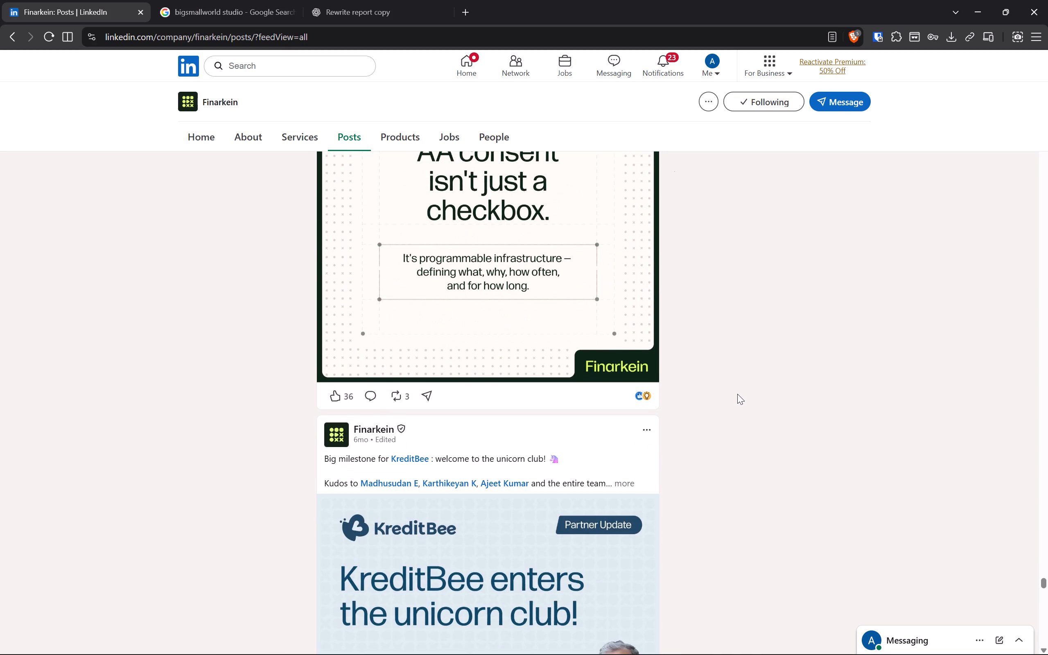
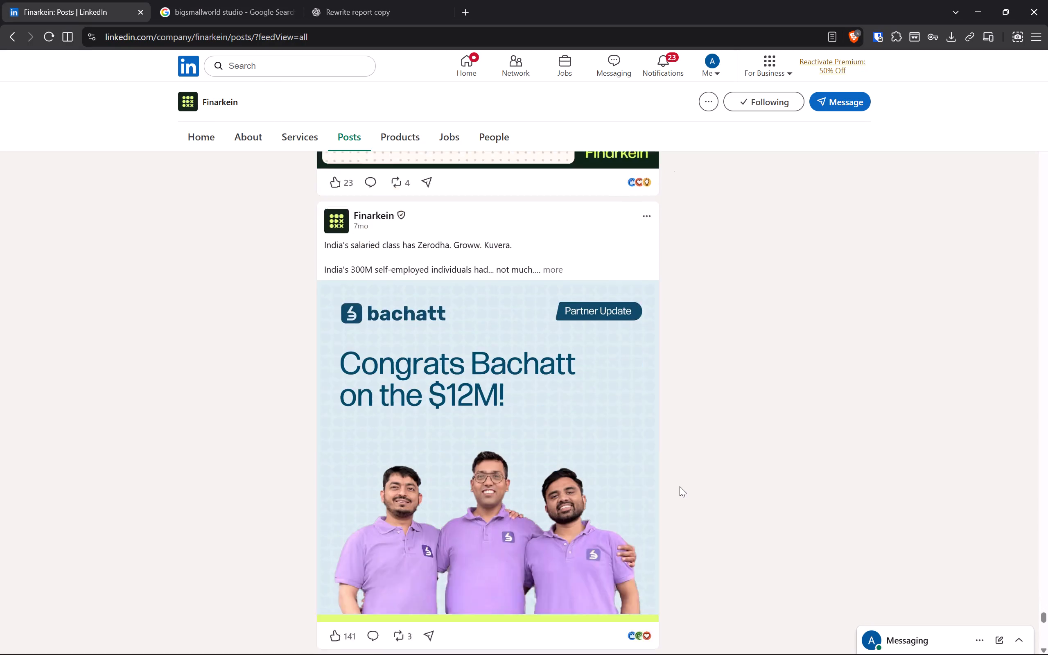
# Examine Finarkein's seven-month-old LinkedIn posts, including the Bachatt and ICICI Prudential partner posts, "Did you know" design and Risk Monitoring carousel.
pyautogui.scroll(-7, 680, 486)
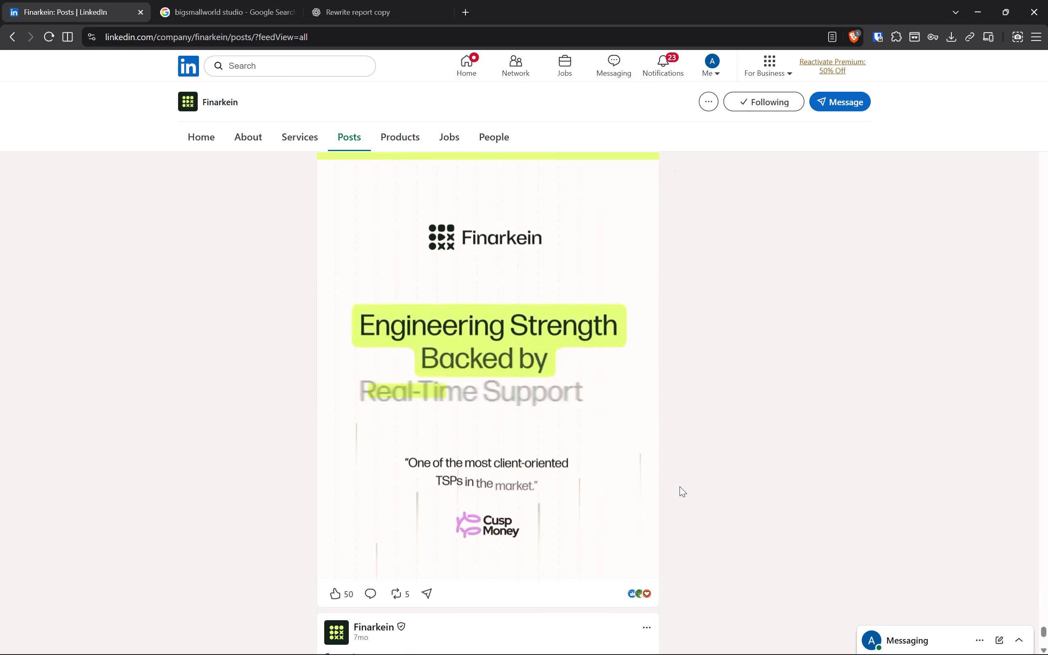
pyautogui.scroll(-8, 680, 486)
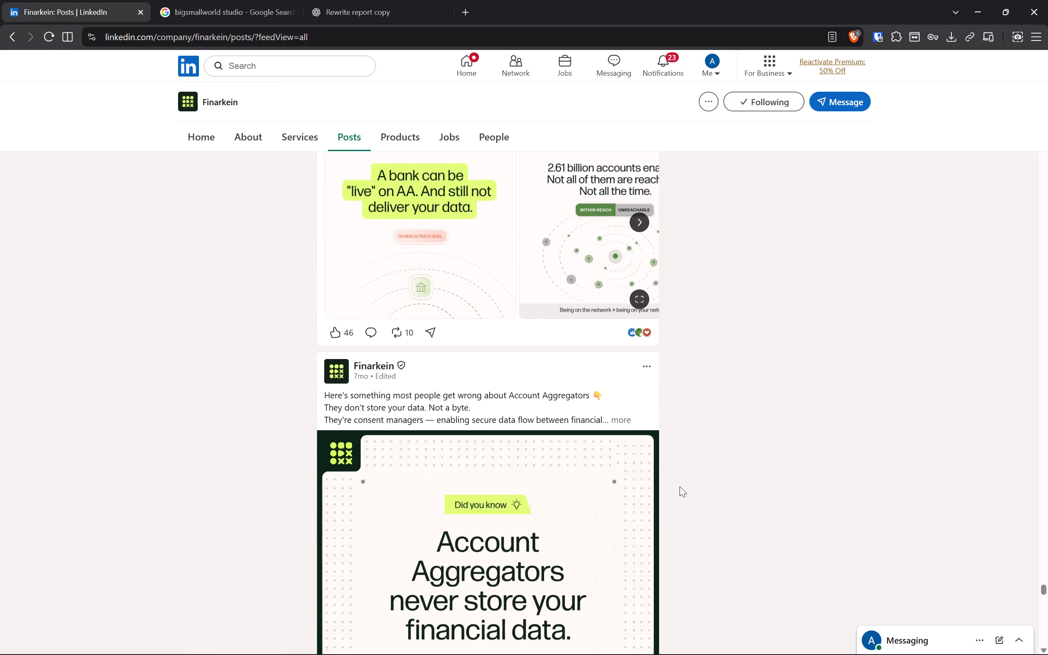
pyautogui.scroll(-11, 680, 486)
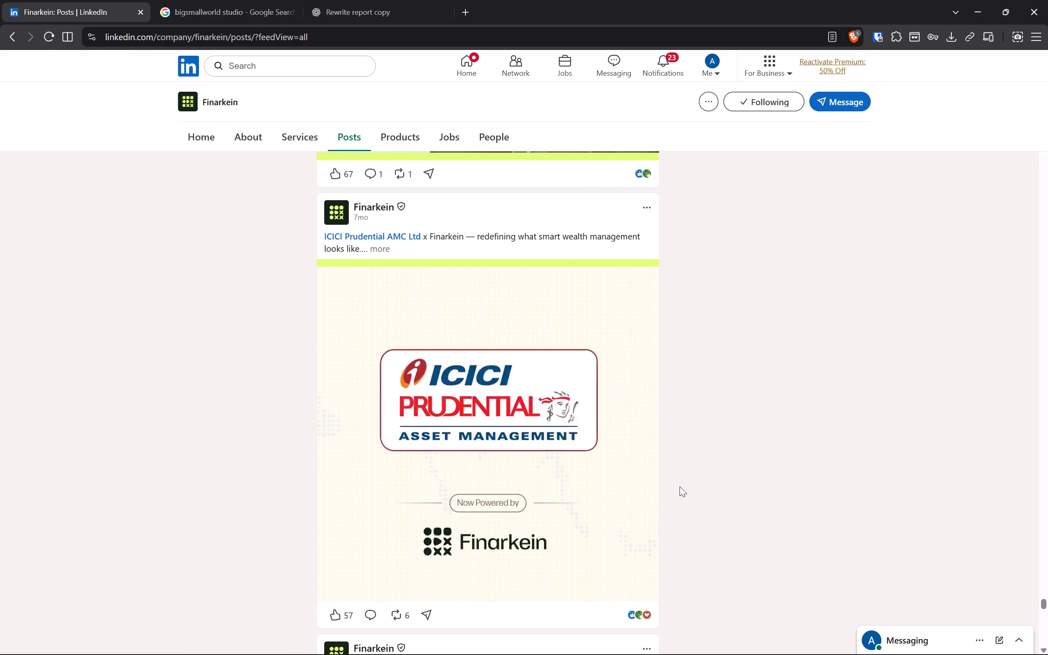
pyautogui.scroll(-13, 680, 486)
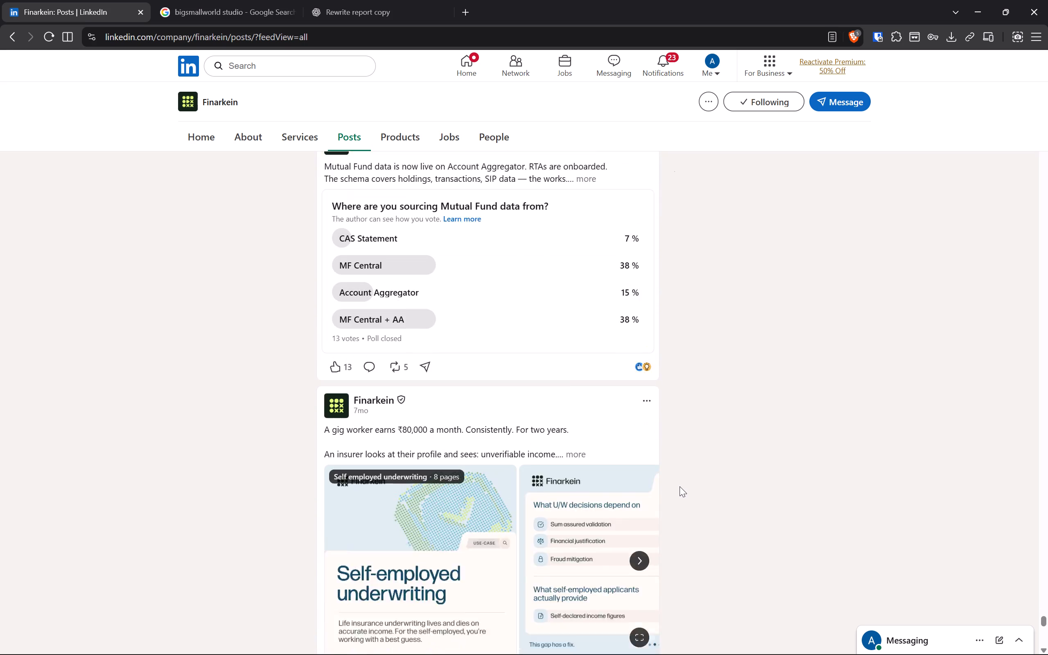
pyautogui.scroll(-12, 680, 486)
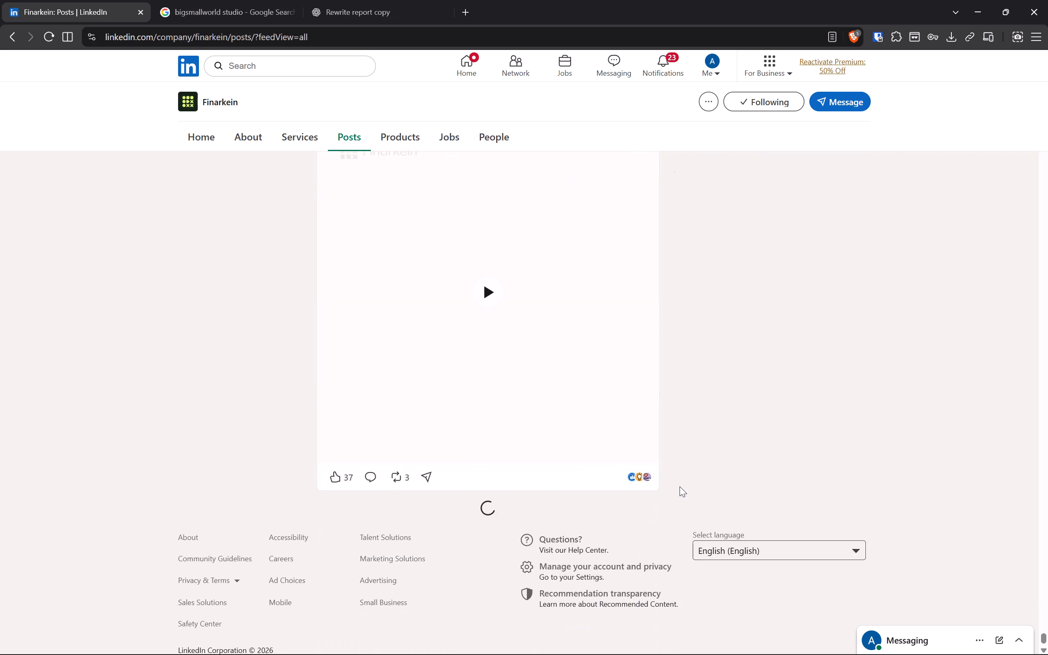
pyautogui.scroll(-12, 680, 486)
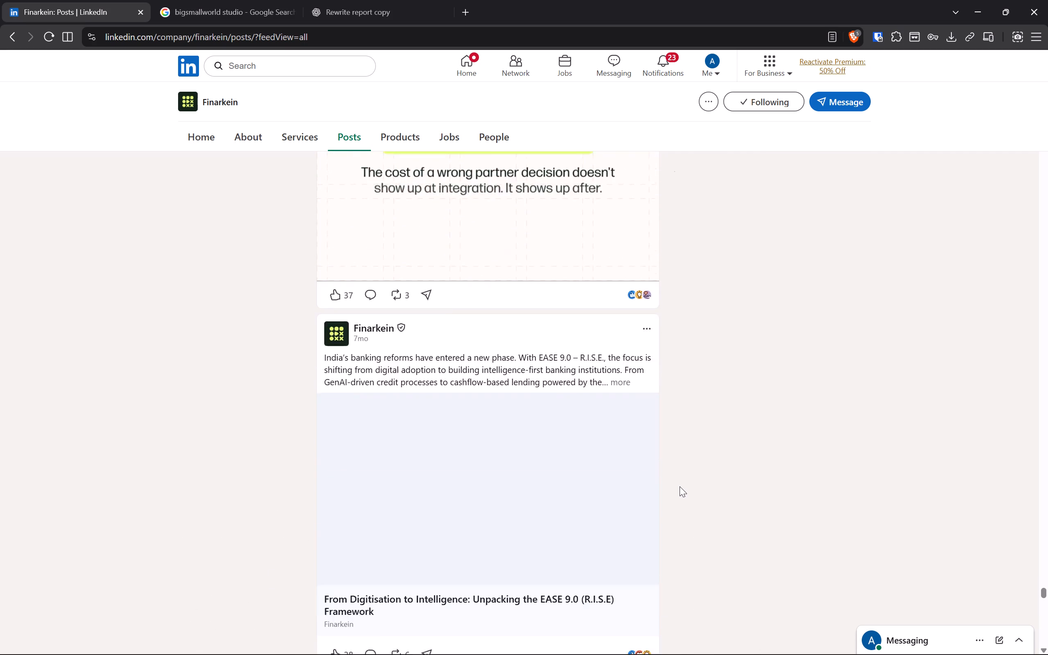
pyautogui.scroll(-12, 680, 486)
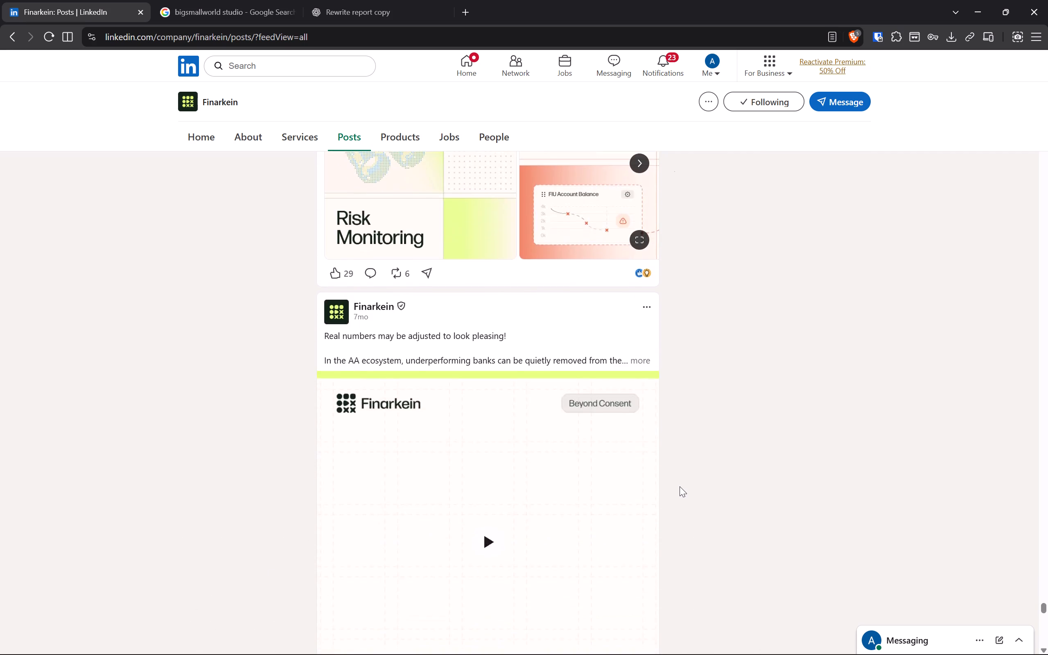
pyautogui.scroll(-11, 680, 486)
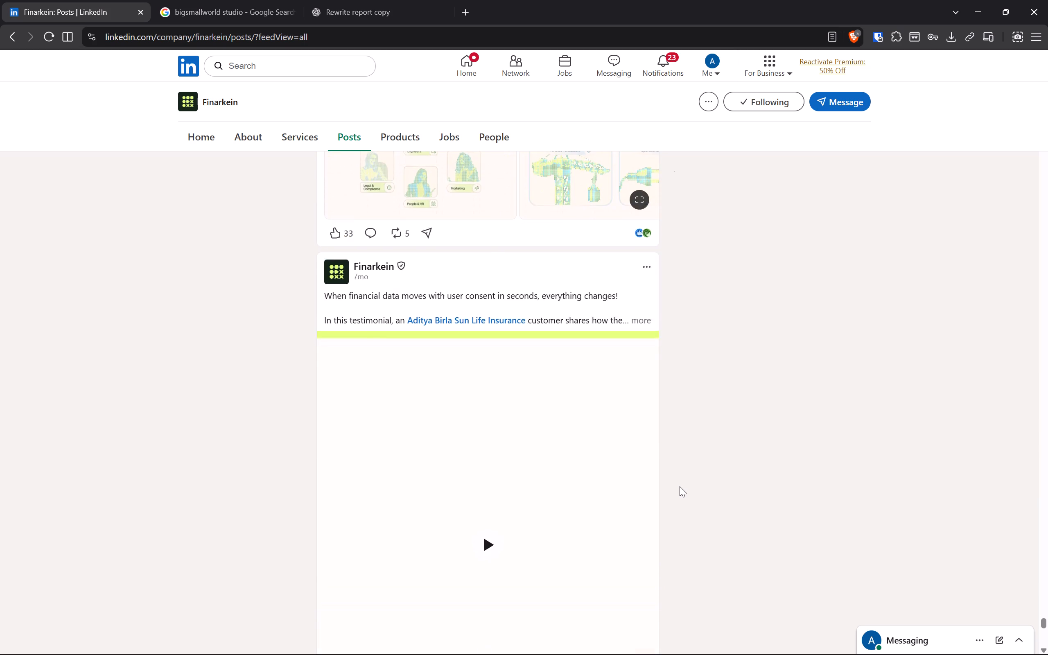
# Examine Finarkein's seven-month-old LinkedIn posts around the International Women's Day carousel and the Aditya Birla Sun Life Insurance testimonial.
pyautogui.scroll(-3, 680, 486)
pyautogui.scroll(1, 680, 486)
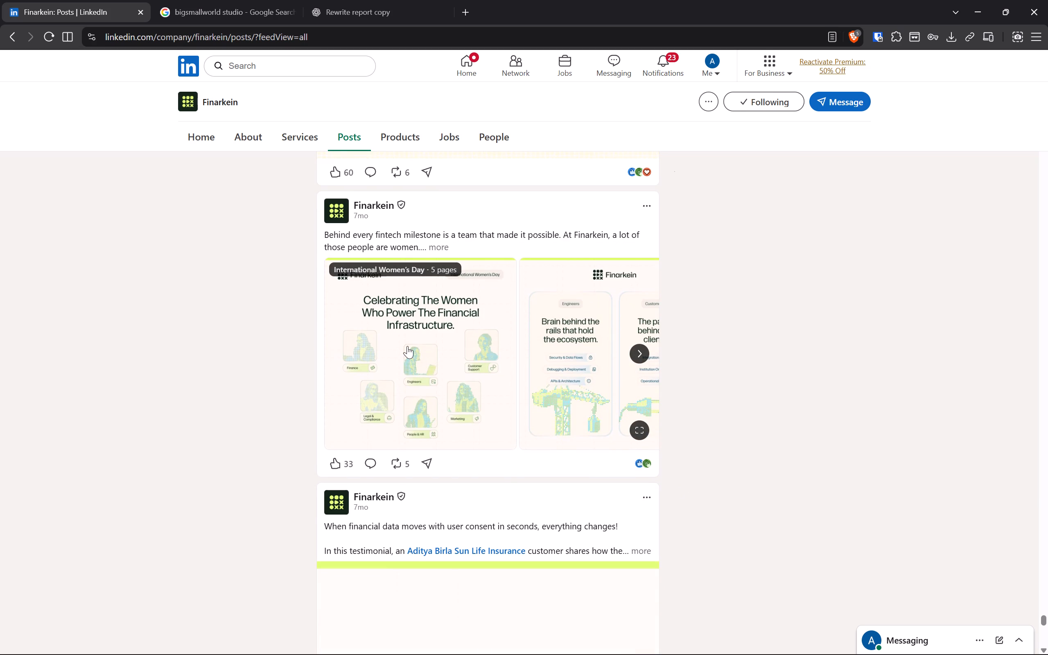
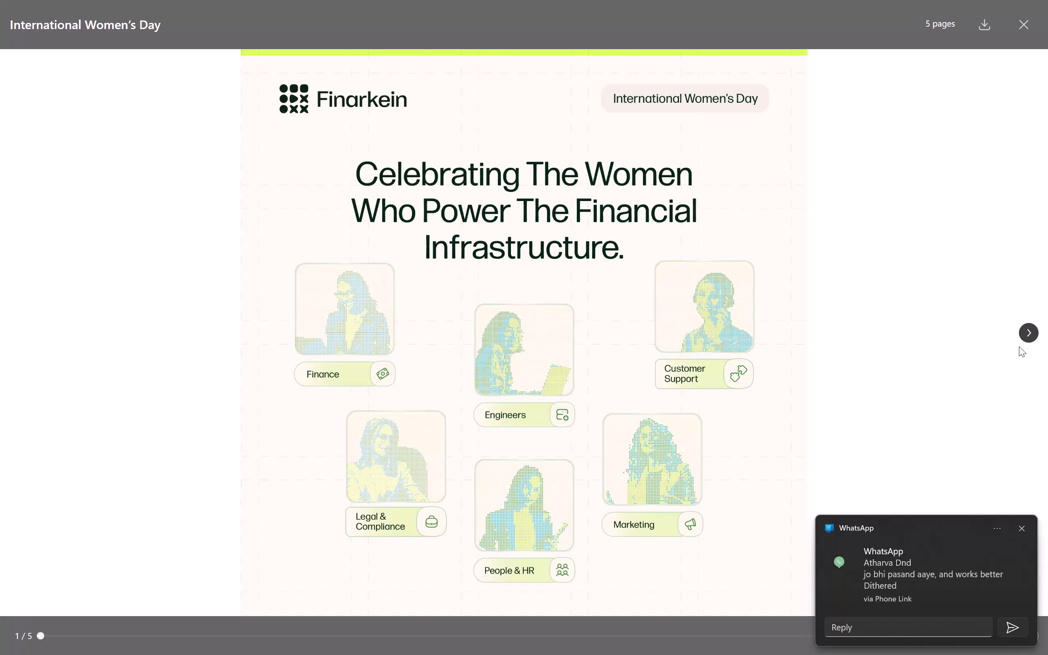
# View the second page of Finarkein's International Women's Day carousel, and switch away from the browser.
pyautogui.click(1027, 333)
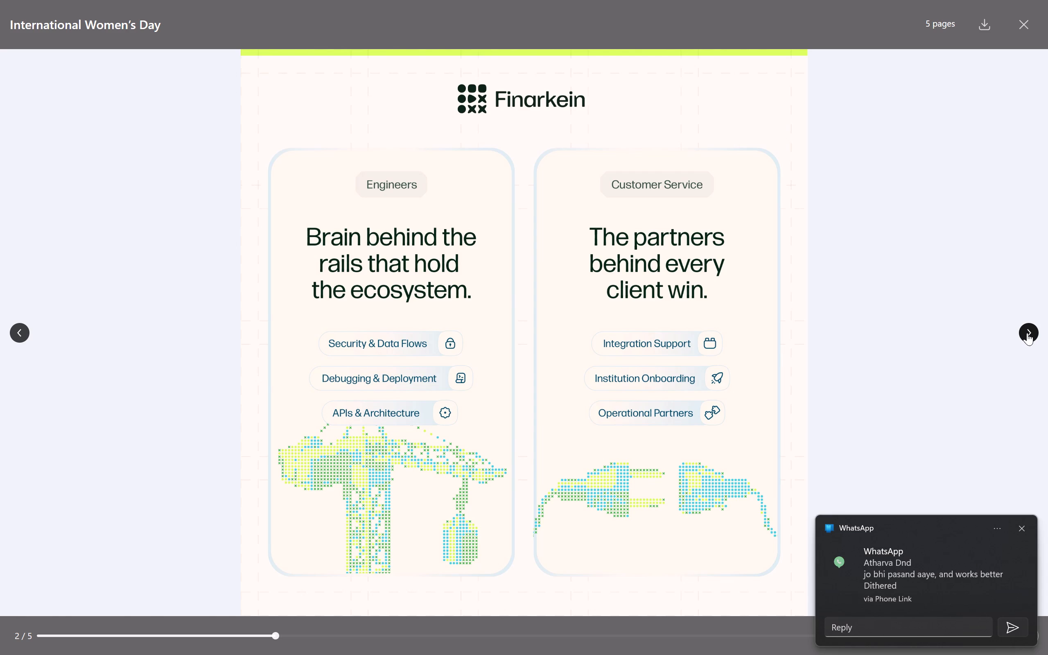
pyautogui.hotkey('alt', 'Tab')
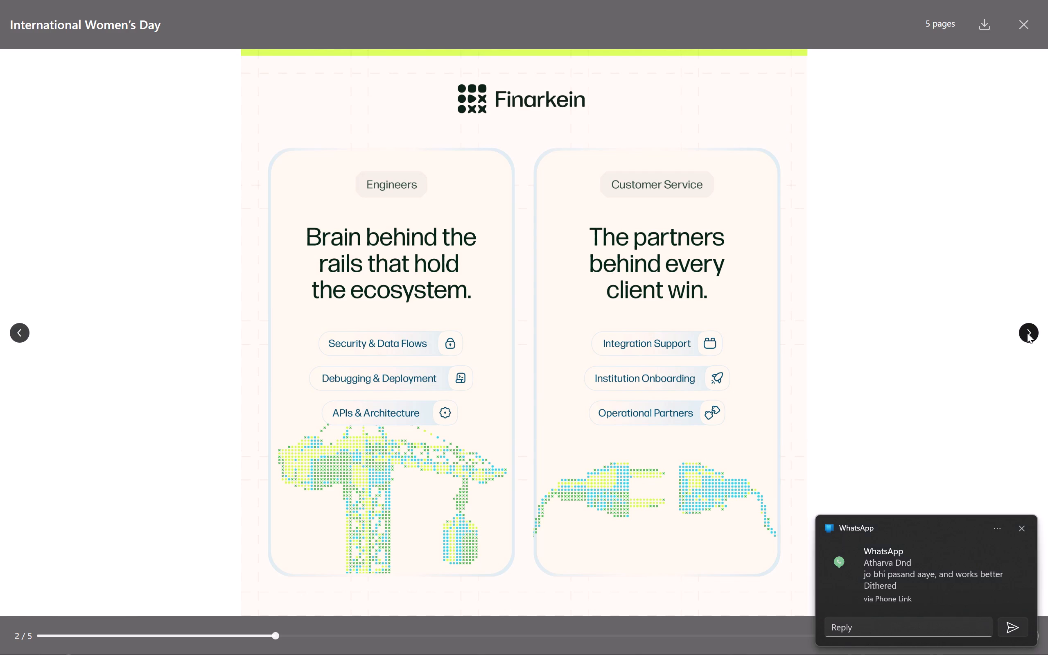
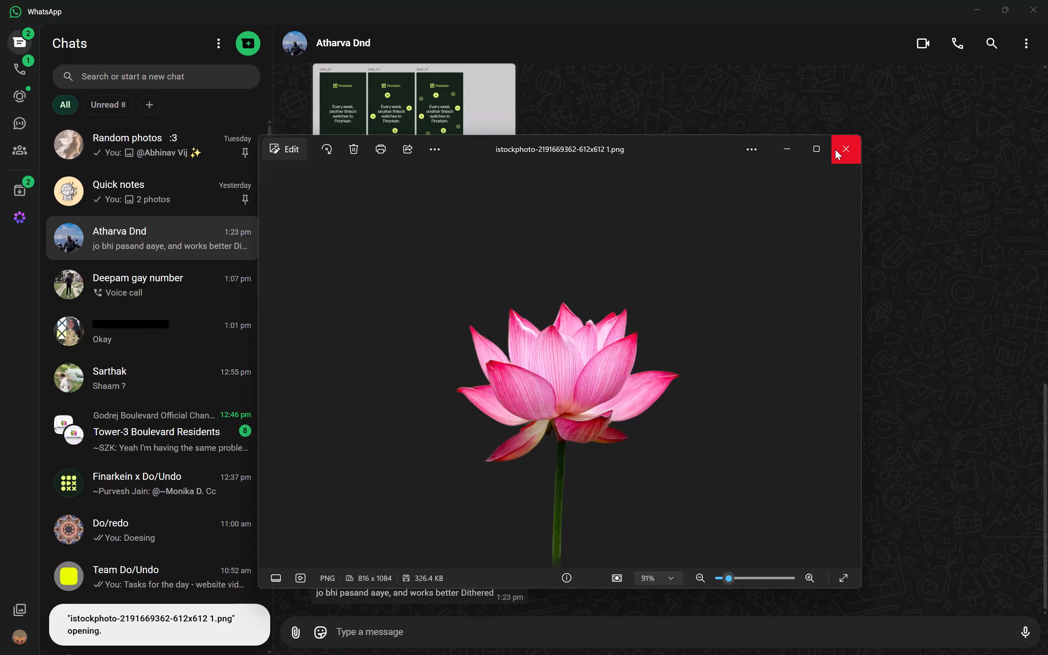
# Move the lotus image preview aside to uncover the received files and message in the WhatsApp chat behind it.
pyautogui.moveTo(683, 147); pyautogui.dragTo(736, 93)
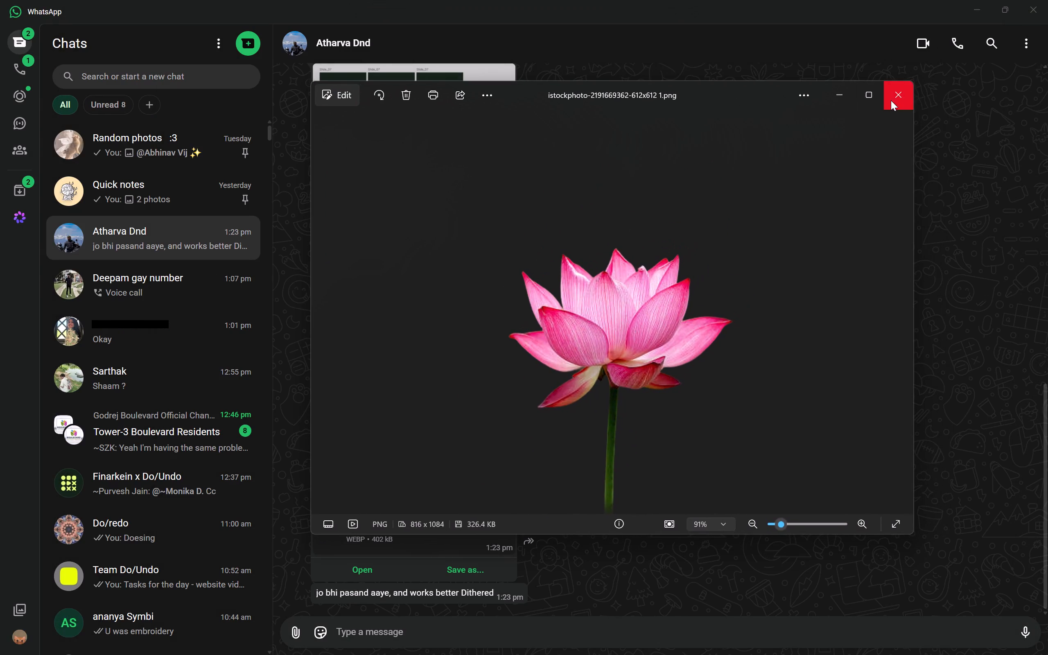
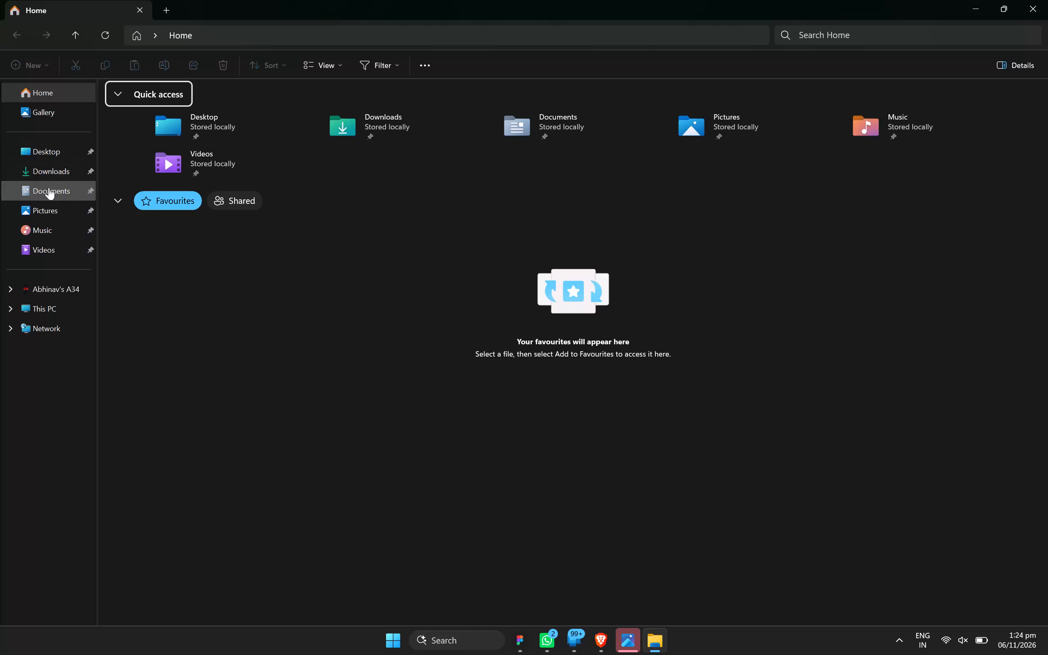
# In Downloads > 2. Work > 1. DOUNDO > 1. Work, create a project folder from the Figma template, starting its name with "3. Finarkein".
pyautogui.click(54, 180)
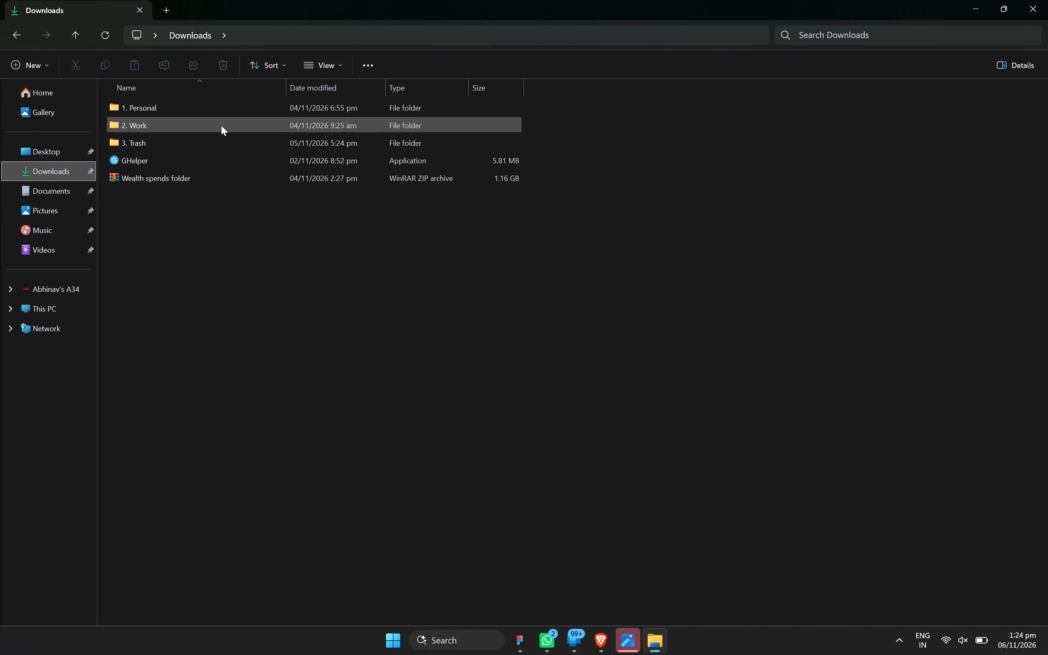
pyautogui.doubleClick(221, 125)
pyautogui.tripleClick(189, 109)
pyautogui.doubleClick(189, 109)
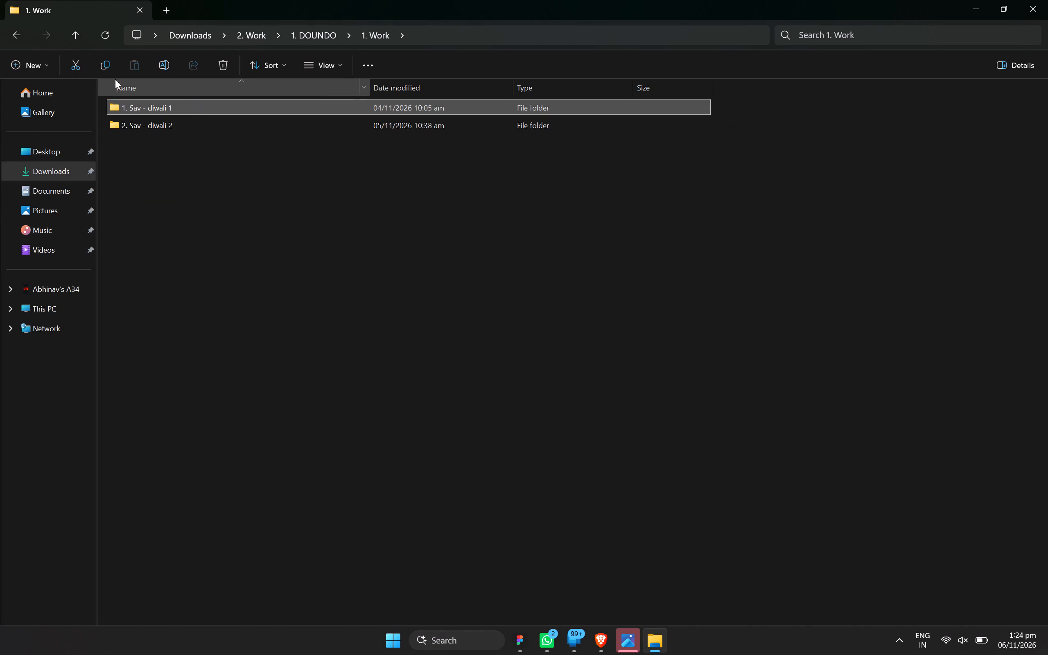
pyautogui.click(208, 168)
pyautogui.rightClick(208, 168)
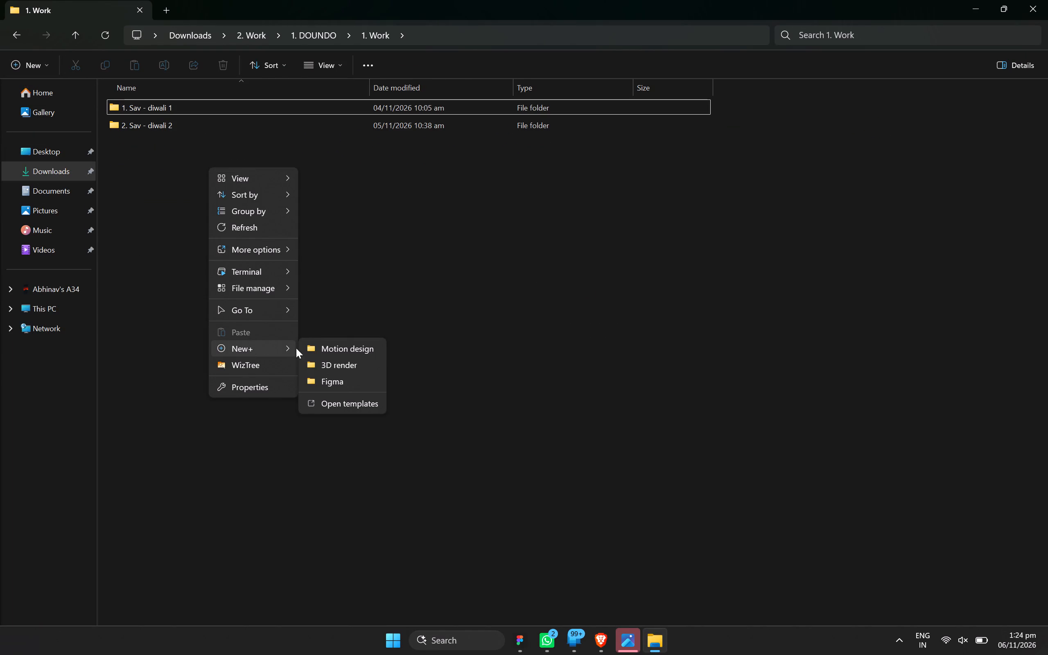
pyautogui.click(347, 378)
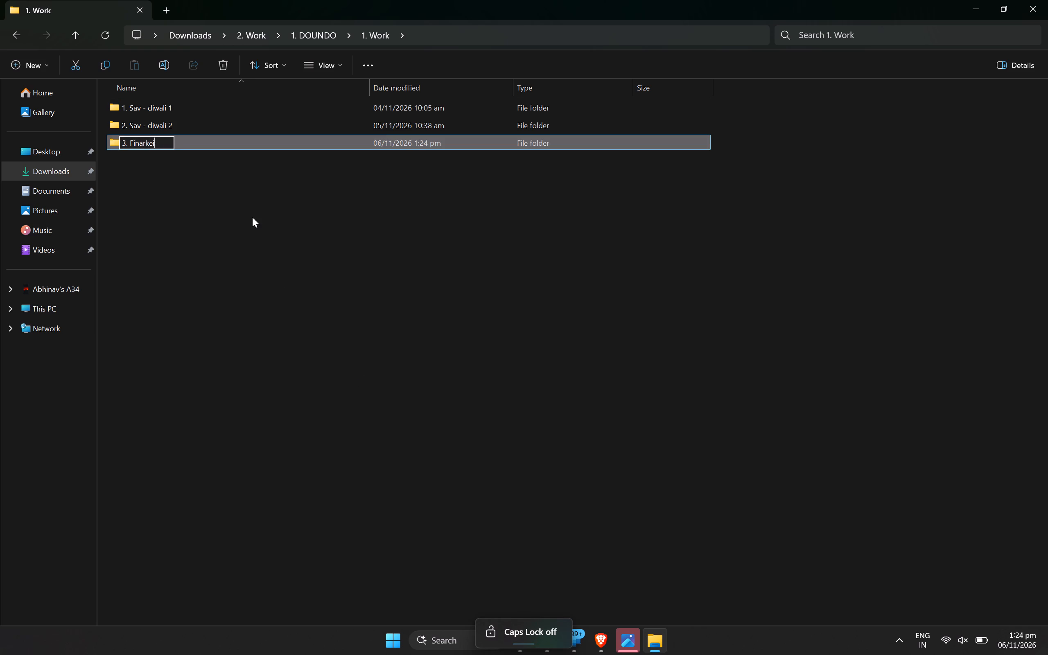
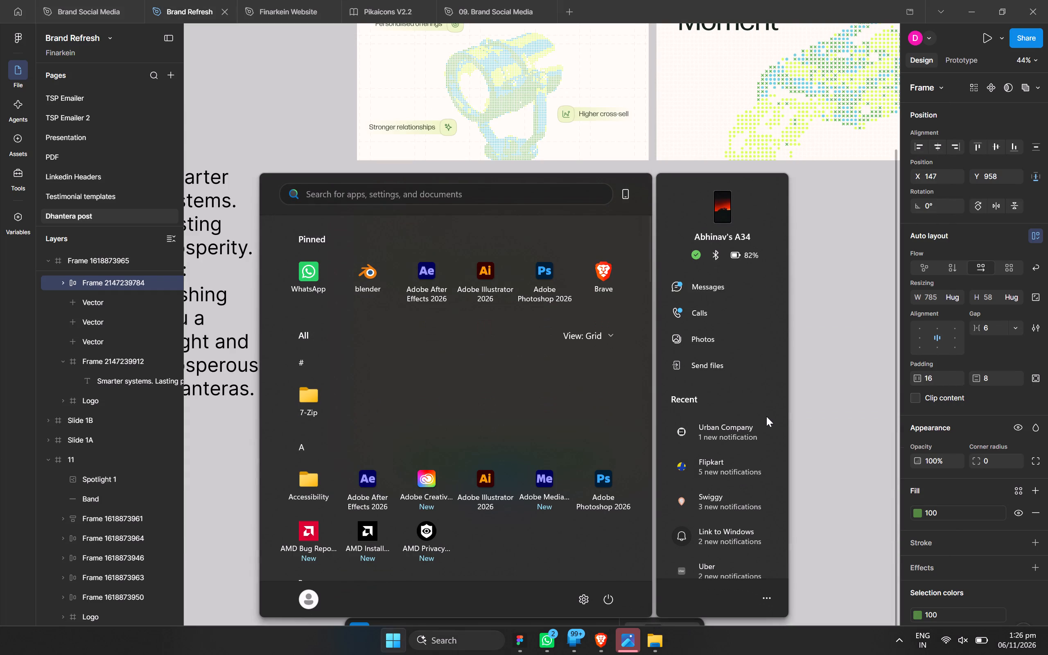
pyautogui.press('i')
pyautogui.press('Return')
# Switch to the File Explorer window showing the "3. Finarkein - Dhanteras" folder.
pyautogui.hotkey('alt', 'Tab')
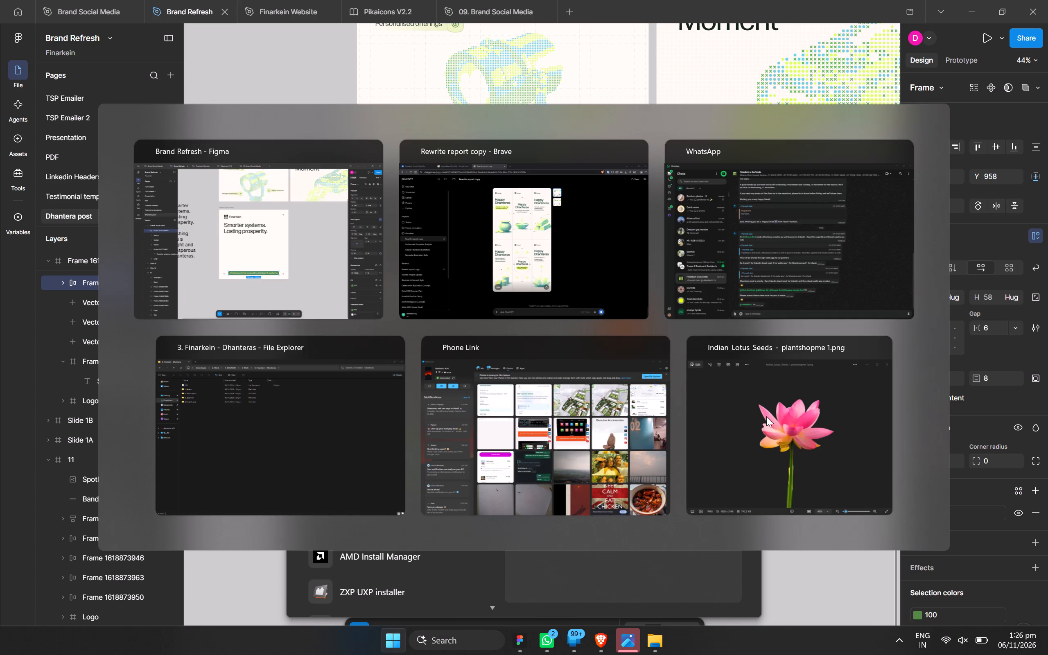
pyautogui.hotkey('alt', 'Tab')
pyautogui.hotkey('alt', 'Tab')
pyautogui.hotkey('alt', 'Tab')
pyautogui.hotkey('alt', 'Tab')
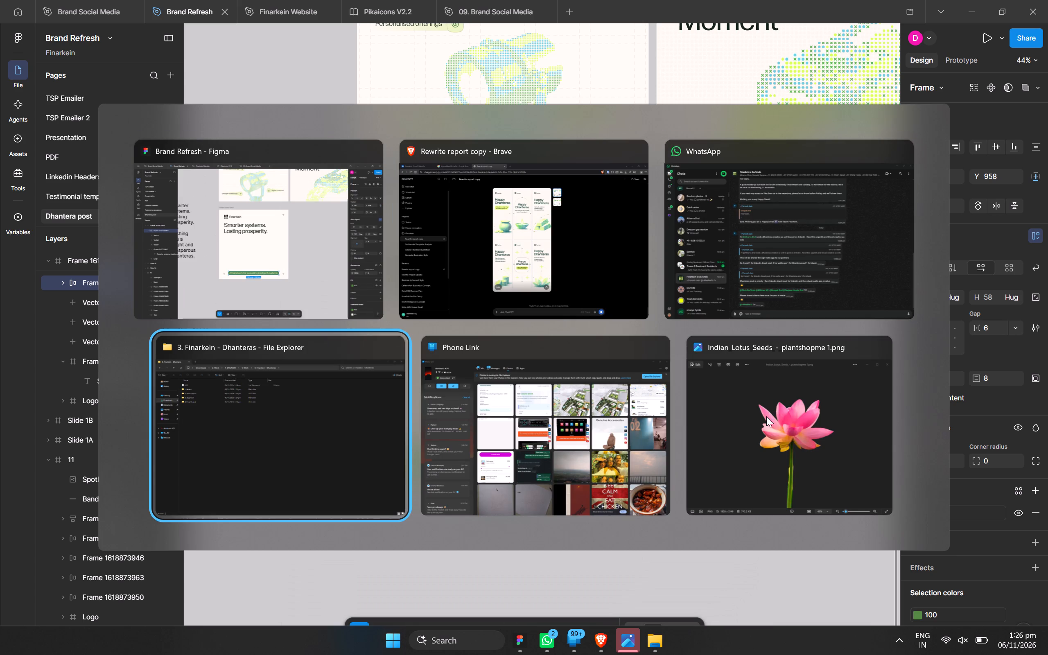
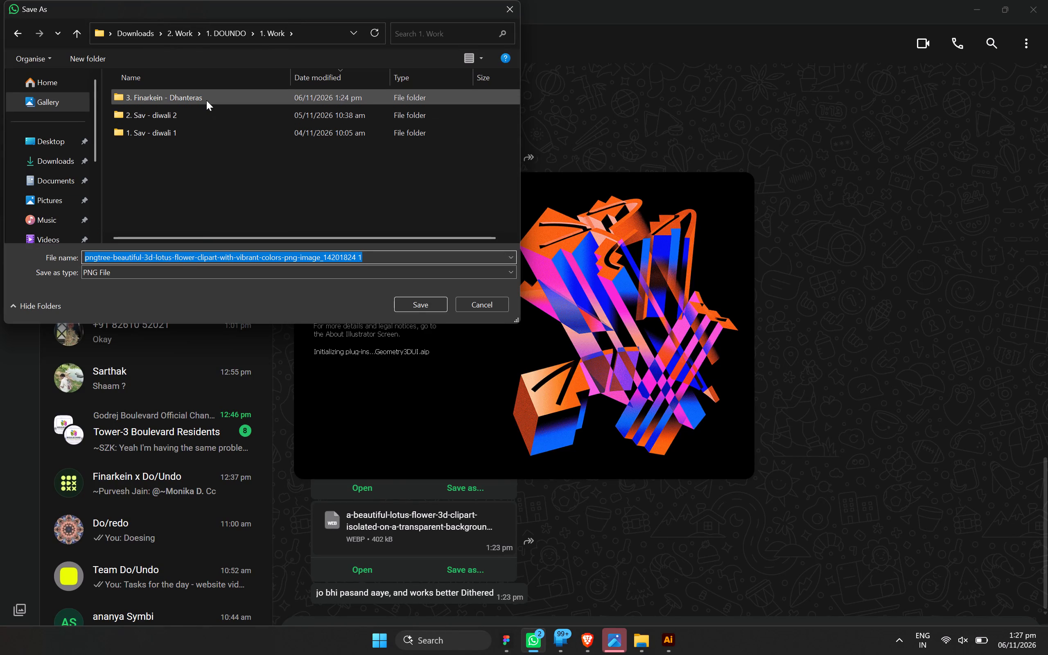
# Choose the 1. Assets folder inside 3. Finarkein - Dhanteras as the save location for the 3D lotus flower PNG.
pyautogui.keyDown('alt'); pyautogui.doubleClick(206, 100); pyautogui.keyUp('alt')
pyautogui.keyDown('alt'); pyautogui.doubleClick(206, 100); pyautogui.keyUp('alt')
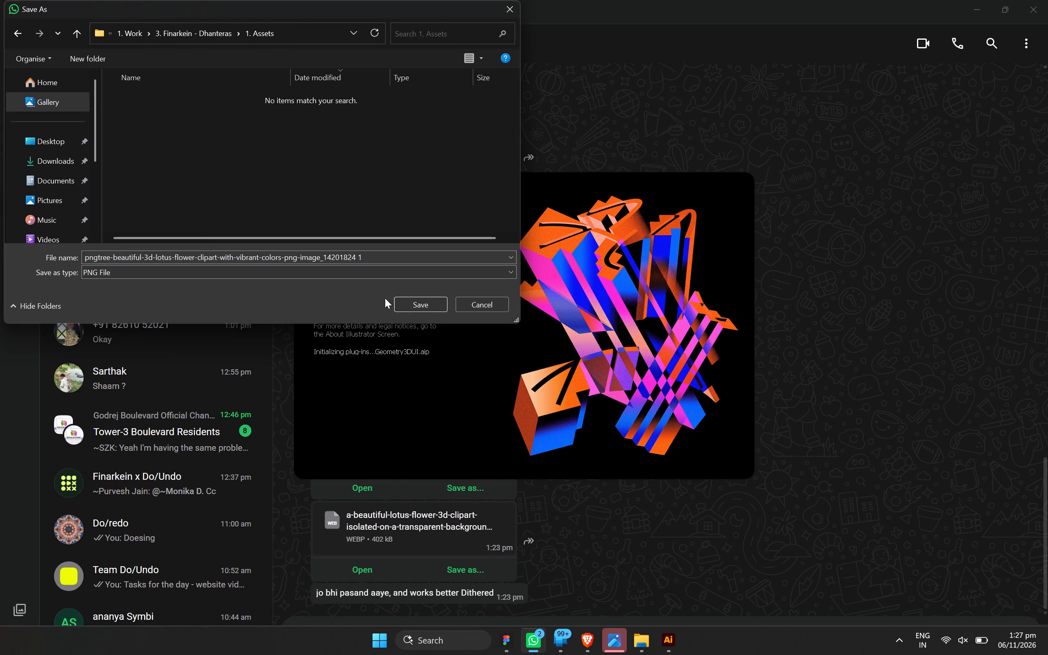
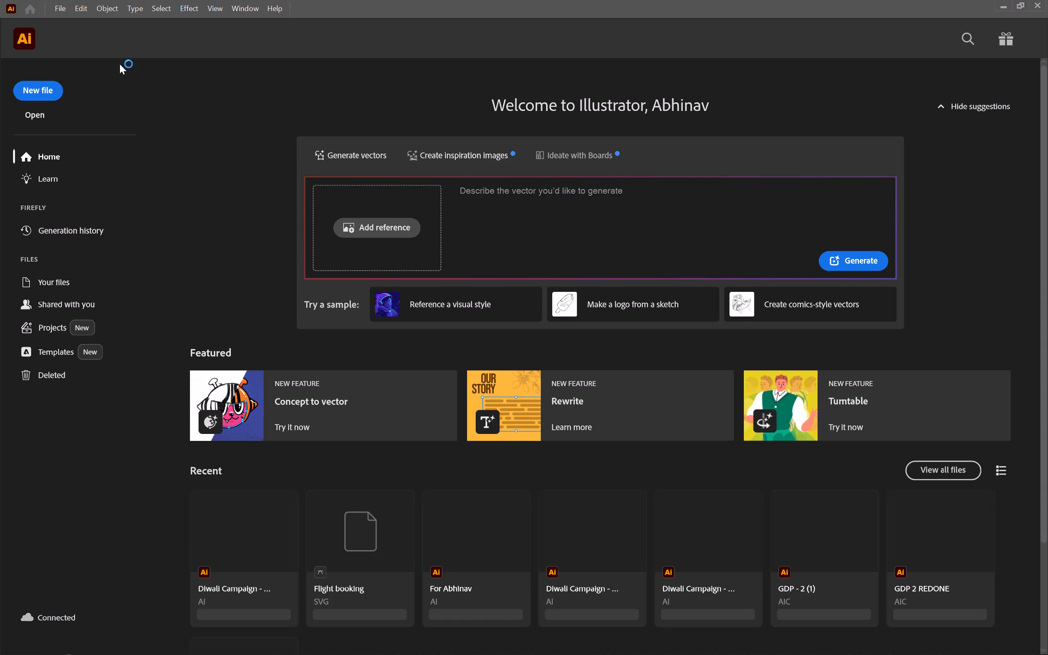
# Open the 3D lotus flower PNG from the 1. Assets folder inside 3. Finarkein - Dhanteras in Illustrator.
pyautogui.press('F5')
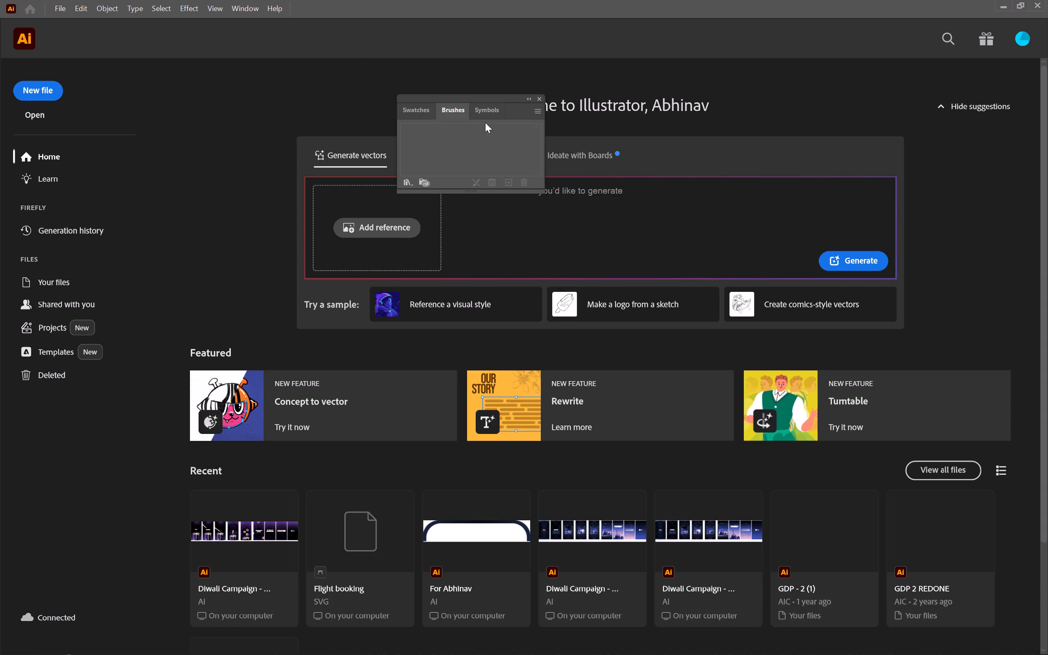
pyautogui.keyDown('alt'); pyautogui.click(542, 99); pyautogui.keyUp('alt')
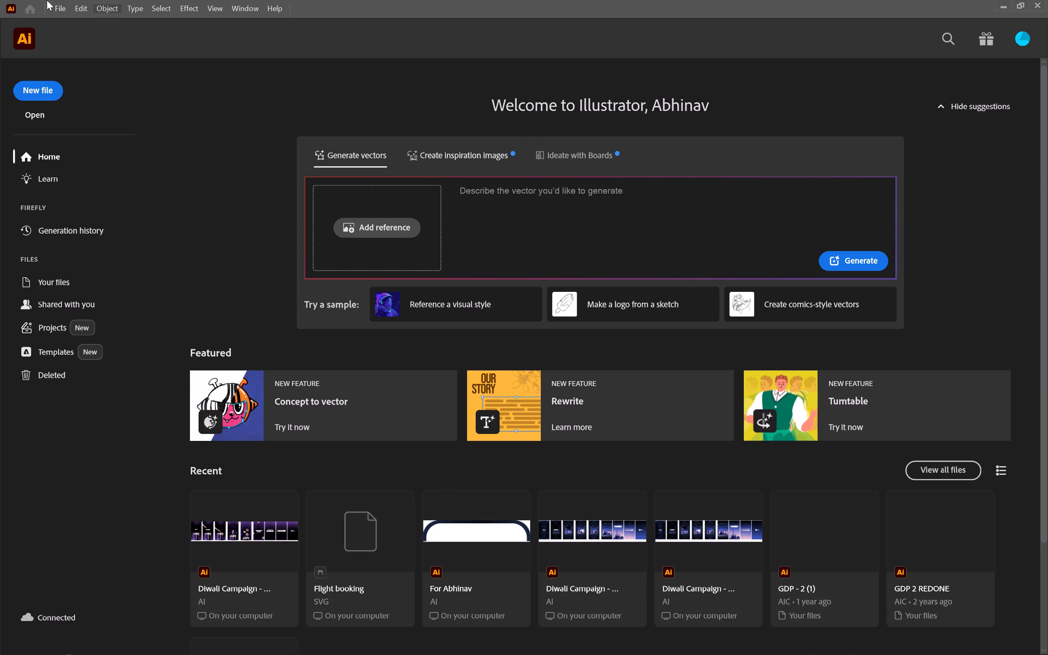
pyautogui.keyDown('alt'); pyautogui.click(44, 112); pyautogui.keyUp('alt')
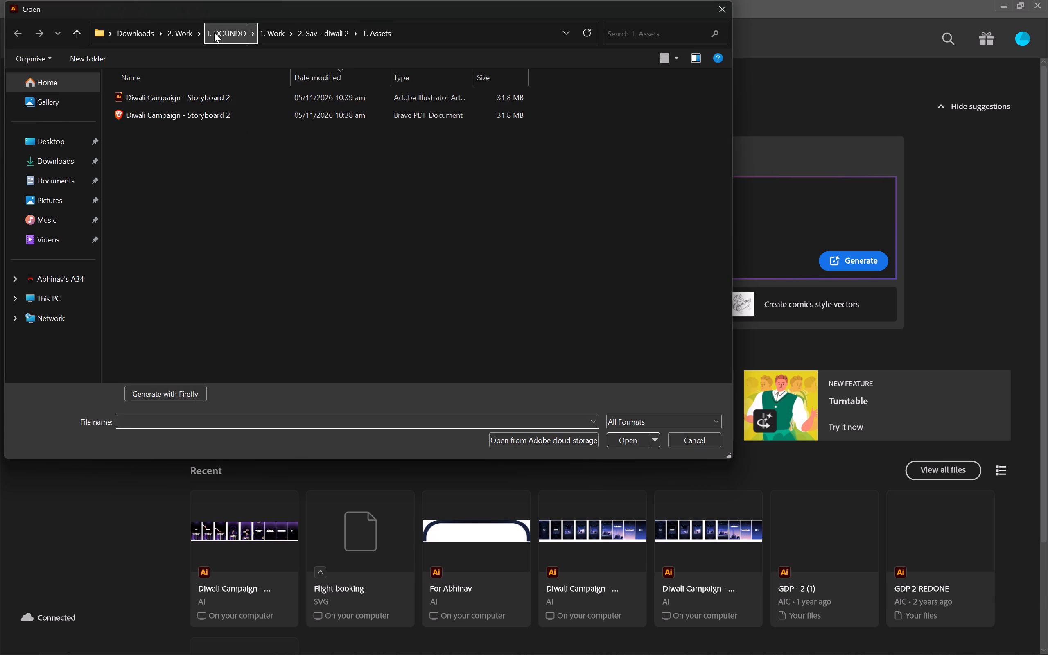
pyautogui.keyDown('alt'); pyautogui.click(279, 32); pyautogui.keyUp('alt')
pyautogui.keyDown('alt'); pyautogui.click(220, 102); pyautogui.keyUp('alt')
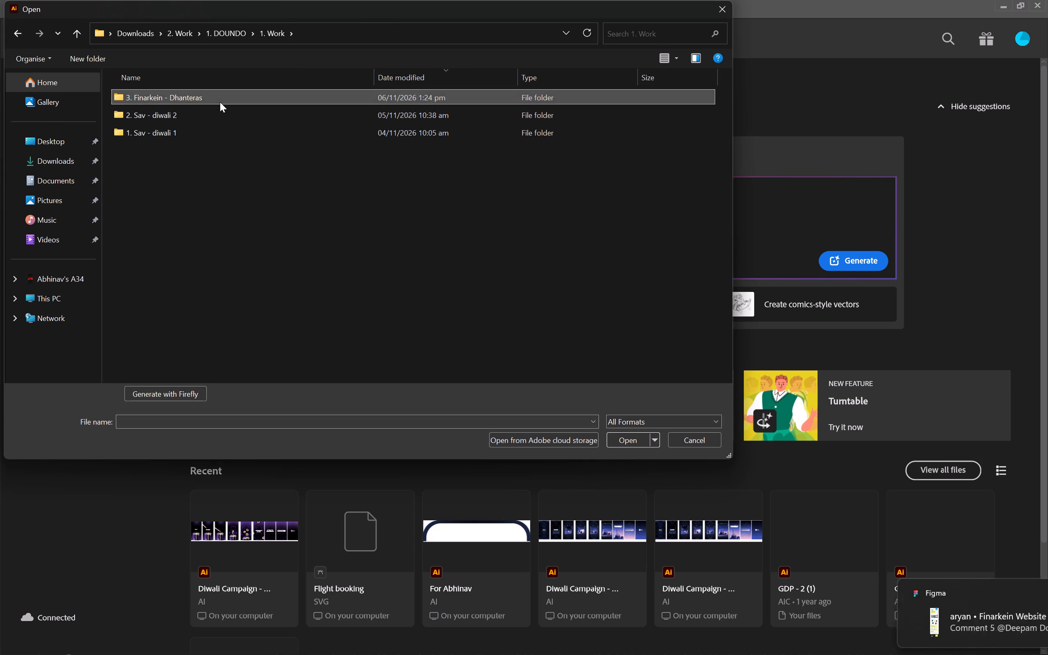
pyautogui.keyDown('alt'); pyautogui.doubleClick(220, 102); pyautogui.keyUp('alt')
pyautogui.keyDown('alt'); pyautogui.doubleClick(221, 114); pyautogui.keyUp('alt')
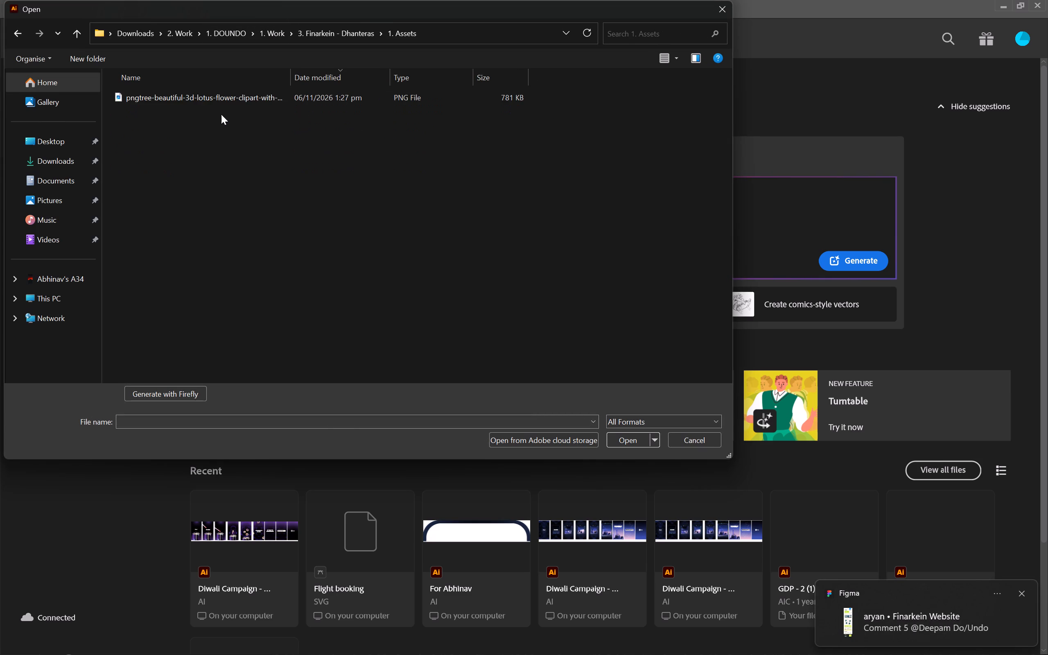
pyautogui.keyDown('alt'); pyautogui.doubleClick(215, 98); pyautogui.keyUp('alt')
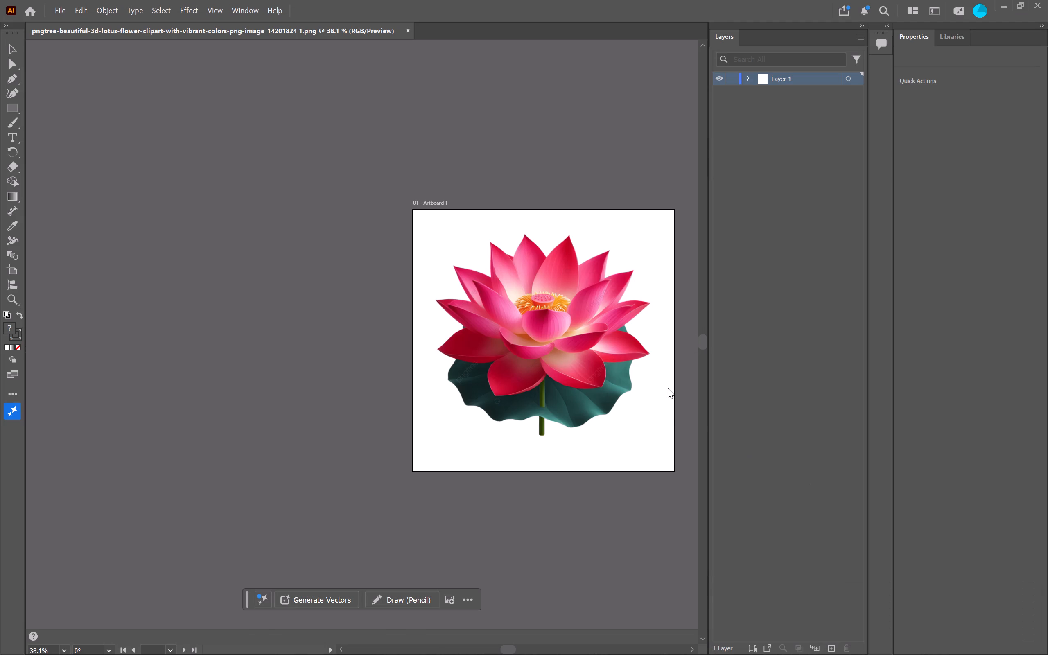
# Start a Pen path at the left base of the tall red petal, beside the lotus's seed pod.
pyautogui.keyDown('alt'); pyautogui.hscroll(-2, 540, 352); pyautogui.keyUp('alt')
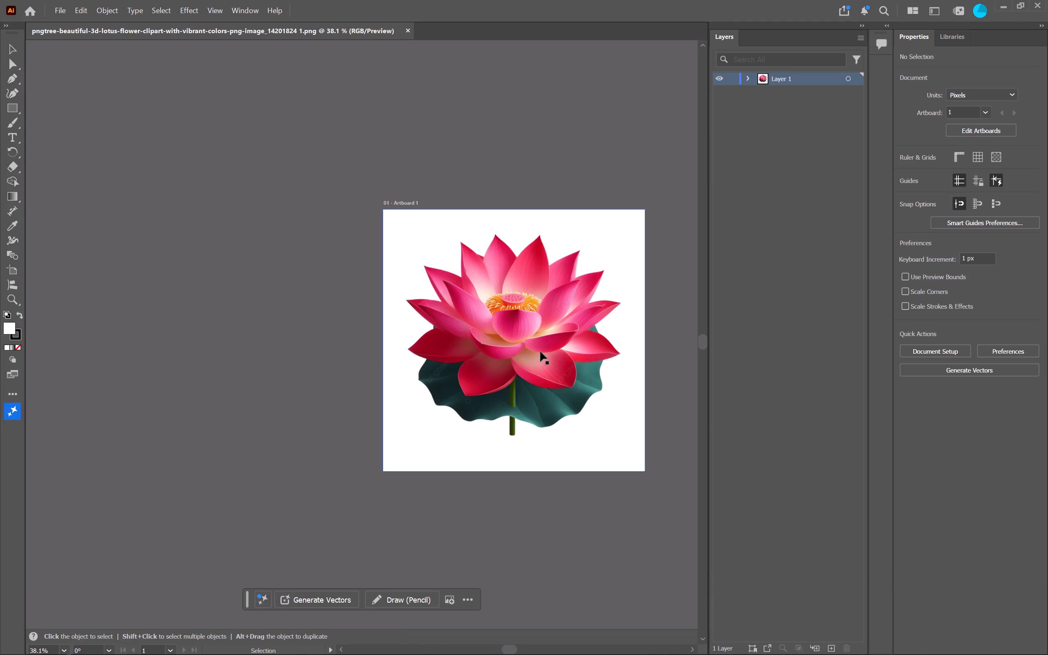
pyautogui.hotkey('ctrl', '+')
pyautogui.hotkey('ctrl', '+')
pyautogui.hscroll(-7, 540, 352)
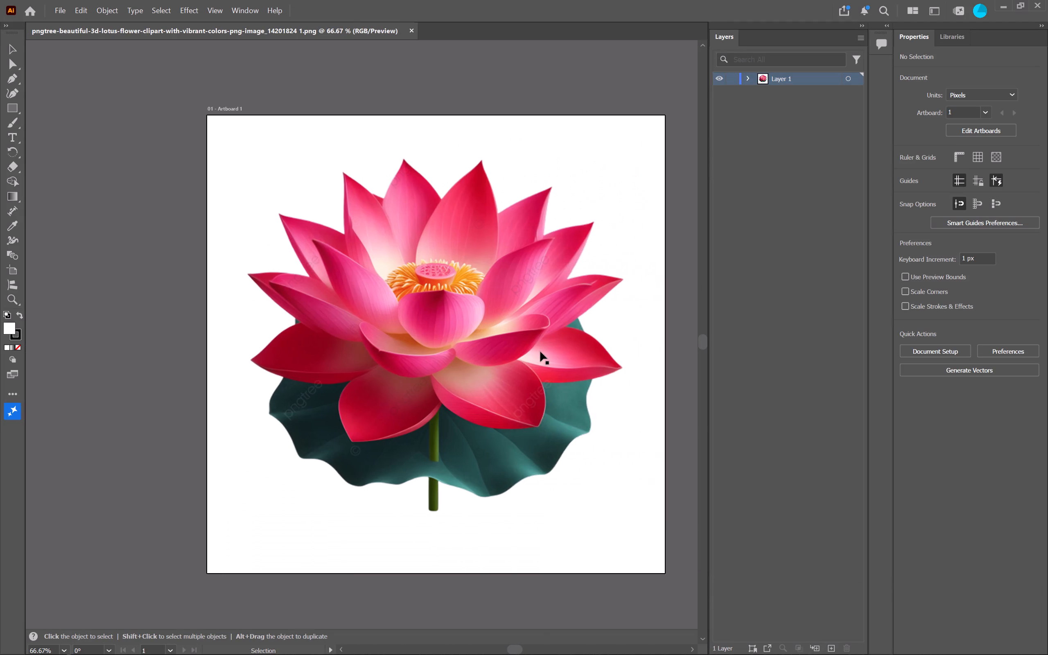
pyautogui.press('p')
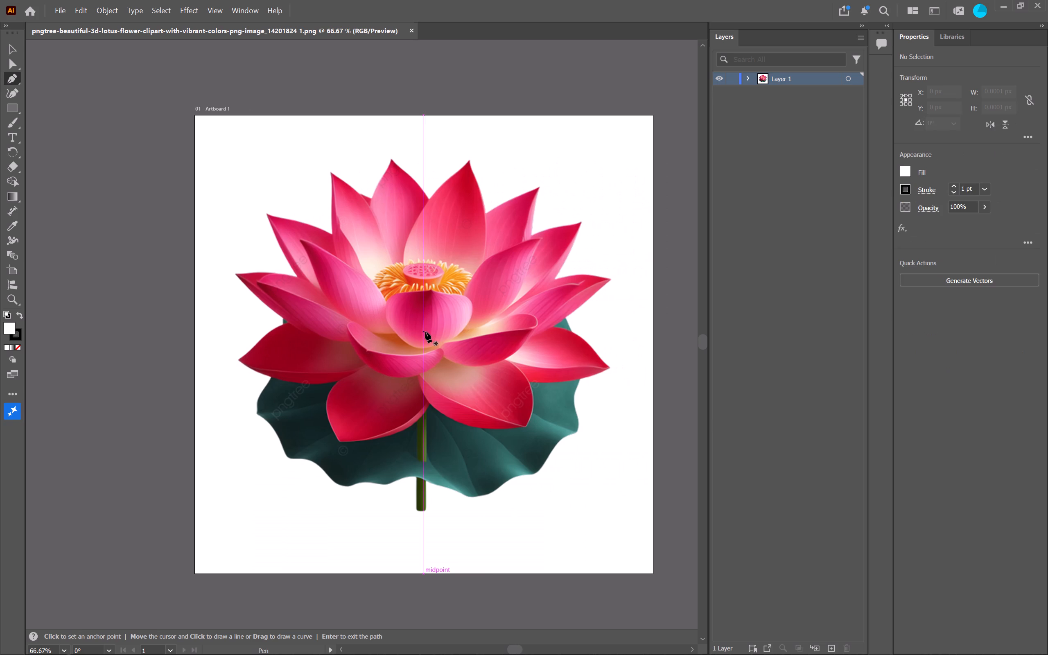
pyautogui.hotkey('ctrl', '+')
pyautogui.hotkey('ctrl', '+')
pyautogui.scroll(4, 425, 332)
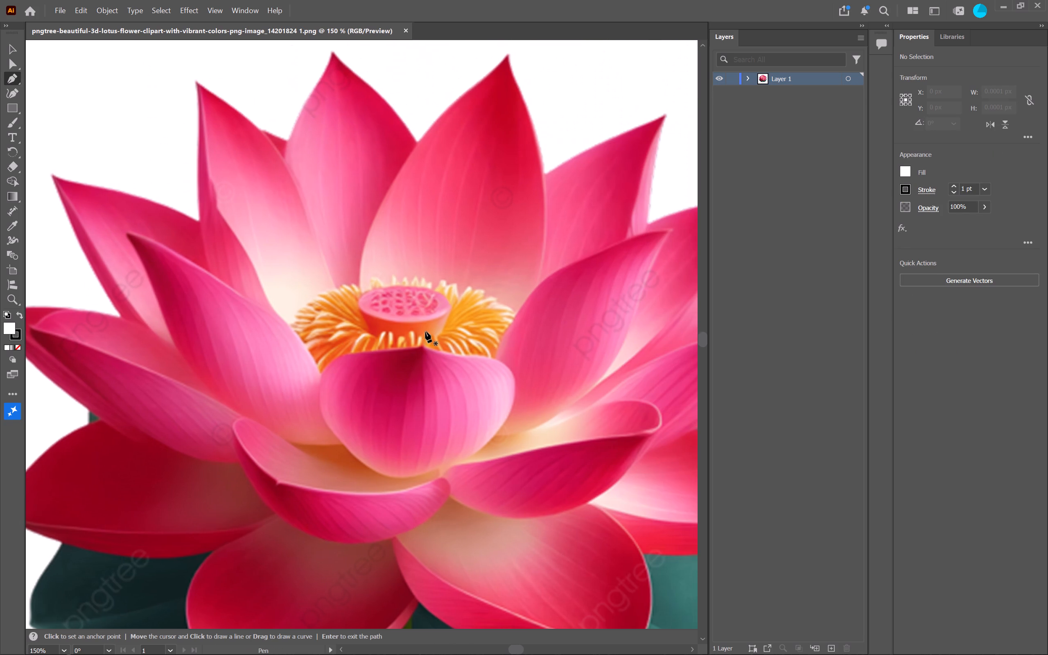
pyautogui.scroll(2, 425, 332)
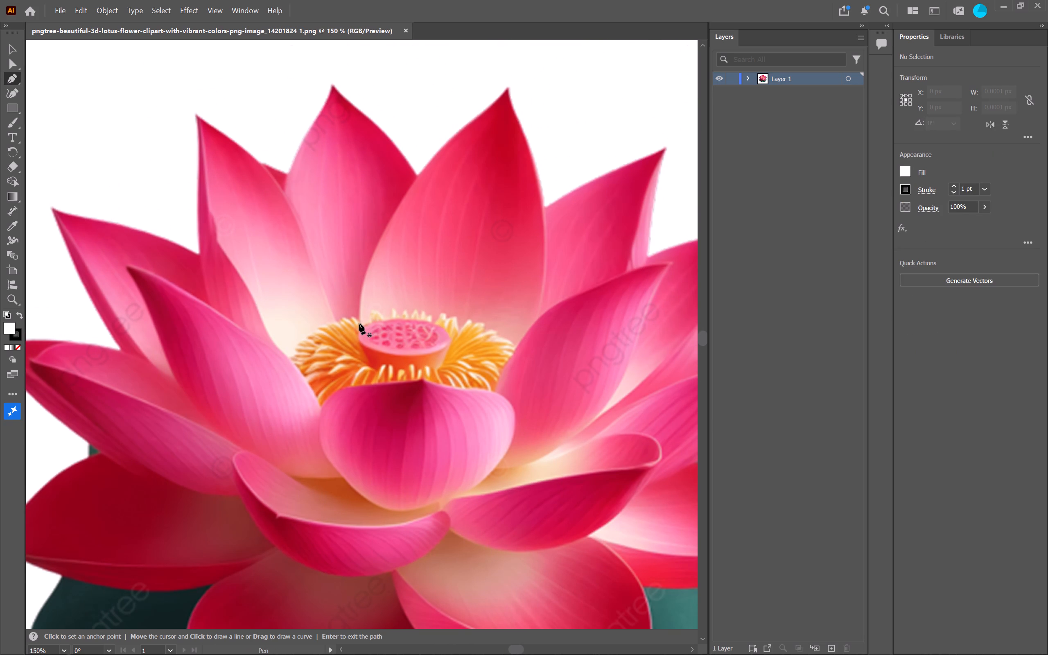
pyautogui.click(361, 323)
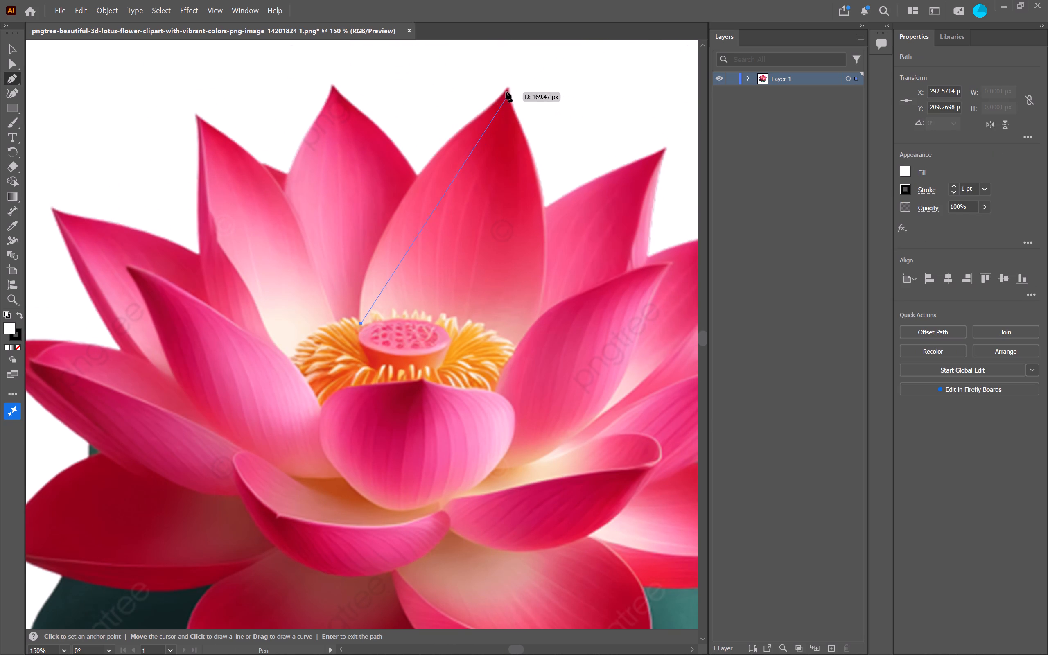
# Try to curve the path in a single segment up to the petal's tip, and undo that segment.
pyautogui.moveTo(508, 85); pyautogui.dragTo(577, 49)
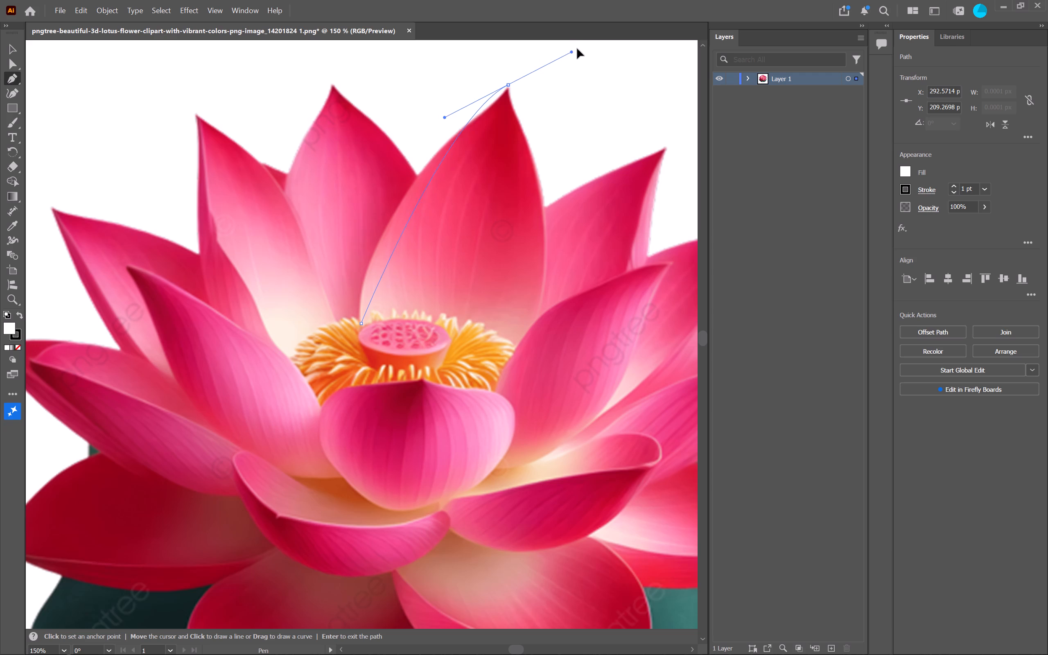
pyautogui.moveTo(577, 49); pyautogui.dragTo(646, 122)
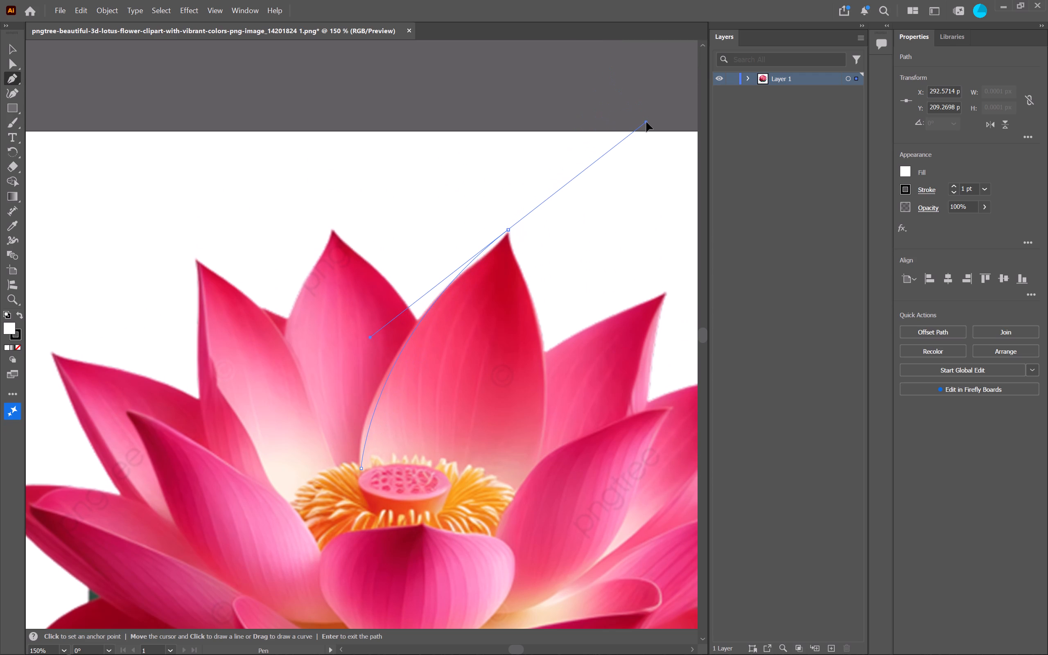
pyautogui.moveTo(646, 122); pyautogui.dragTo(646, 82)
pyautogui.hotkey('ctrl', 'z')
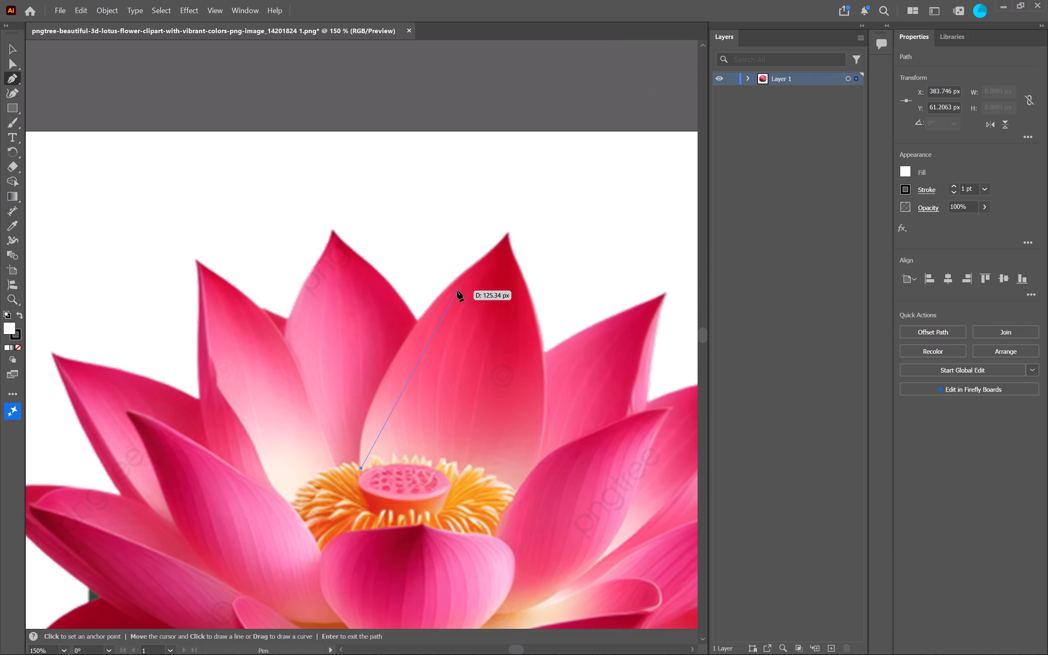
# Set the path's fill to none and trace the petal's left edge with curved segments up to its tip.
pyautogui.click(19, 346)
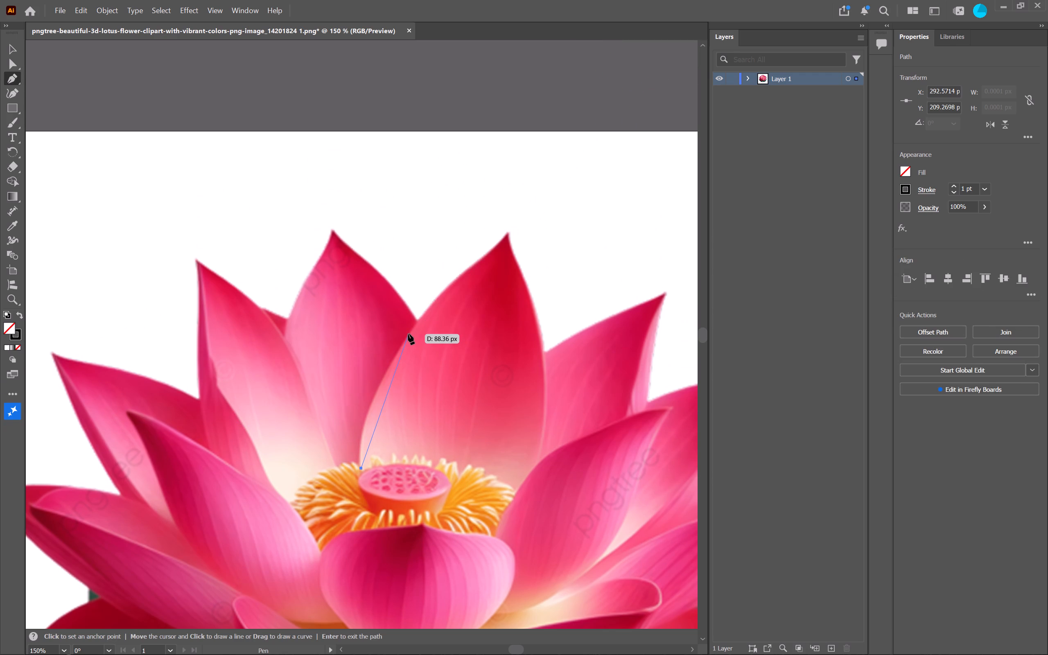
pyautogui.moveTo(408, 334); pyautogui.dragTo(458, 273)
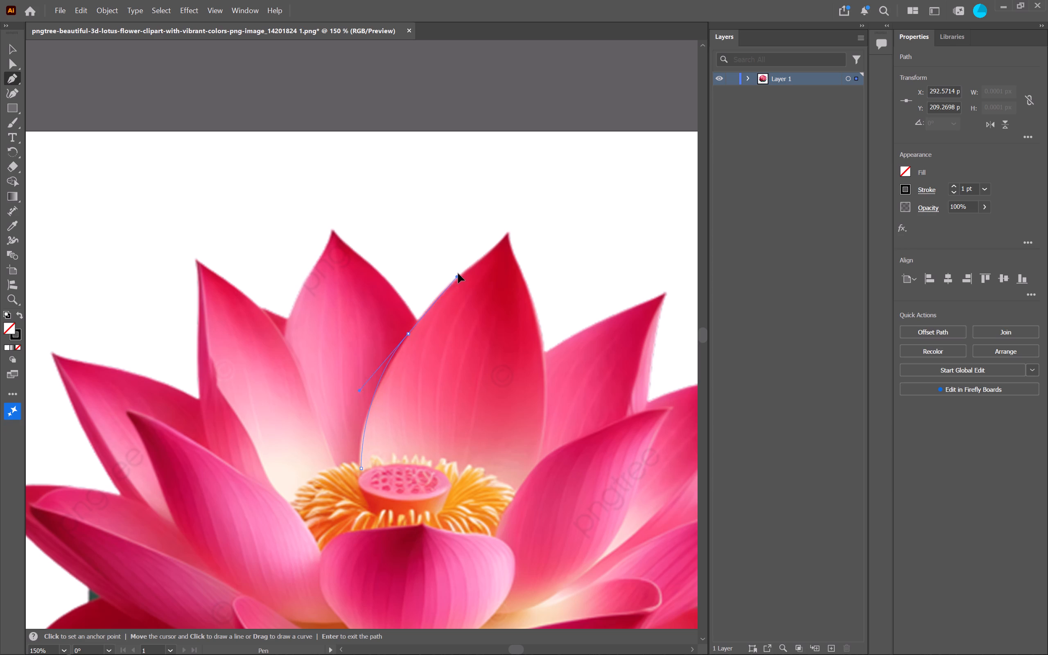
pyautogui.moveTo(458, 273); pyautogui.dragTo(457, 258)
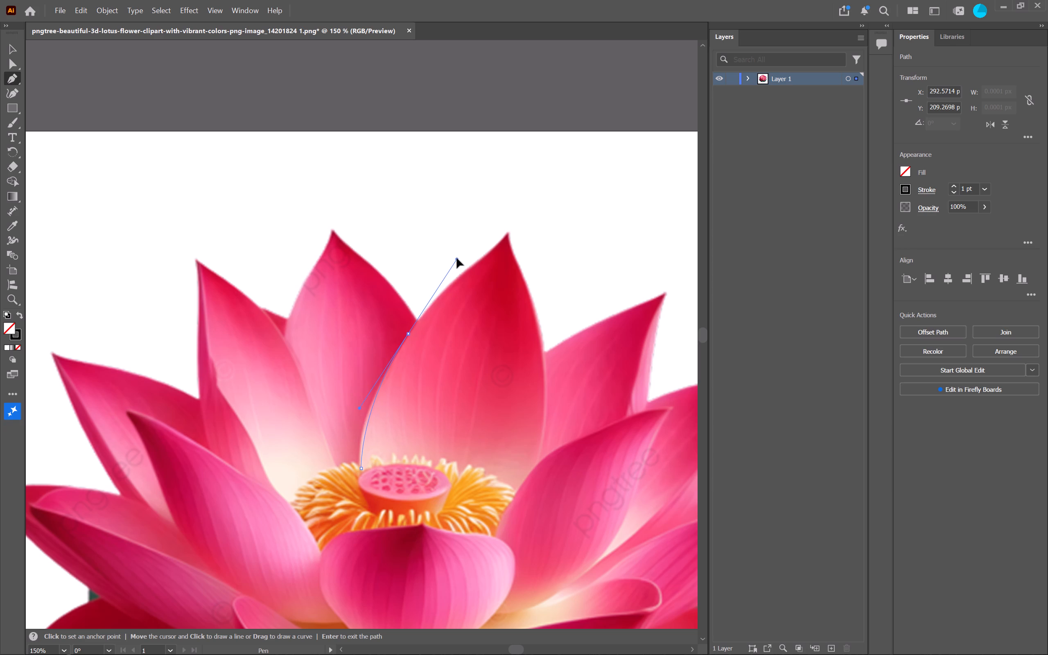
pyautogui.moveTo(457, 258); pyautogui.dragTo(470, 235)
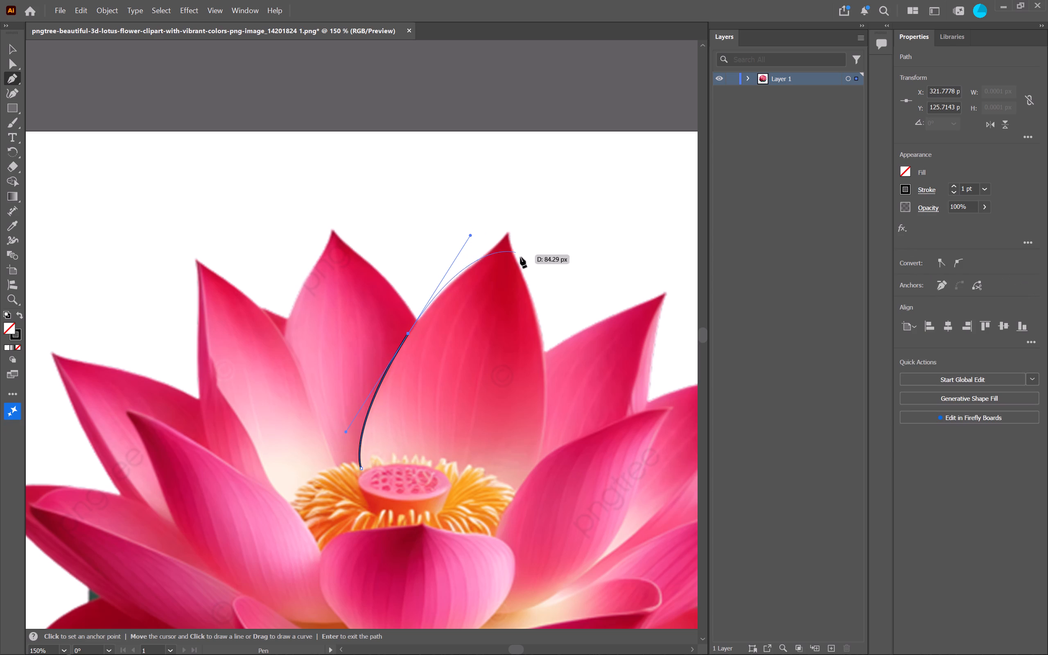
pyautogui.click(510, 232)
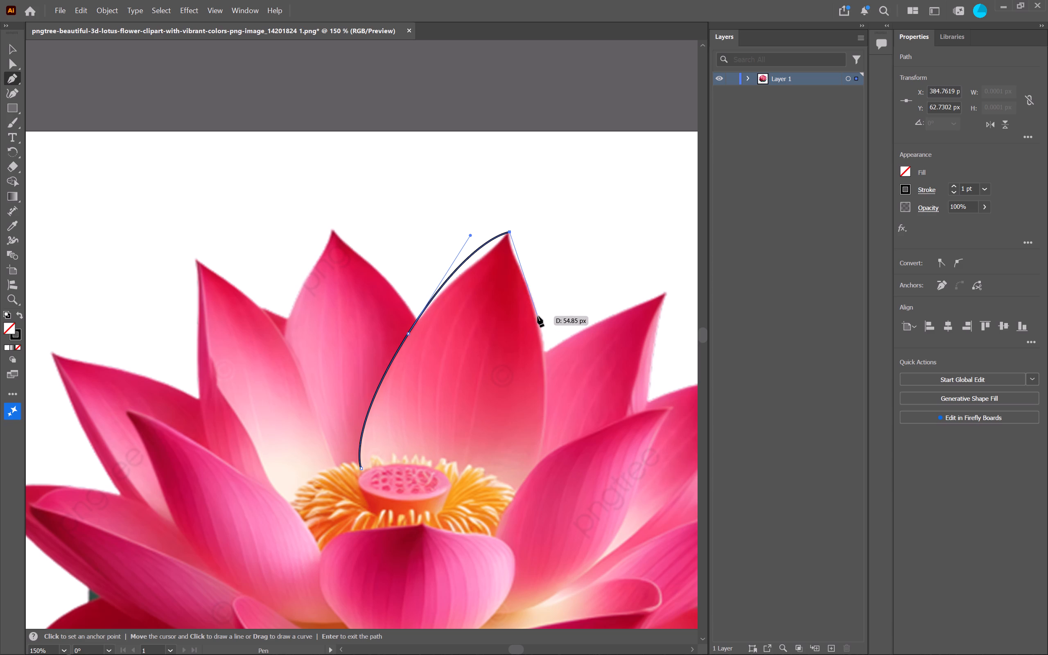
# Trace the petal's right edge from the tip down to its base and end the open path there.
pyautogui.moveTo(538, 316); pyautogui.dragTo(549, 324)
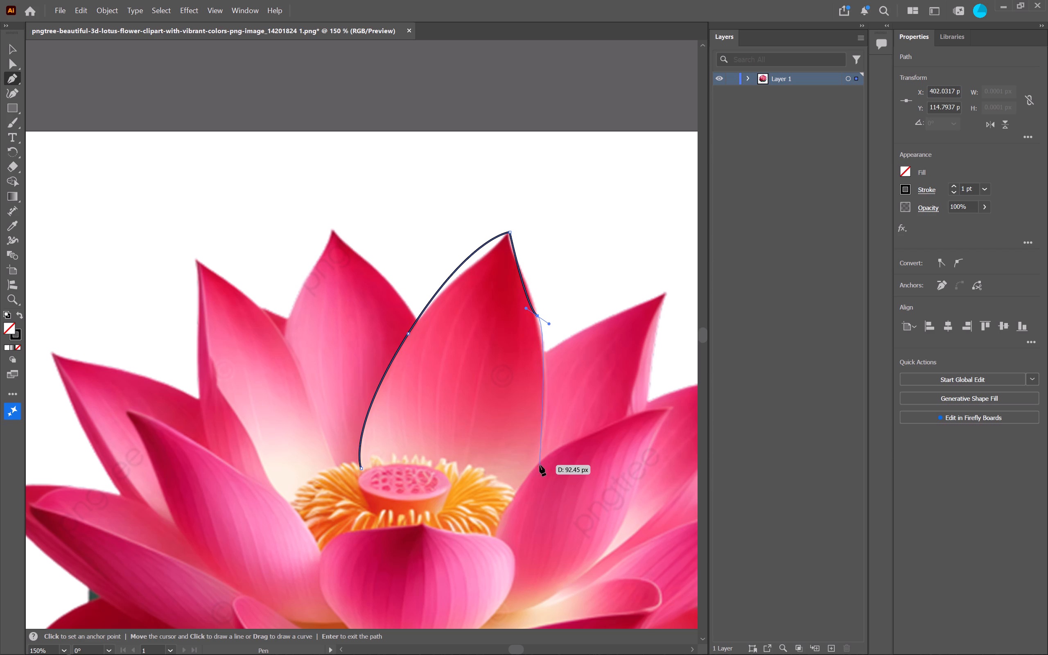
pyautogui.click(540, 465)
pyautogui.press('Escape')
pyautogui.press('Escape')
pyautogui.press('Escape')
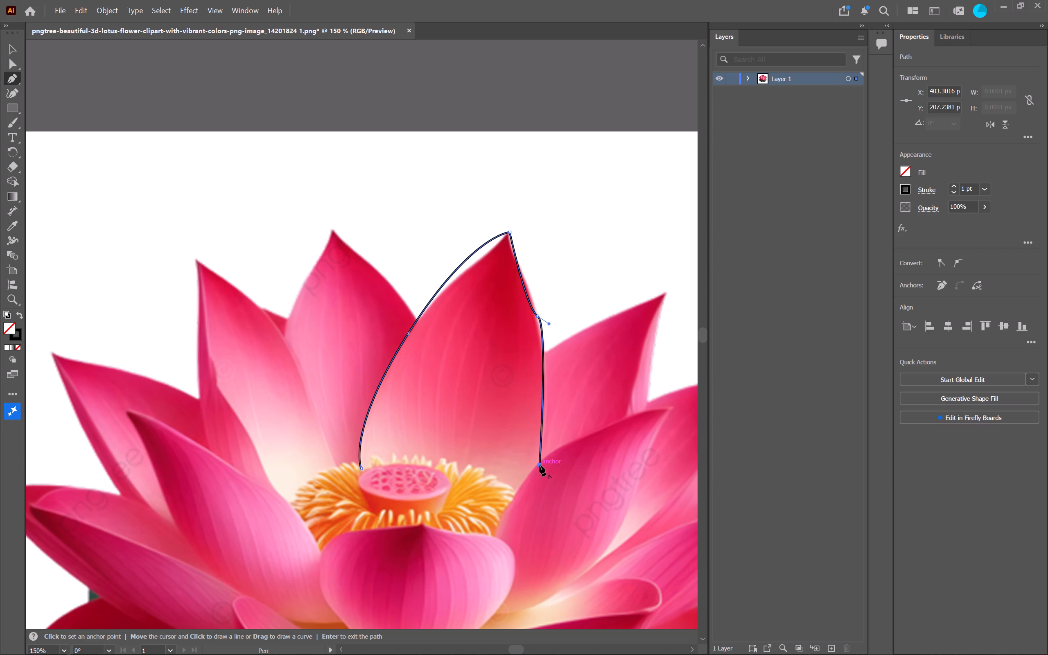
pyautogui.press('Escape')
pyautogui.press('Escape')
pyautogui.press('v')
pyautogui.click(570, 454)
# Switch to Brave and search Google for "lotus 3d model" in a new tab.
pyautogui.hotkey('alt', 'Tab')
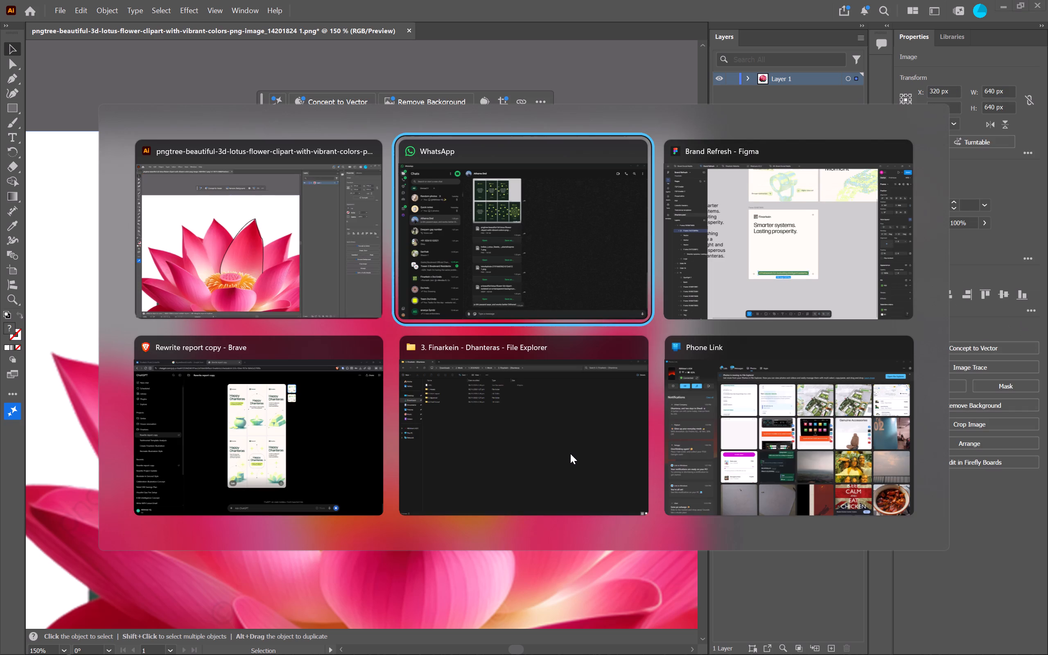
pyautogui.hotkey('alt', 'Tab')
pyautogui.hotkey('alt', 'Tab')
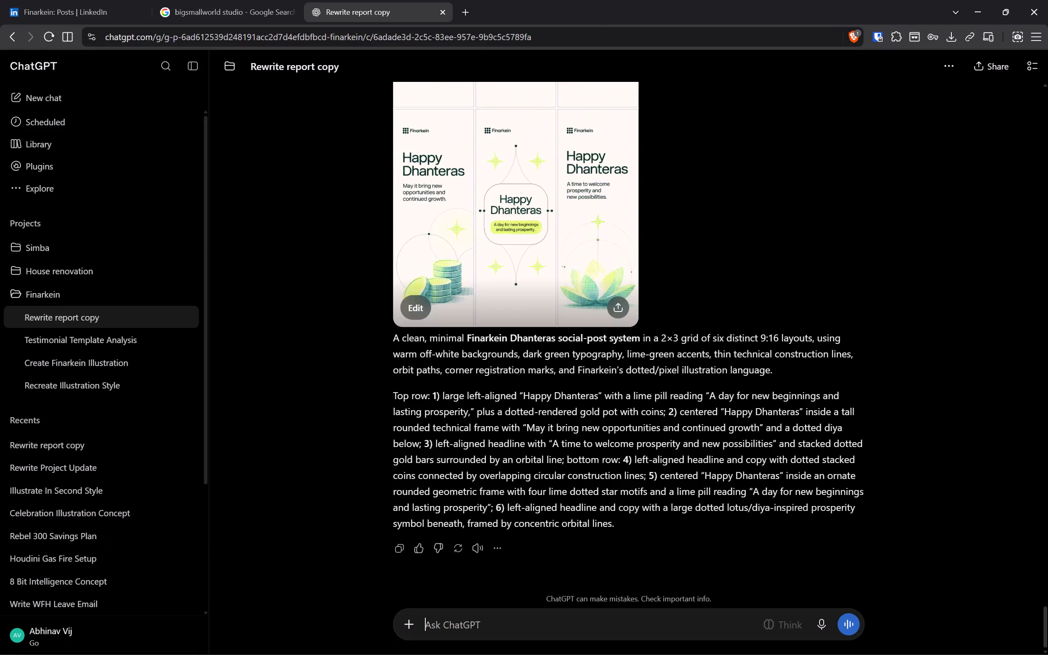
pyautogui.hotkey('ctrl', 't')
pyautogui.write('lotus 3d model')
pyautogui.press('Return')
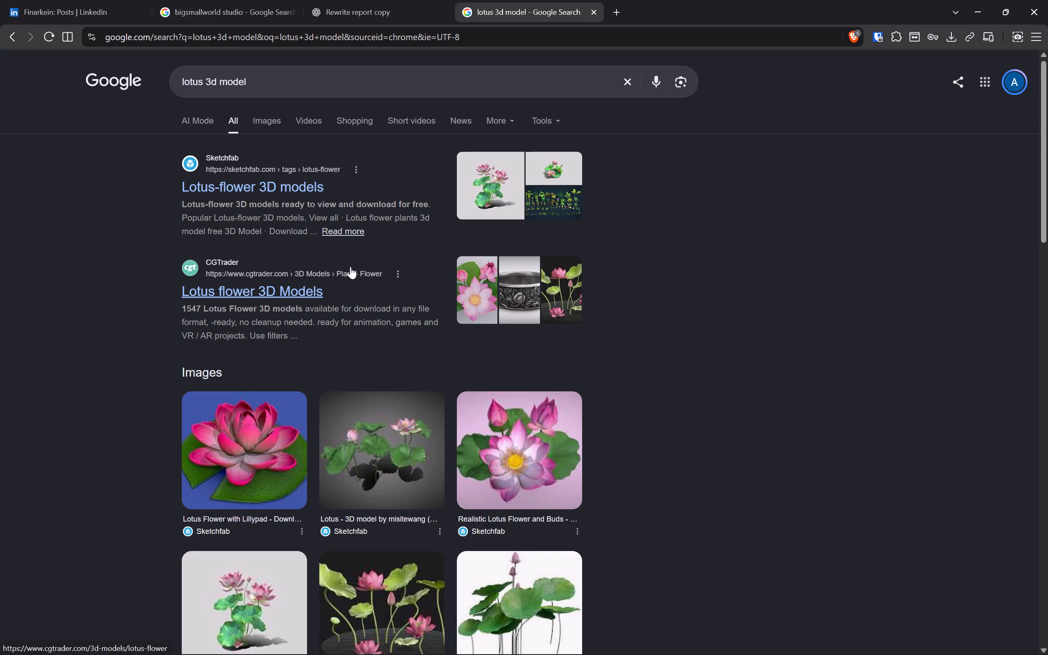
pyautogui.hotkey('alt', 'Tab')
pyautogui.hotkey('alt', 'Tab')
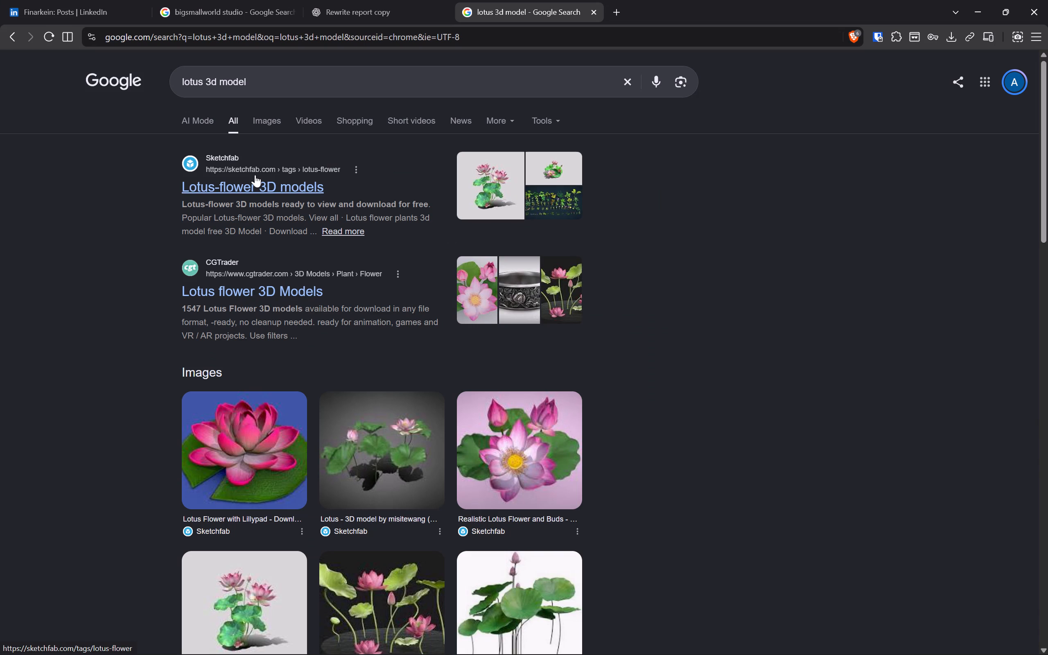
# Browse CGTrader's lotus flower 3D models filtered to free ones, try the "lotus on the water" model, and return to the Google results.
pyautogui.click(281, 287)
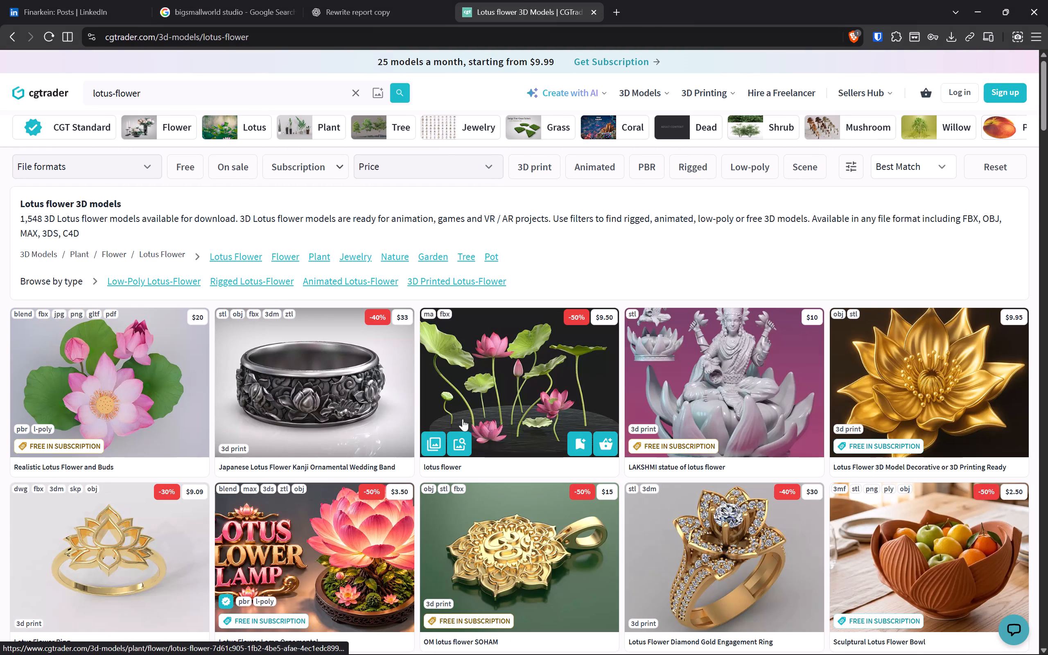
pyautogui.click(187, 167)
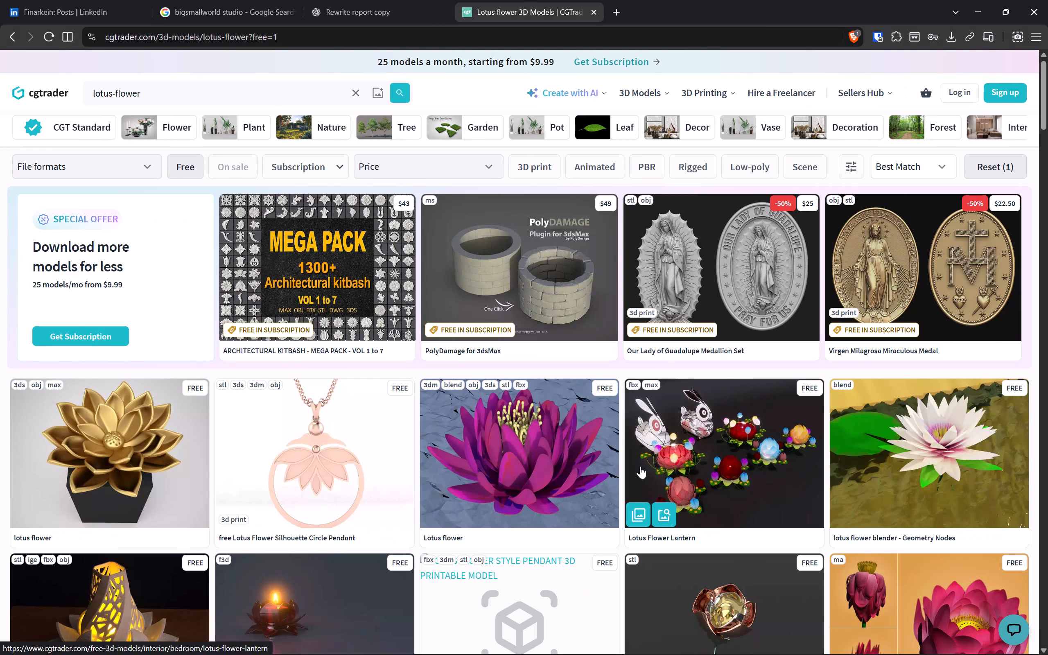
pyautogui.scroll(-3, 640, 466)
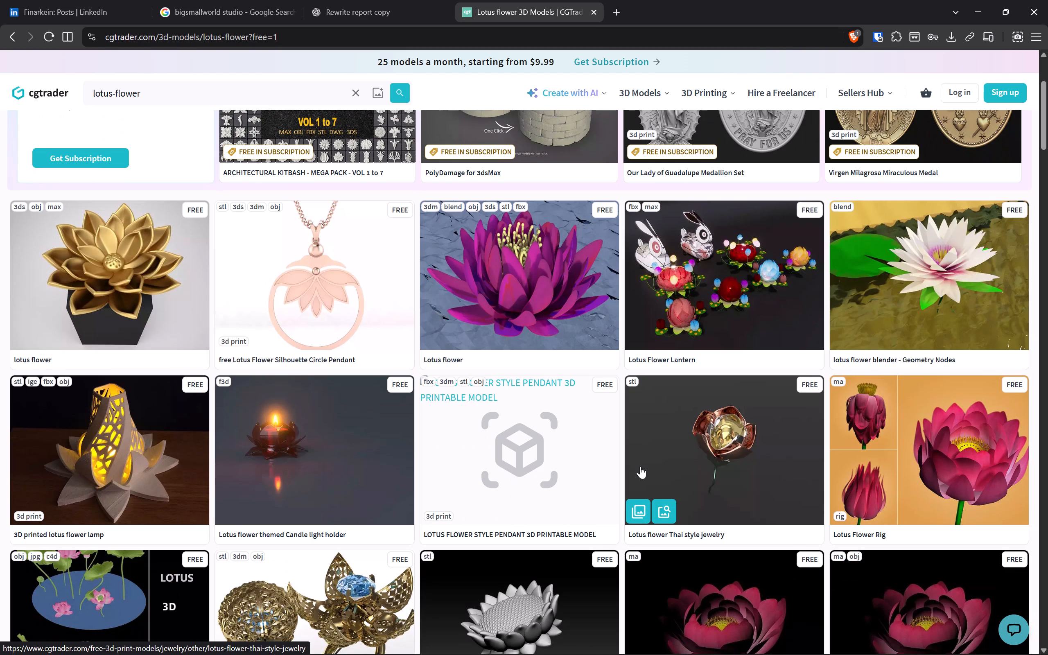
pyautogui.scroll(-8, 640, 466)
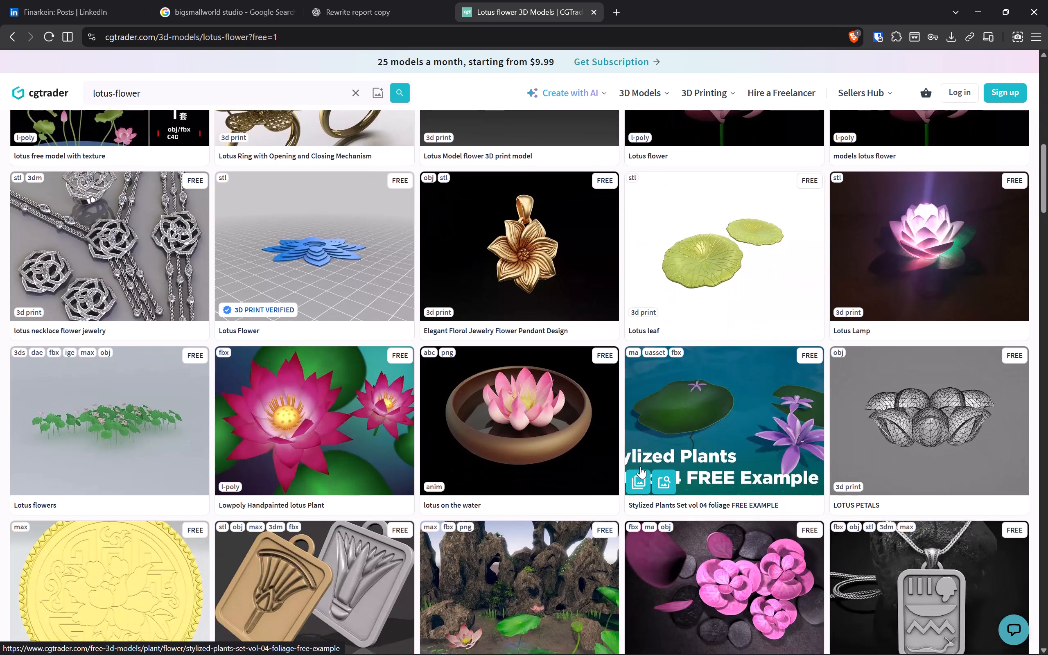
pyautogui.scroll(-2, 640, 466)
pyautogui.click(551, 288)
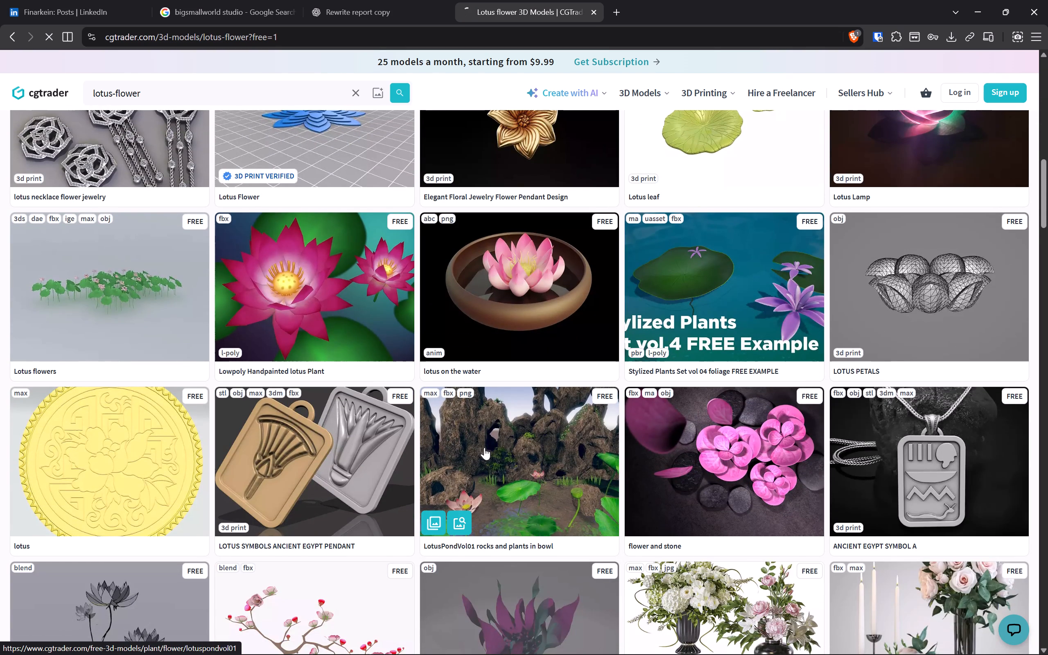
pyautogui.hscroll(8, 484, 447)
pyautogui.hscroll(7, 327, 422)
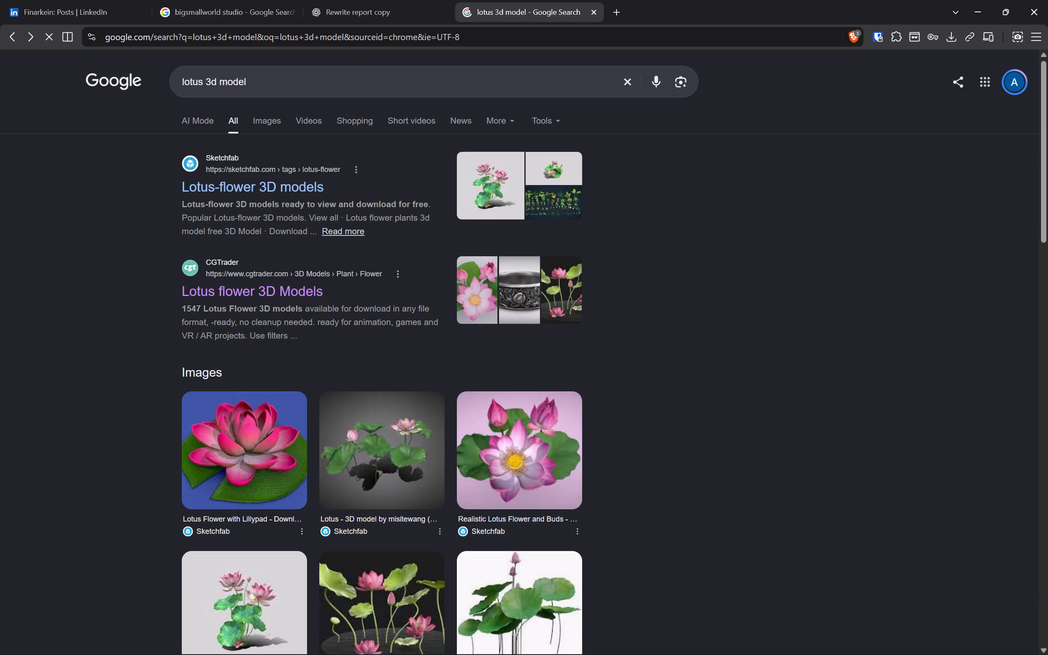
# Show the image results for the lotus search, preview the pale pink Sketchfab lotus model, and switch back to Illustrator.
pyautogui.click(274, 119)
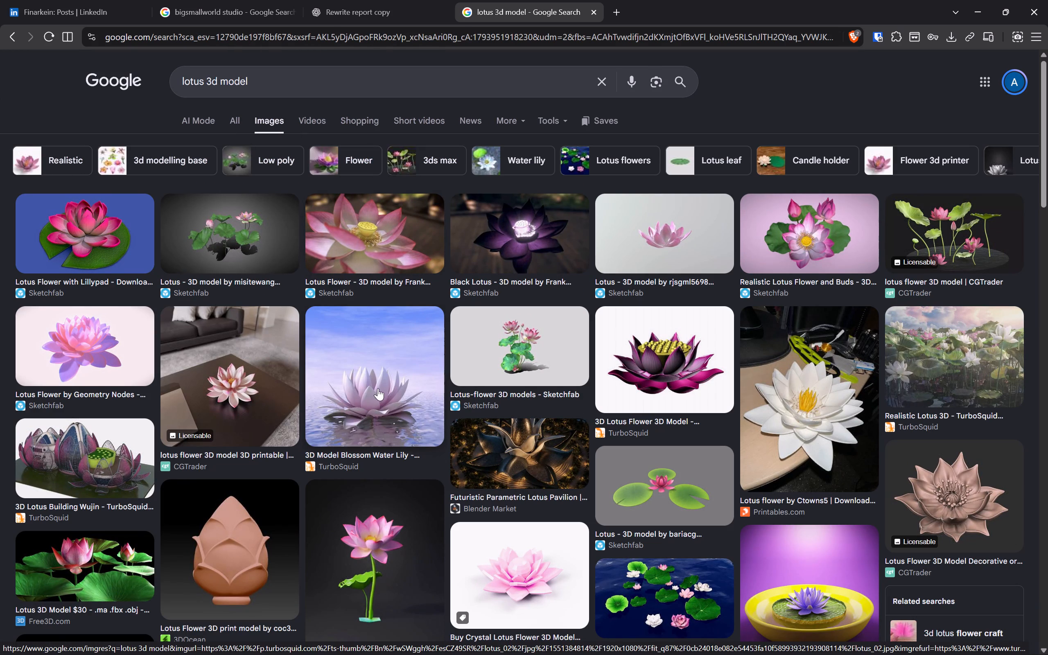
pyautogui.click(681, 252)
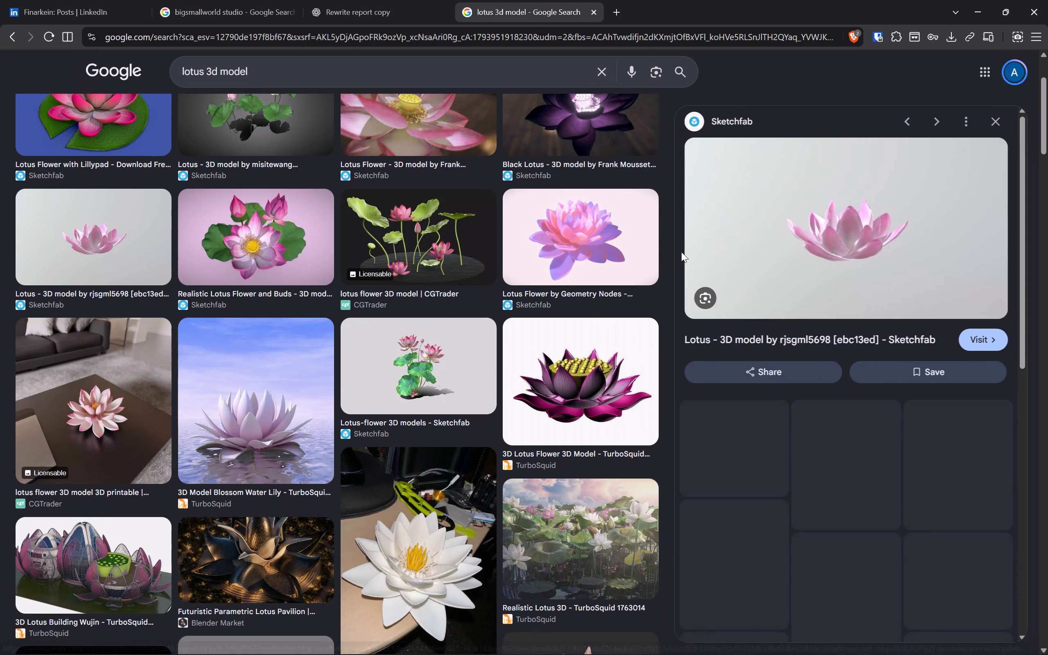
pyautogui.hotkey('alt', 'Tab')
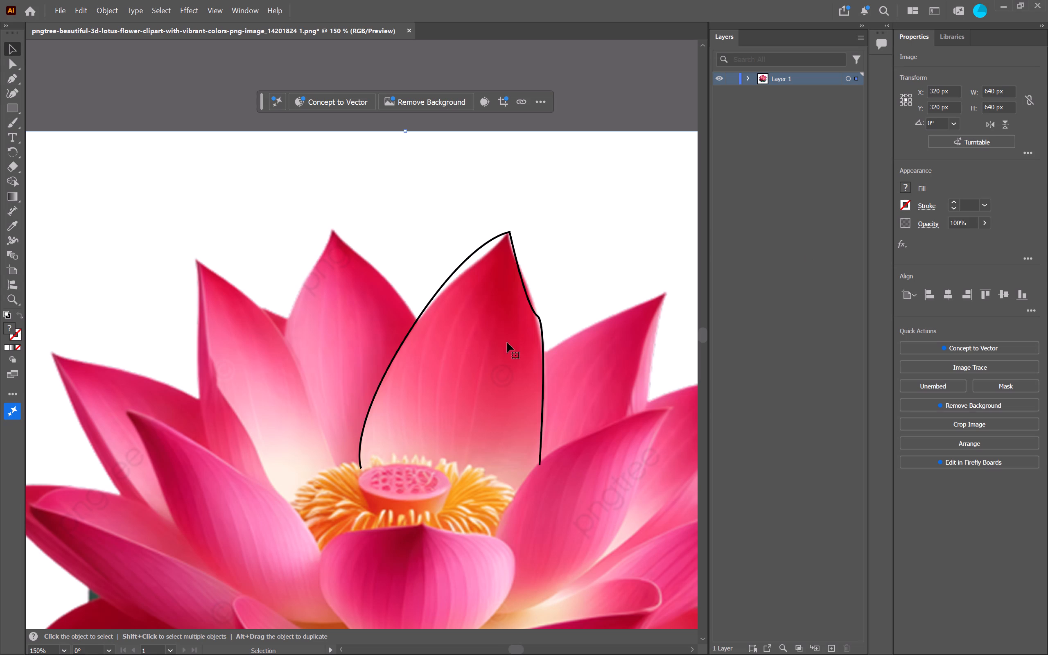
# Switch to Brave, open the previewed pale pink Sketchfab lotus page, start its 3D viewer, and return to the Google results.
pyautogui.keyDown('ctrl'); pyautogui.scroll(-2, 507, 343); pyautogui.keyUp('ctrl')
pyautogui.hotkey('ctrl', '-')
pyautogui.hotkey('ctrl', '-')
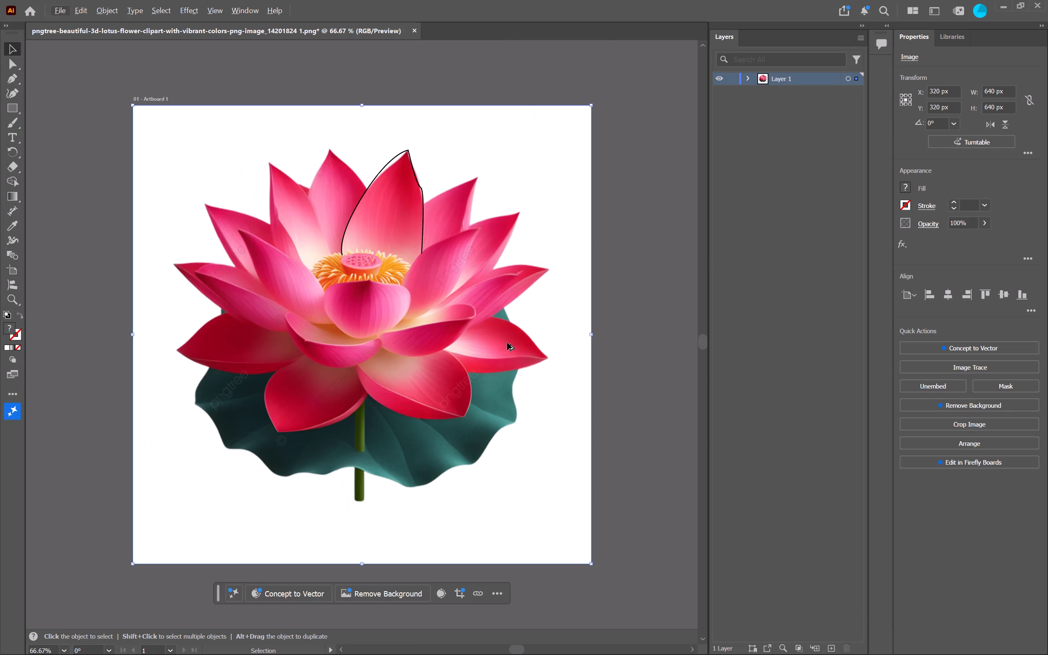
pyautogui.hotkey('alt', 'Tab')
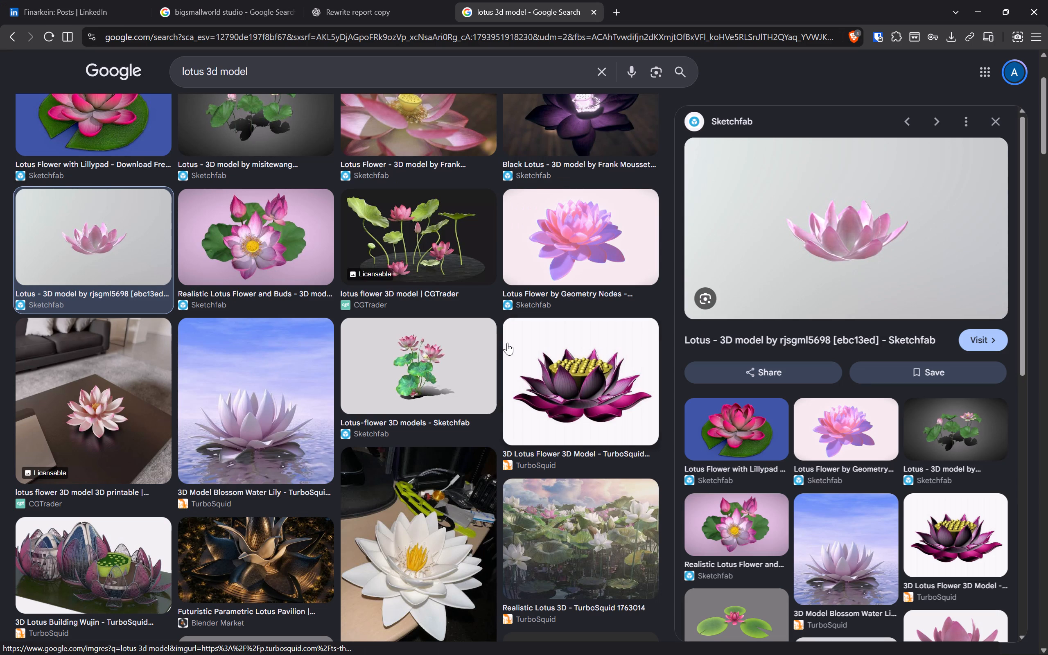
pyautogui.hotkey('alt', 'Tab')
pyautogui.hotkey('alt', 'Tab')
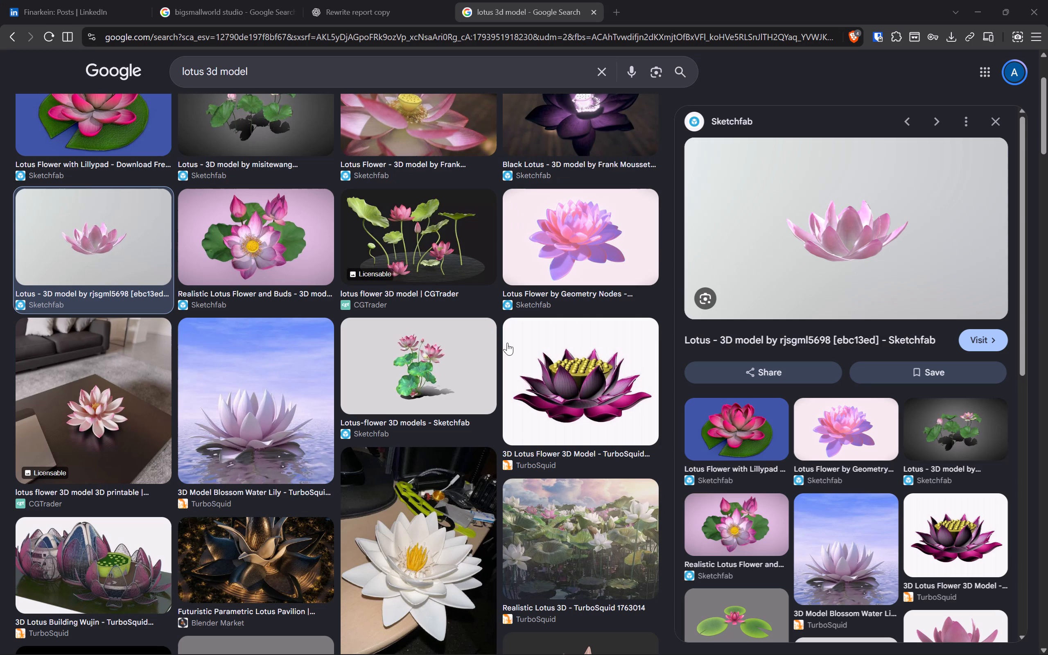
pyautogui.click(849, 237)
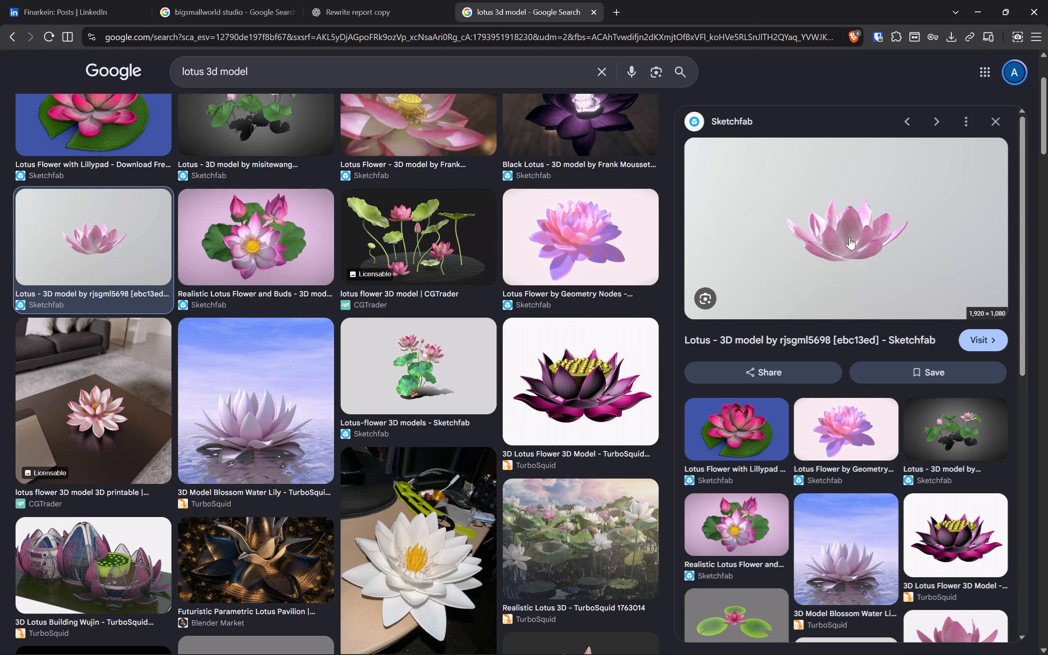
pyautogui.click(491, 0)
pyautogui.click(675, 3)
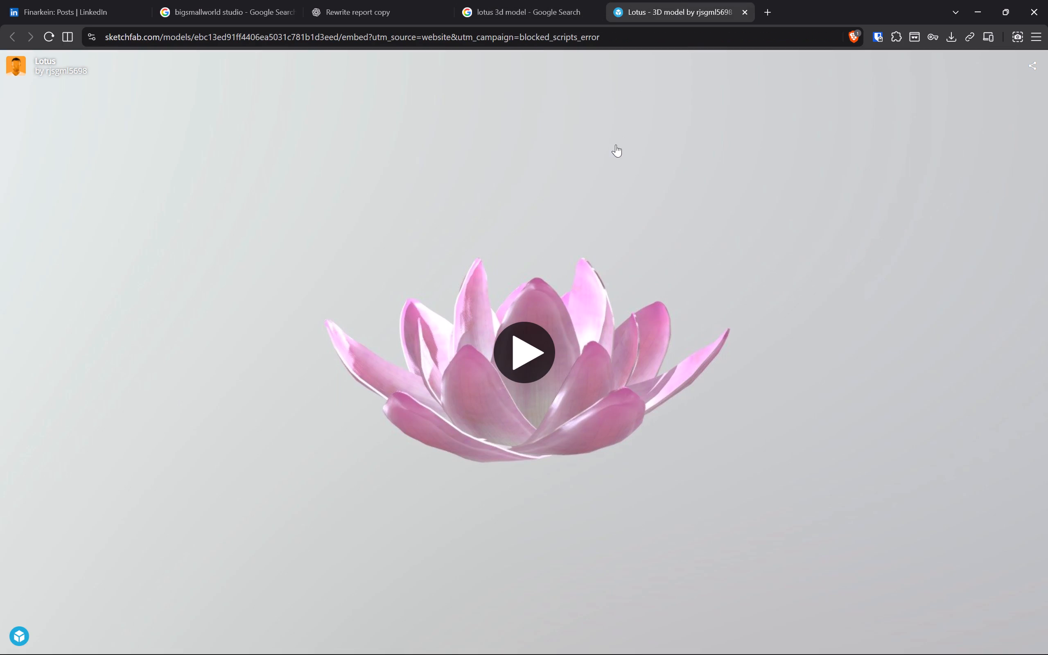
pyautogui.click(519, 346)
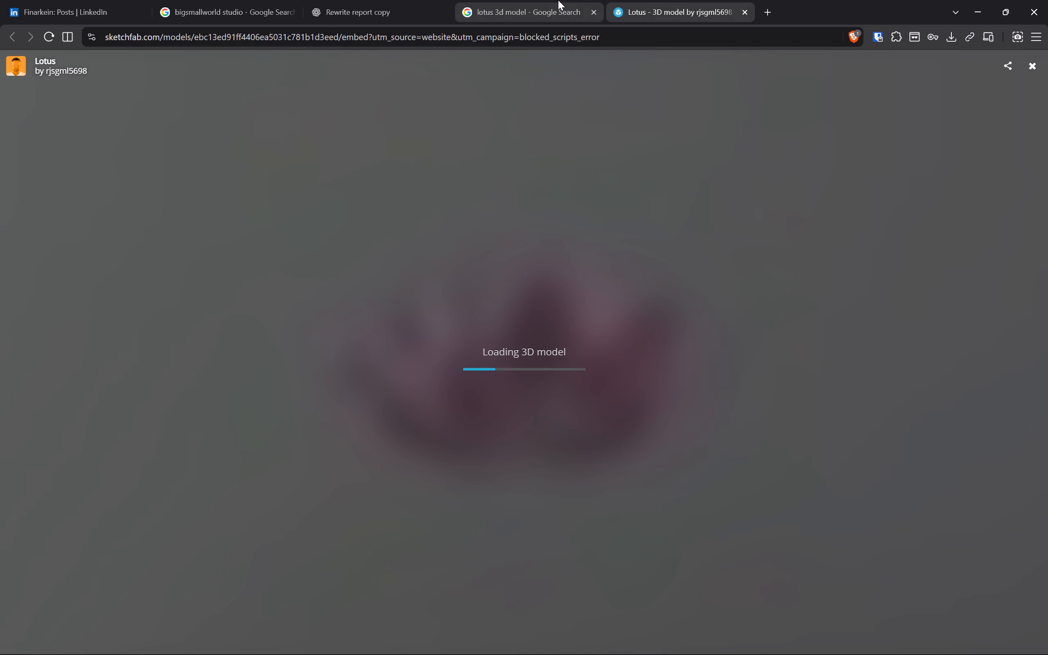
pyautogui.click(558, 0)
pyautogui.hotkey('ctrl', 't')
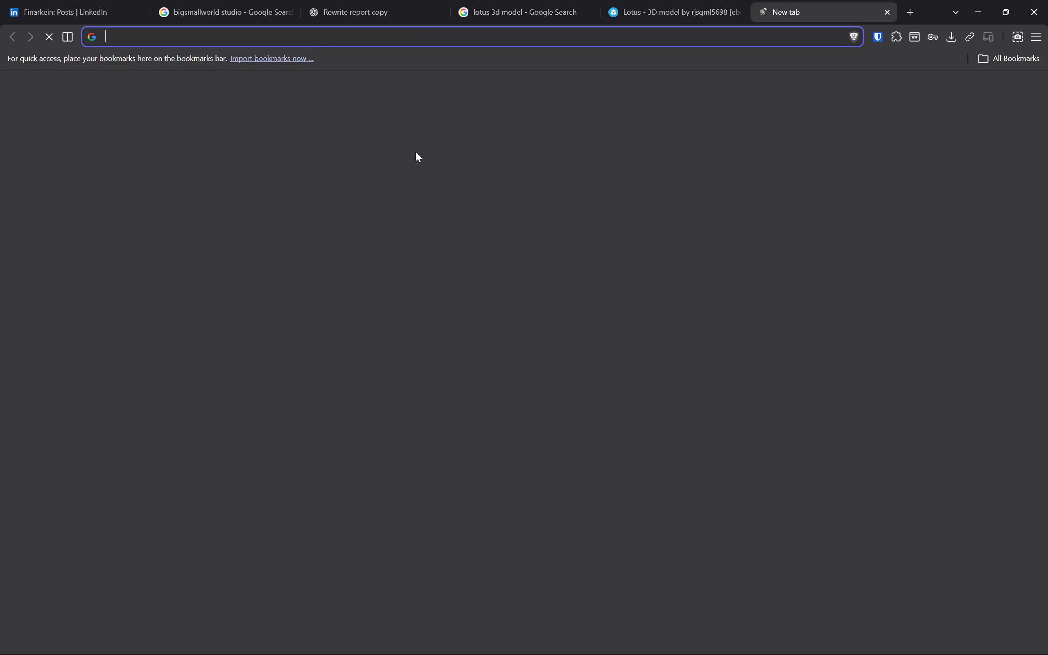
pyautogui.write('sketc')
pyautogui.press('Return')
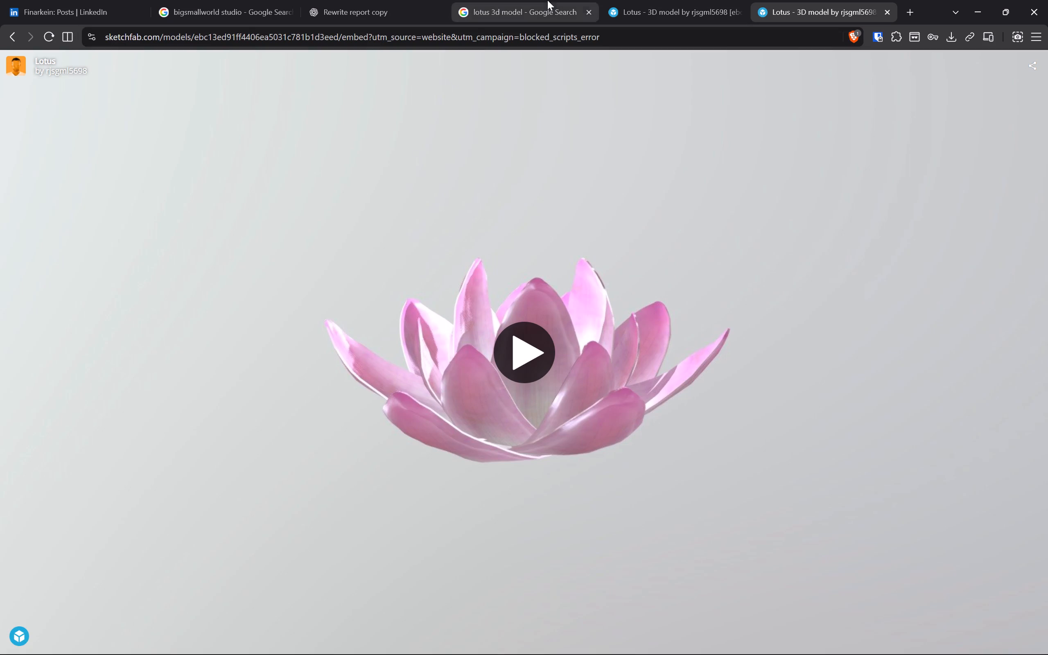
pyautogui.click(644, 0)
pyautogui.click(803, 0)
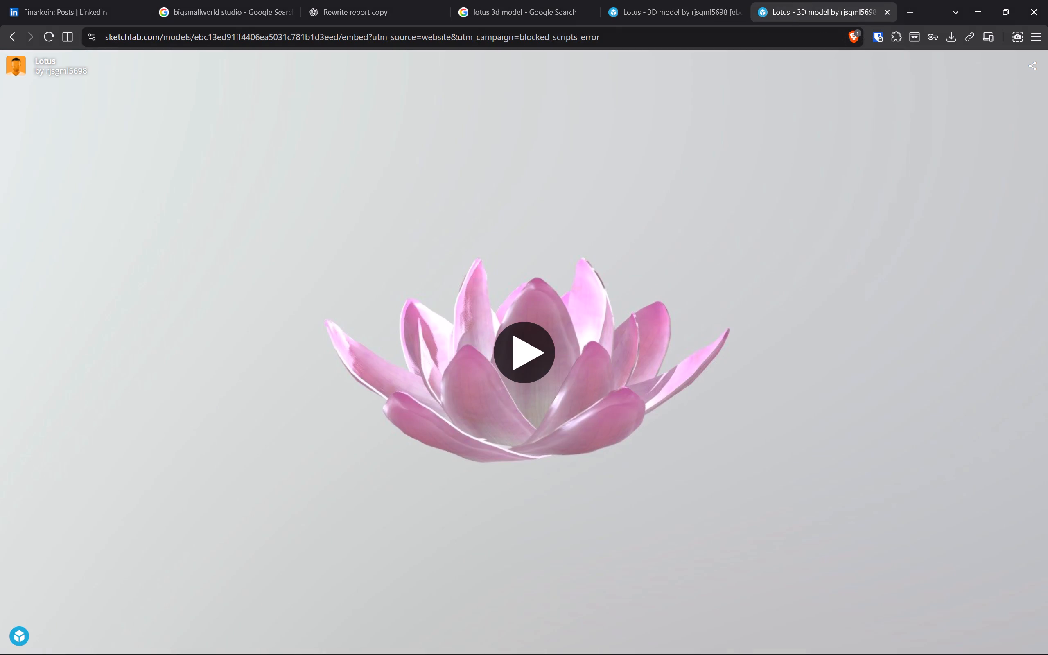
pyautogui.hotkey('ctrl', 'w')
# Open the Sketchfab home page, sketchfab.com, in a new tab.
pyautogui.hotkey('ctrl', 't')
pyautogui.write('setkc')
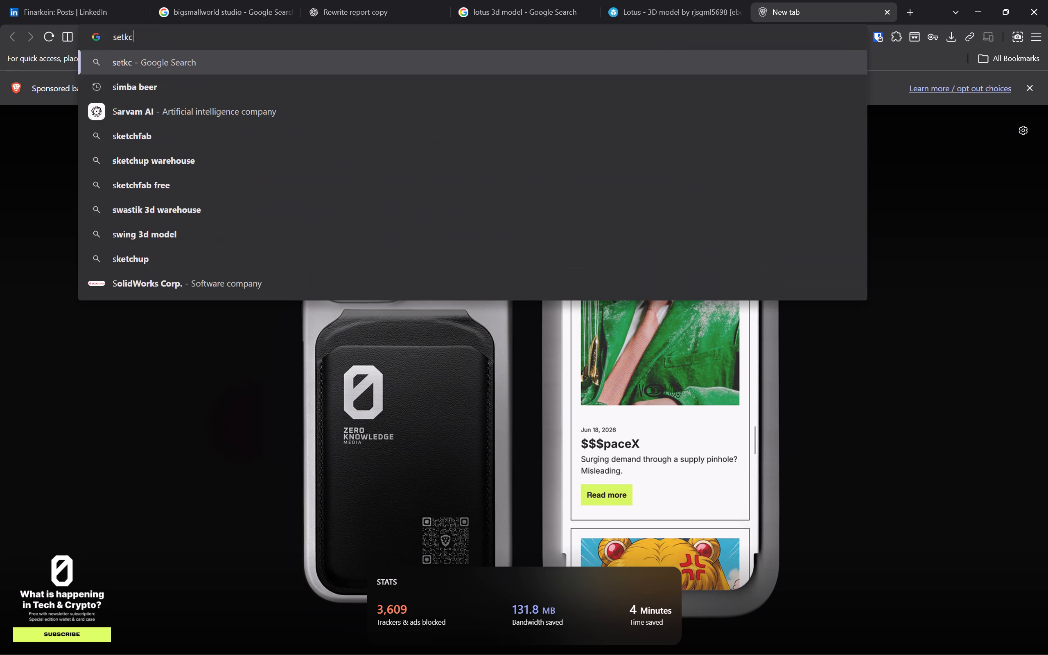
pyautogui.press('BackSpace')
pyautogui.press('BackSpace')
pyautogui.press('BackSpace')
pyautogui.press('BackSpace')
pyautogui.write('ketch')
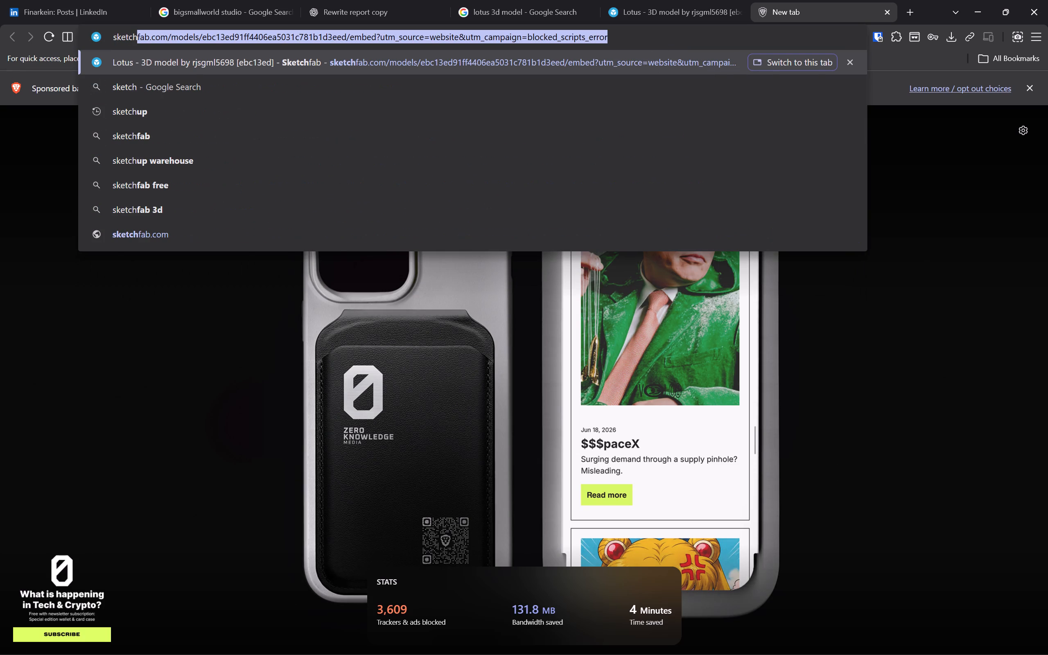
pyautogui.press('Down')
pyautogui.press('Up')
pyautogui.press('Up')
pyautogui.press('Up')
pyautogui.press('Down')
pyautogui.press('Return')
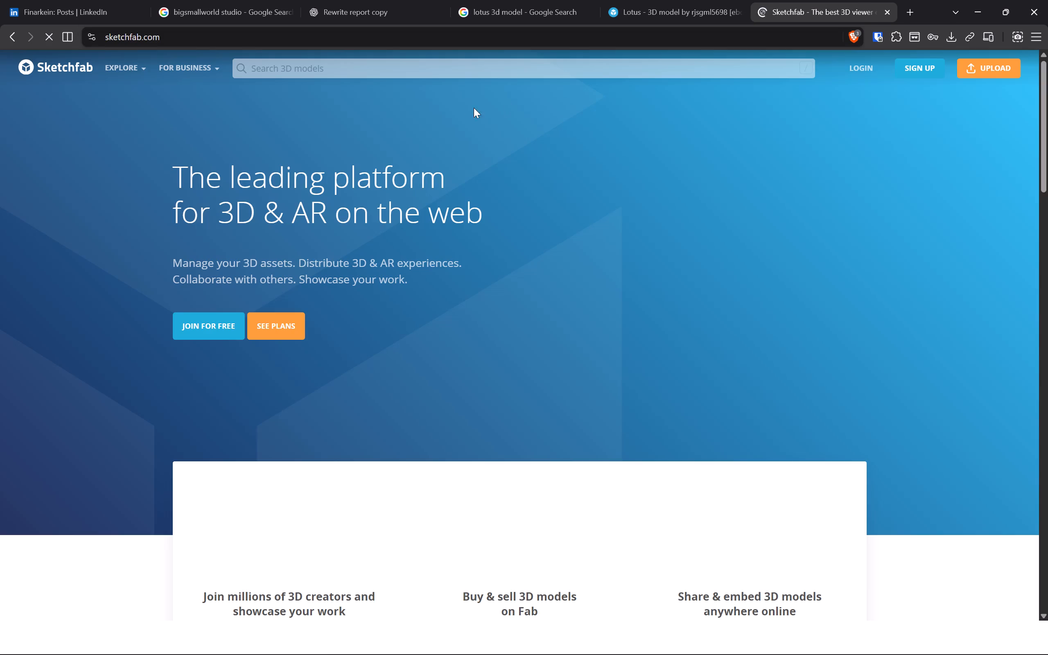
# Search Sketchfab for "lotus" and limit the results to downloadable models.
pyautogui.click(465, 68)
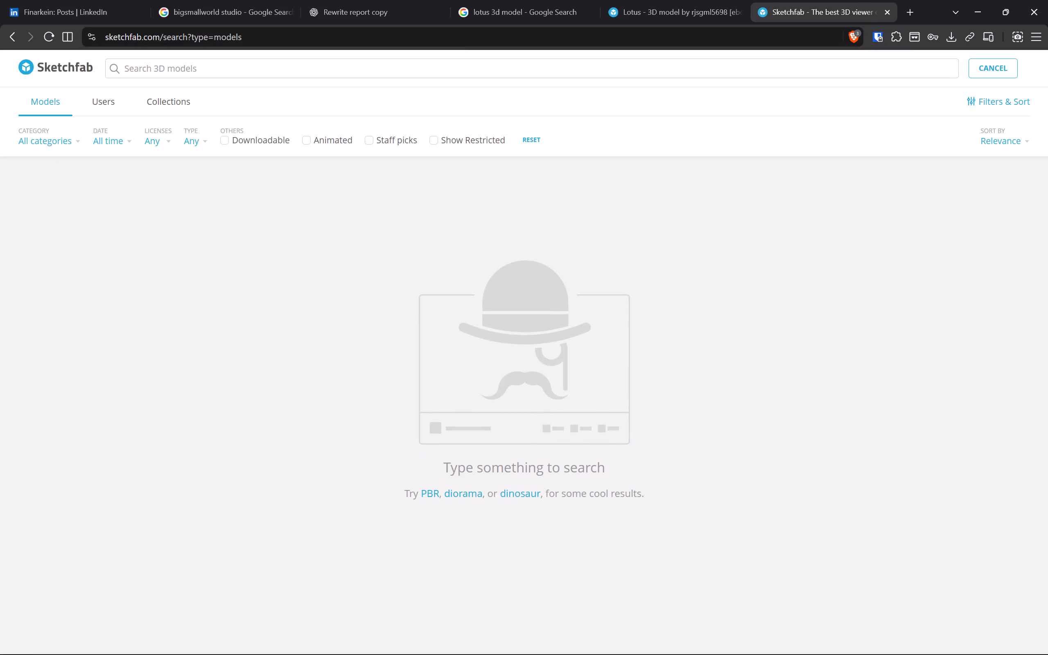
pyautogui.write('lotus')
pyautogui.press('Return')
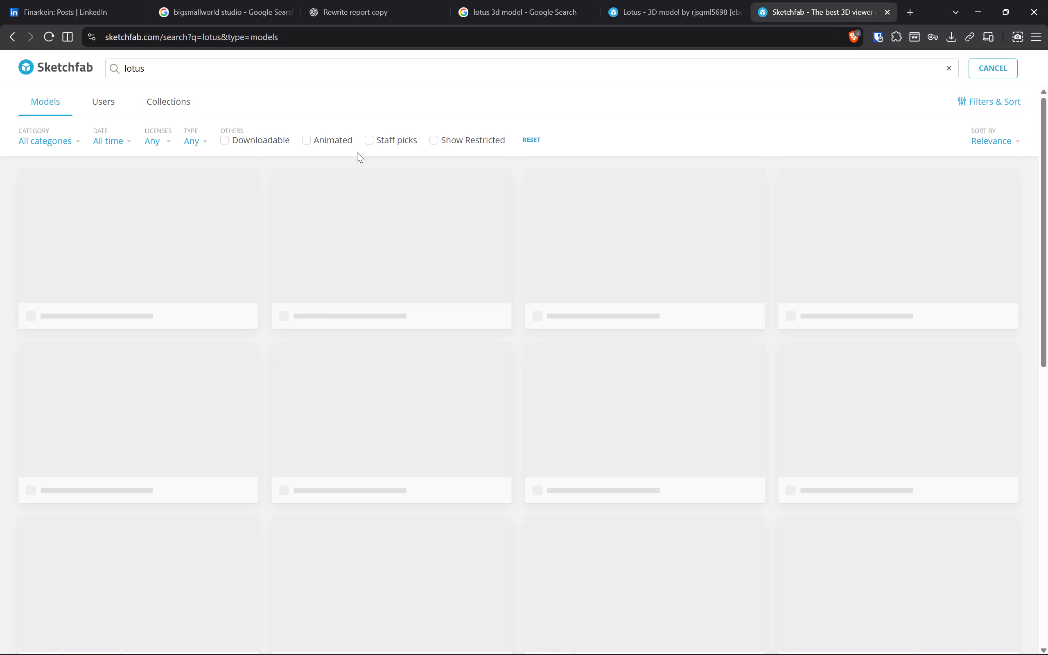
pyautogui.click(269, 134)
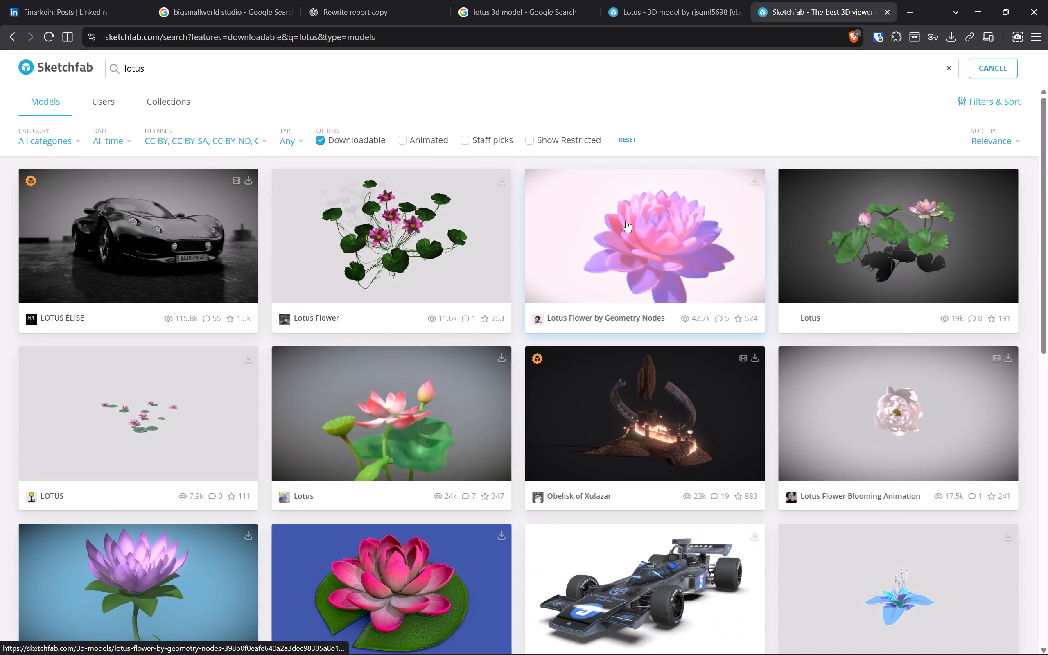
# Open the "Lotus Flower by Geometry Nodes" model, inspect it from several angles and request its 3D model download.
pyautogui.click(654, 229)
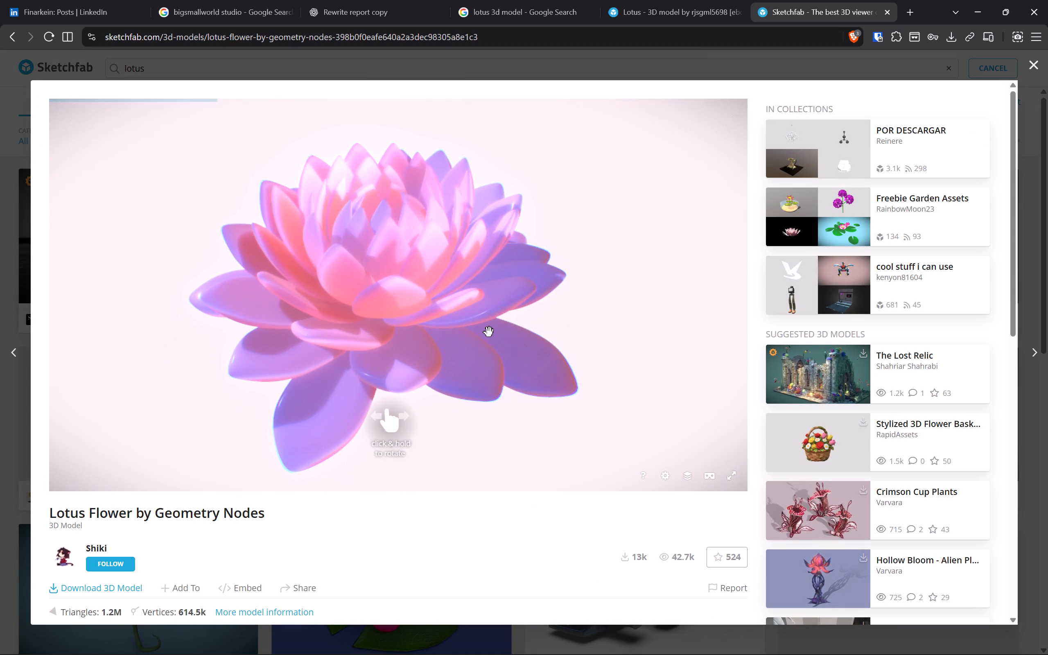
pyautogui.moveTo(457, 372); pyautogui.dragTo(334, 344)
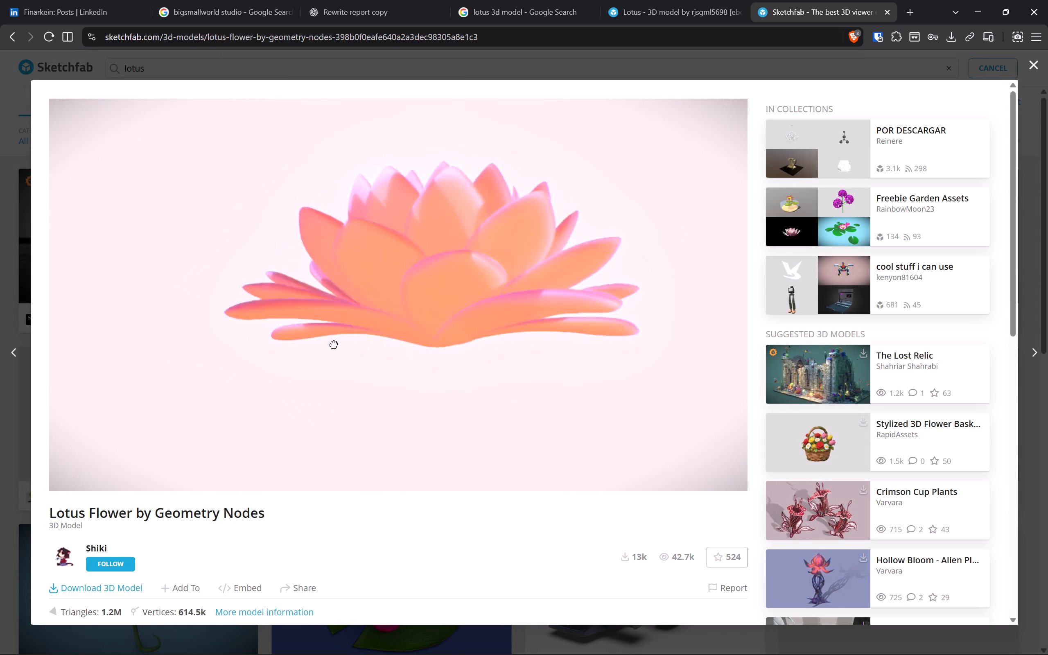
pyautogui.moveTo(334, 344); pyautogui.dragTo(159, 380)
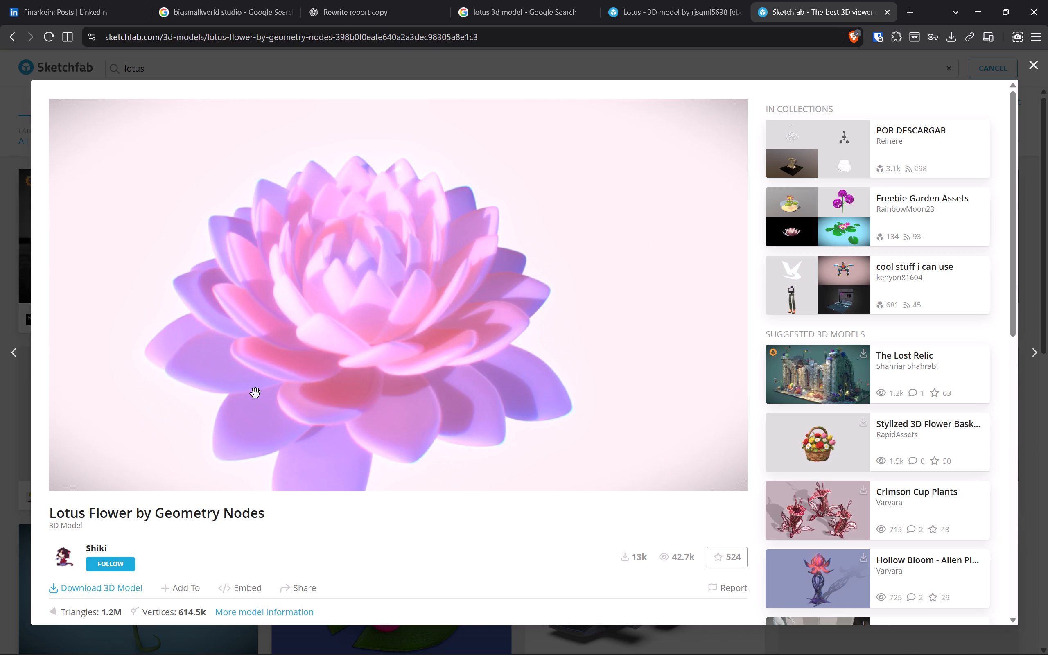
pyautogui.moveTo(256, 394); pyautogui.dragTo(266, 353)
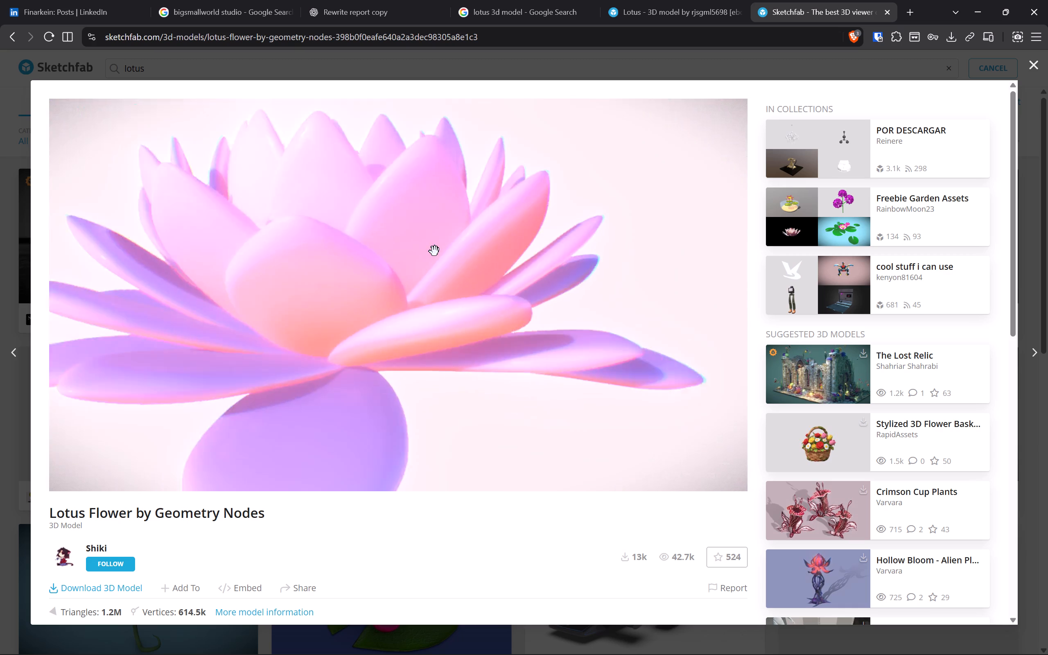
pyautogui.moveTo(414, 226); pyautogui.dragTo(464, 264)
pyautogui.click(135, 588)
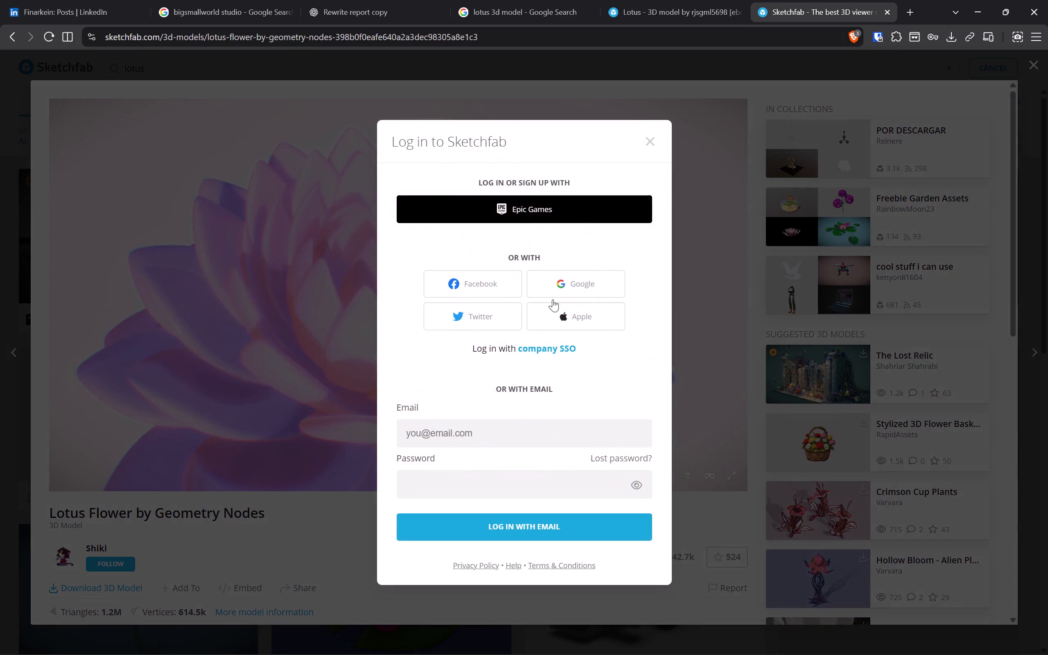
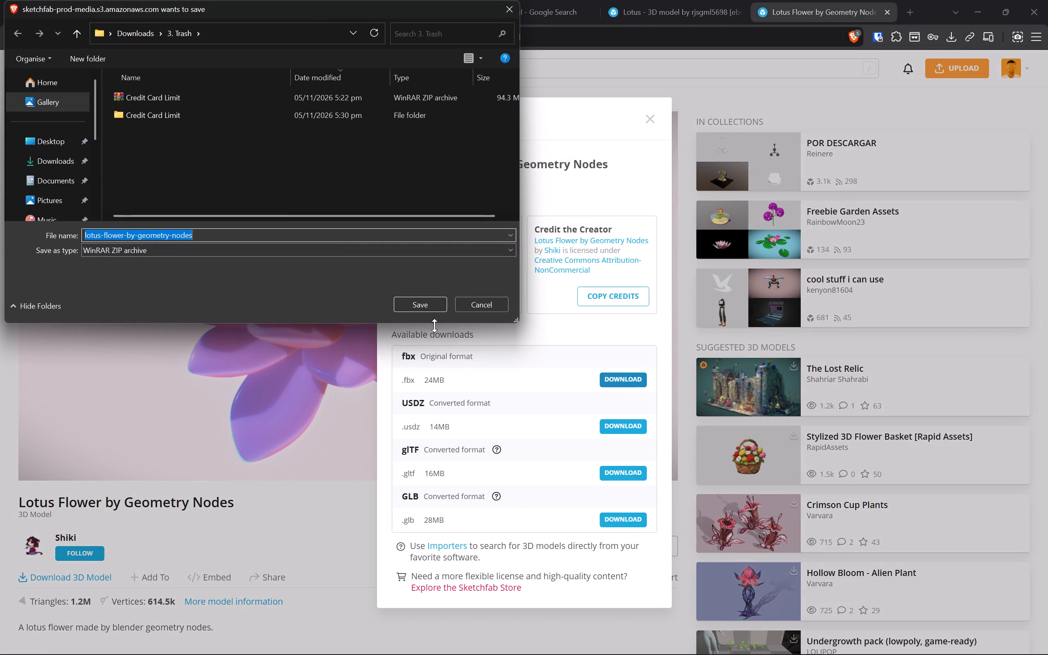
# Save the lotus-flower-by-geometry-nodes archive in the Finarkein - Dhanteras project's 1. Assets folder, inside 2. Work > 1. DOUNDO > 1. Work.
pyautogui.doubleClick(134, 37)
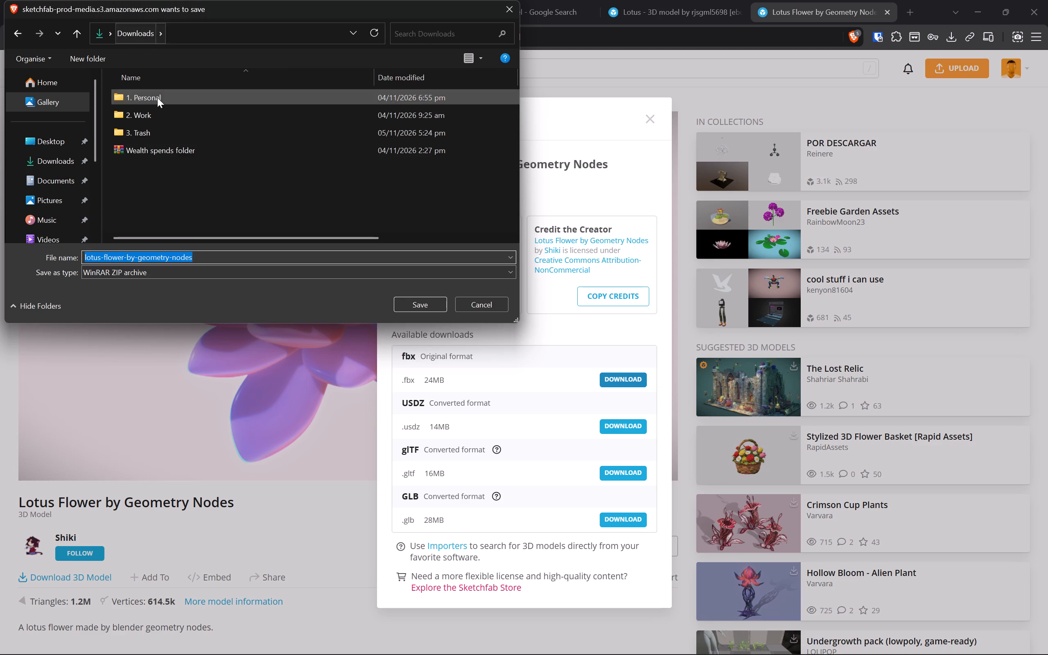
pyautogui.doubleClick(154, 112)
pyautogui.tripleClick(157, 96)
pyautogui.doubleClick(157, 96)
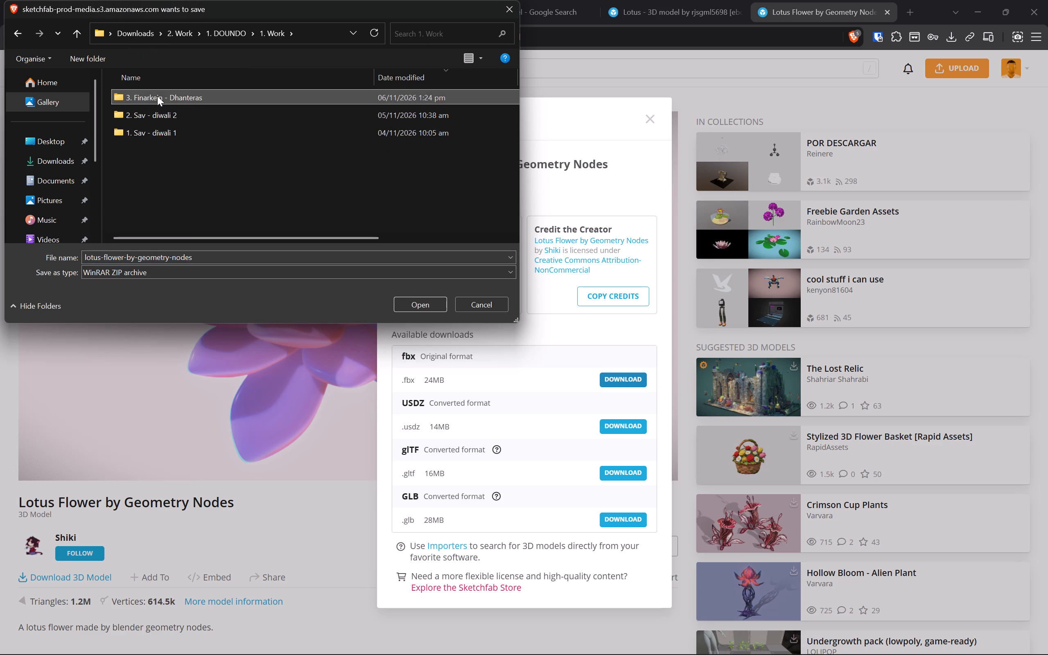
pyautogui.doubleClick(157, 96)
pyautogui.doubleClick(217, 96)
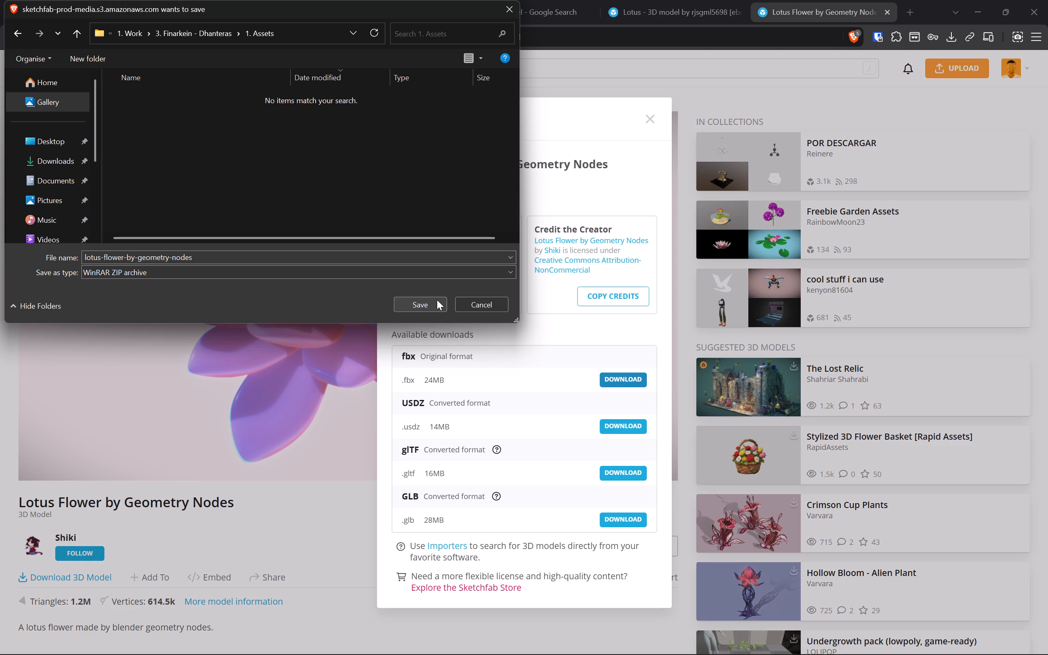
pyautogui.click(437, 300)
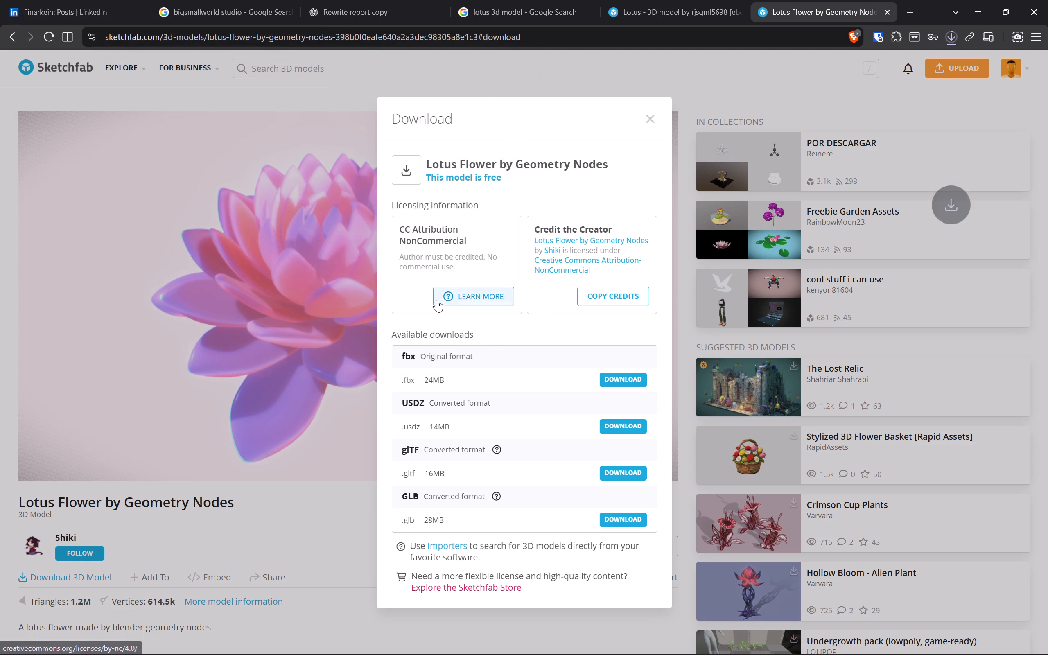
# Switch to Illustrator and close it without saving the lotus PNG tracing.
pyautogui.hotkey('alt', 'Tab')
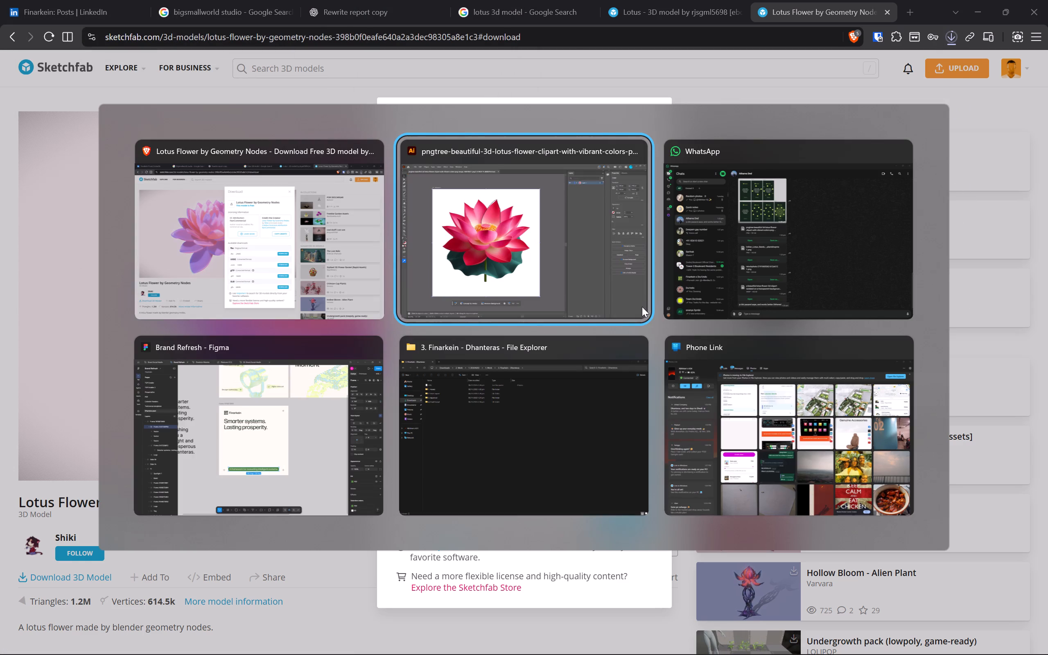
pyautogui.keyDown('alt'); pyautogui.click(592, 206); pyautogui.keyUp('alt')
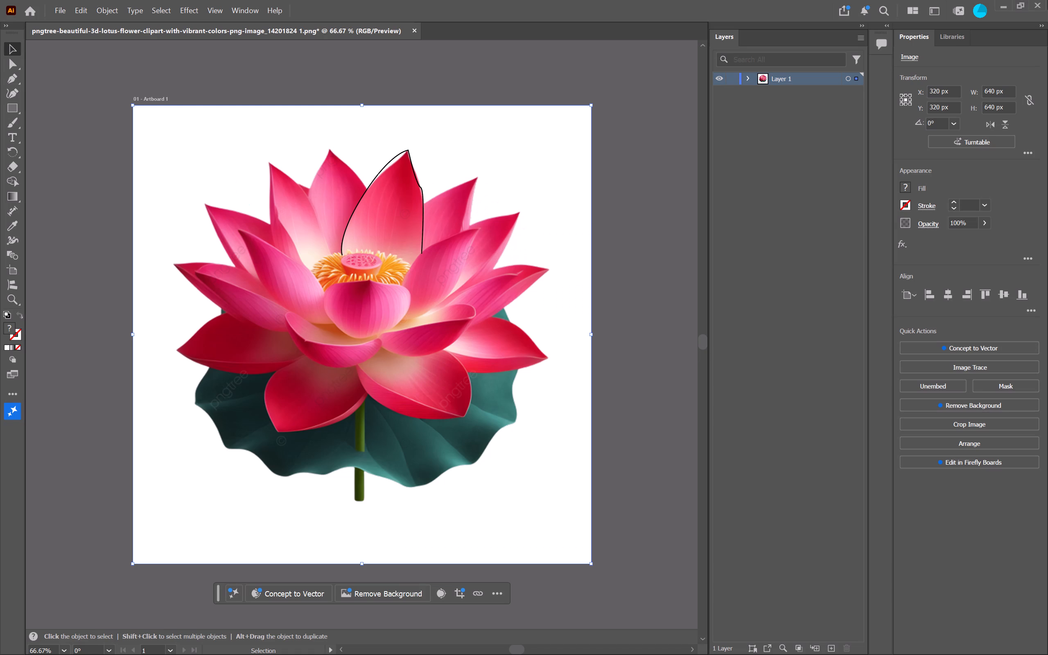
pyautogui.click(1047, 0)
pyautogui.click(592, 355)
# Switch to File Explorer and open project folder 227, "DO-UNDO - Finarkein - can i make this pur...", in New SSD (D:) > 1. Osmium > 1. Projects.
pyautogui.hotkey('alt', 'Tab')
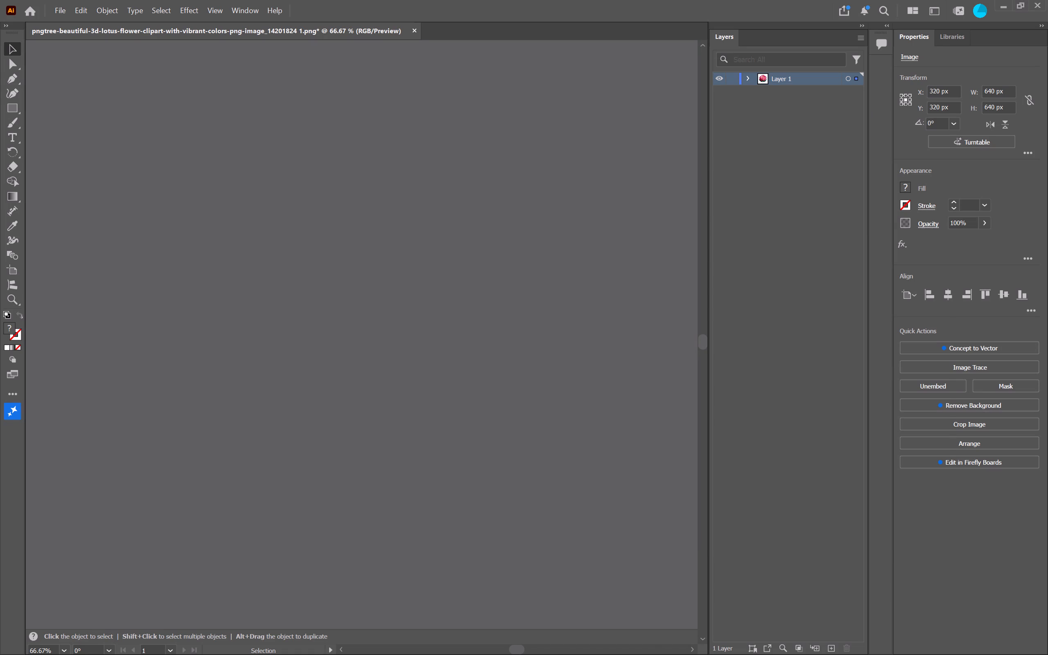
pyautogui.hotkey('alt', 'Tab')
pyautogui.hotkey('alt', 'Tab')
pyautogui.hotkey('alt', 'Tab')
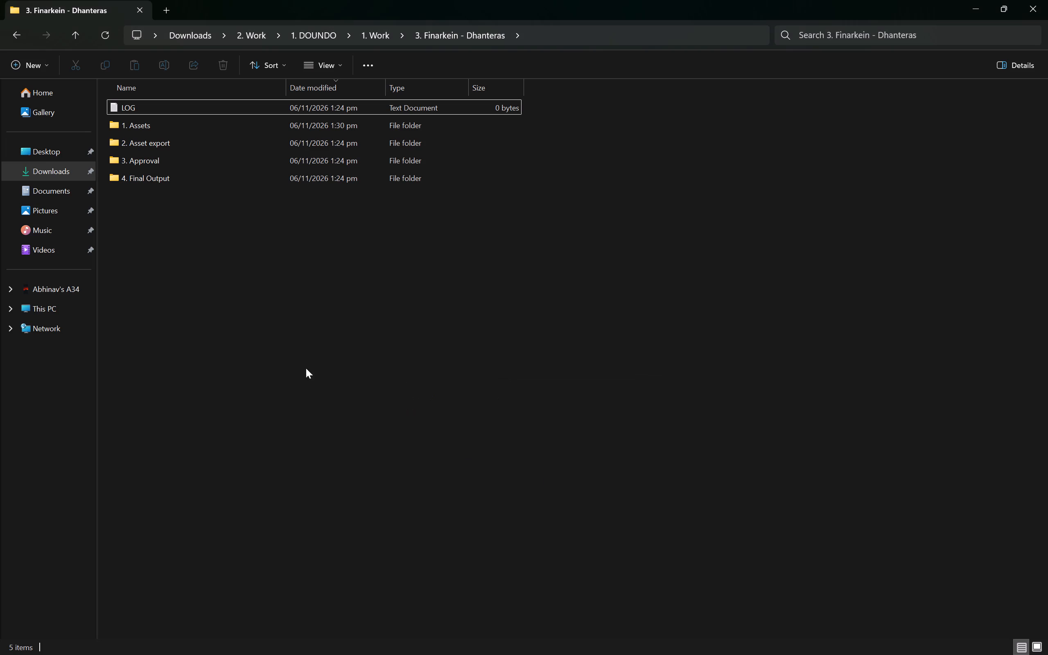
pyautogui.click(61, 314)
pyautogui.doubleClick(324, 127)
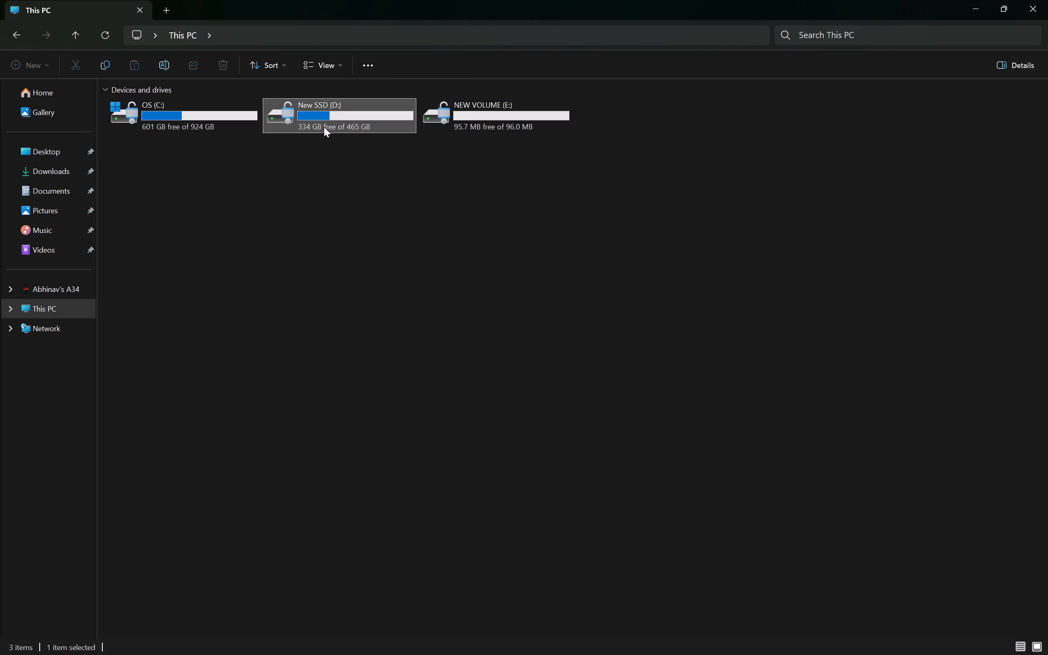
pyautogui.tripleClick(282, 103)
pyautogui.click(282, 103)
pyautogui.scroll(-9, 333, 314)
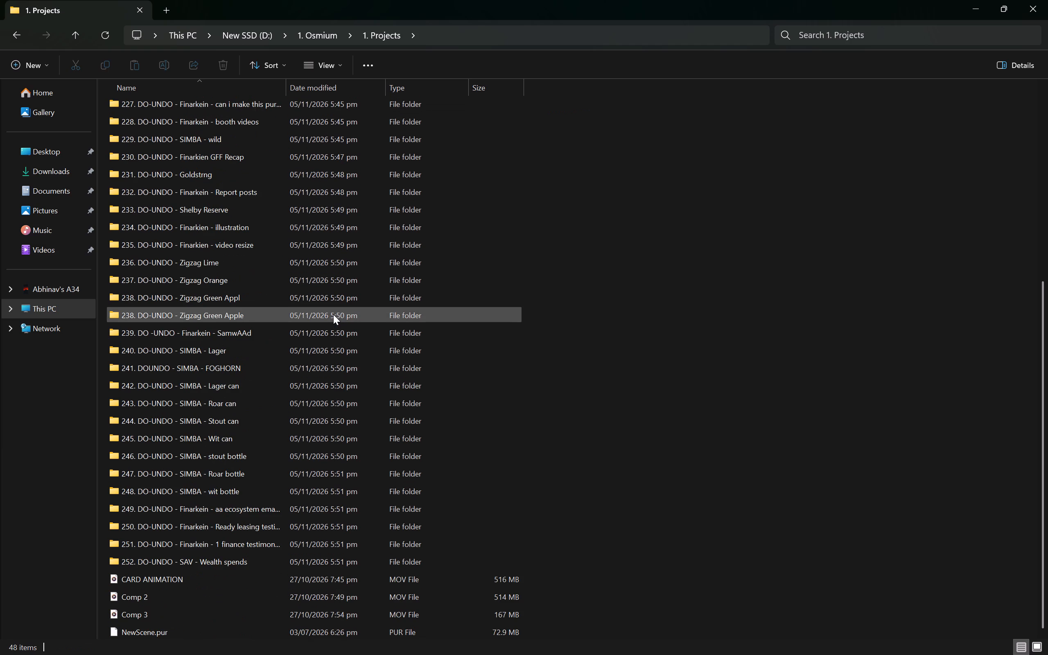
pyautogui.scroll(3, 333, 314)
pyautogui.doubleClick(281, 290)
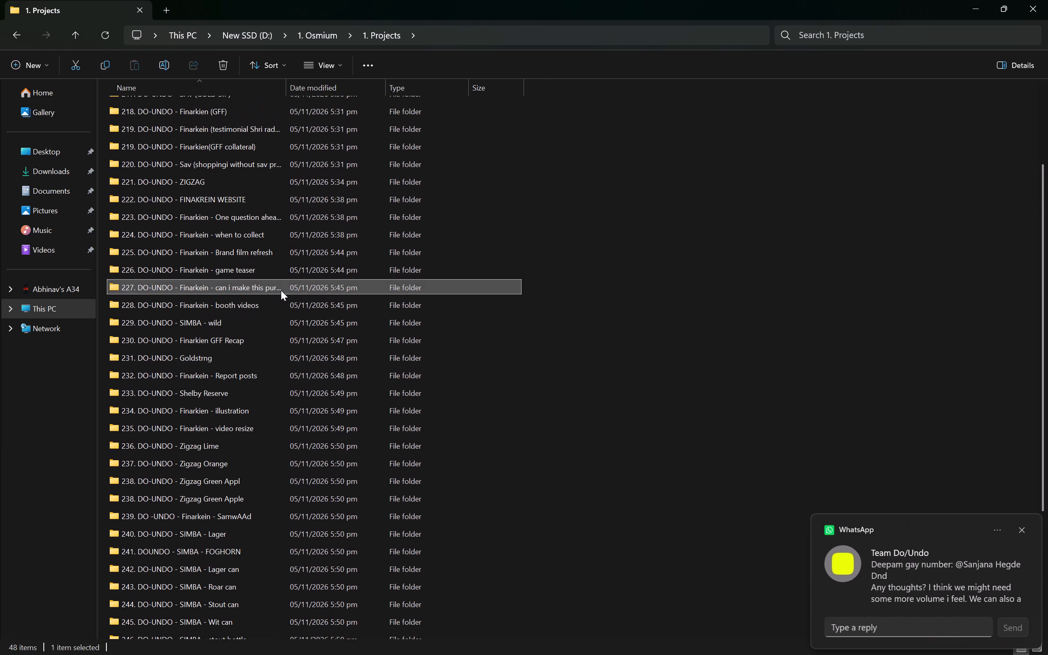
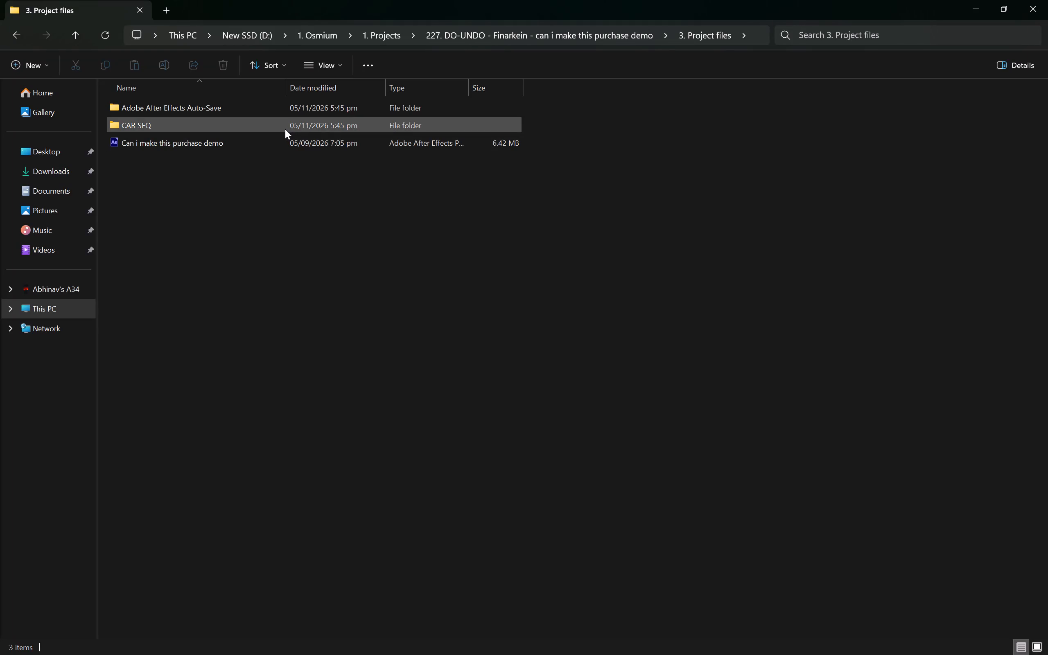
# Open the Line art Blender file from the CAR SEQ folder in Blender, using that app just once.
pyautogui.doubleClick(285, 129)
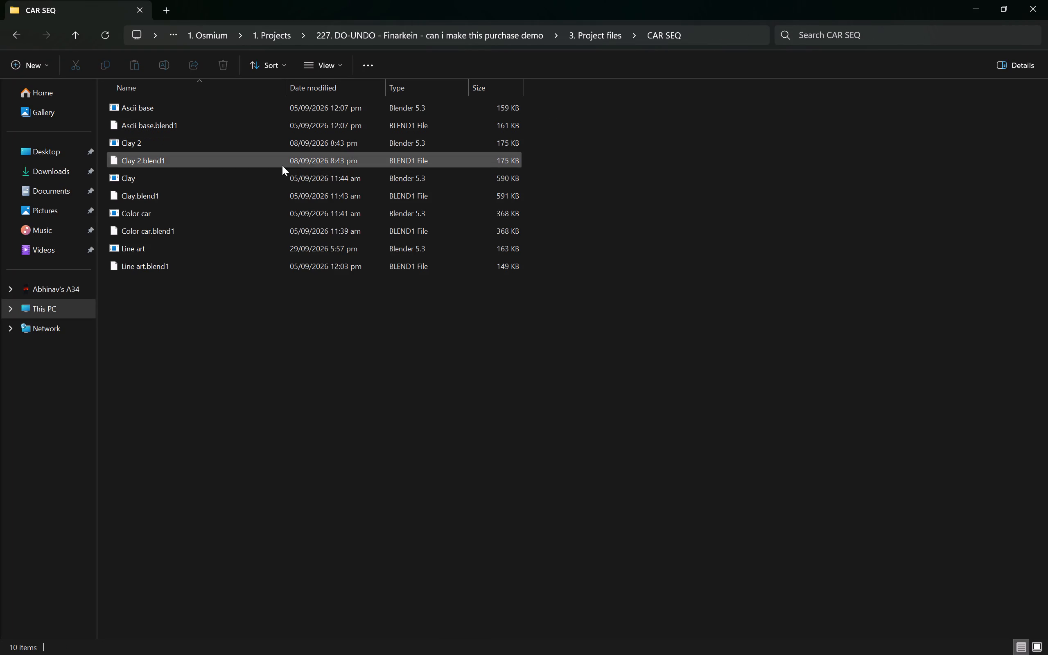
pyautogui.doubleClick(228, 247)
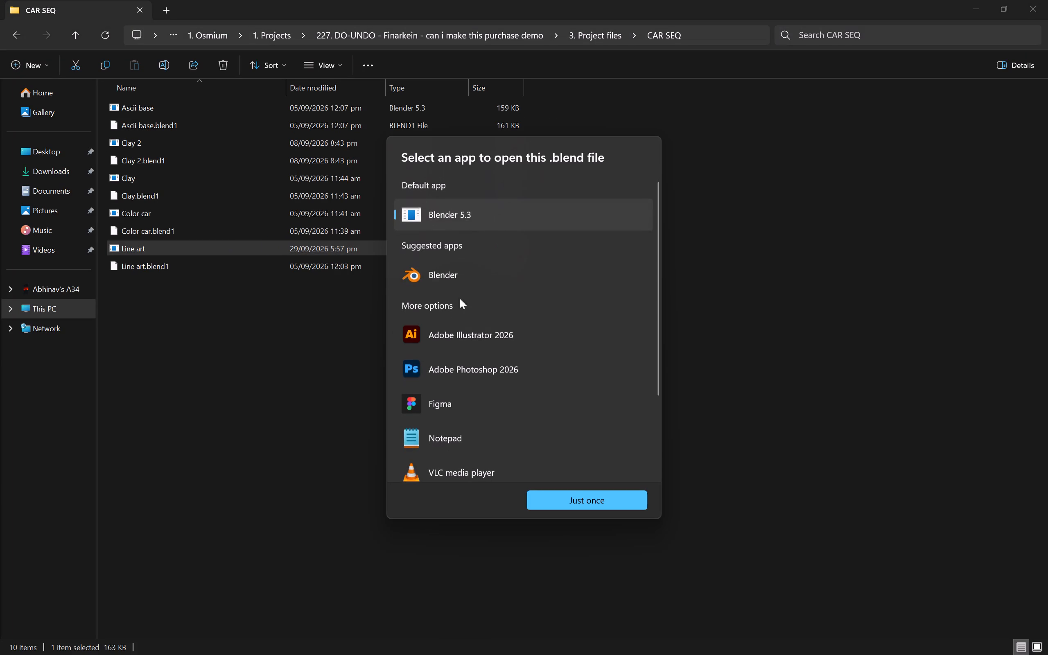
pyautogui.click(474, 279)
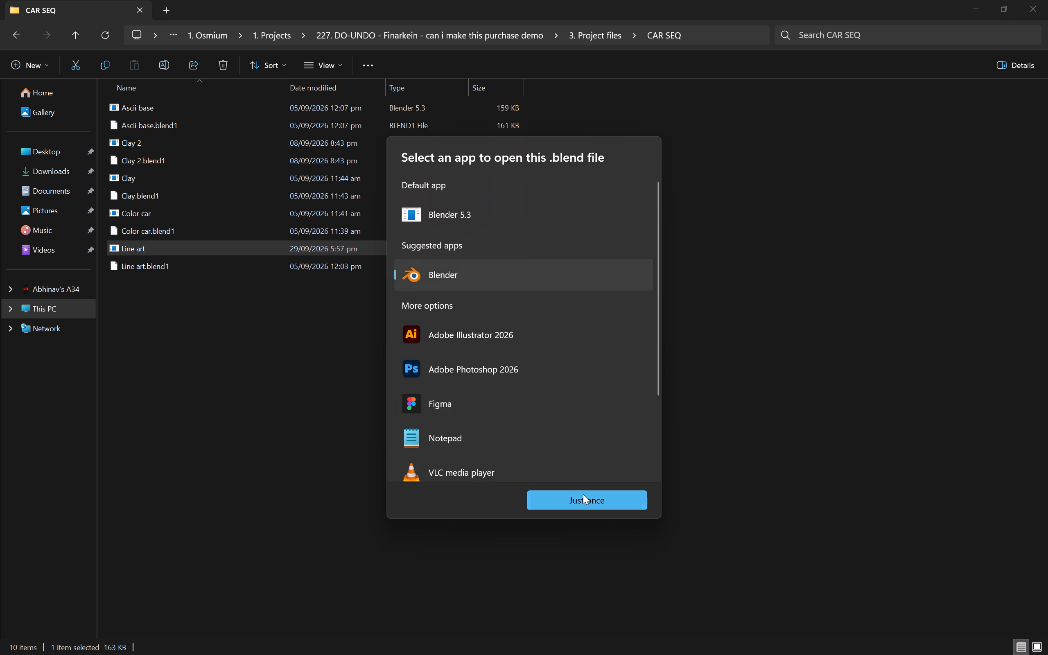
pyautogui.click(583, 497)
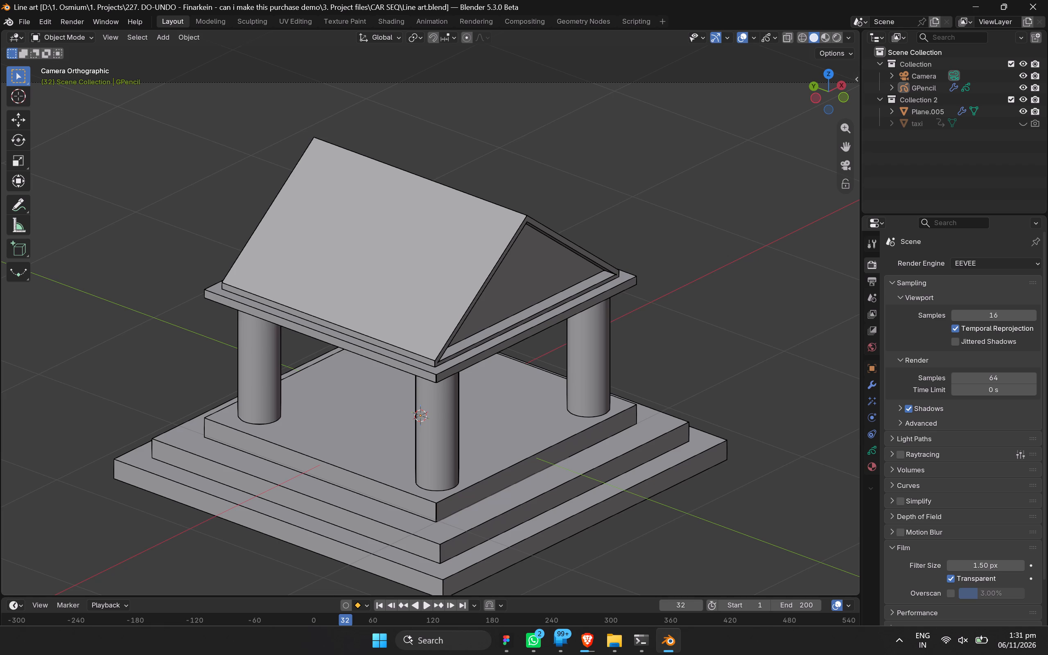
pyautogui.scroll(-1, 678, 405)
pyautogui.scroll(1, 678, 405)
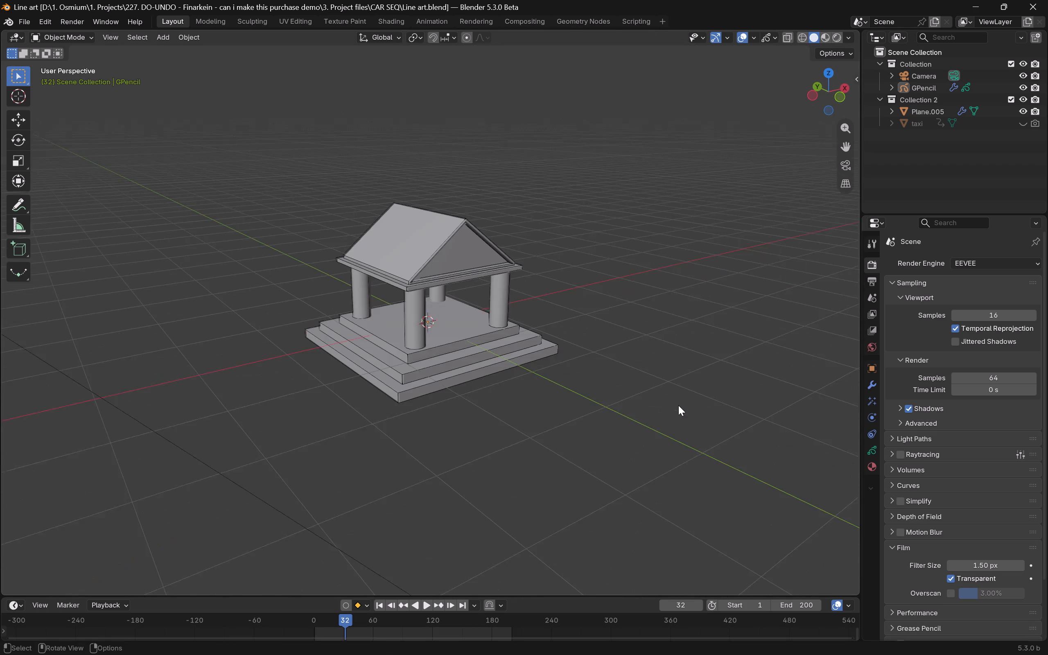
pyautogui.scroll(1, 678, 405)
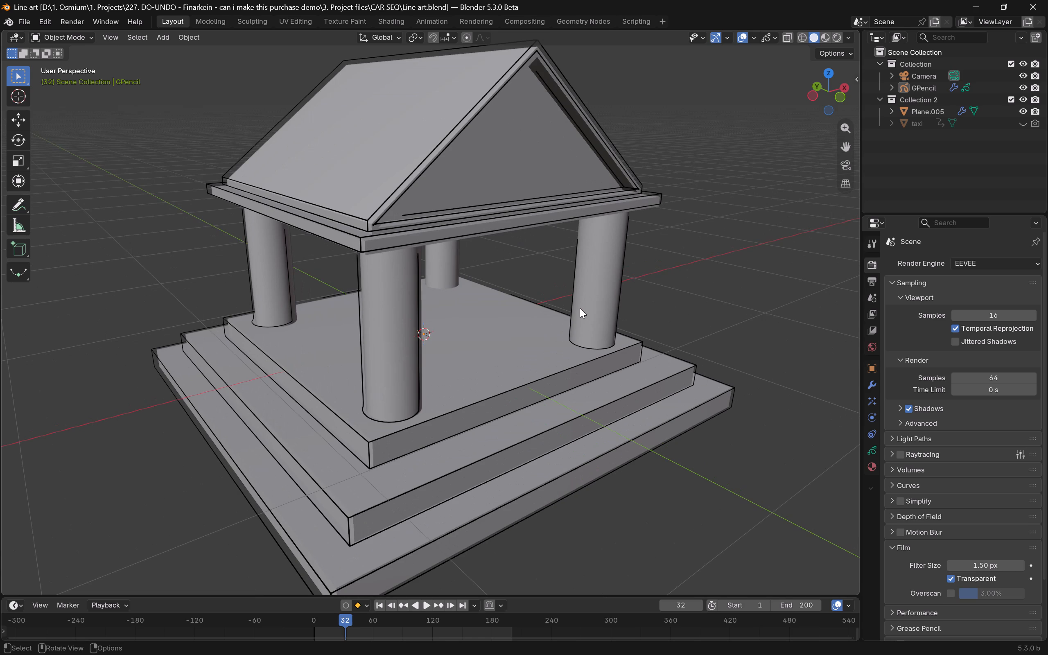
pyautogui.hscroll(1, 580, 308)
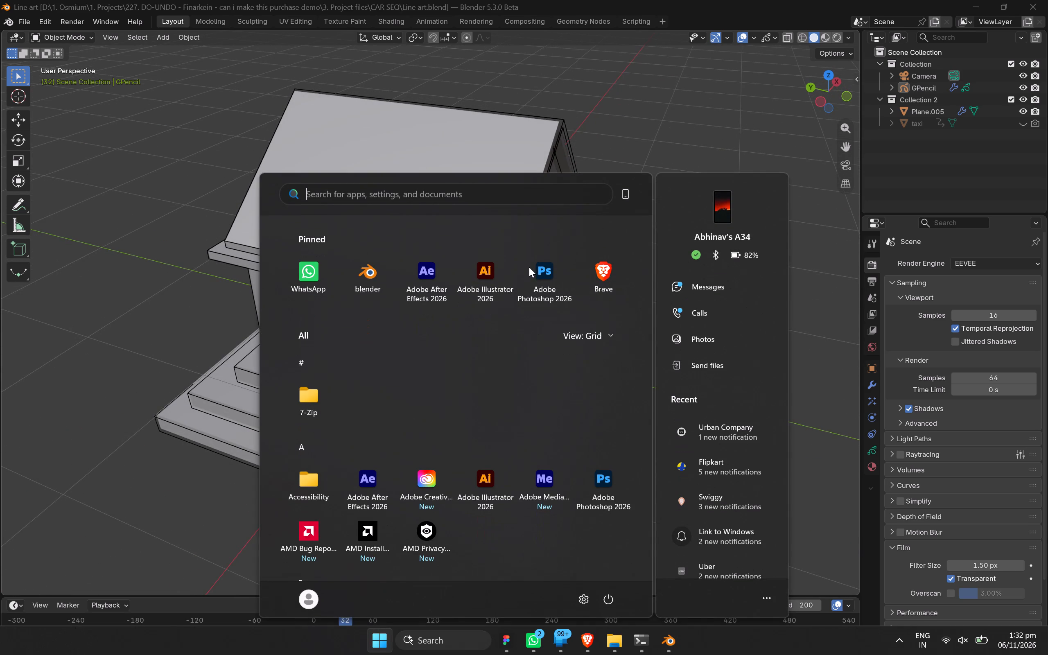
# Launch a second Blender session with a new scene and delete the default camera, cube and light.
pyautogui.write('bel')
pyautogui.press('BackSpace')
pyautogui.press('BackSpace')
pyautogui.write('lender')
pyautogui.press('Return')
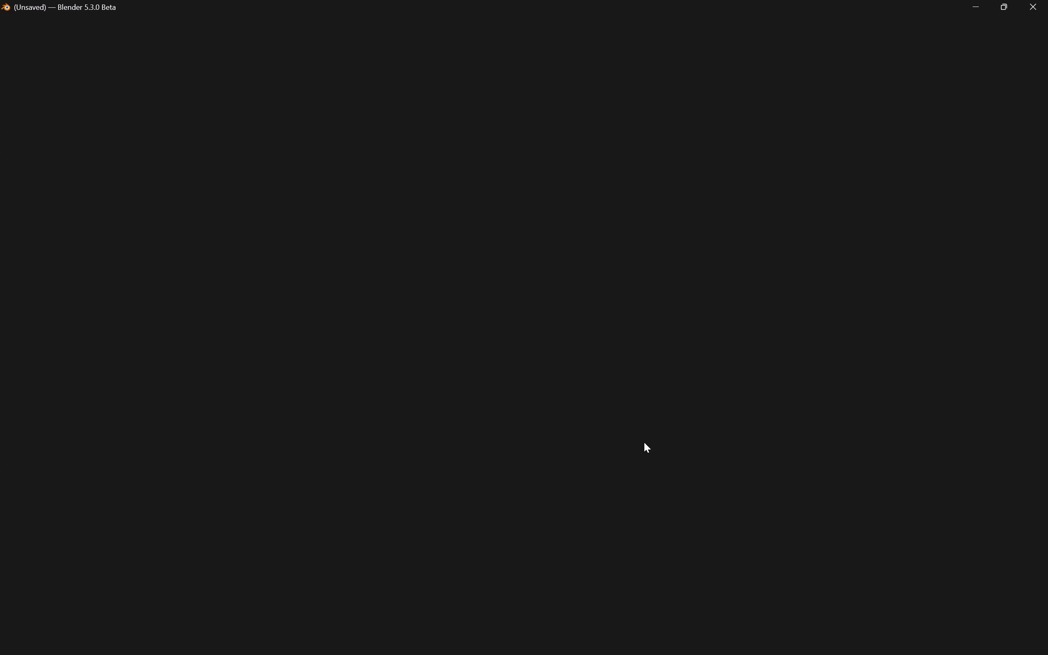
pyautogui.click(711, 338)
pyautogui.write('ax')
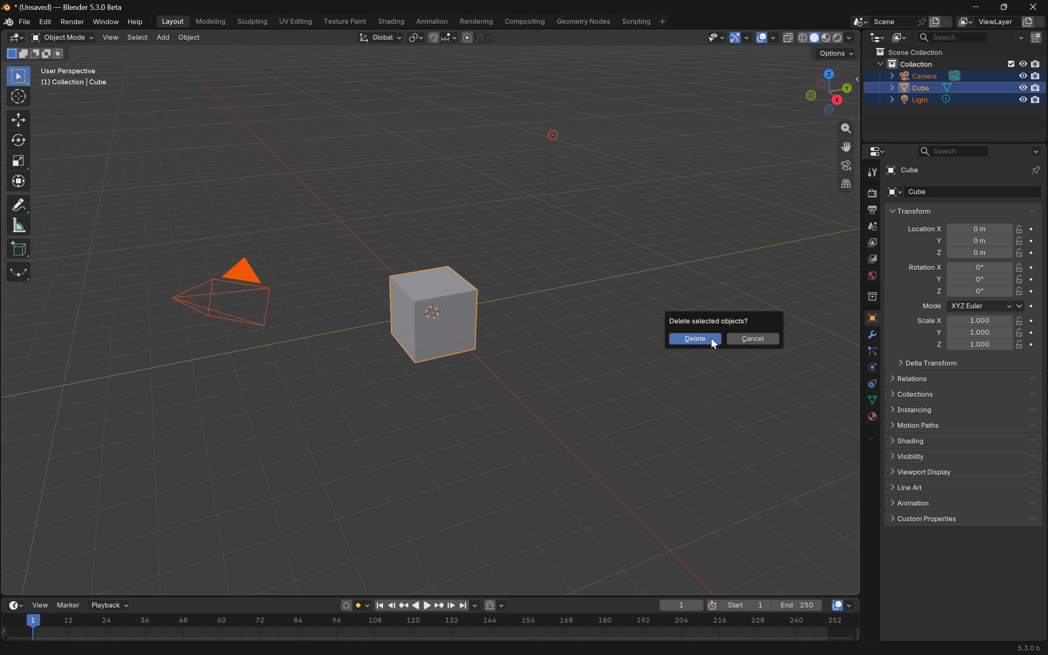
pyautogui.press('Return')
# Switch to File Explorer and open the 3. Finarkein - Dhanteras project's 1. Assets folder from Downloads in a new tab.
pyautogui.hotkey('alt', 'Tab')
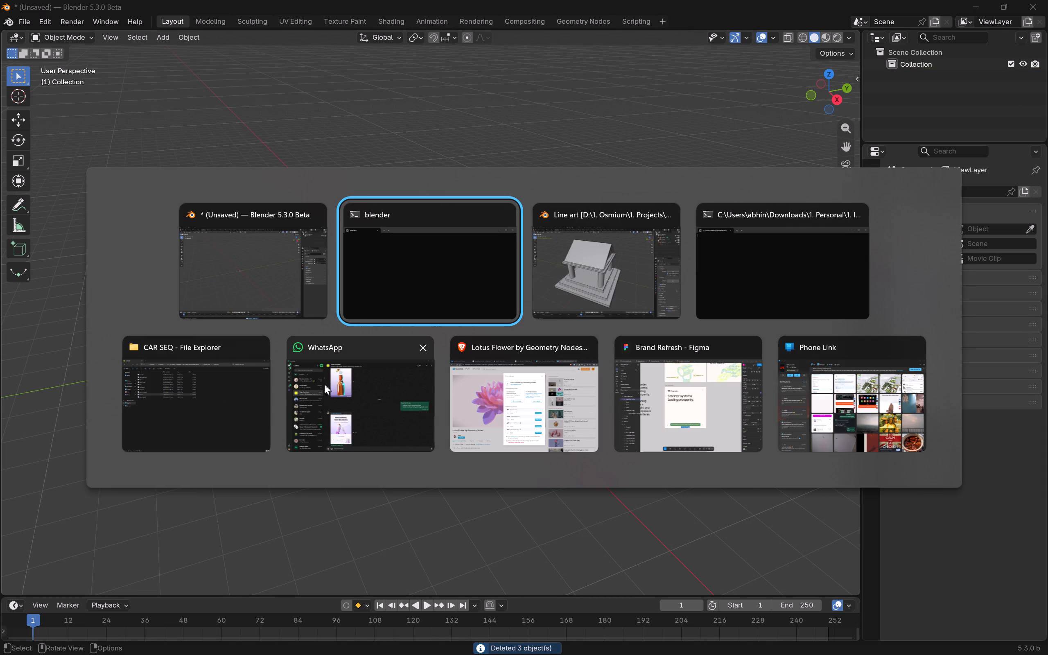
pyautogui.hotkey('alt', 'Escape')
pyautogui.hotkey('alt', 'Tab')
pyautogui.keyDown('alt'); pyautogui.click(231, 403); pyautogui.keyUp('alt')
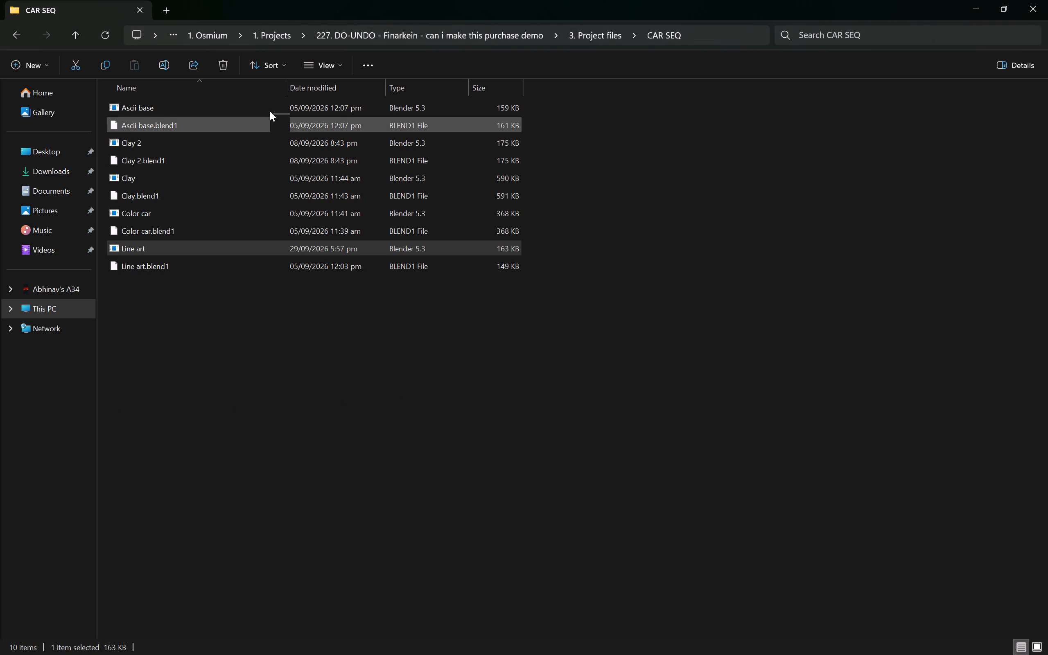
pyautogui.hotkey('ctrl', 't')
pyautogui.click(48, 170)
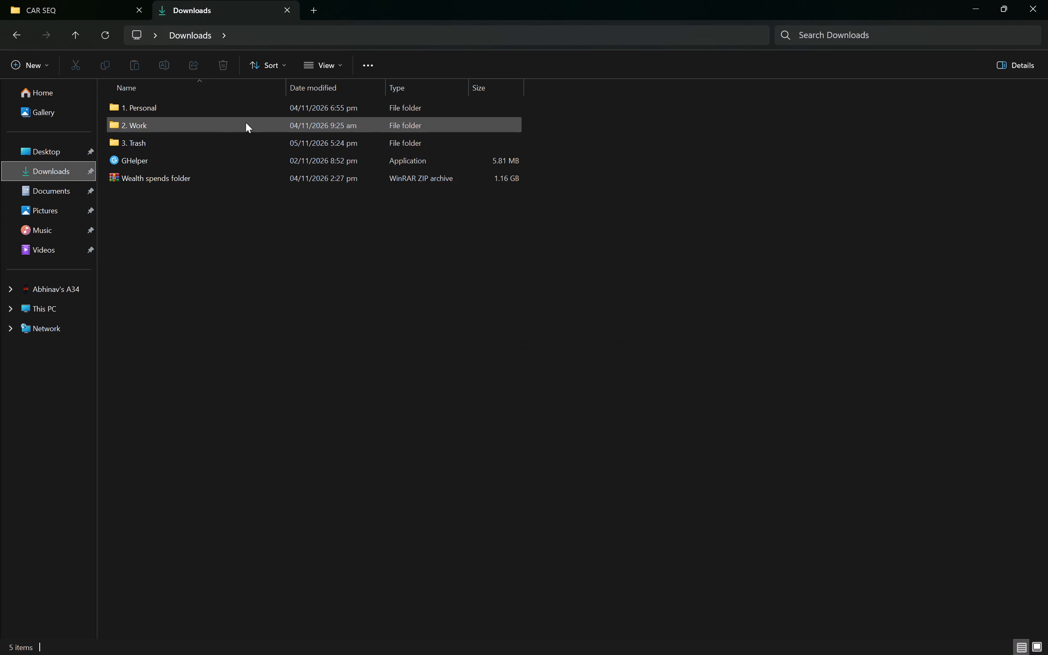
pyautogui.doubleClick(245, 122)
pyautogui.doubleClick(201, 95)
pyautogui.click(187, 93)
pyautogui.tripleClick(185, 104)
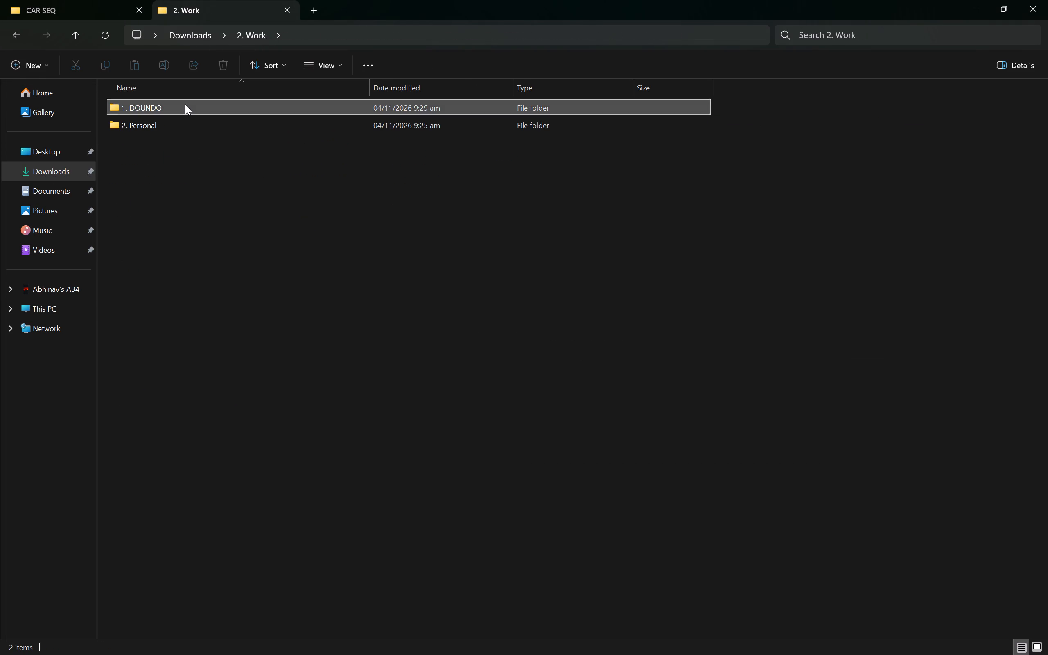
pyautogui.tripleClick(185, 104)
pyautogui.click(372, 36)
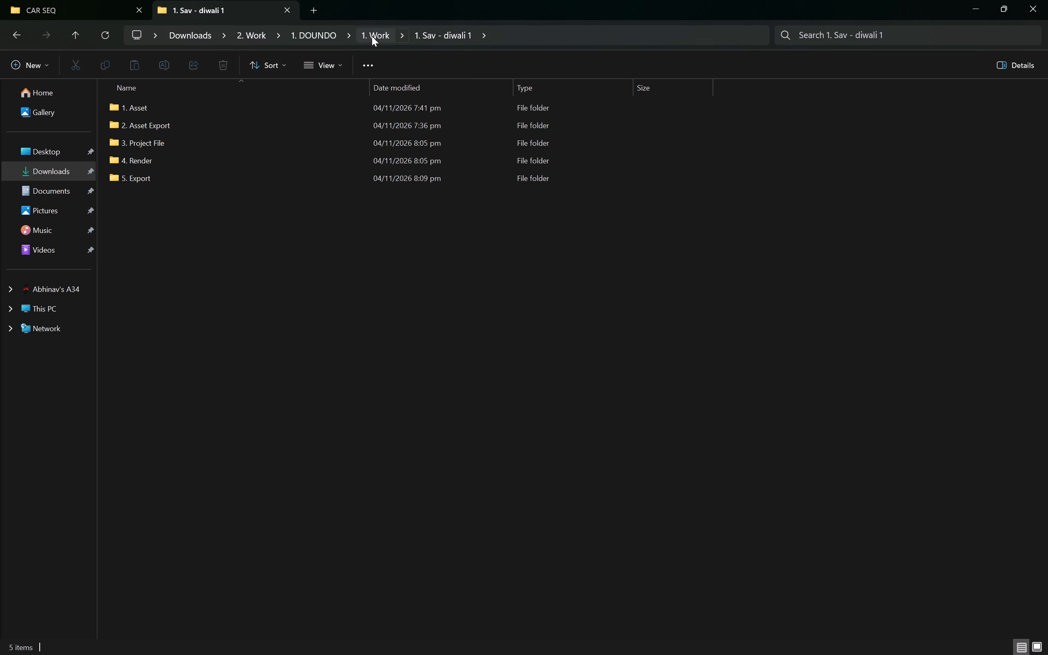
pyautogui.doubleClick(202, 144)
pyautogui.doubleClick(182, 117)
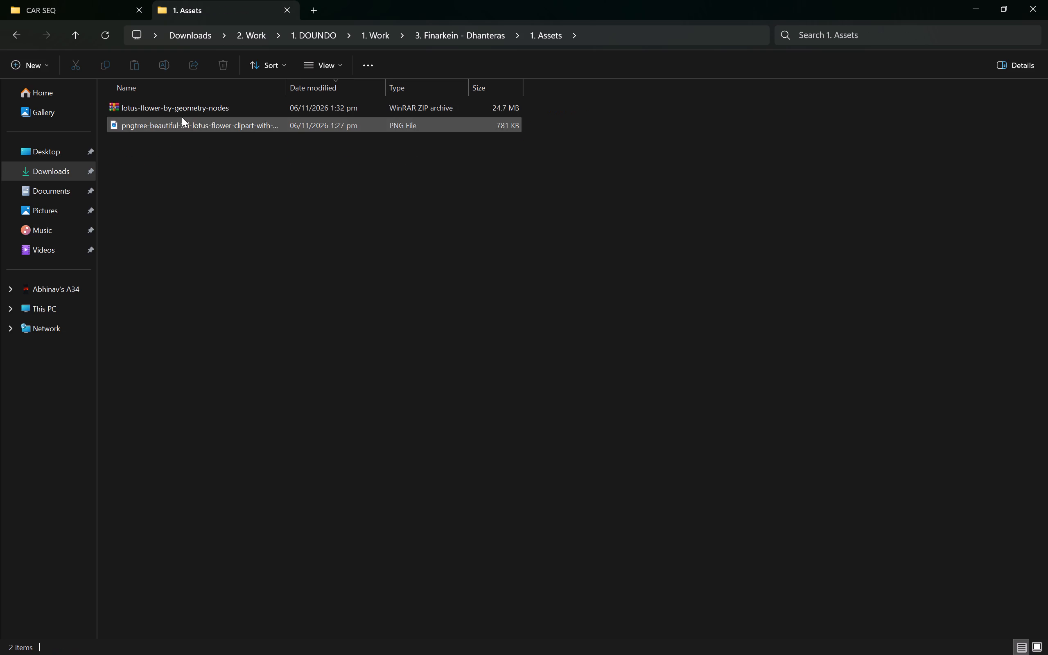
# Extract the lotus-flower-by-geometry-nodes archive into a folder of the same name and open its source folder.
pyautogui.click(182, 109)
pyautogui.rightClick(182, 109)
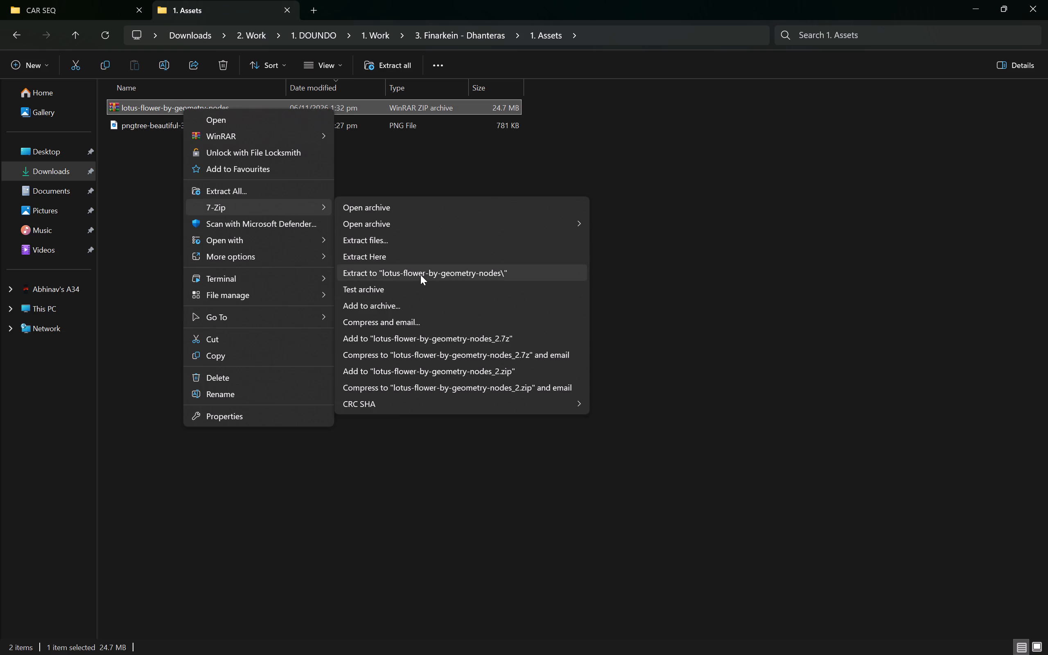
pyautogui.click(421, 276)
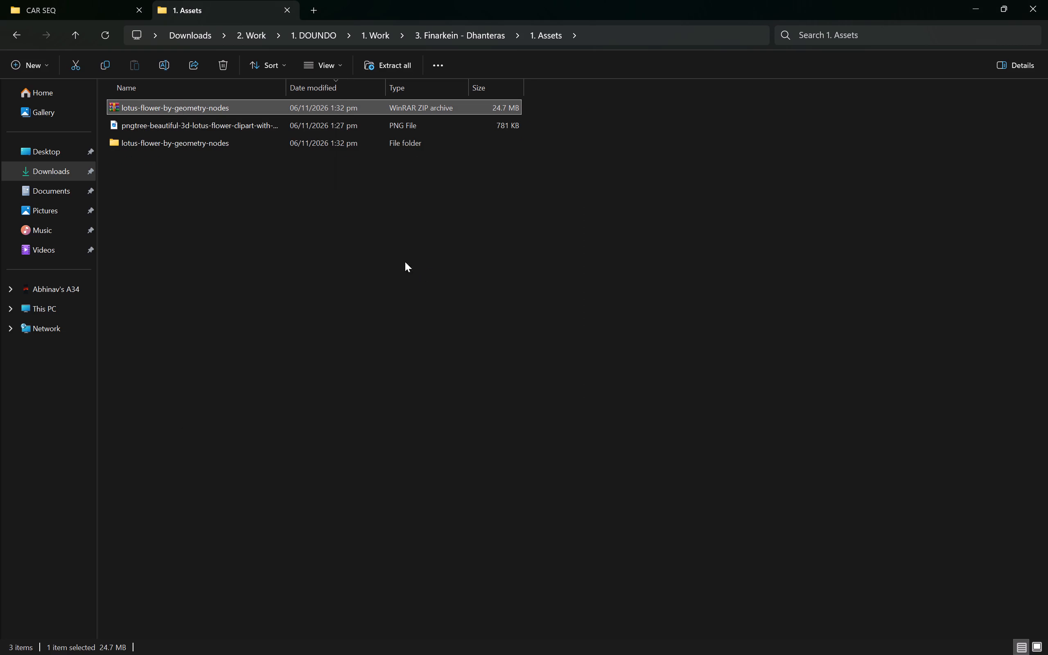
pyautogui.doubleClick(279, 142)
pyautogui.doubleClick(257, 113)
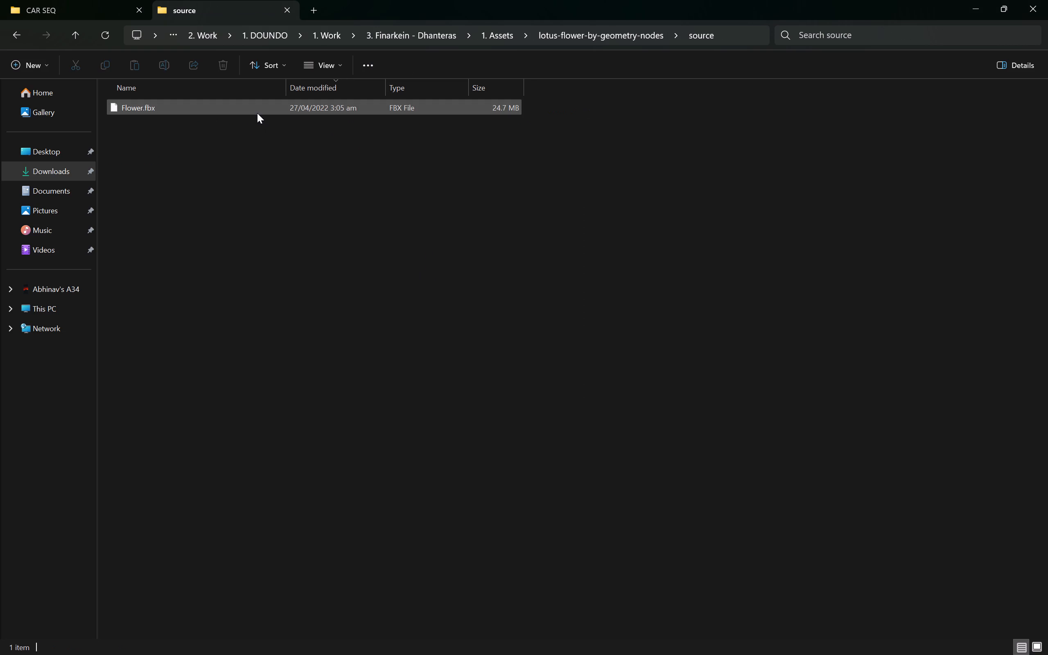
# Switch to the Line art file in Blender and import Flower.fbx from the extracted archive's source folder in 1. Assets.
pyautogui.hotkey('alt', 'Tab')
pyautogui.hotkey('alt', 'Tab')
pyautogui.hotkey('alt', 'Tab')
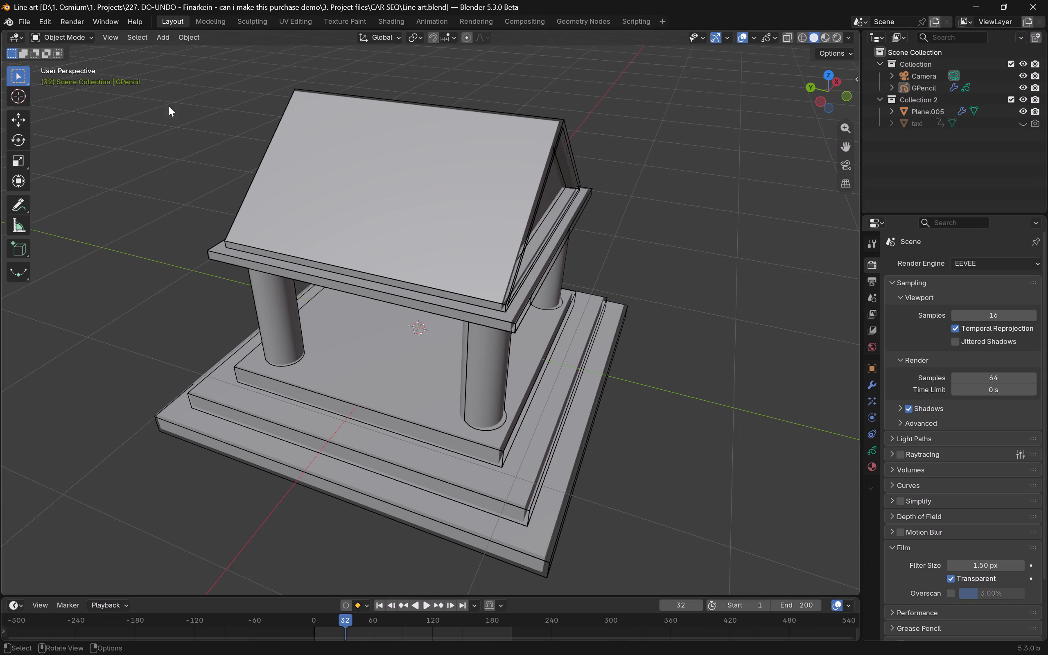
pyautogui.click(25, 20)
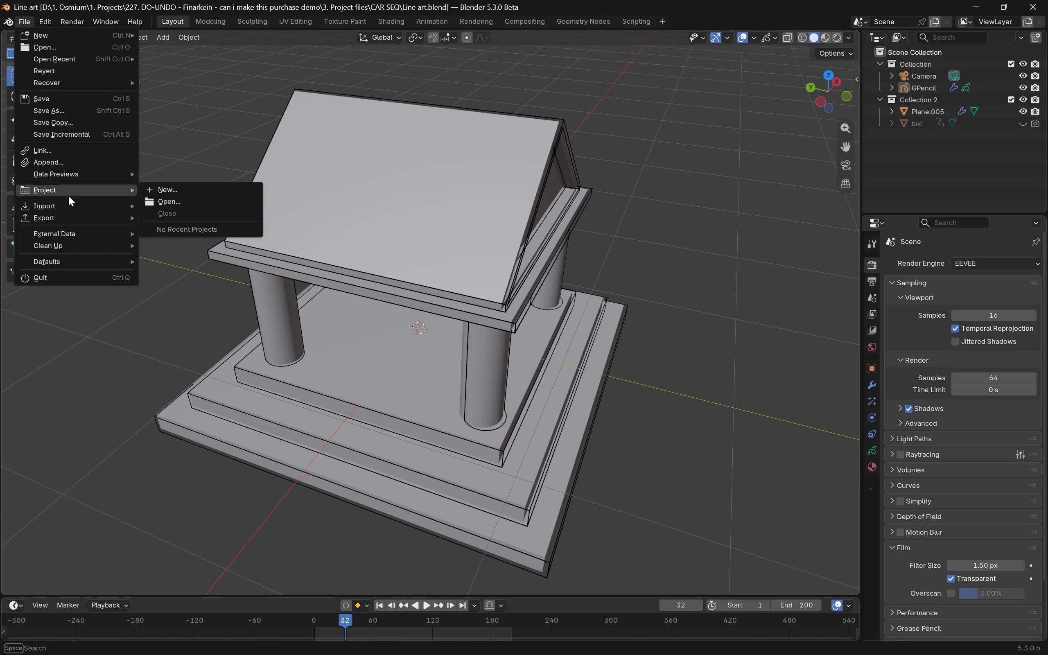
pyautogui.click(216, 284)
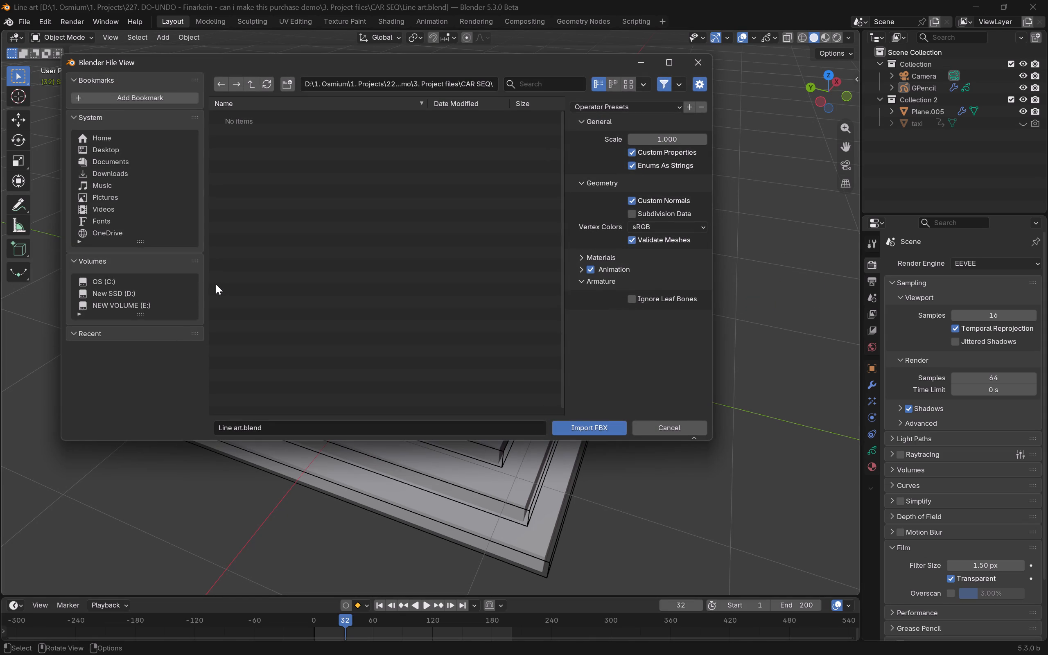
pyautogui.click(123, 171)
pyautogui.doubleClick(268, 131)
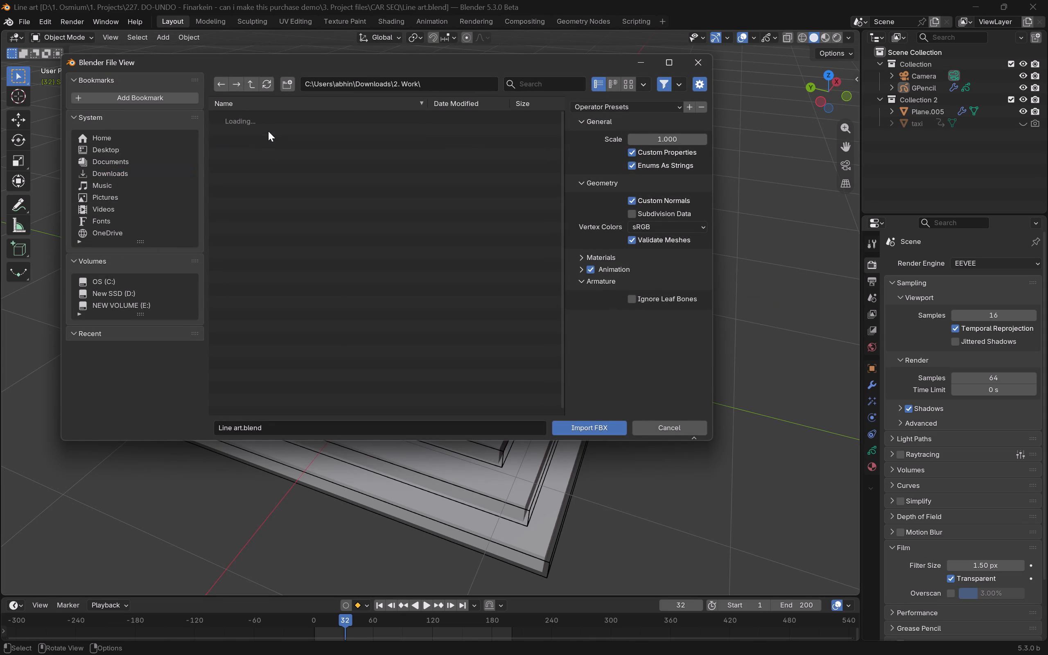
pyautogui.tripleClick(255, 116)
pyautogui.click(255, 116)
pyautogui.doubleClick(278, 146)
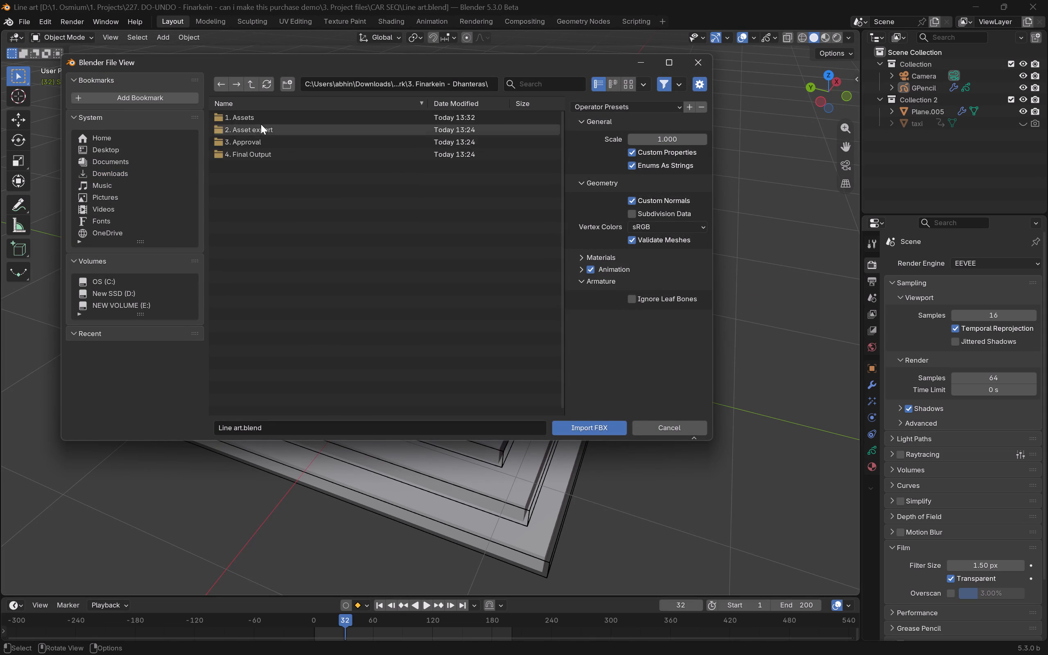
pyautogui.tripleClick(259, 120)
pyautogui.tripleClick(259, 120)
pyautogui.doubleClick(259, 120)
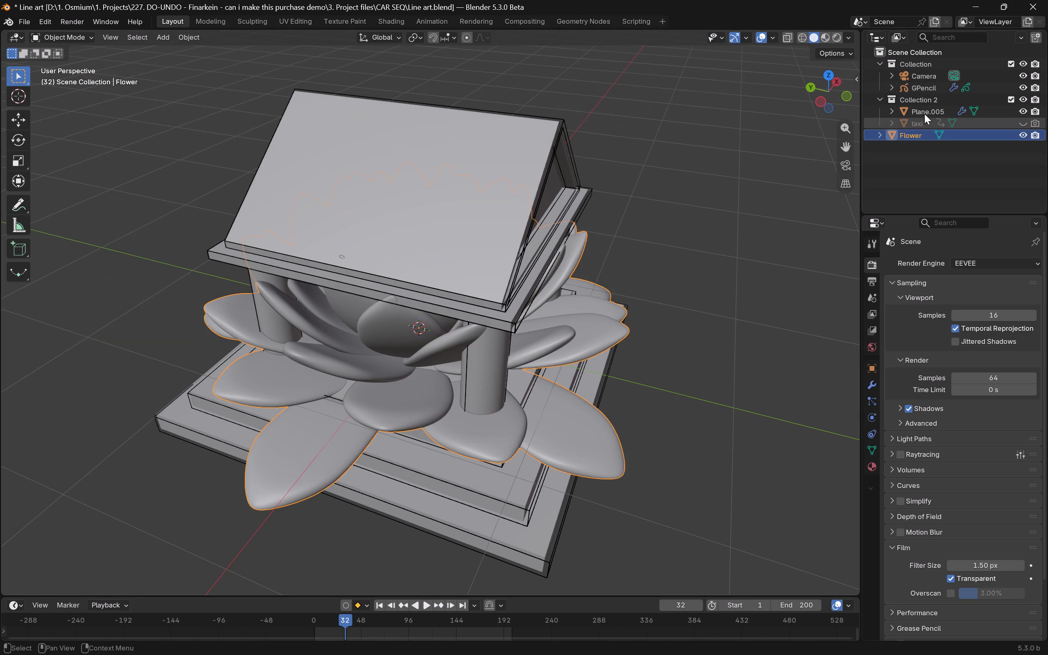
# Move the imported Flower object into Collection 2.
pyautogui.moveTo(916, 125); pyautogui.dragTo(923, 113)
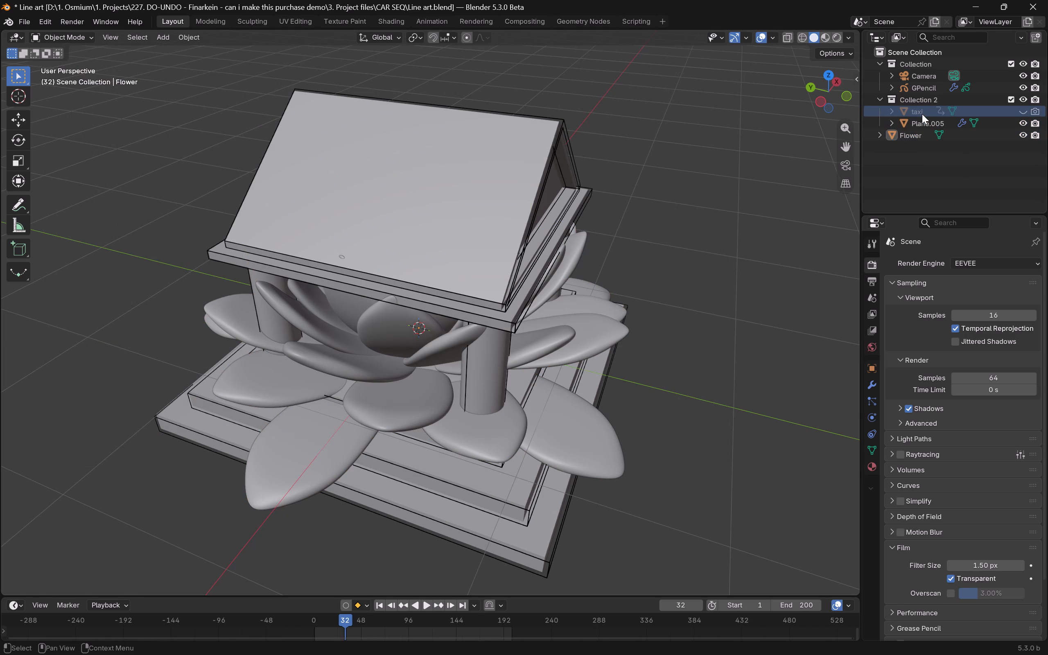
pyautogui.click(922, 115)
pyautogui.click(920, 124)
pyautogui.click(917, 138)
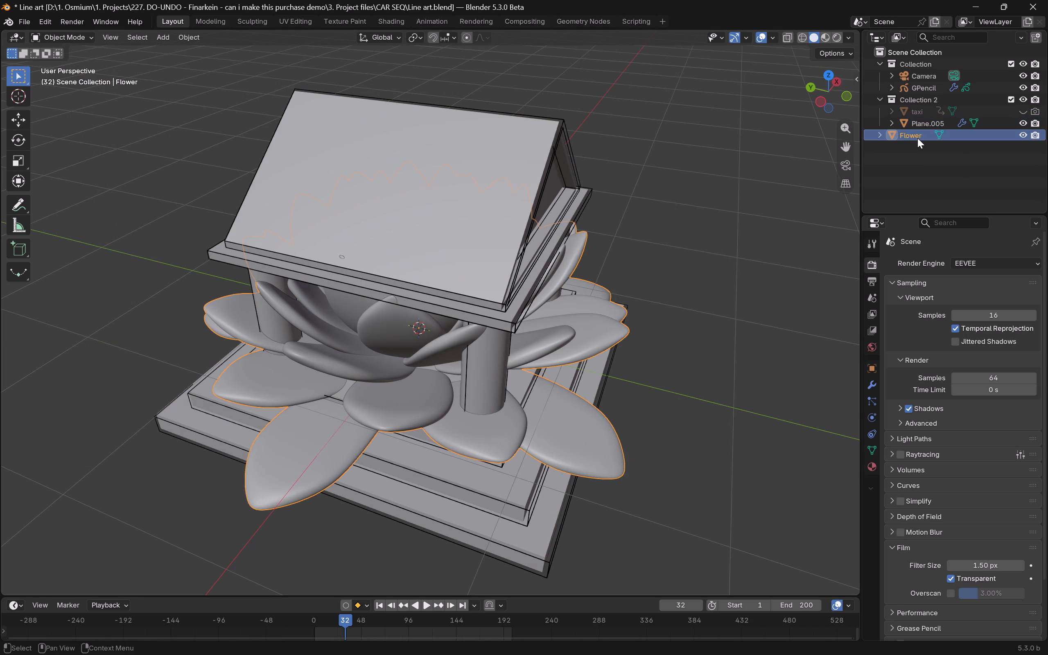
pyautogui.moveTo(908, 138); pyautogui.dragTo(922, 124)
# Delete the temple object Plane.005 and the hidden taxi object from Collection 2.
pyautogui.click(933, 117)
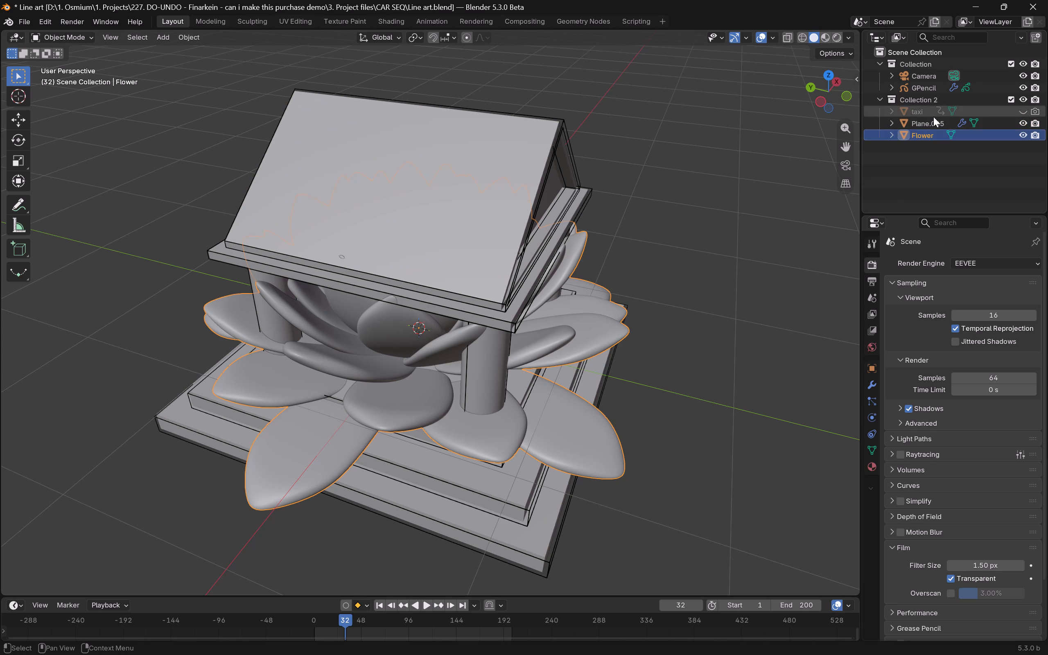
pyautogui.click(928, 121)
pyautogui.press('x')
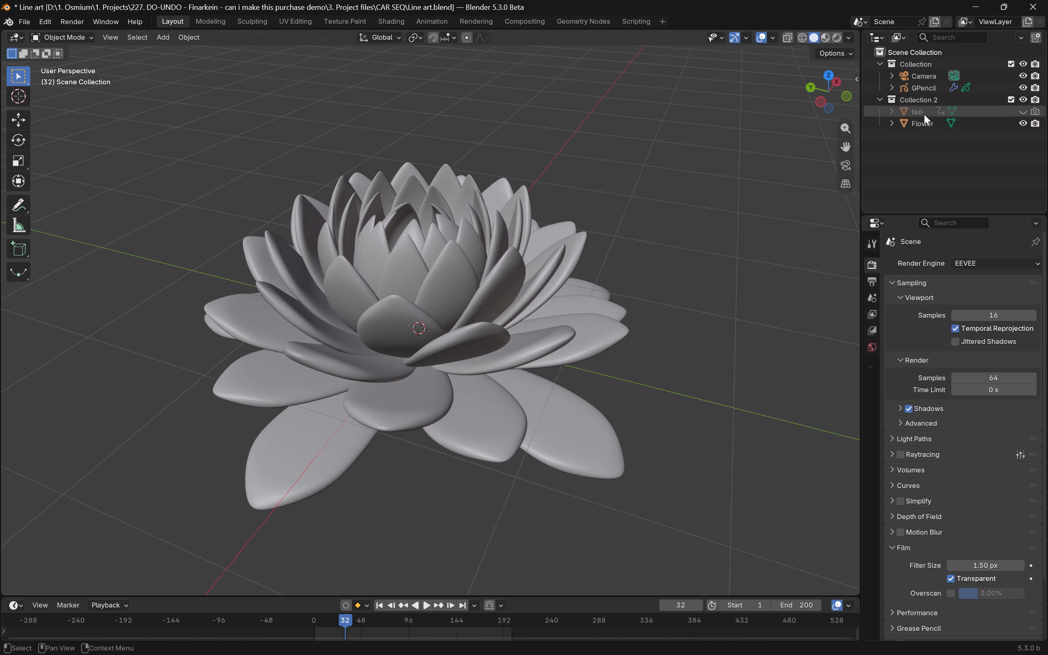
pyautogui.click(924, 114)
pyautogui.press('x')
# Exclude and re-include Collection 2, and show the flower's line art through the camera in rendered shading.
pyautogui.doubleClick(1013, 98)
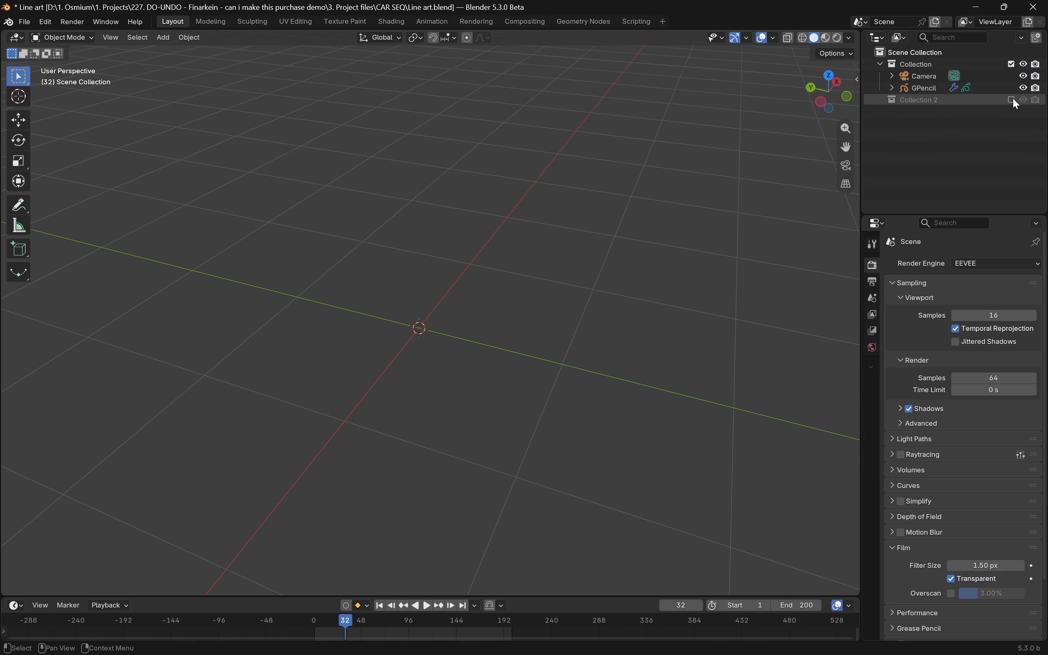
pyautogui.hscroll(-3, 662, 221)
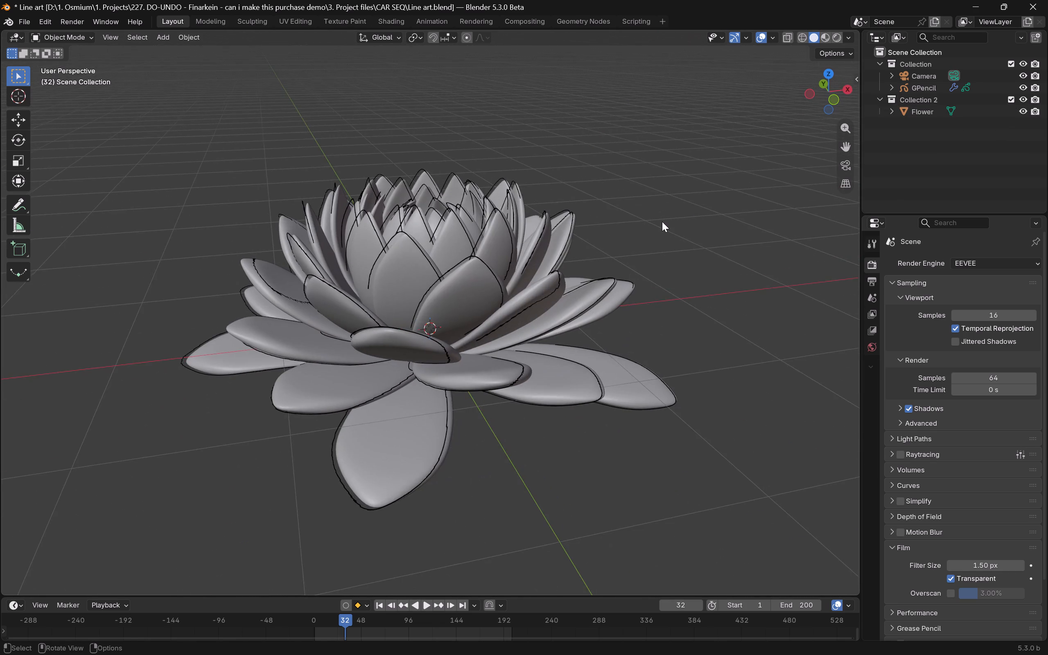
pyautogui.press('0')
pyautogui.press('z')
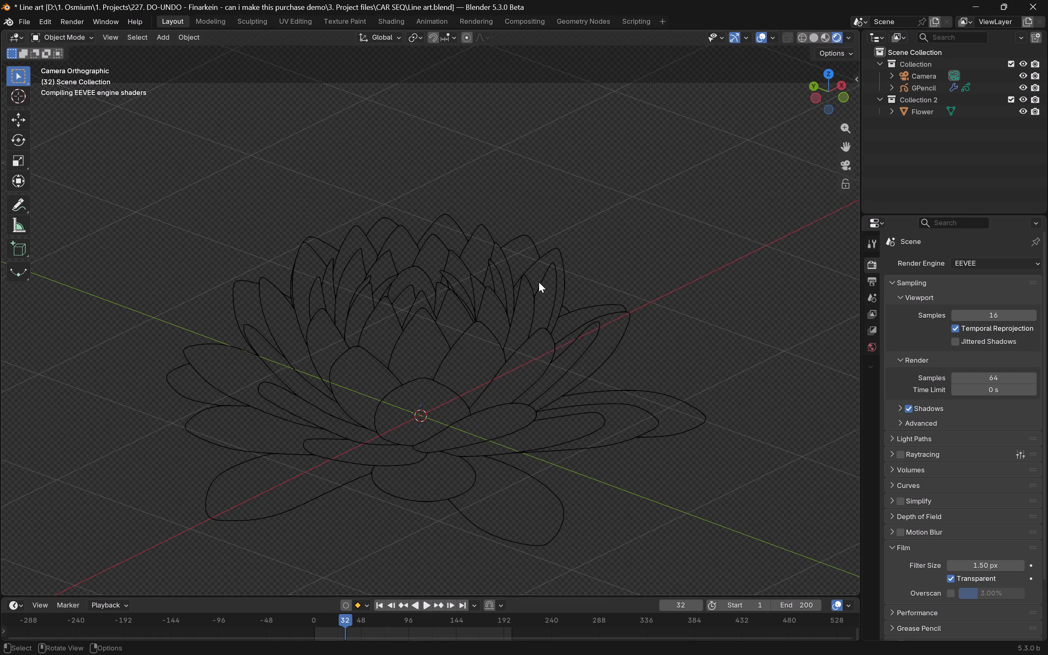
pyautogui.hotkey('alt', 'Tab')
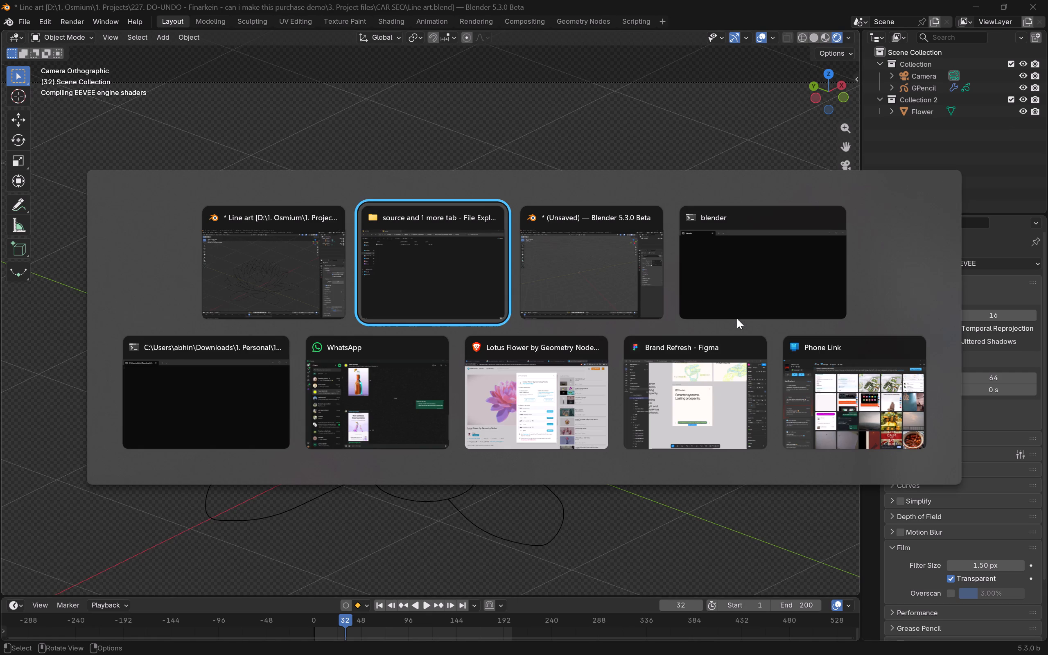
pyautogui.hotkey('alt', 'Tab')
pyautogui.hotkey('alt', 'Tab')
pyautogui.hotkey('alt', 'Tab')
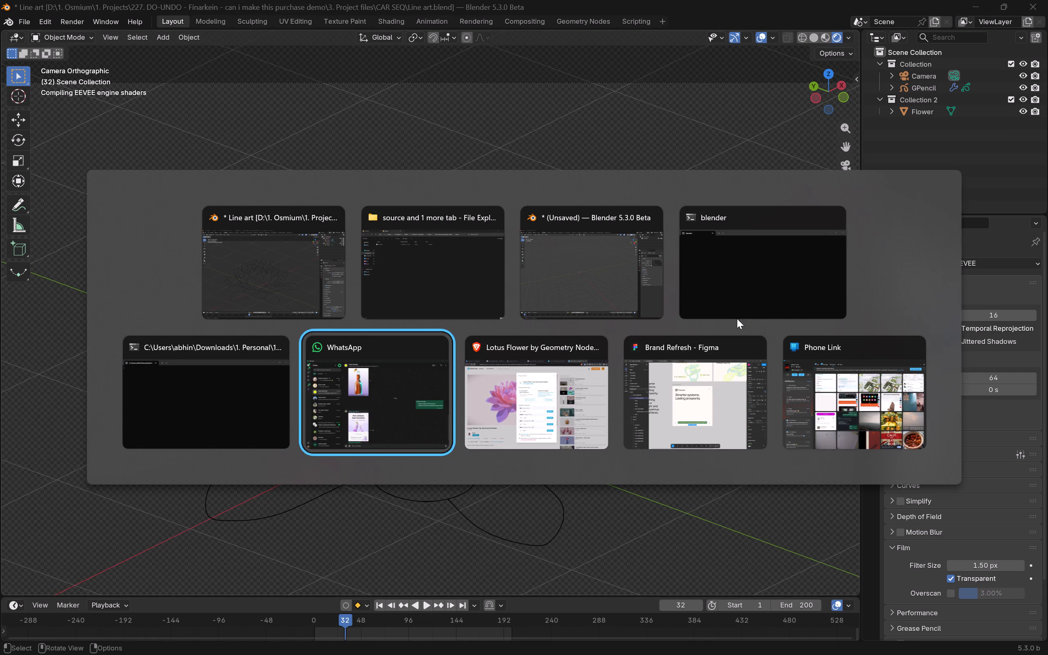
pyautogui.hotkey('alt', 'Tab')
pyautogui.hotkey('alt', 'Tab')
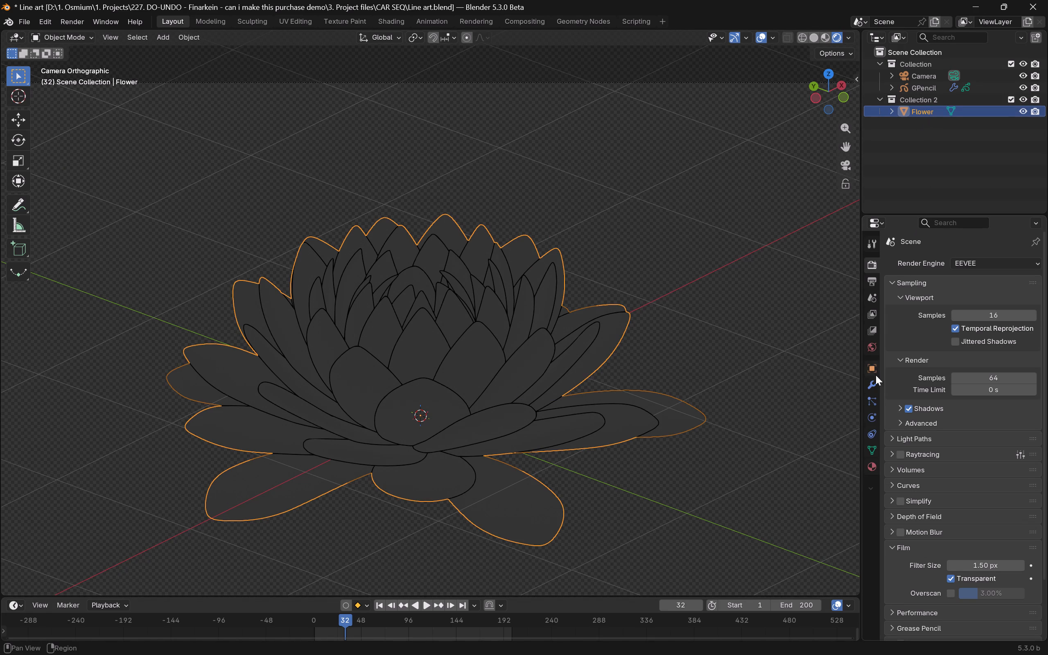
pyautogui.click(877, 461)
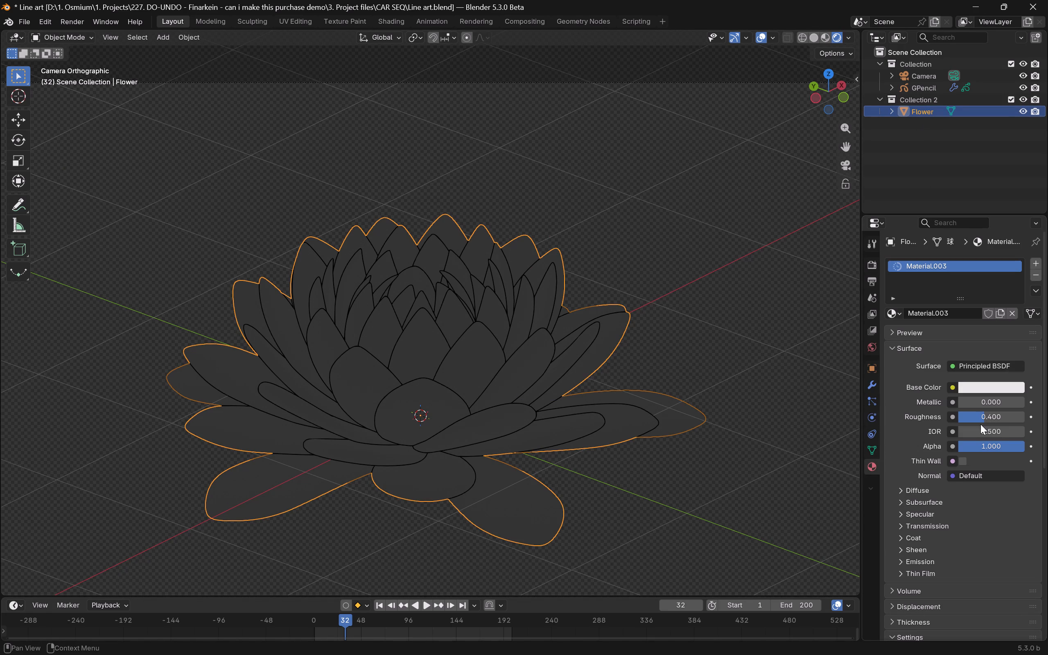
pyautogui.moveTo(1000, 449); pyautogui.dragTo(0, 481)
pyautogui.click(6, 467)
pyautogui.click(977, 442)
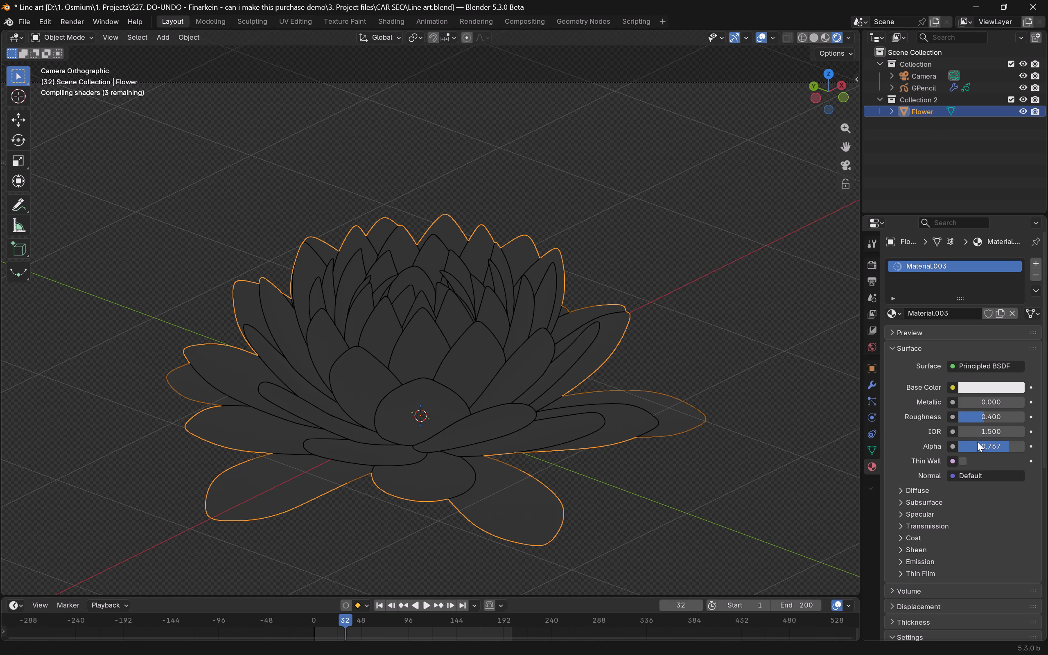
pyautogui.press('0')
pyautogui.press('Return')
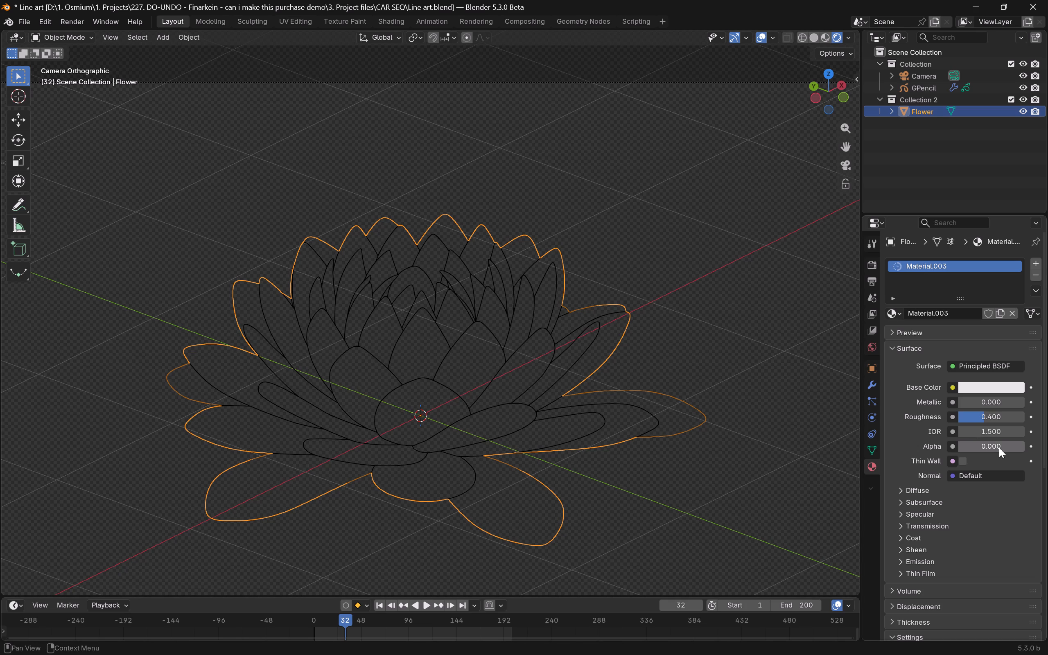
pyautogui.click(723, 322)
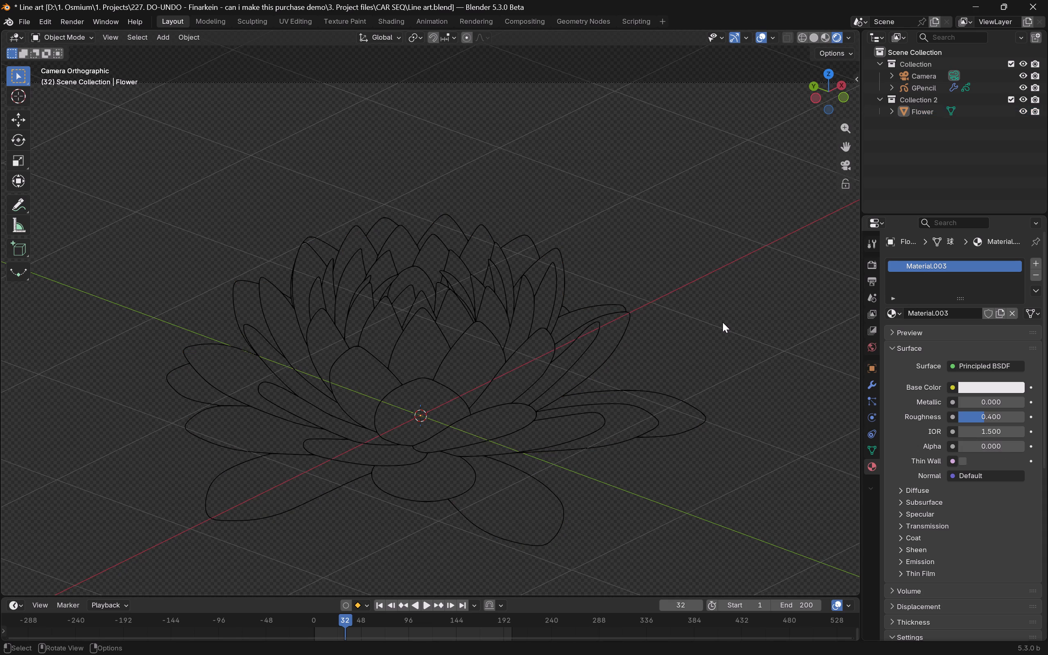
# Display the viewport in solid shading and set the render resolution percentage to 200%.
pyautogui.press('z')
pyautogui.click(869, 280)
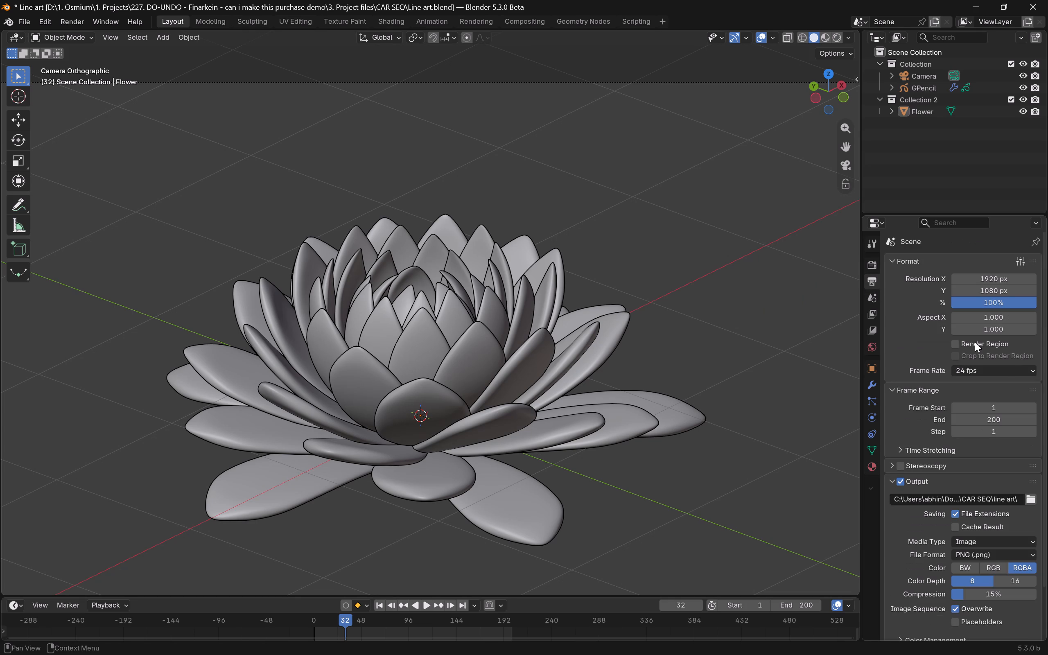
pyautogui.hscroll(-1, 815, 412)
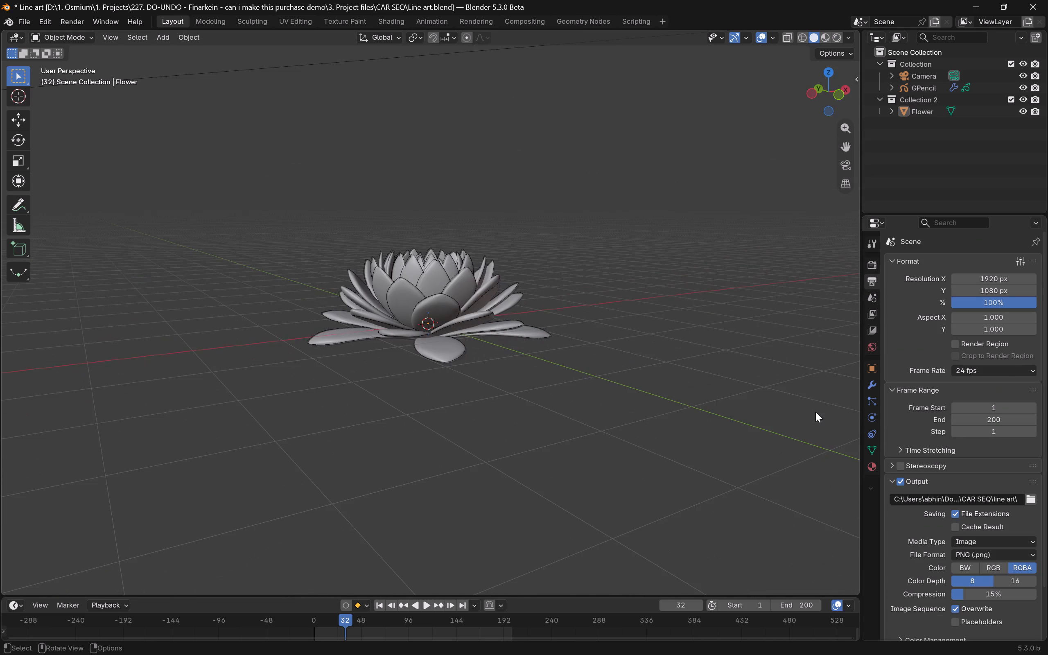
pyautogui.press('0')
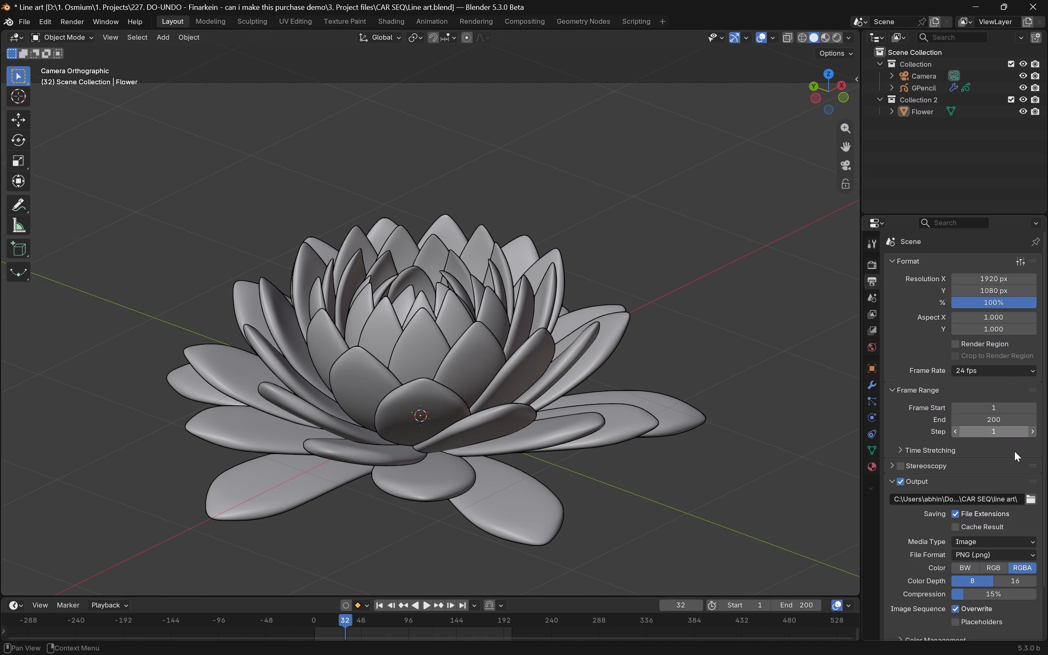
pyautogui.click(1002, 303)
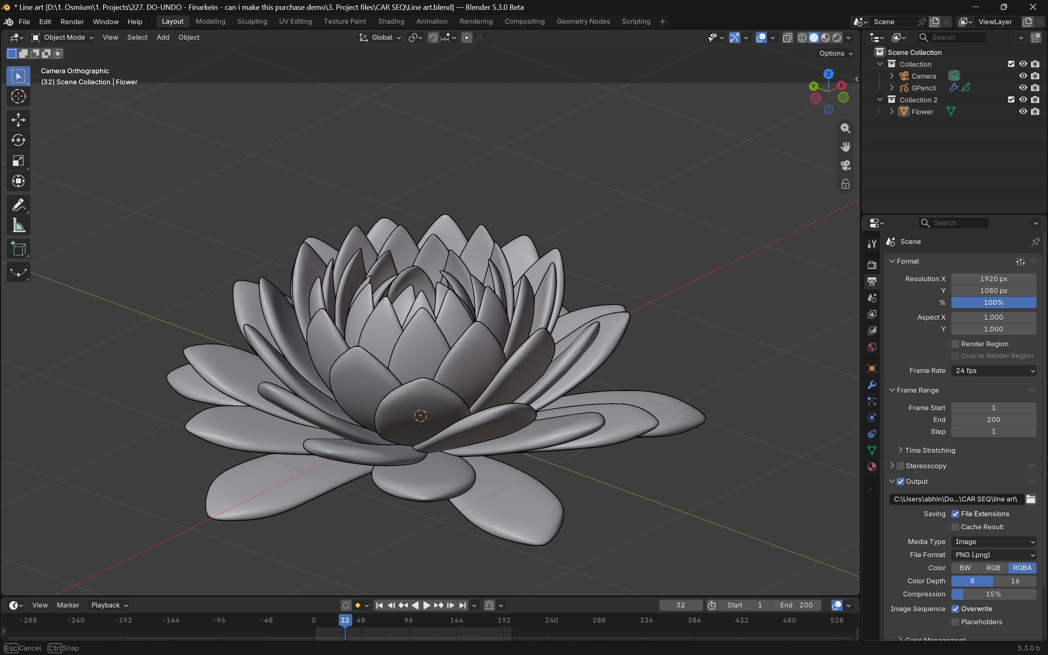
pyautogui.write('200')
pyautogui.press('Return')
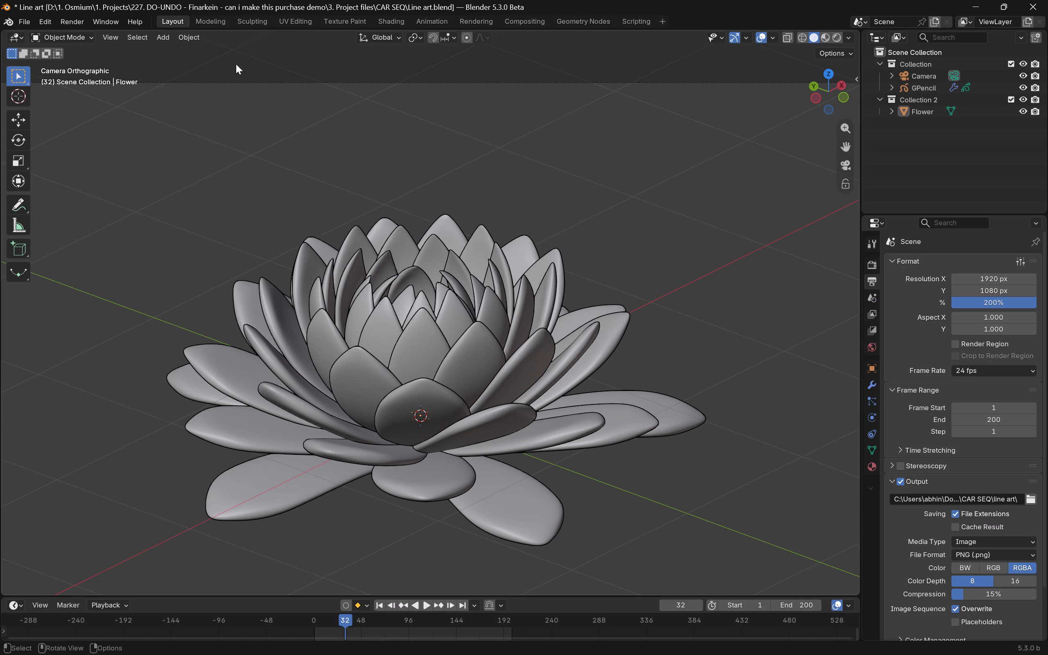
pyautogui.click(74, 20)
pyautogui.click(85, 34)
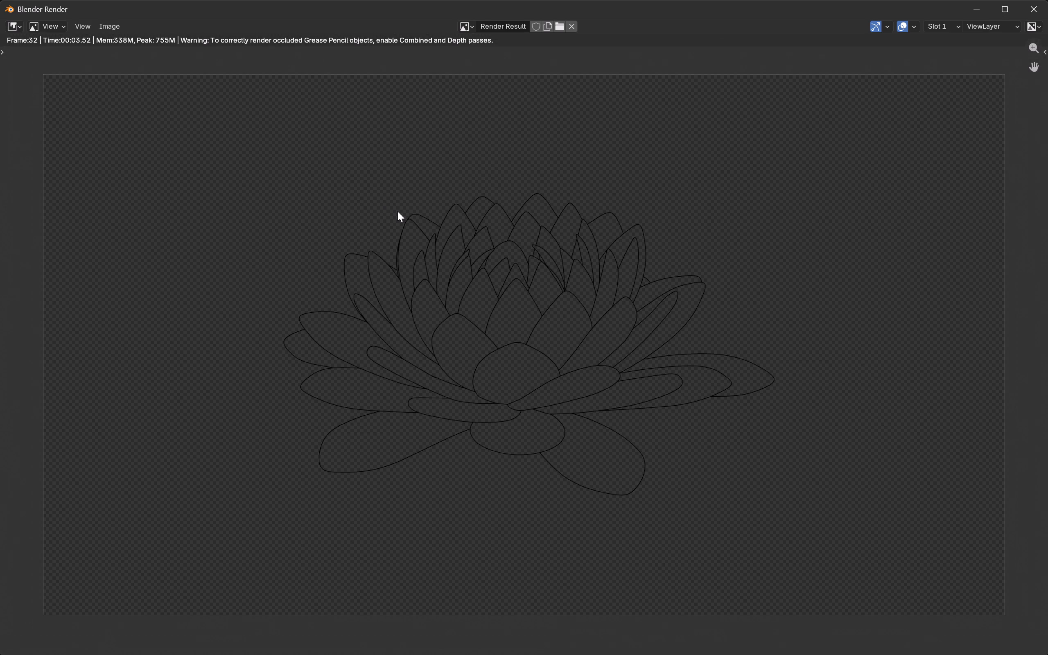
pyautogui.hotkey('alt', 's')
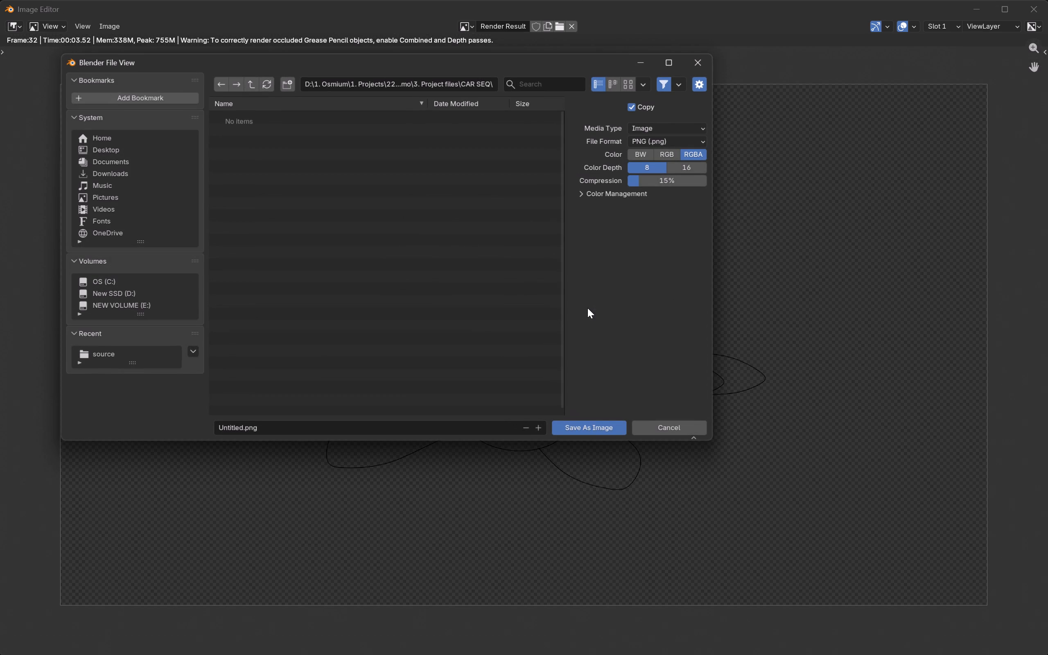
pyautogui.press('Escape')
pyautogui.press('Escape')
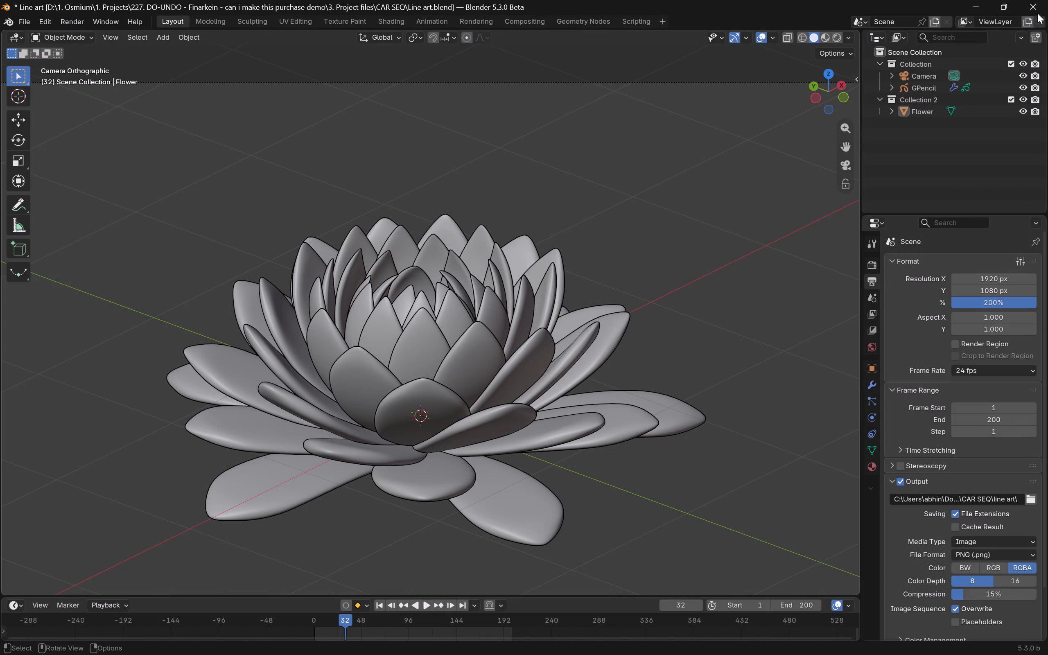
# Set the render resolution to 1080 px in X and 1920 px in Y.
pyautogui.click(979, 281)
pyautogui.write('1080')
pyautogui.press('Tab')
pyautogui.press('1')
pyautogui.write('920')
pyautogui.press('Return')
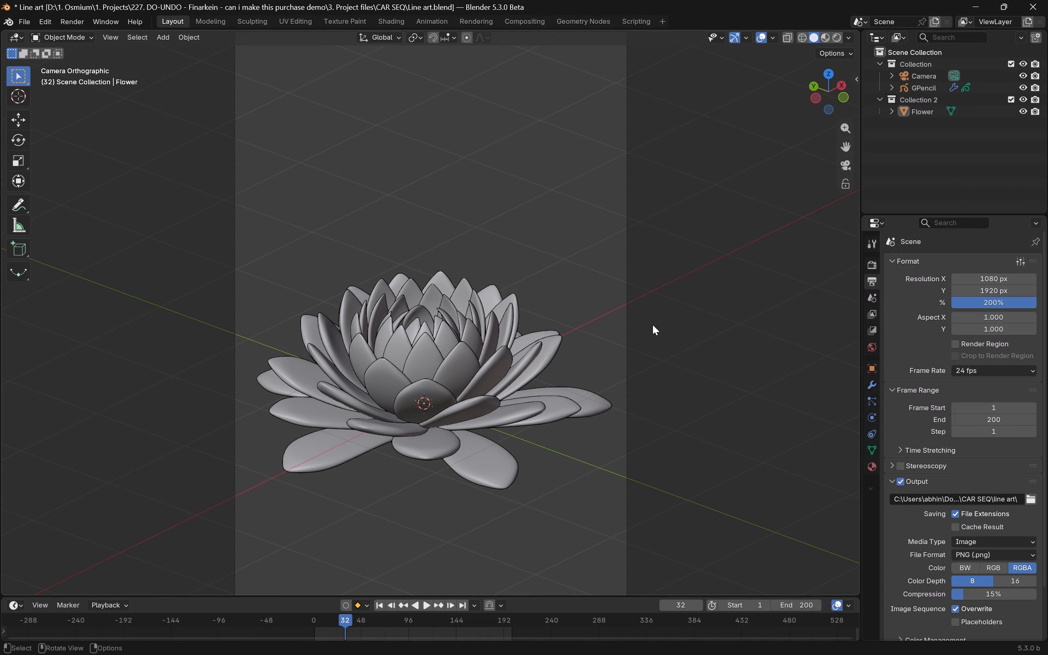
pyautogui.click(78, 25)
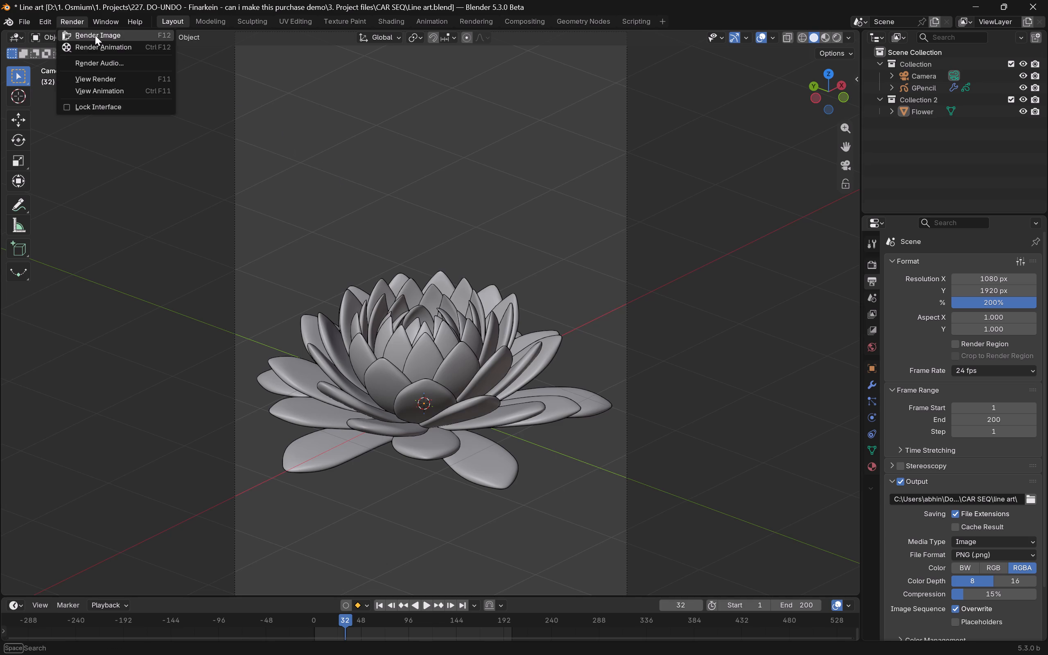
pyautogui.click(95, 35)
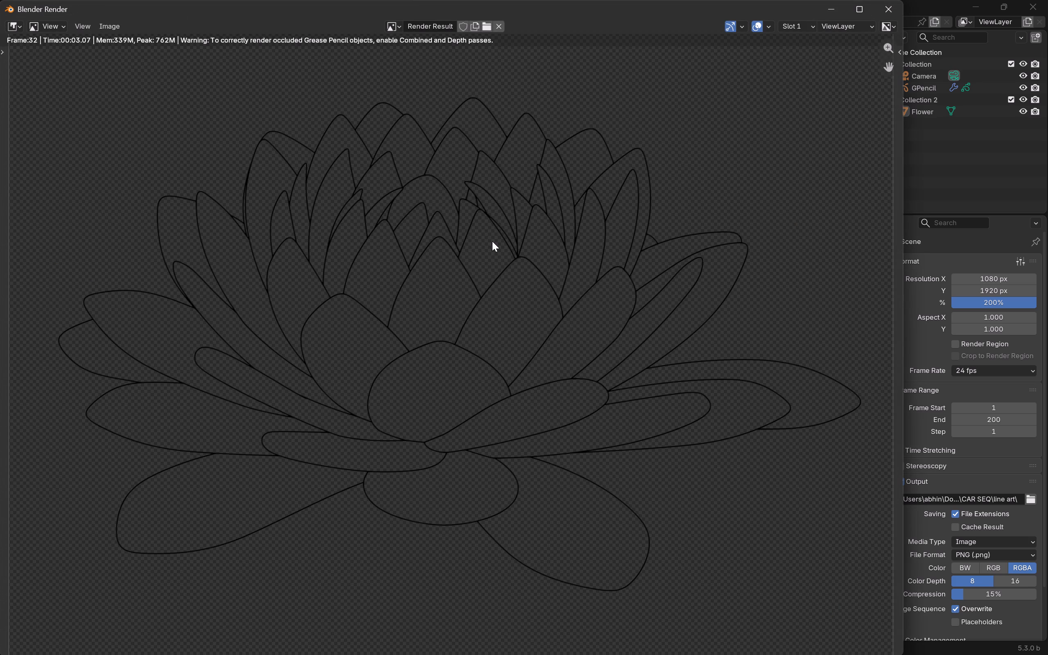
pyautogui.hotkey('alt', 's')
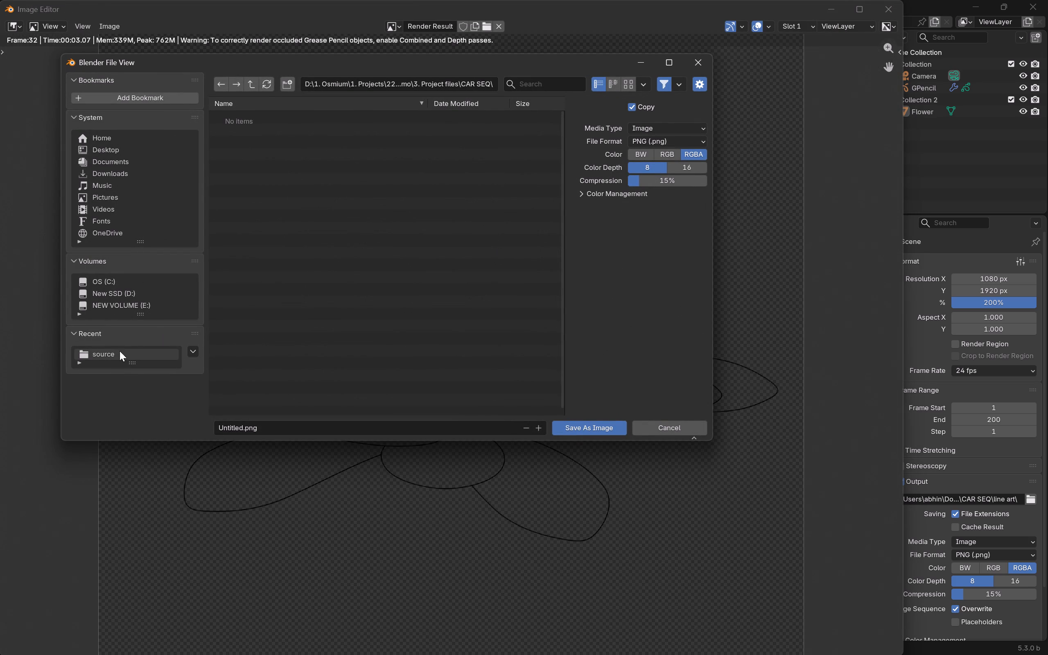
pyautogui.click(111, 360)
pyautogui.click(112, 358)
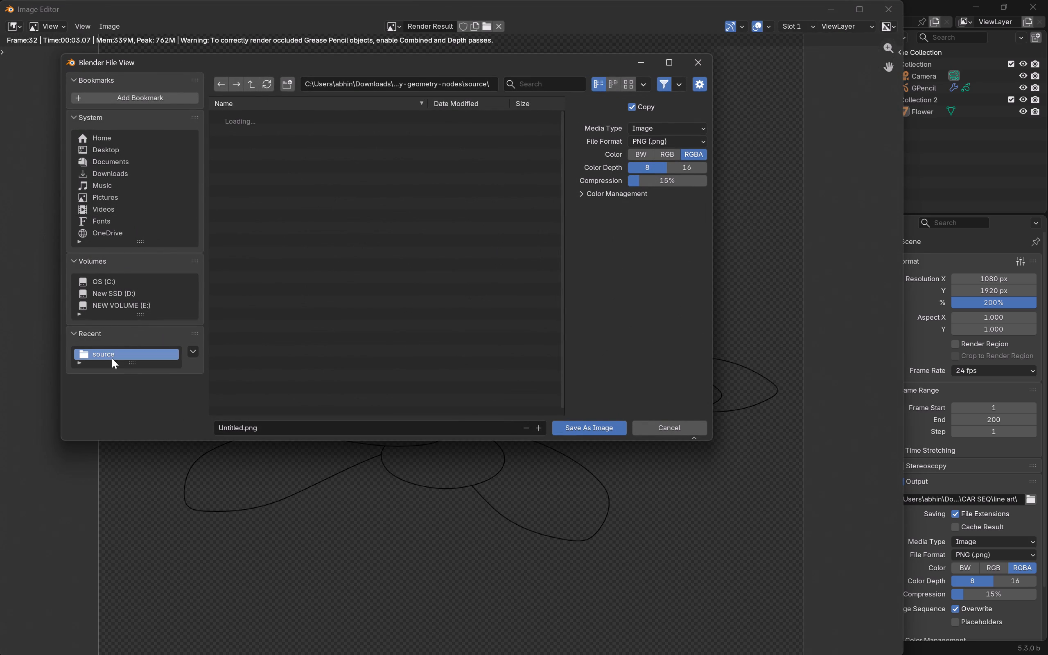
pyautogui.click(250, 85)
pyautogui.click(249, 90)
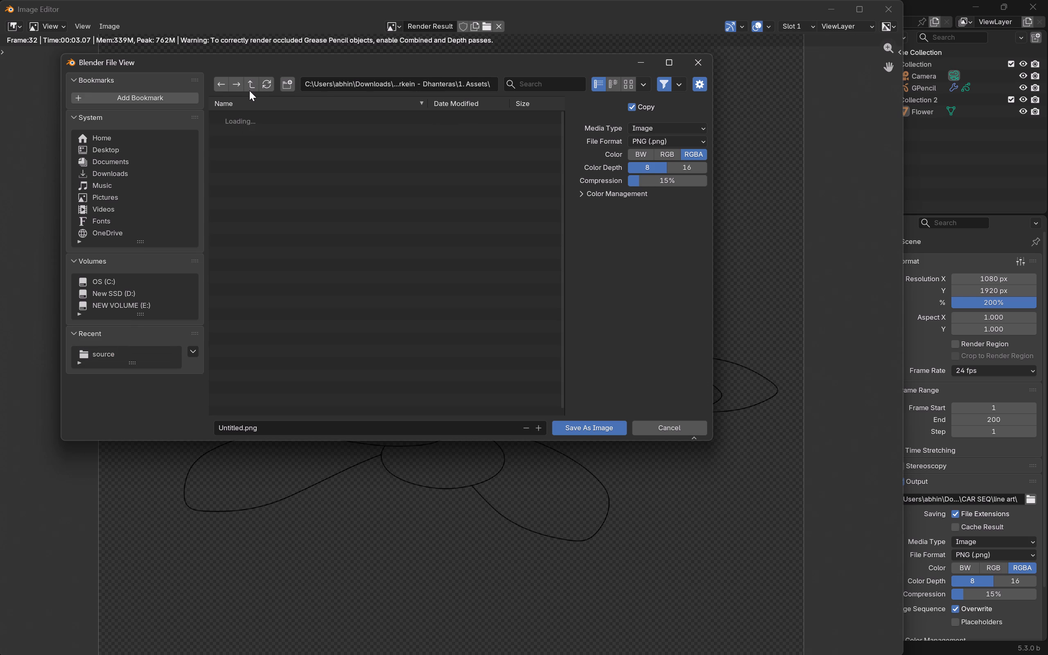
pyautogui.click(249, 90)
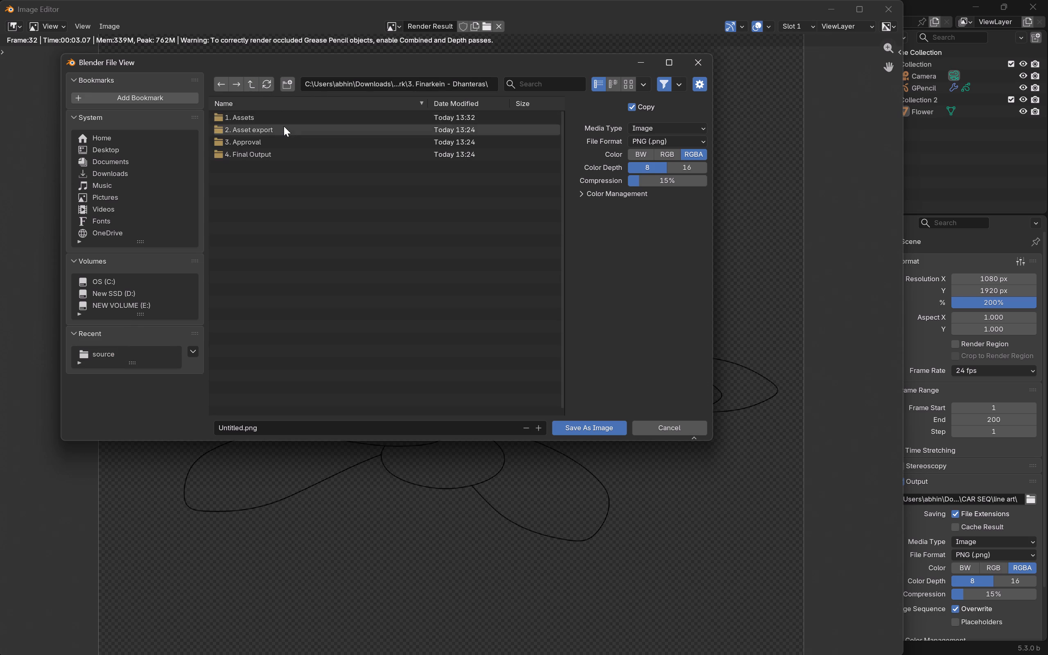
pyautogui.doubleClick(282, 127)
pyautogui.click(356, 427)
pyautogui.press('1')
pyautogui.click(443, 358)
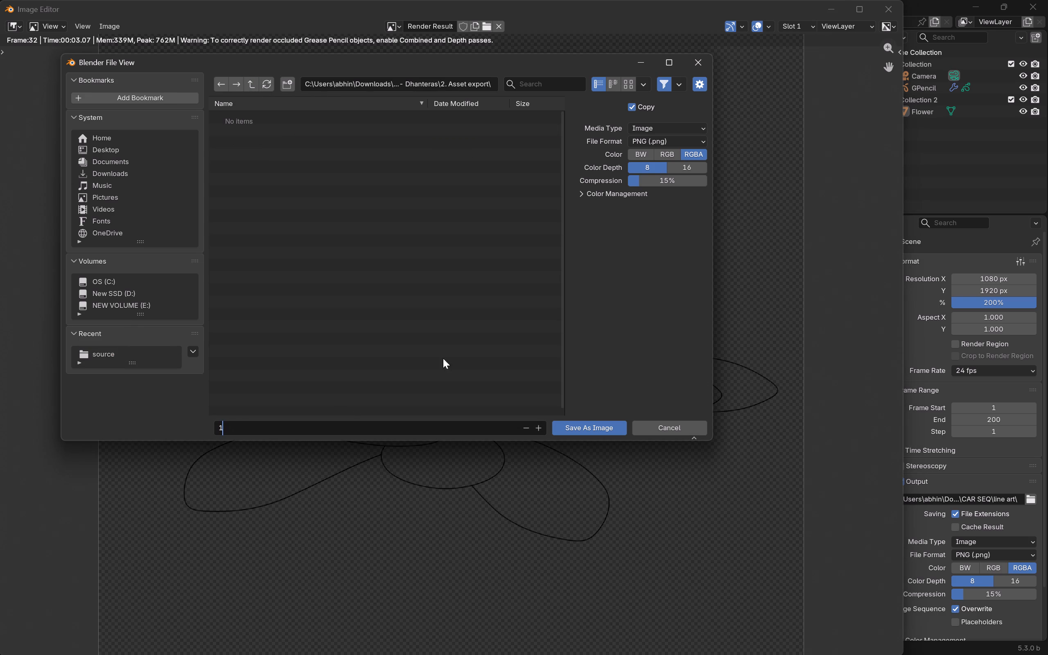
pyautogui.click(600, 427)
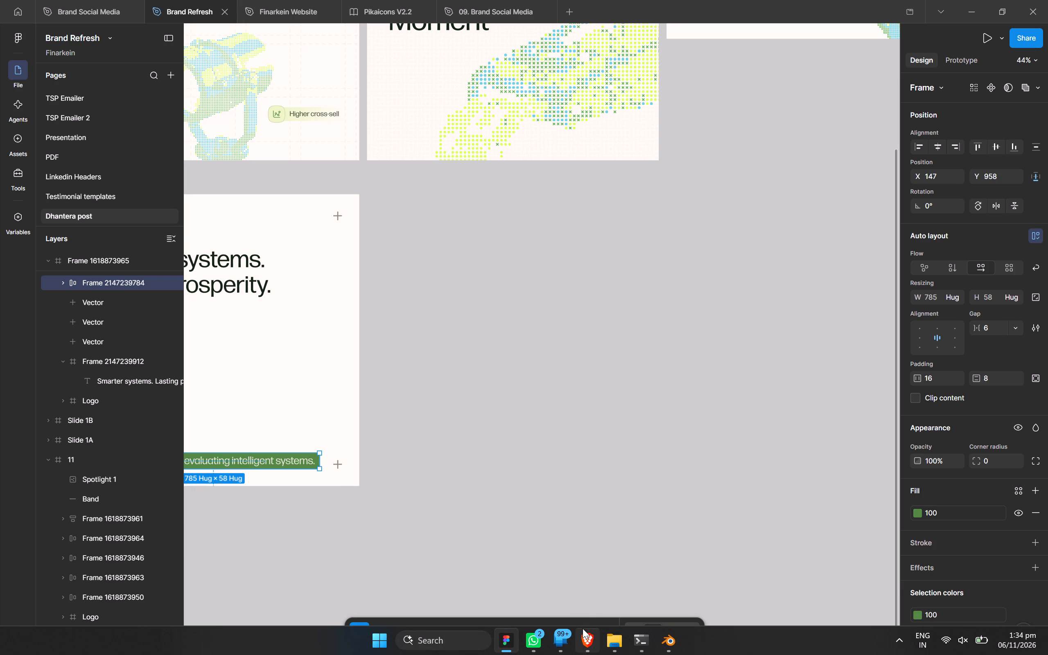
pyautogui.click(617, 641)
pyautogui.moveTo(542, 0); pyautogui.dragTo(585, 80)
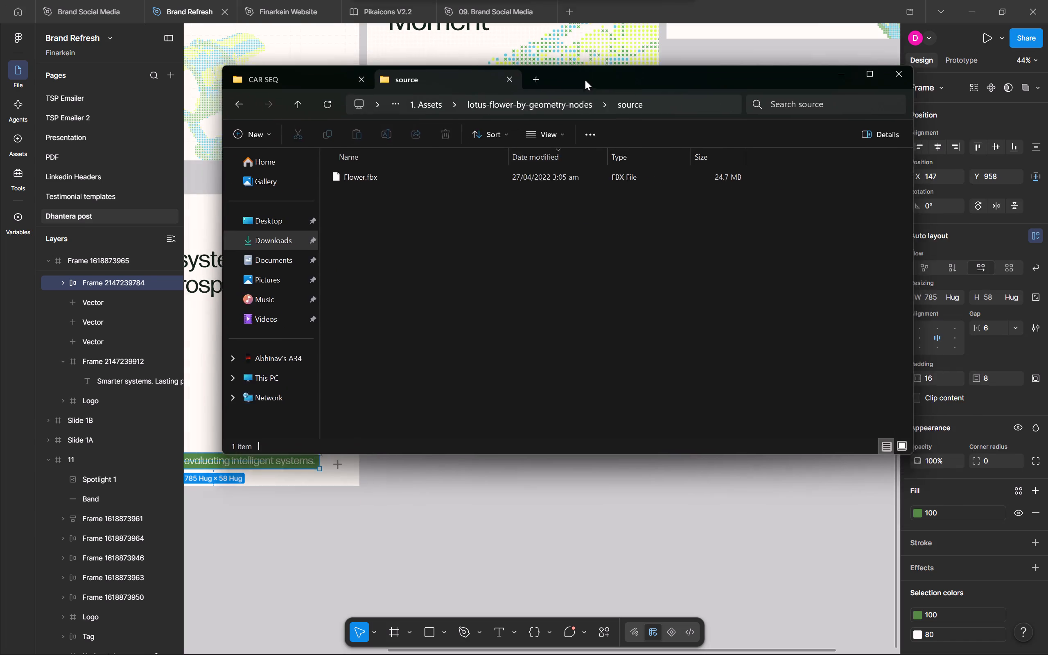
pyautogui.moveTo(585, 80); pyautogui.dragTo(731, 117)
pyautogui.click(692, 151)
pyautogui.click(578, 140)
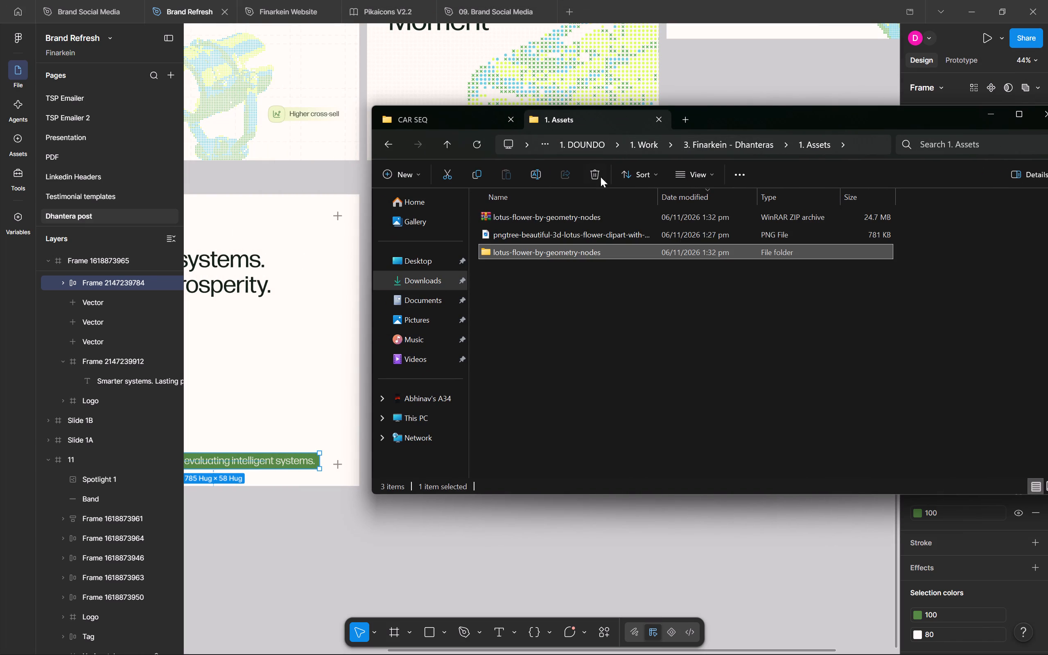
pyautogui.click(705, 142)
pyautogui.doubleClick(577, 242)
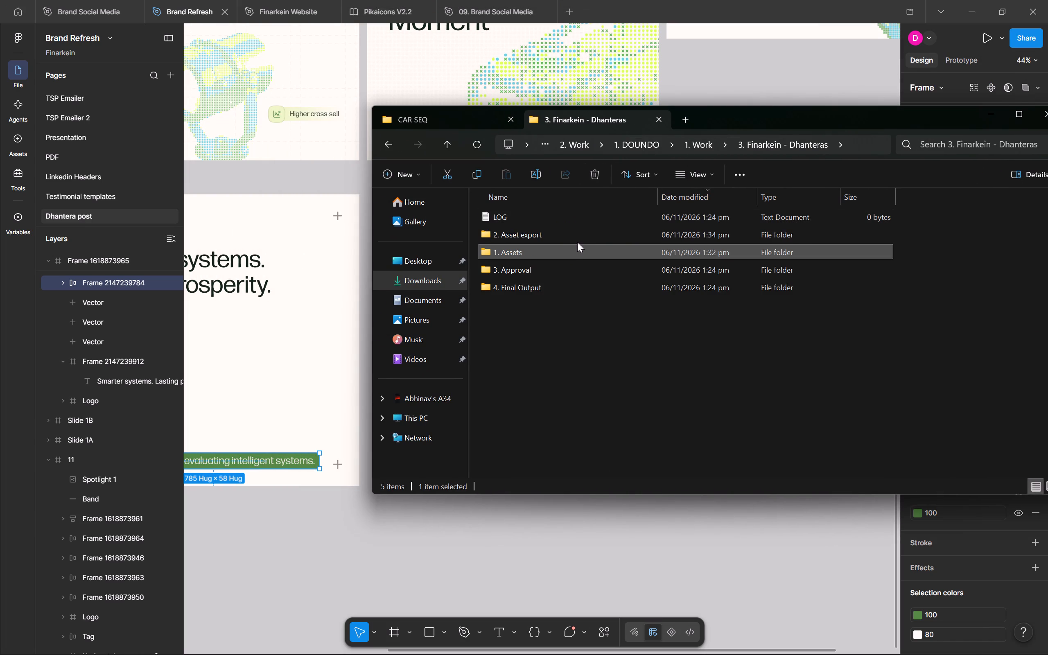
pyautogui.click(576, 197)
pyautogui.doubleClick(578, 238)
pyautogui.click(549, 214)
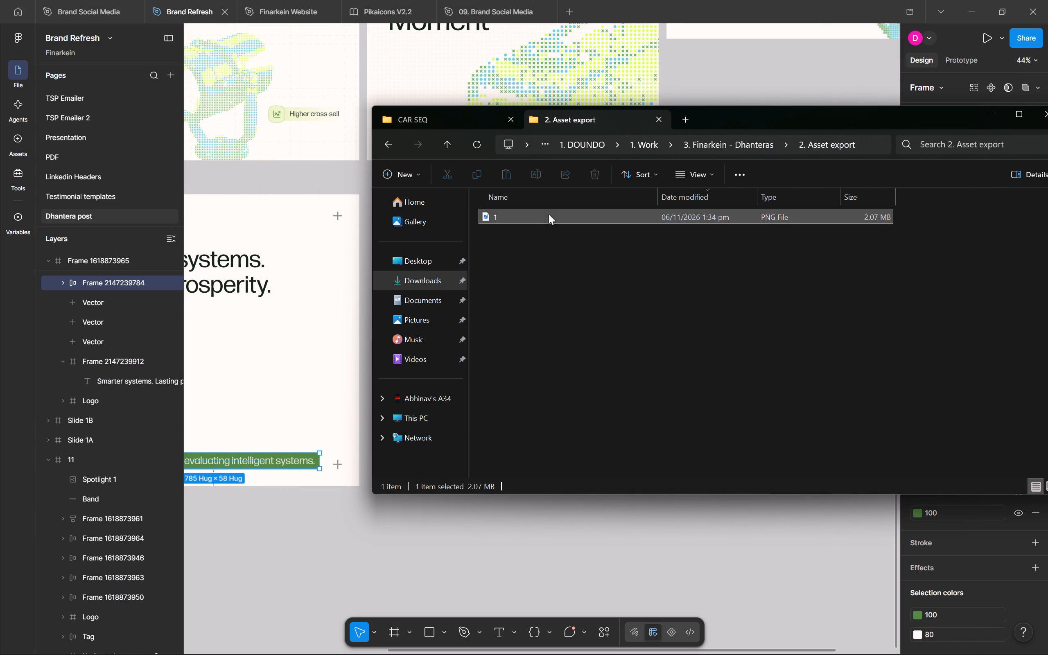
pyautogui.moveTo(536, 215); pyautogui.dragTo(550, 600)
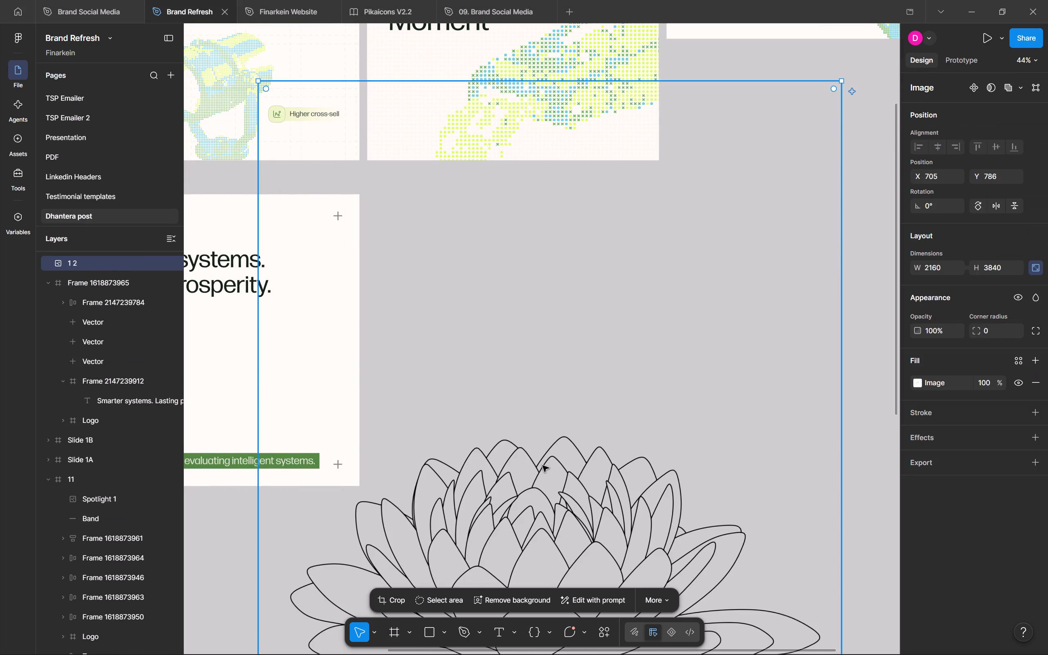
# Place the lotus image beside the post frame, below Slide 1A, and crop the empty areas above and below the flower.
pyautogui.moveTo(535, 492); pyautogui.dragTo(616, 261)
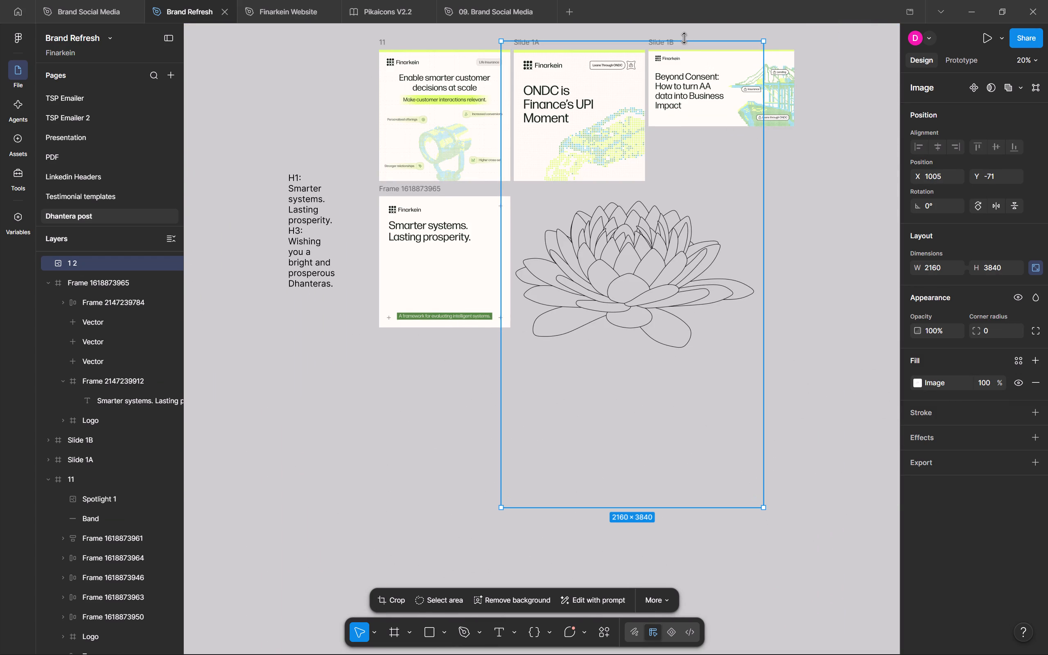
pyautogui.keyDown('ctrl'); pyautogui.moveTo(684, 38); pyautogui.dragTo(670, 183); pyautogui.keyUp('ctrl')
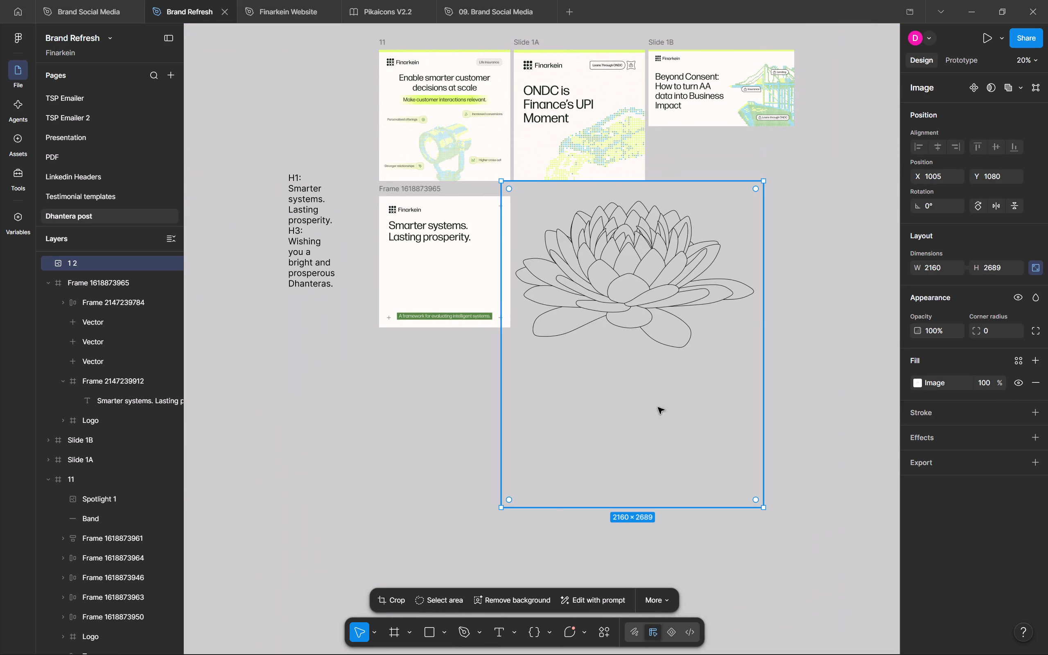
pyautogui.keyDown('ctrl'); pyautogui.moveTo(664, 510); pyautogui.dragTo(674, 376); pyautogui.keyUp('ctrl')
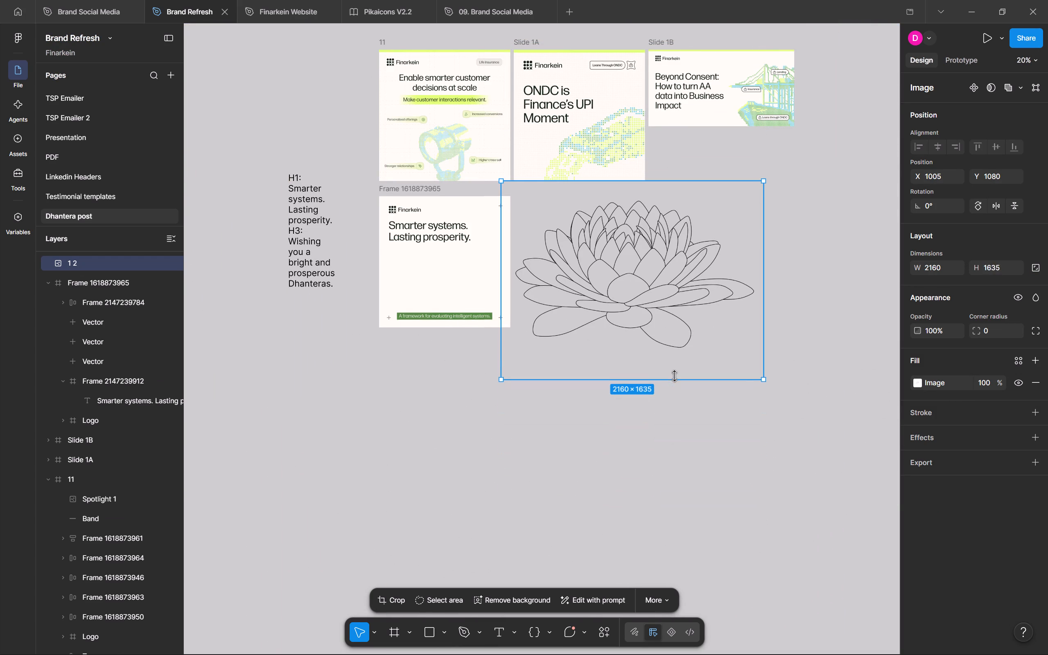
pyautogui.keyDown('ctrl'); pyautogui.moveTo(674, 376); pyautogui.dragTo(676, 367); pyautogui.keyUp('ctrl')
pyautogui.click(702, 439)
# Switch to the Line art file in Blender.
pyautogui.hotkey('alt', 'Tab')
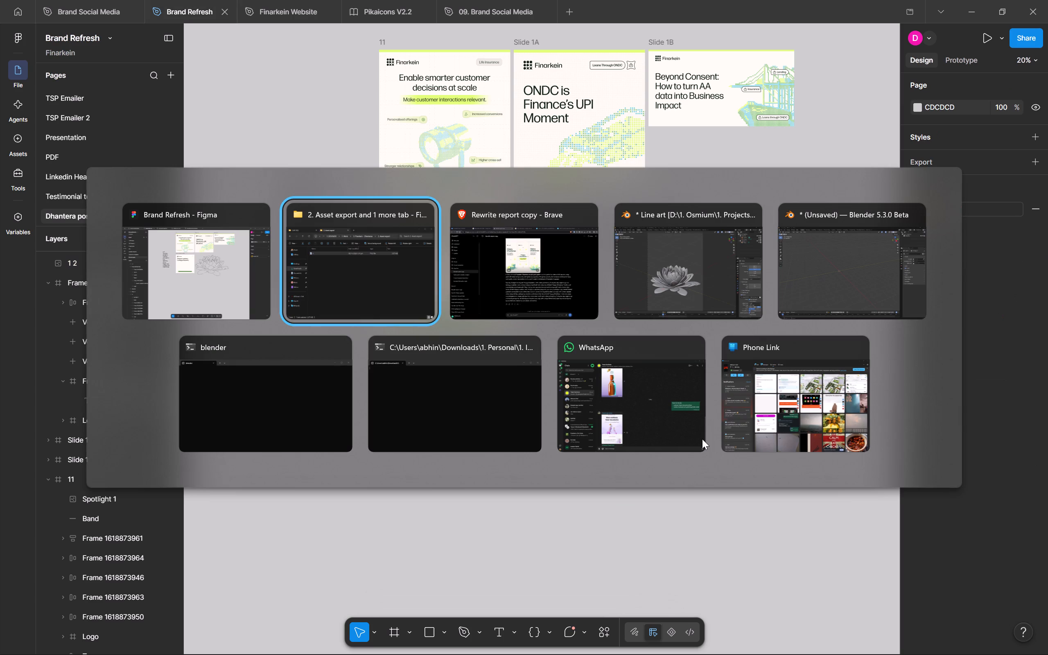
pyautogui.hotkey('alt', 'Tab')
pyautogui.hotkey('alt', 'Tab')
pyautogui.hotkey('alt', 'Tab')
pyautogui.keyDown('alt'); pyautogui.click(653, 306); pyautogui.keyUp('alt')
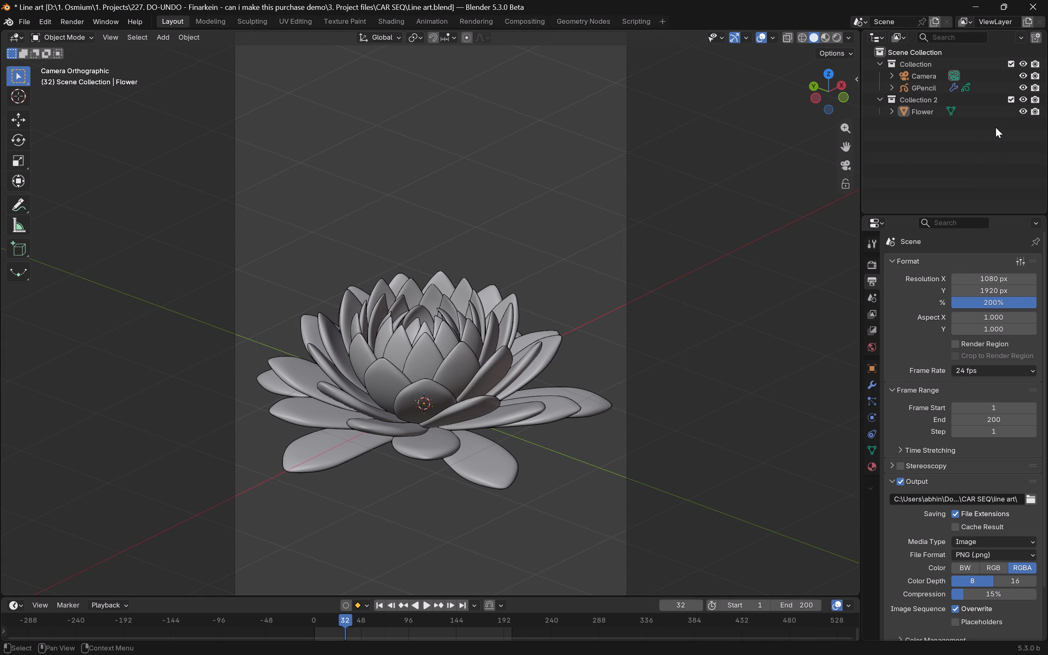
# Hide the GPencil object in both the viewport and renders, and show the viewport in rendered shading.
pyautogui.click(1026, 84)
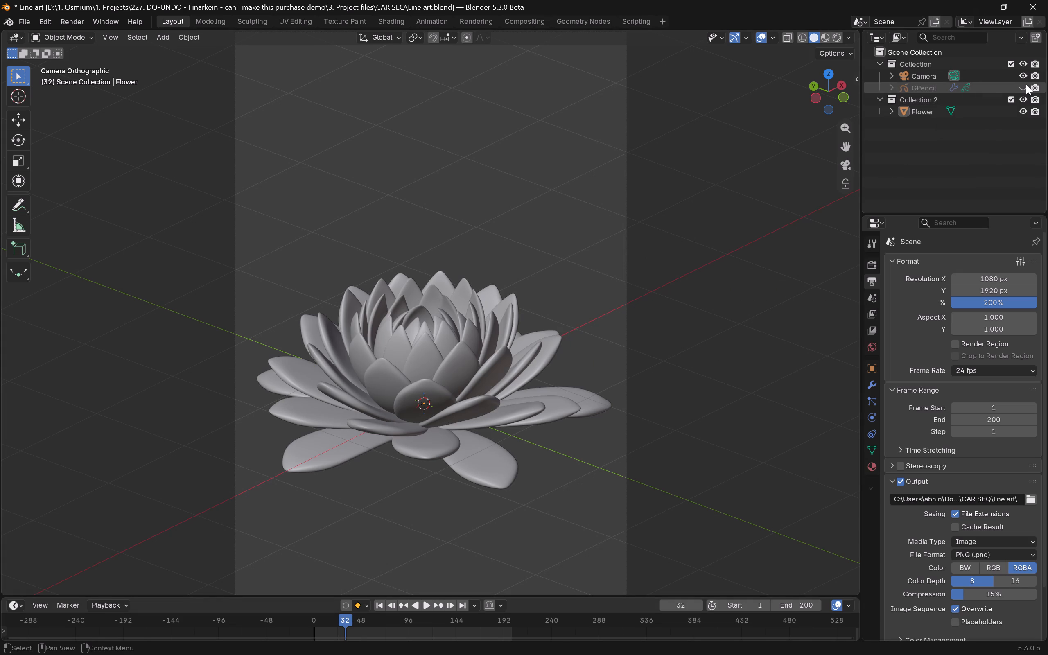
pyautogui.press('z')
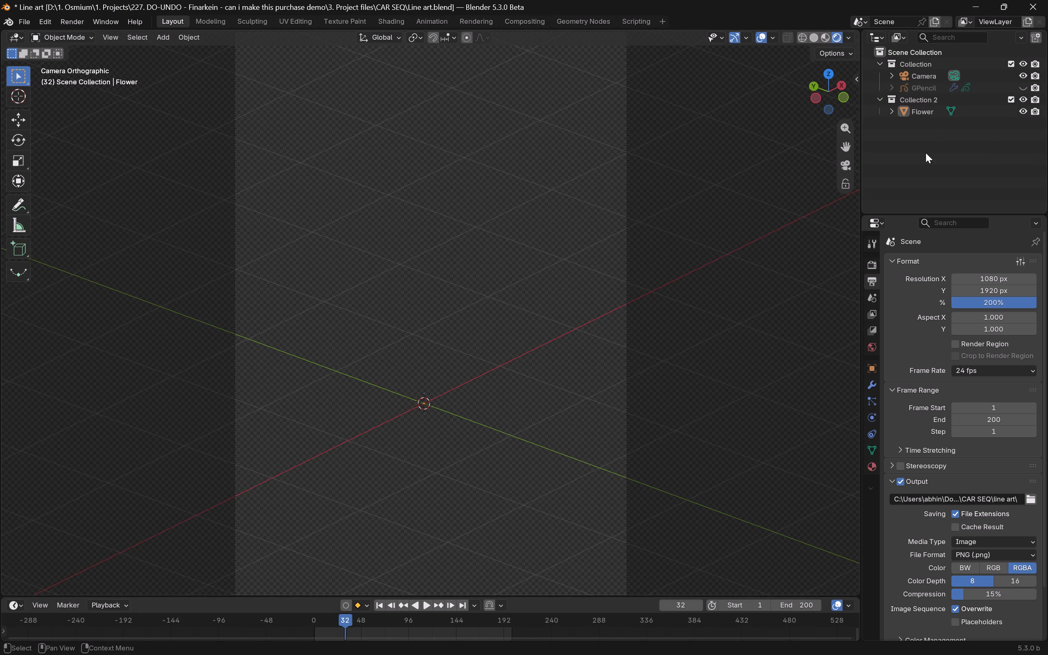
pyautogui.click(1037, 86)
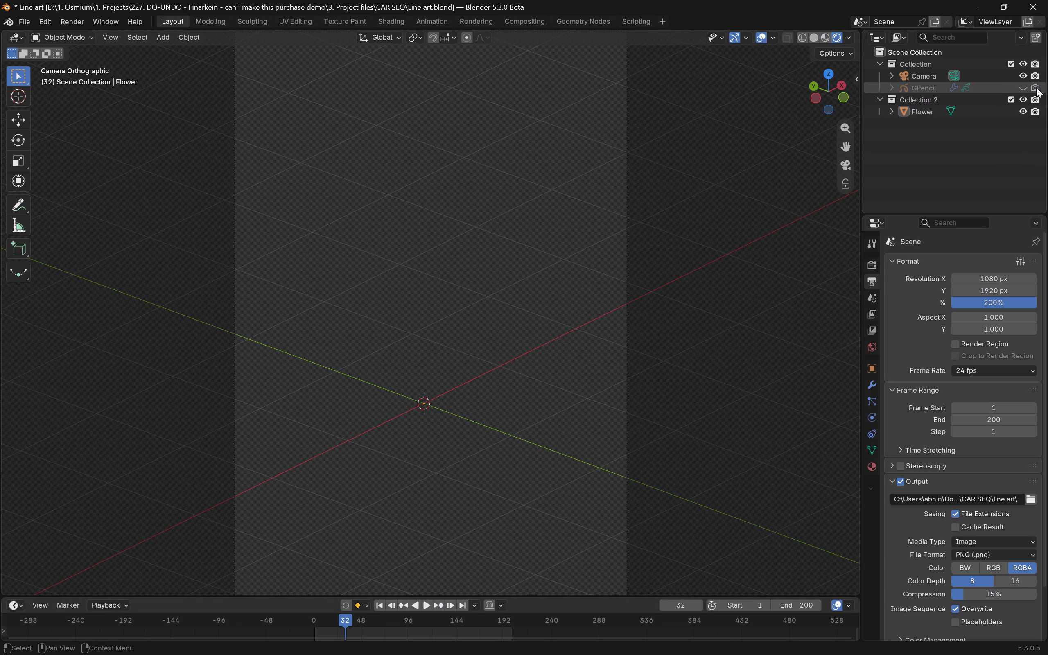
# Set the Alpha of the Flower's Material.003 to 1.000.
pyautogui.click(941, 114)
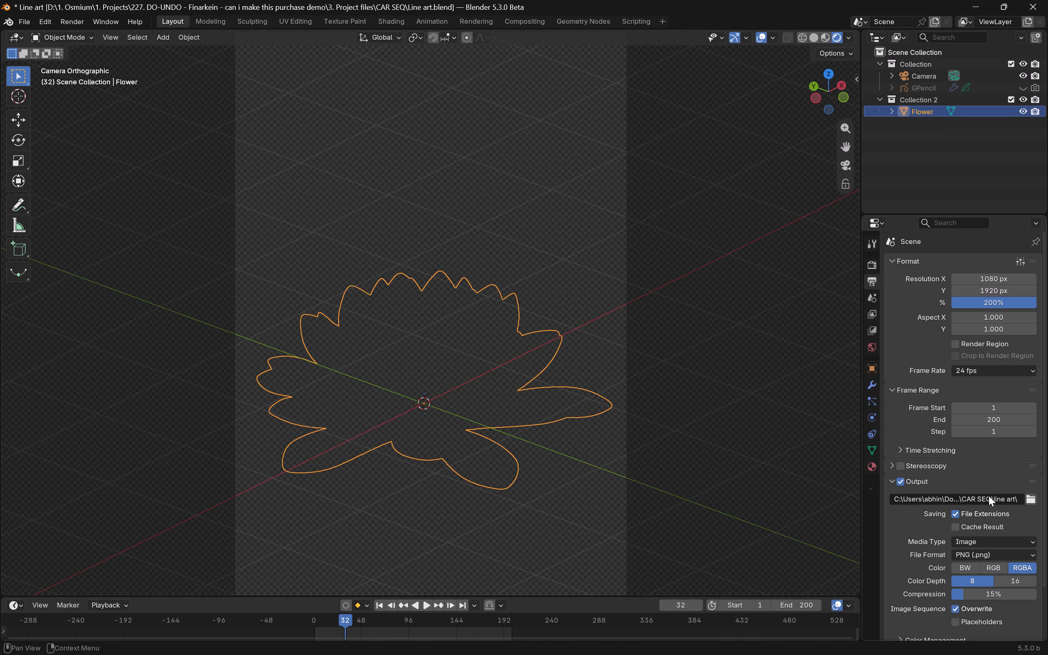
pyautogui.click(872, 468)
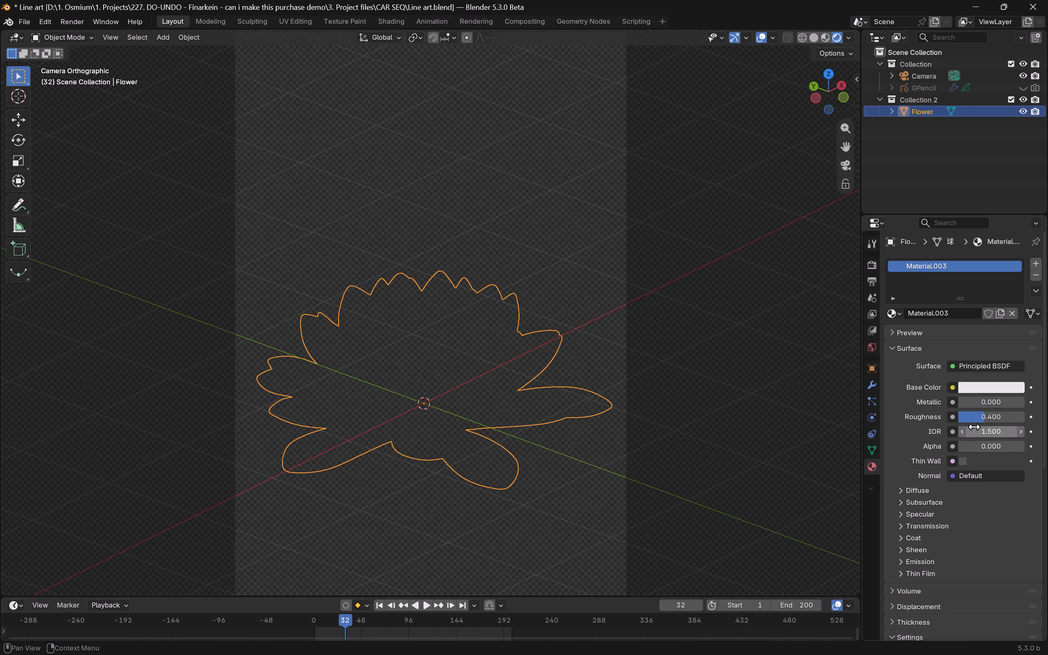
pyautogui.moveTo(977, 446); pyautogui.dragTo(458, 480)
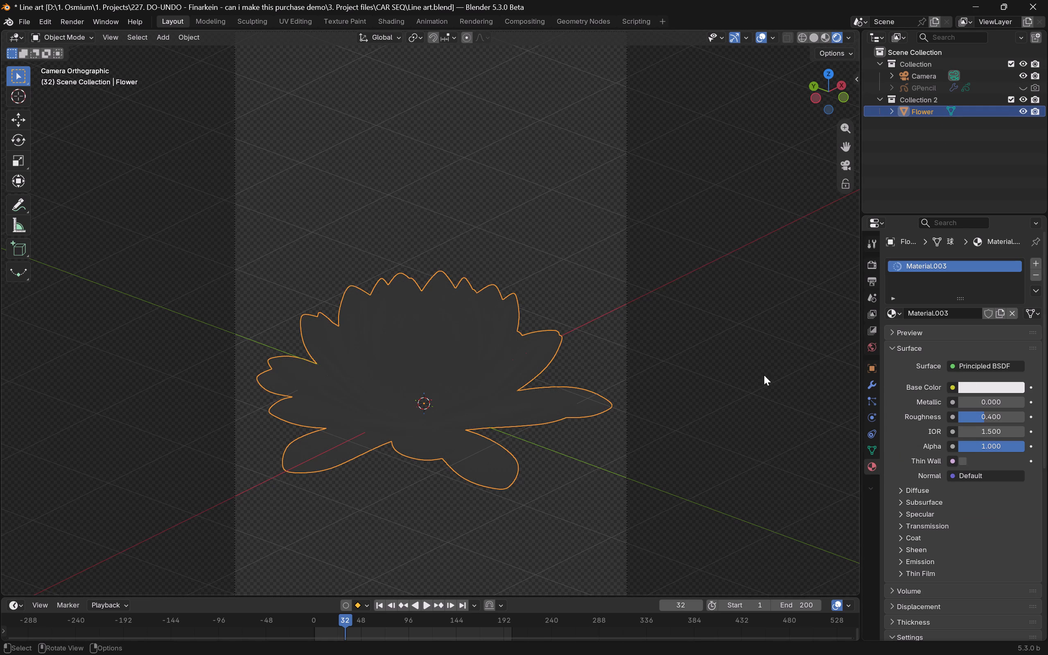
# Add a Sun light and rotate it about the global Y and Z axes to light the lotus petals.
pyautogui.hotkey('shift', 'a')
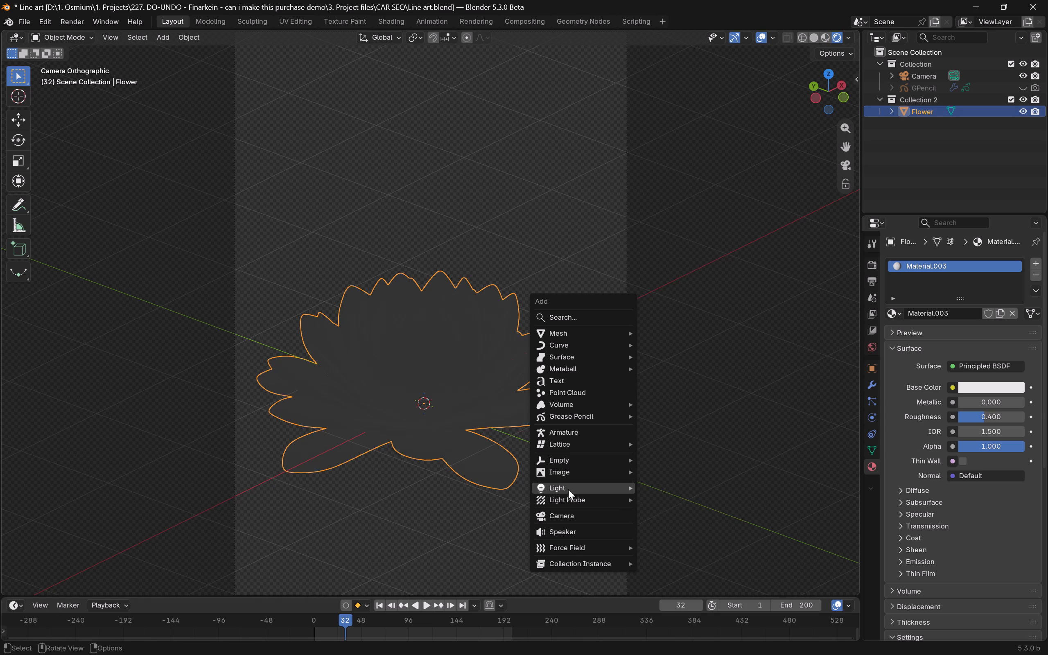
pyautogui.click(704, 503)
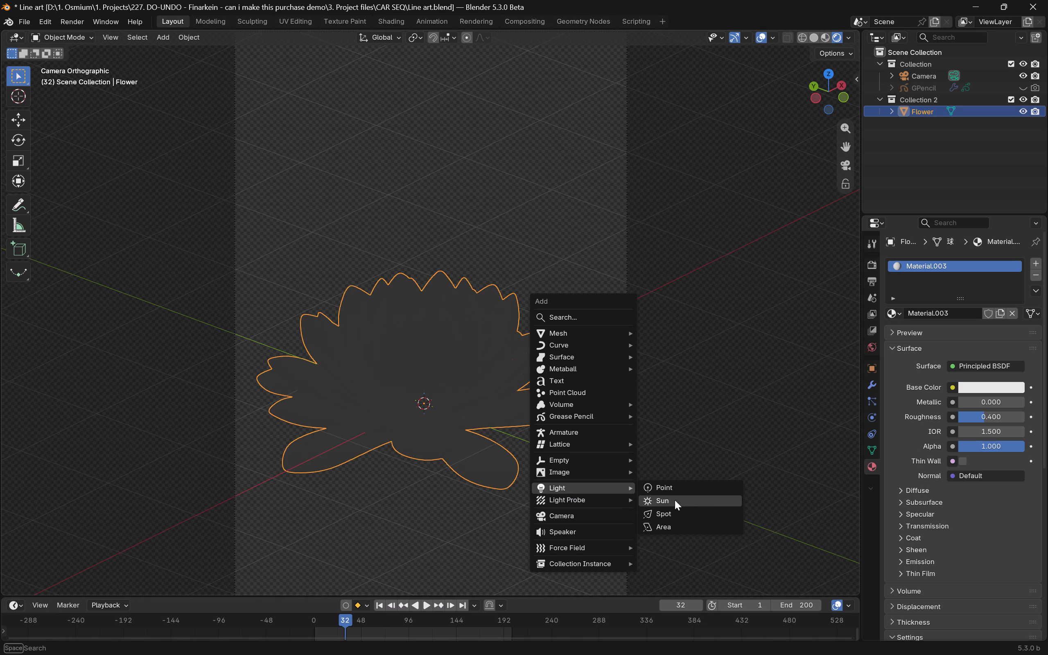
pyautogui.press('r')
pyautogui.press('x')
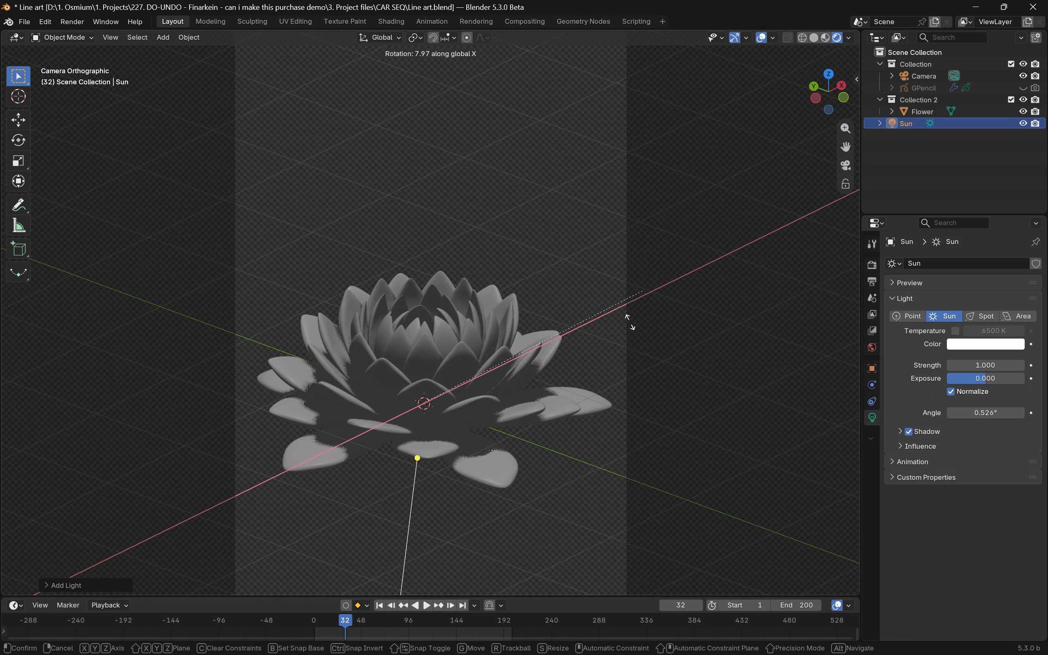
pyautogui.press('y')
pyautogui.click(612, 385)
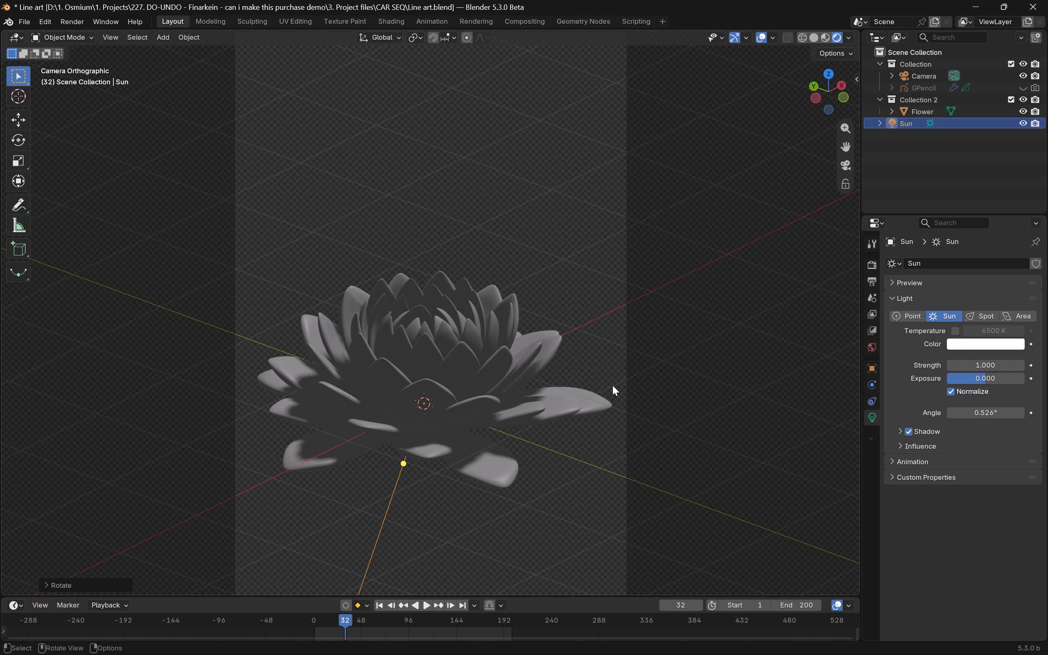
pyautogui.write('rz')
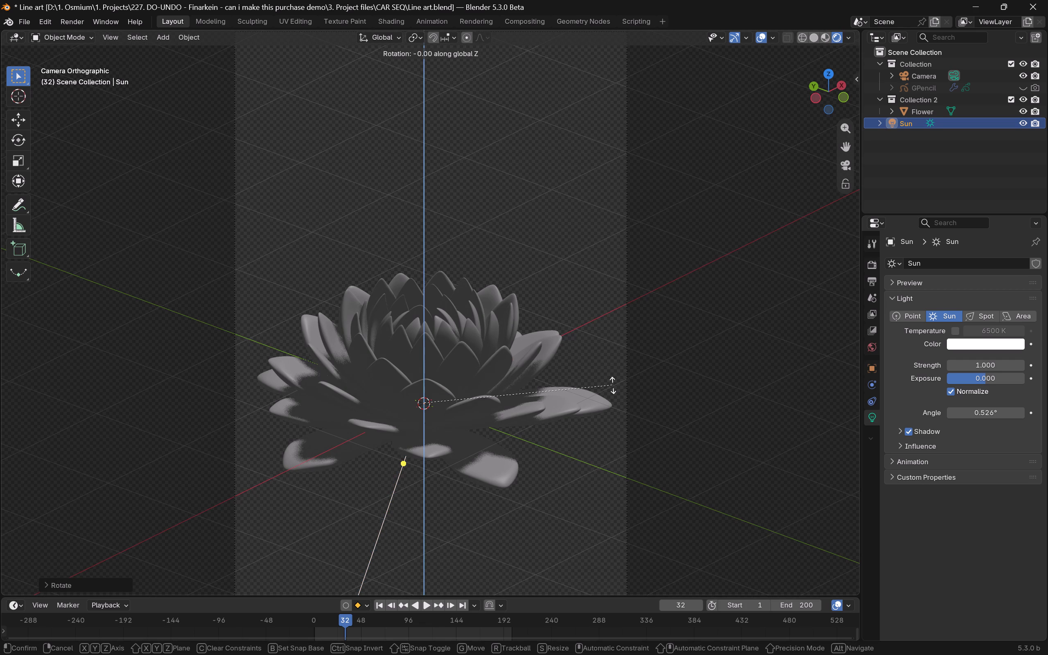
pyautogui.click(856, 373)
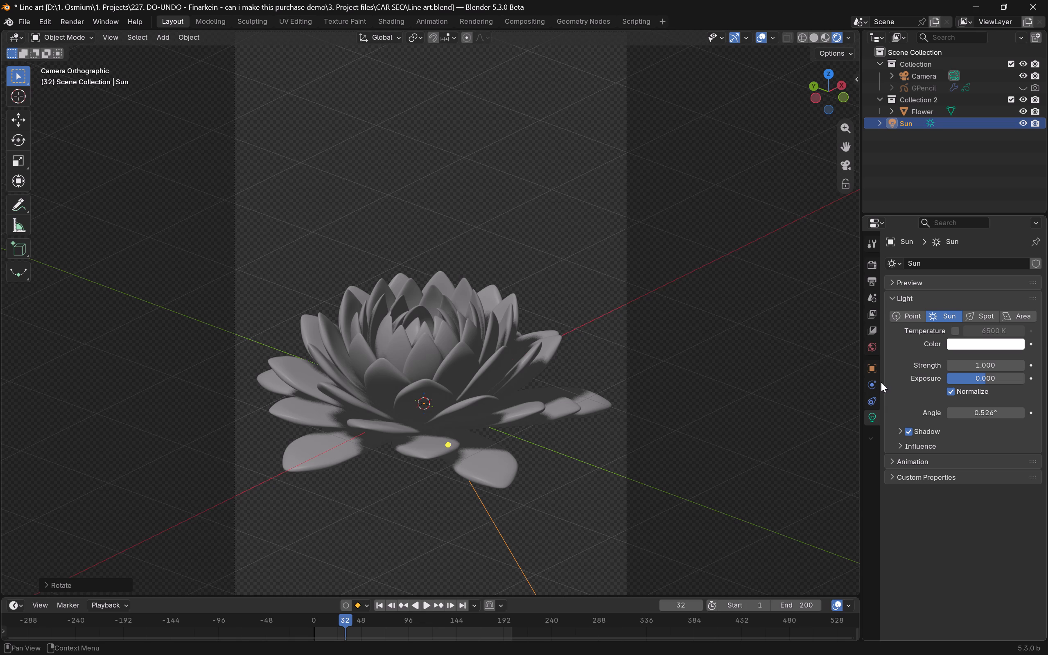
# Change the render engine to Cycles and set the render denoiser to OptiX.
pyautogui.click(874, 261)
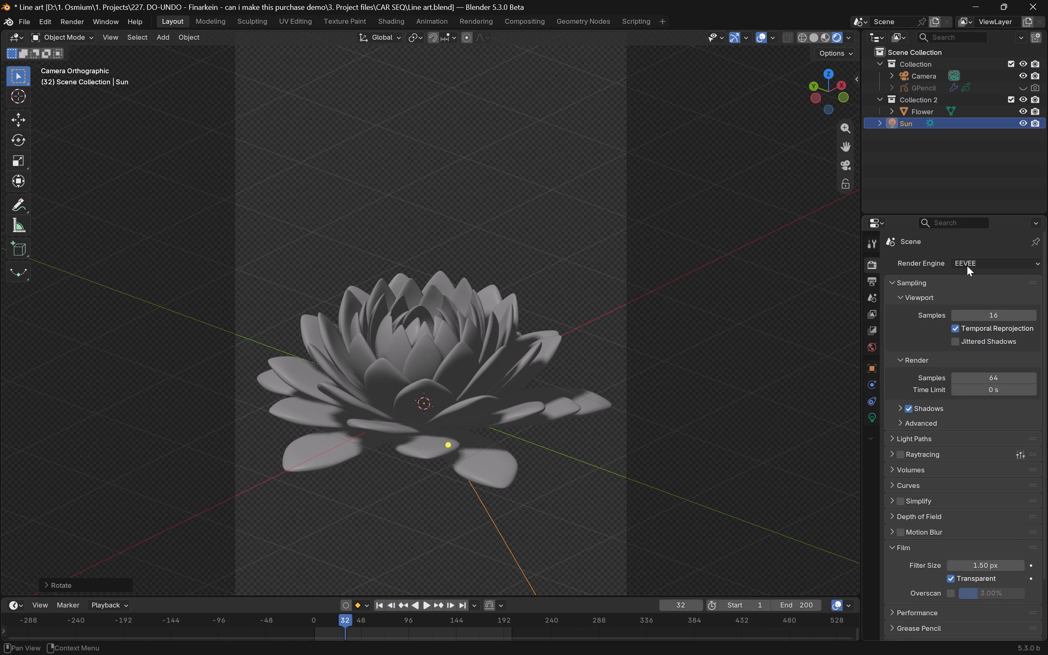
pyautogui.click(999, 265)
pyautogui.click(980, 306)
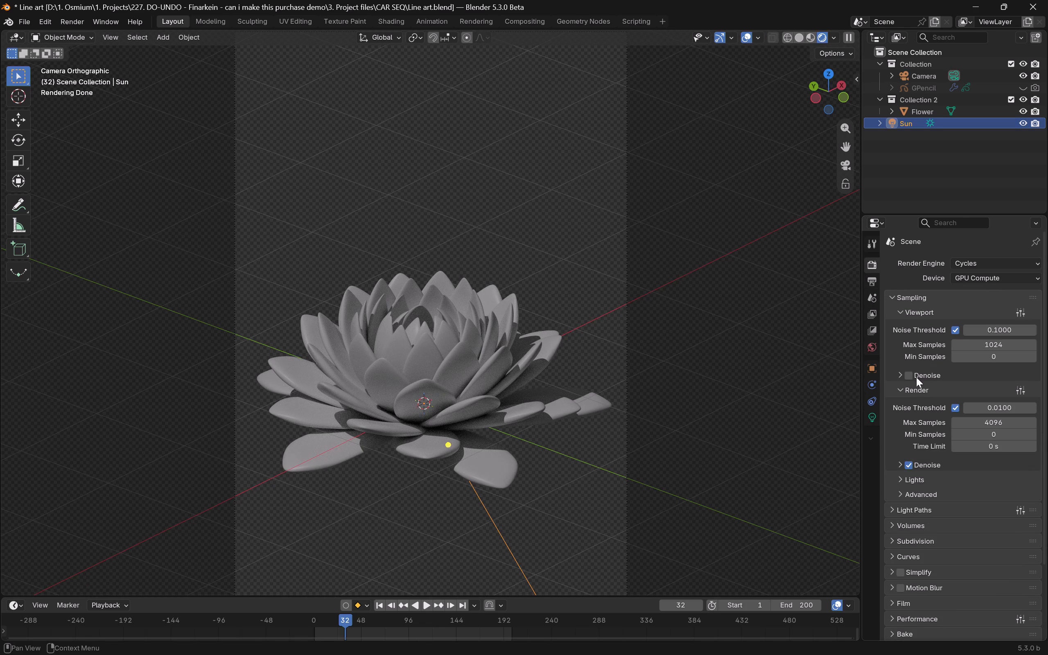
pyautogui.click(933, 465)
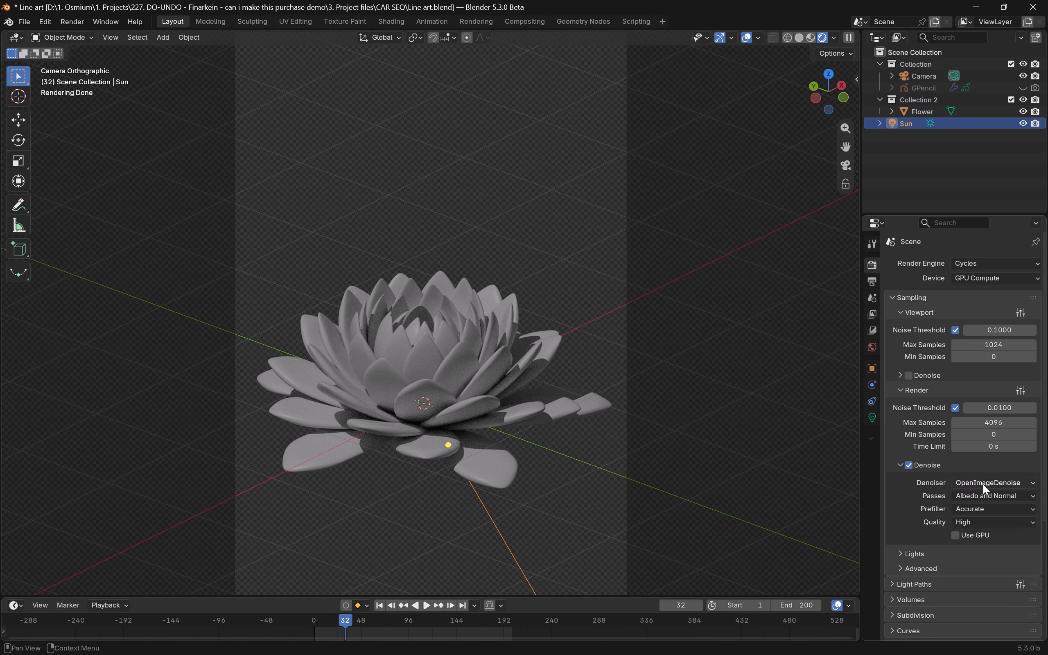
pyautogui.click(984, 484)
pyautogui.press('Escape')
pyautogui.click(971, 536)
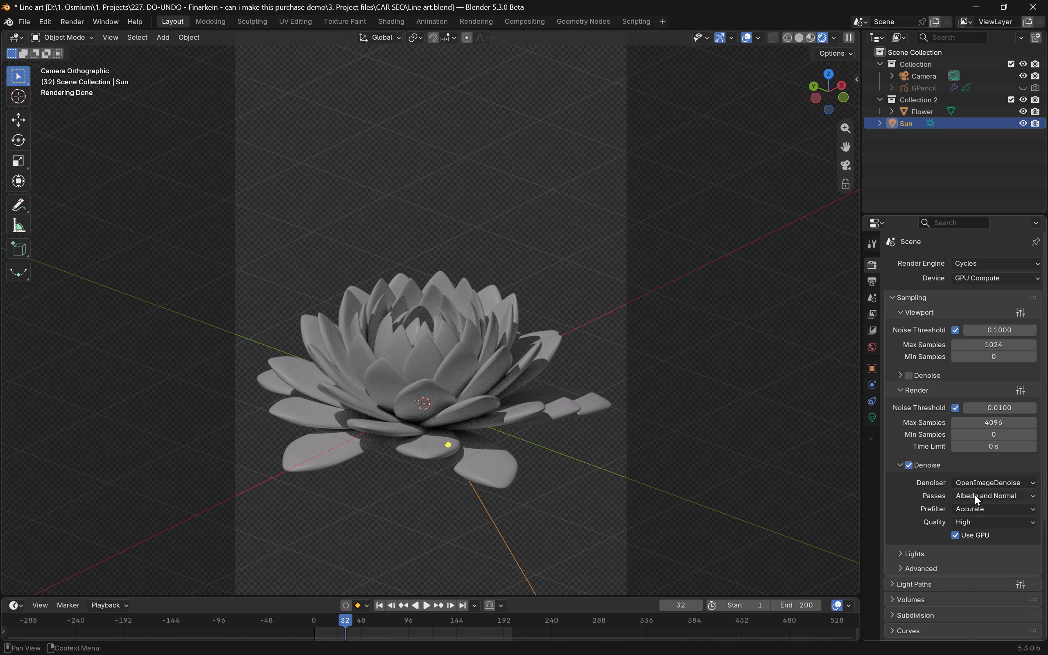
pyautogui.click(978, 485)
pyautogui.click(970, 497)
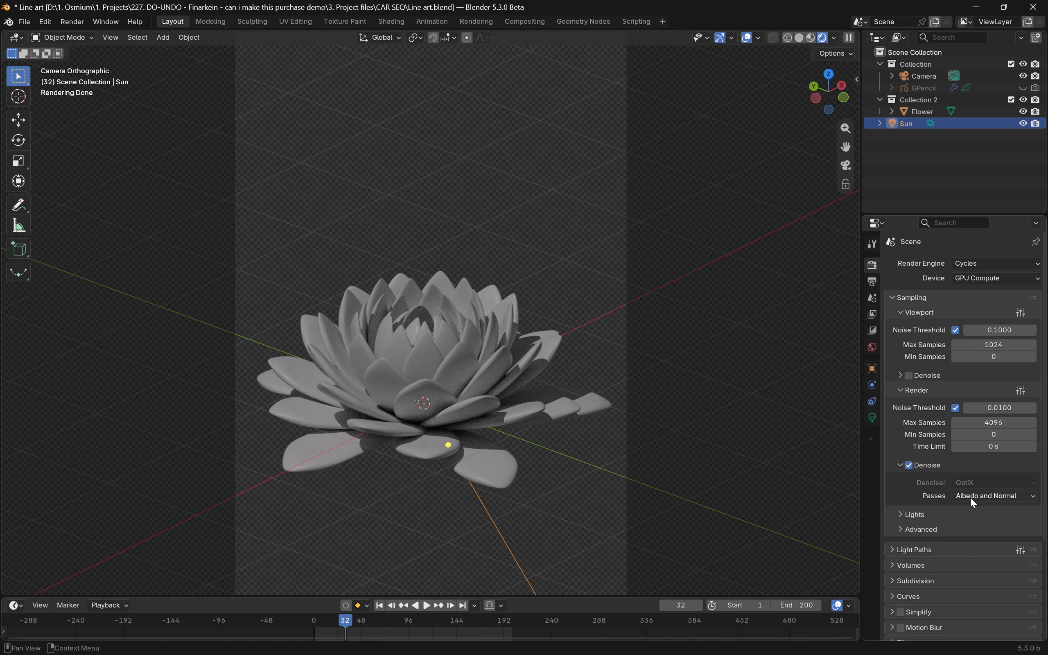
pyautogui.click(984, 482)
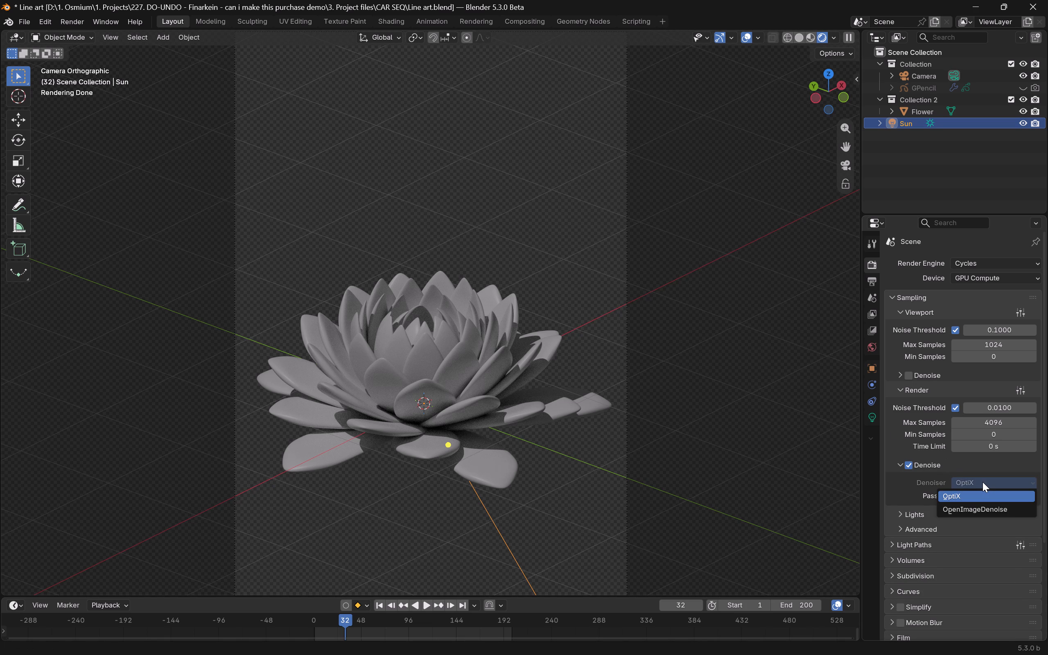
pyautogui.press('Escape')
# Render the shaded lotus and save it as a PNG with an incremented file name in the 2. Asset export folder.
pyautogui.press('z')
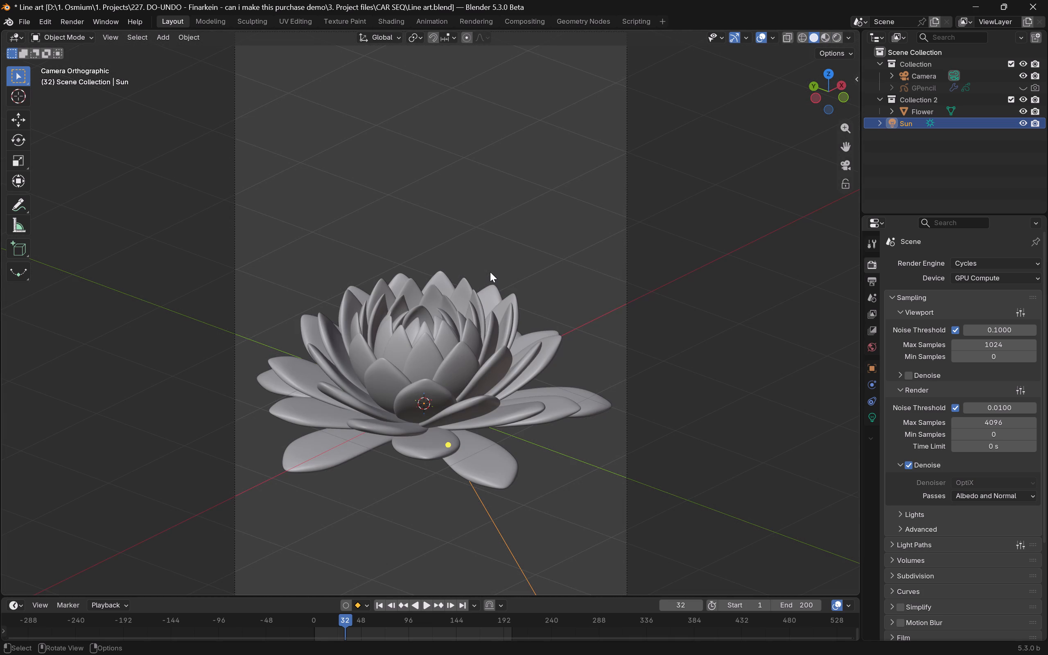
pyautogui.click(71, 27)
pyautogui.click(106, 40)
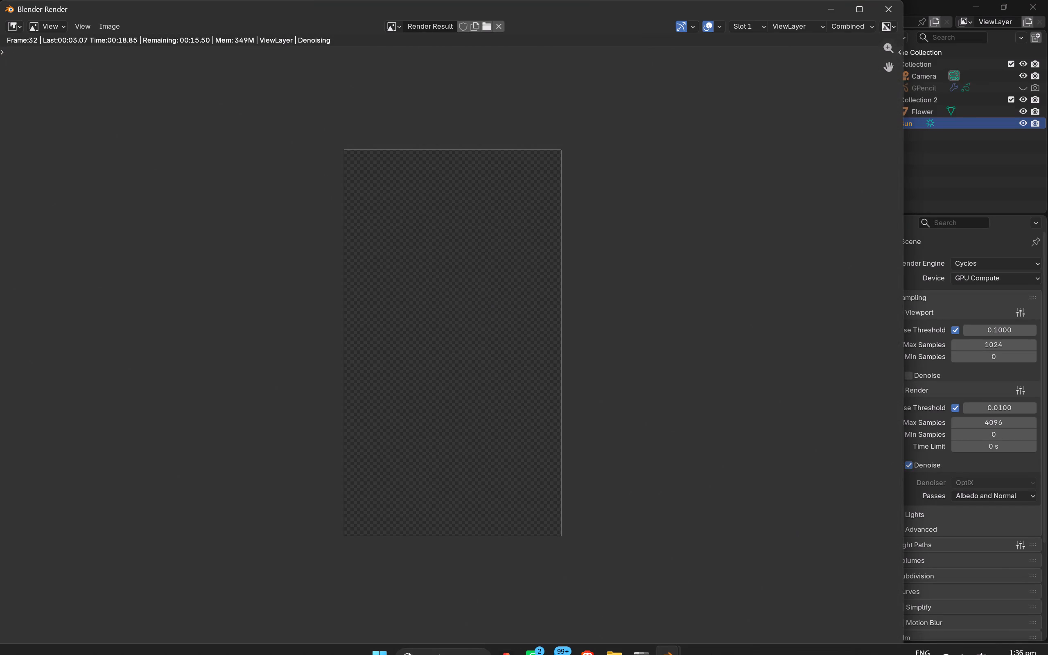
pyautogui.click(622, 385)
pyautogui.hotkey('alt', 's')
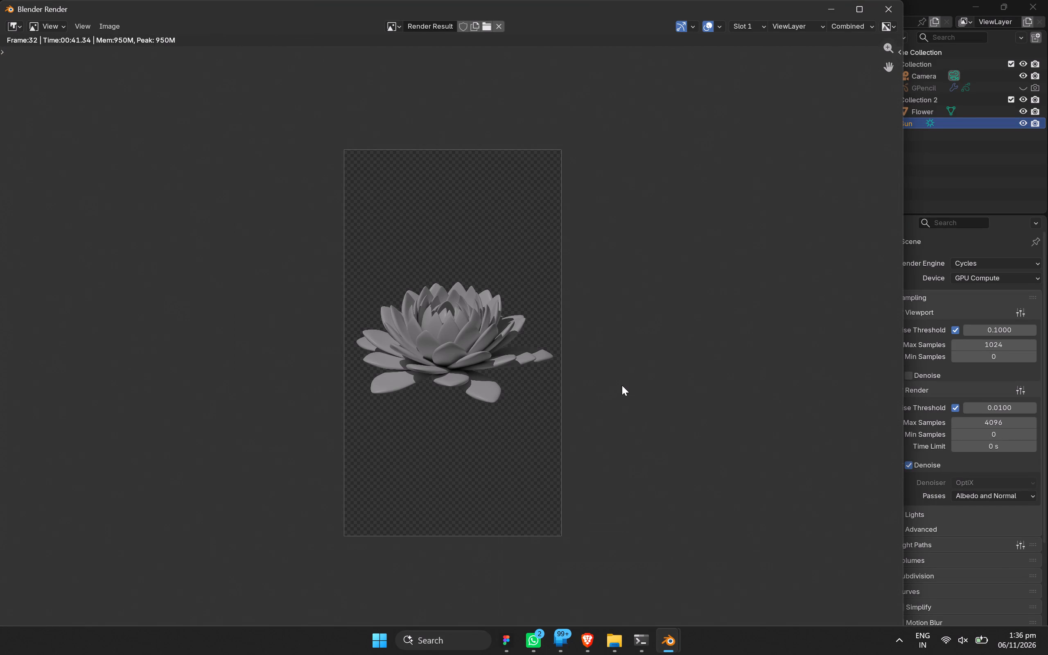
pyautogui.click(566, 363)
pyautogui.hotkey('alt', 's')
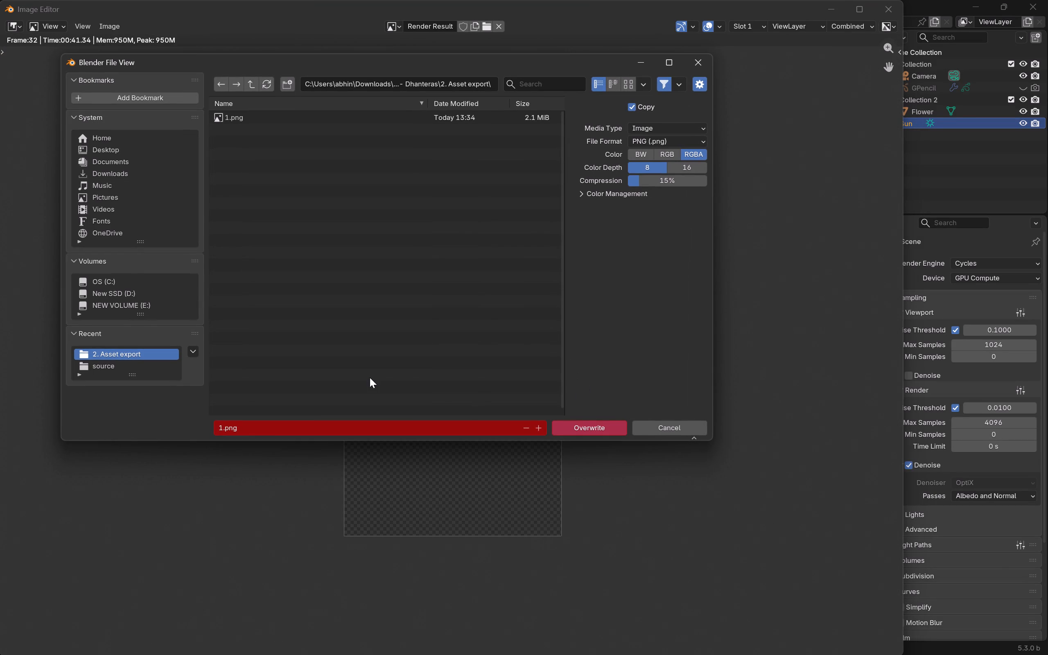
pyautogui.click(544, 429)
pyautogui.click(576, 427)
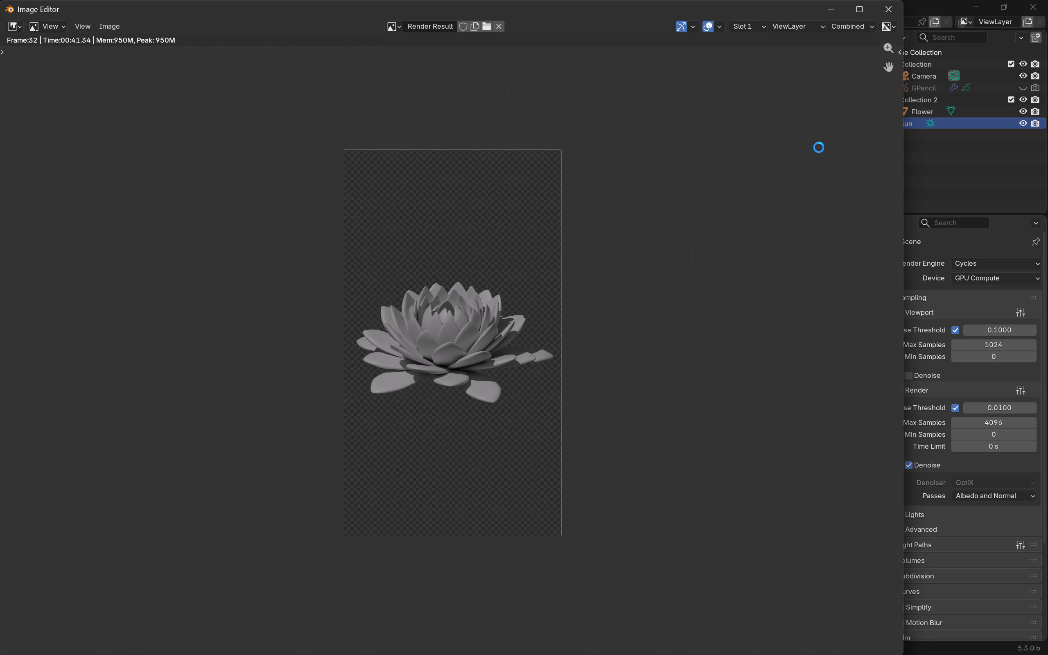
# Close the render window and the Line art file without saving the changes.
pyautogui.click(892, 7)
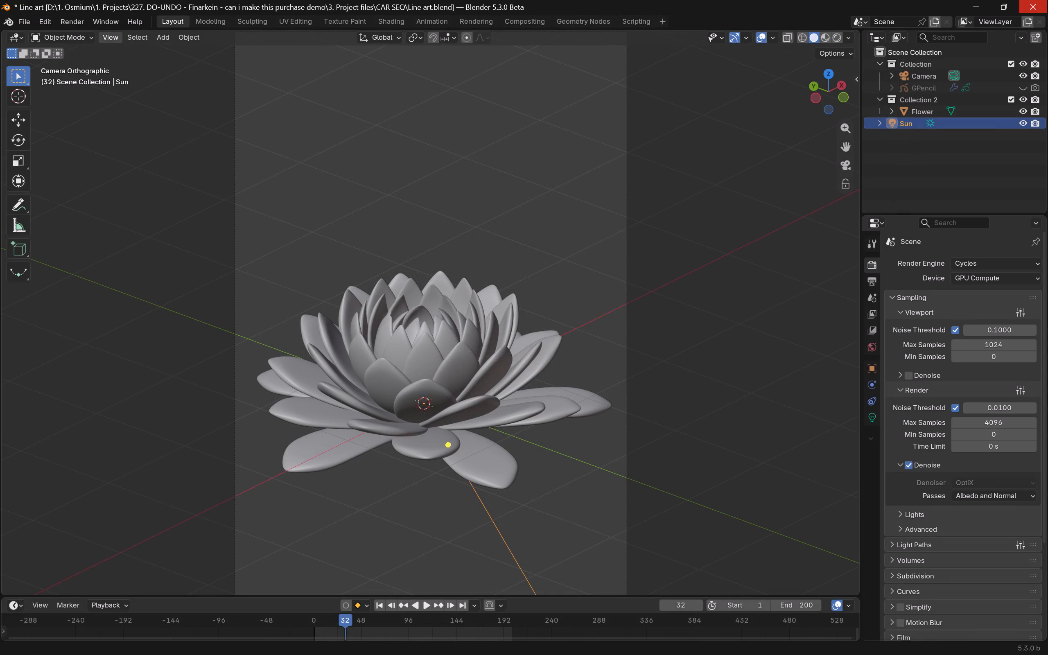
pyautogui.click(1047, 0)
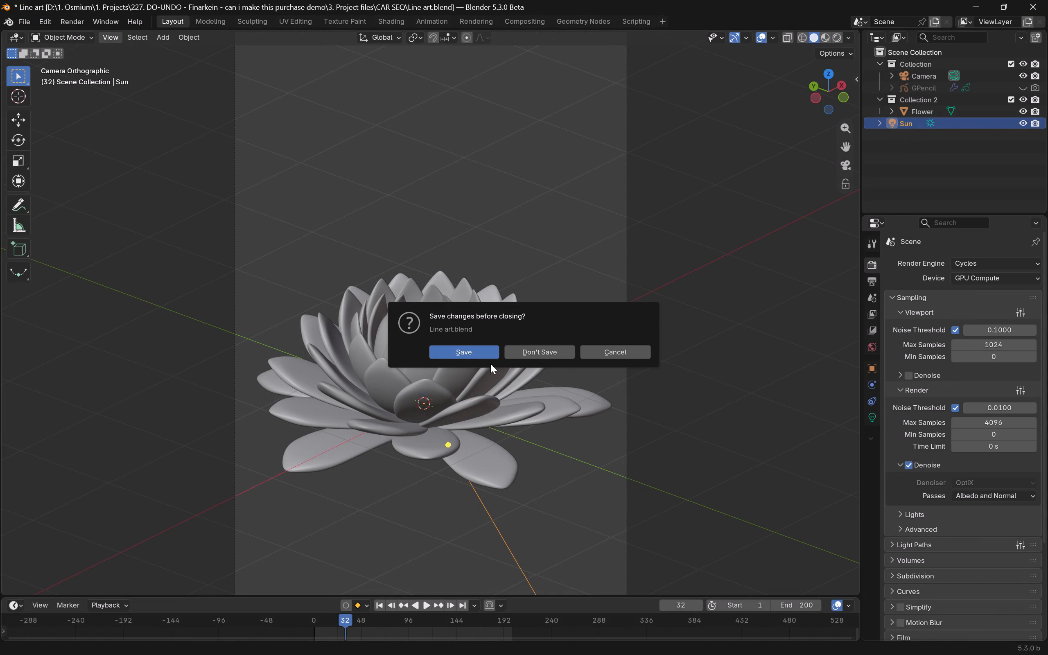
pyautogui.click(513, 355)
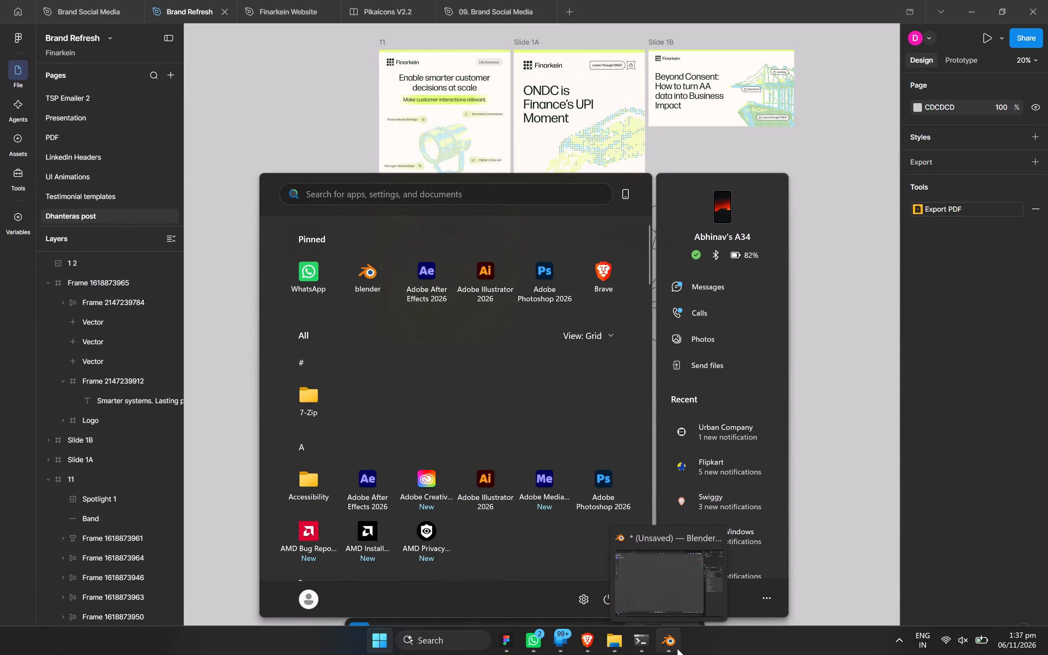
# Open Finakrien illustration maker.blend in Blender from the 2. Project file folder of project 211, DO-UNDO - Finarkien Illustration maker.
pyautogui.click(680, 561)
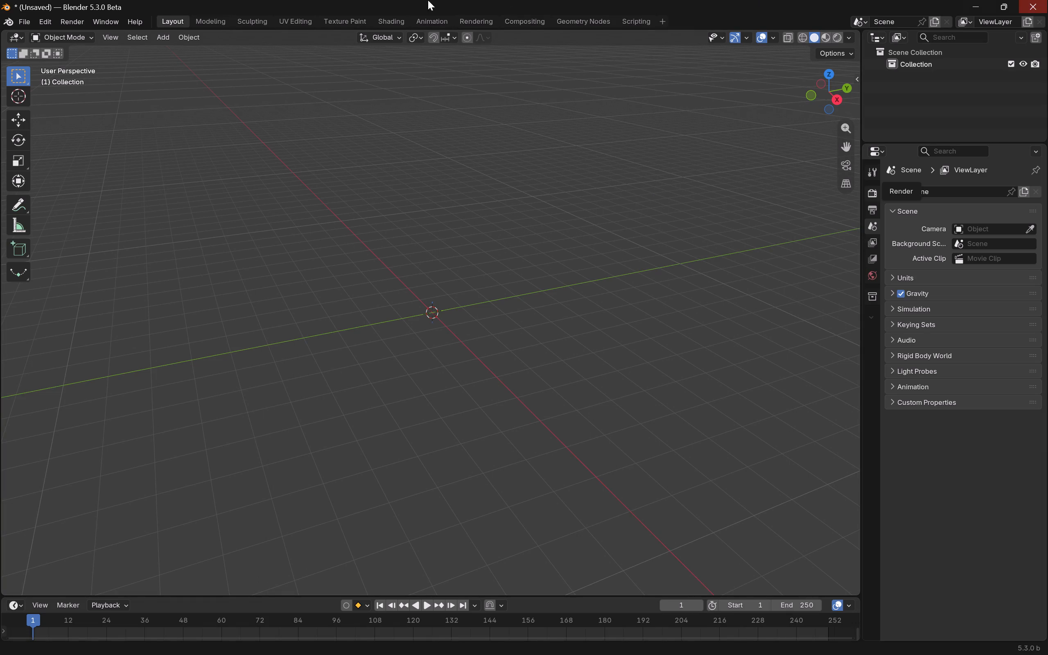
pyautogui.click(24, 23)
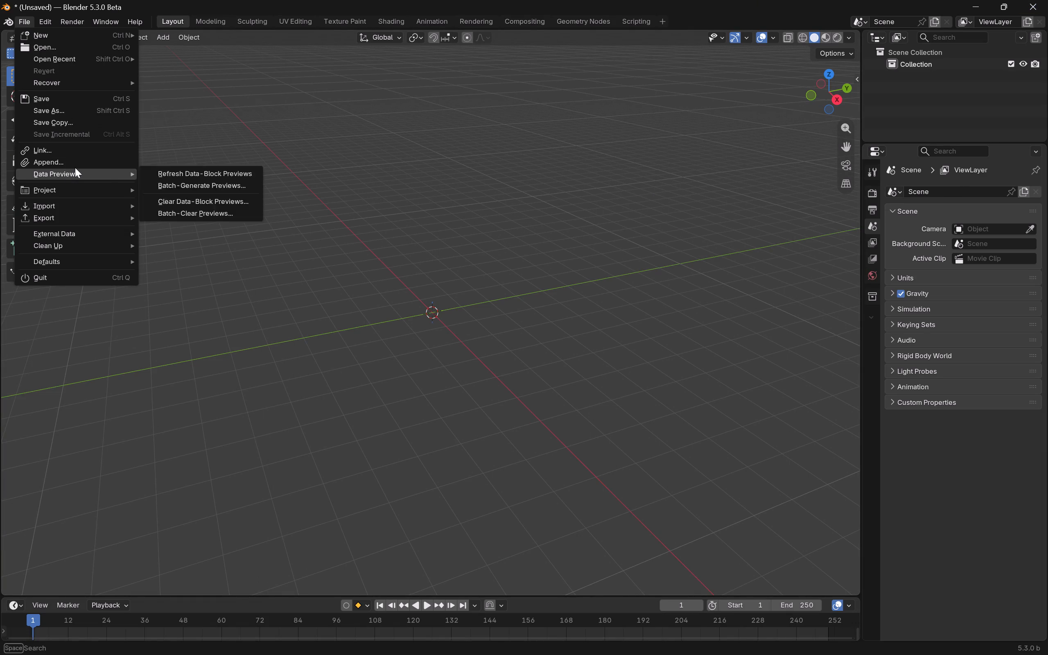
pyautogui.click(97, 52)
pyautogui.click(24, 18)
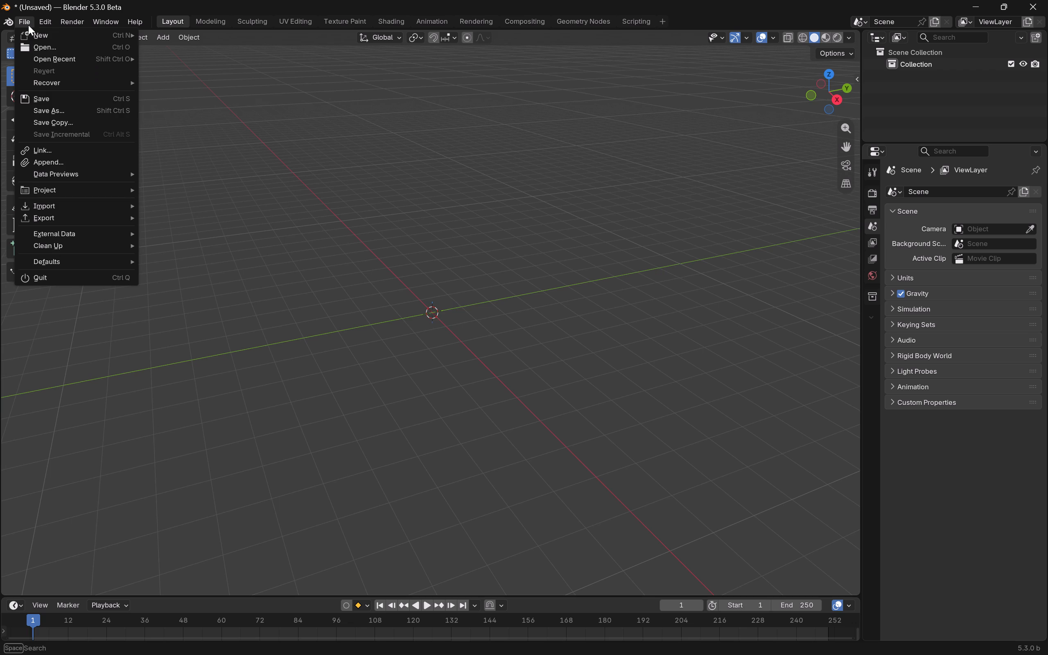
pyautogui.click(52, 47)
pyautogui.click(550, 347)
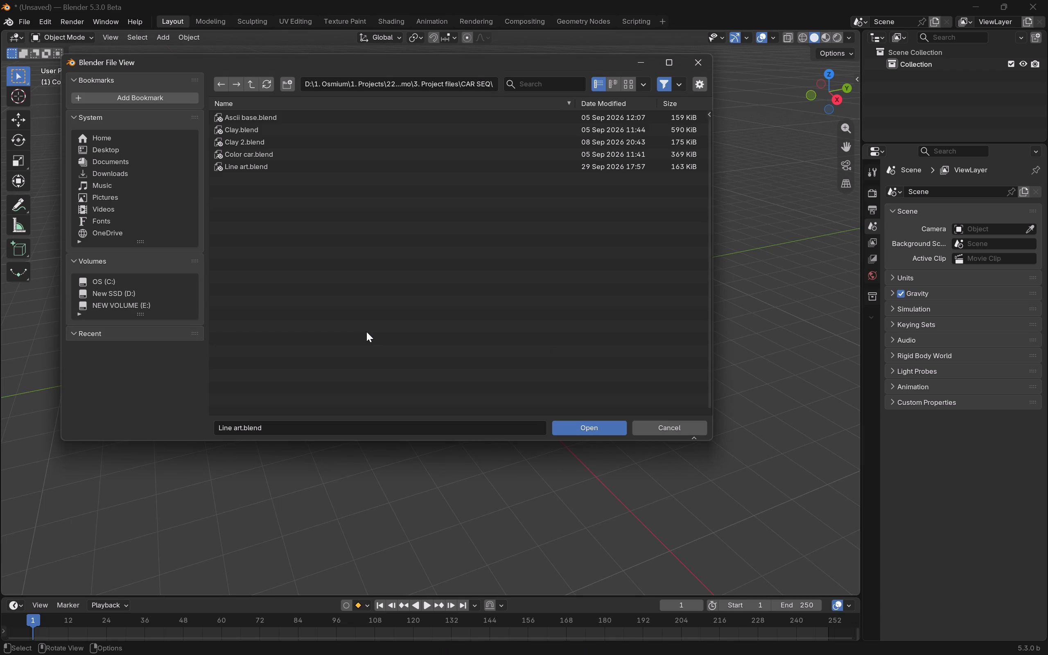
pyautogui.click(129, 171)
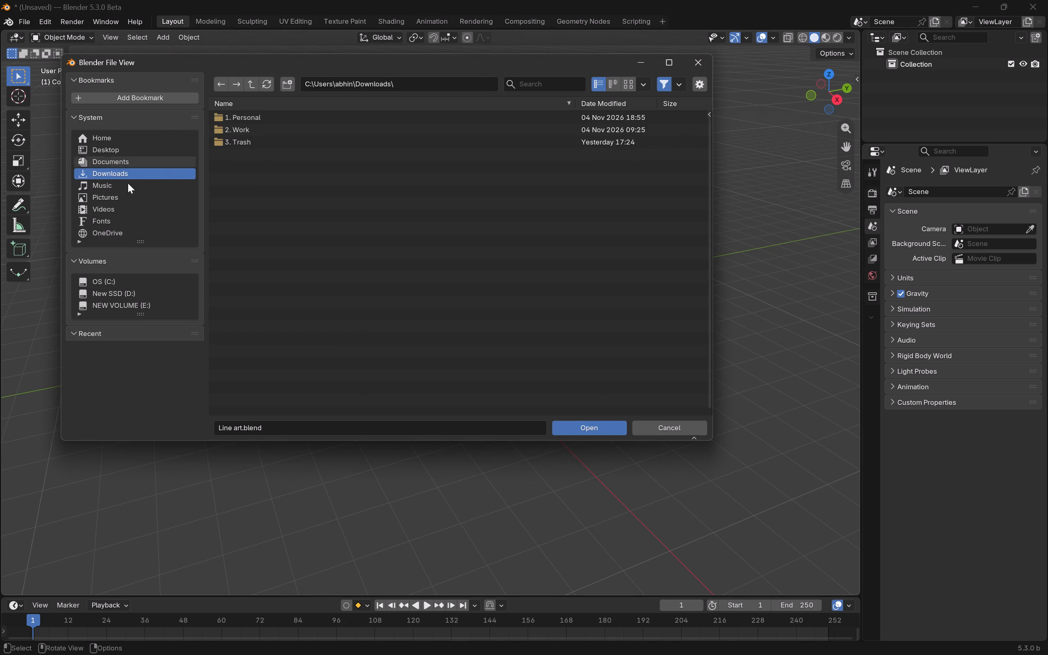
pyautogui.click(126, 295)
pyautogui.click(267, 121)
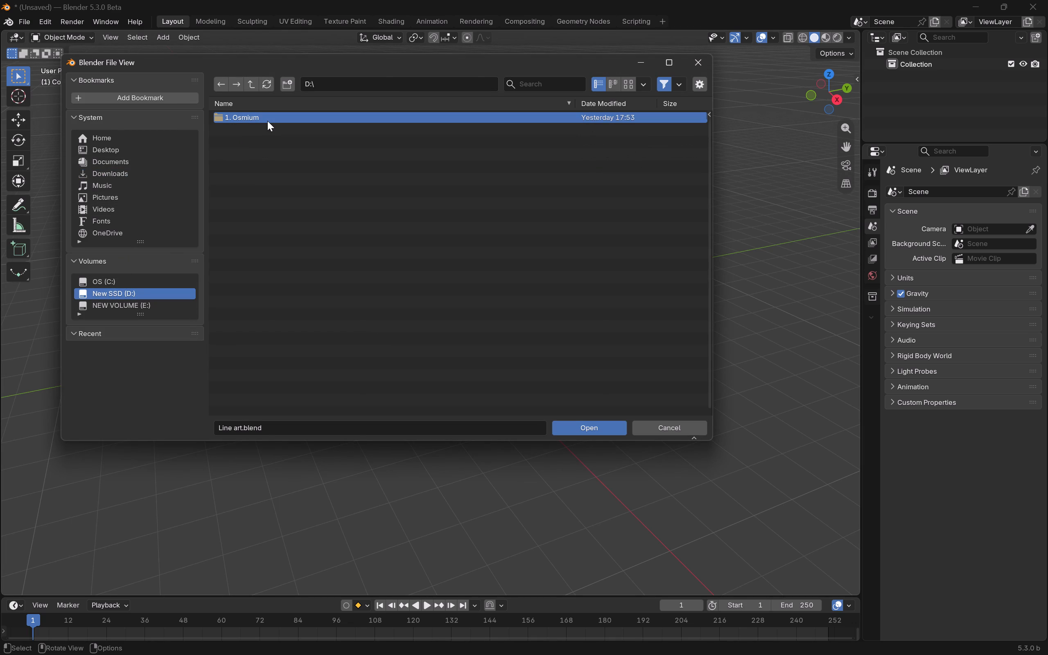
pyautogui.doubleClick(266, 121)
pyautogui.doubleClick(266, 121)
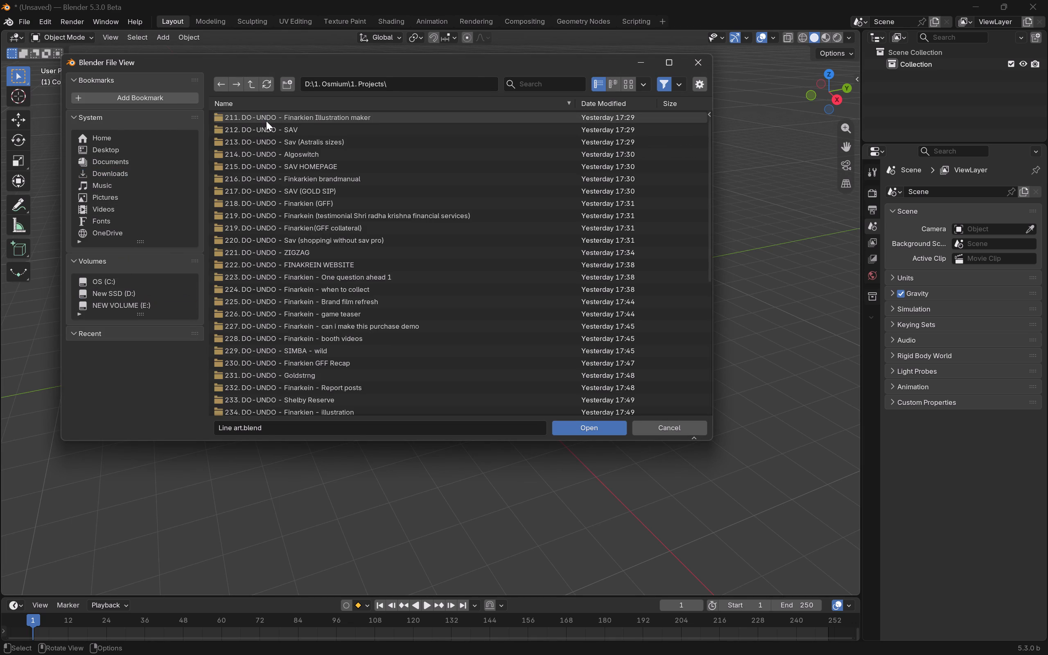
pyautogui.scroll(1, 330, 302)
pyautogui.doubleClick(370, 121)
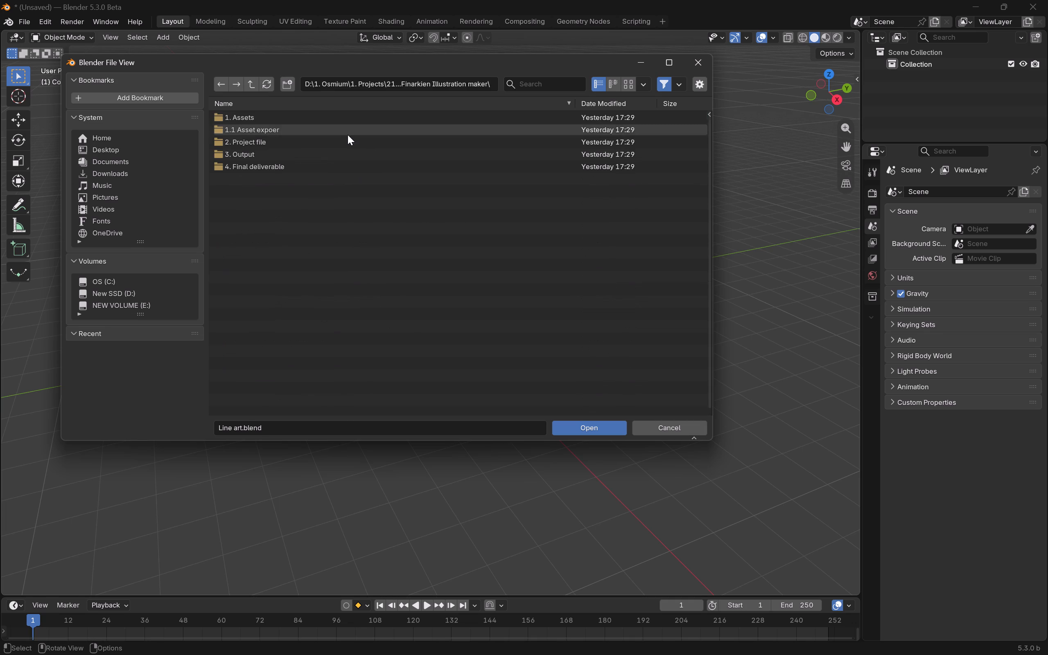
pyautogui.doubleClick(334, 147)
pyautogui.doubleClick(286, 131)
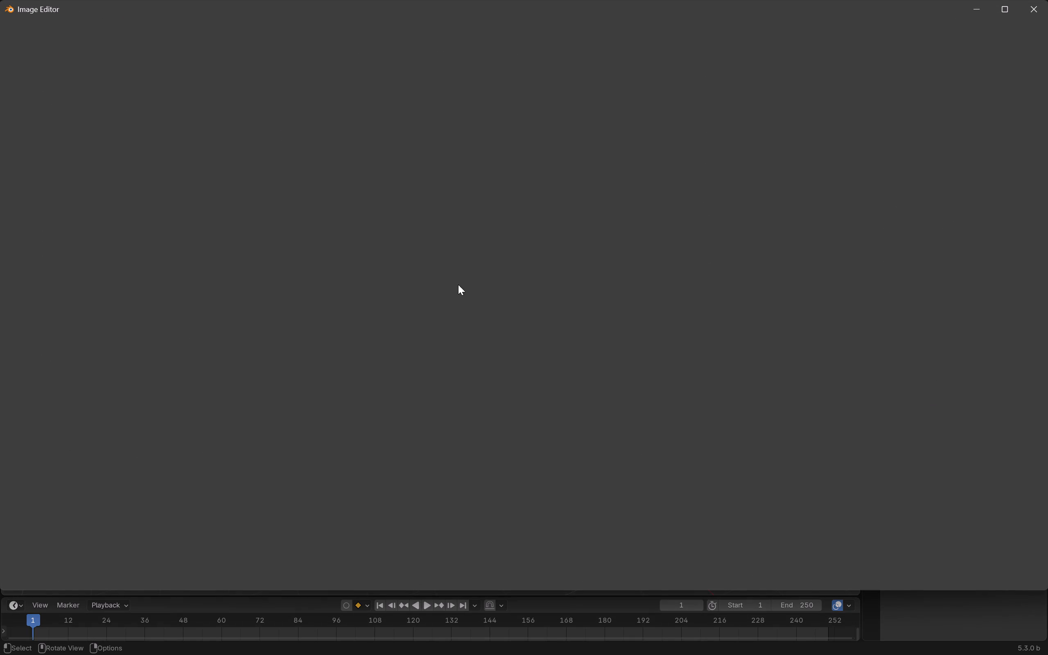
pyautogui.click(1038, 5)
pyautogui.press('z')
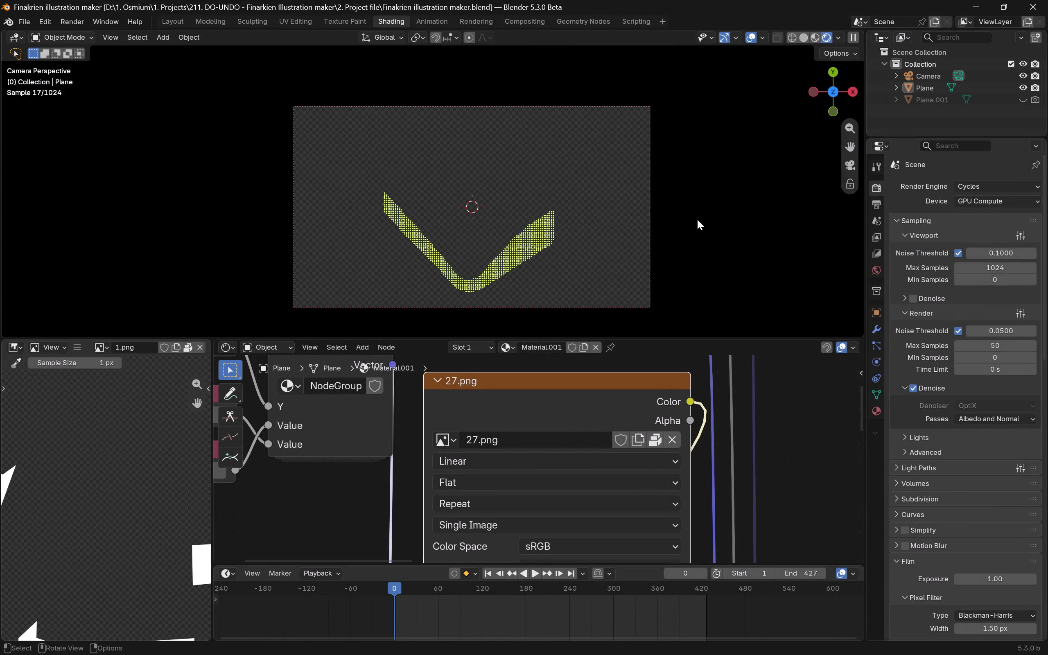
# Set the output resolution to 1080 × 1920 px.
pyautogui.click(878, 210)
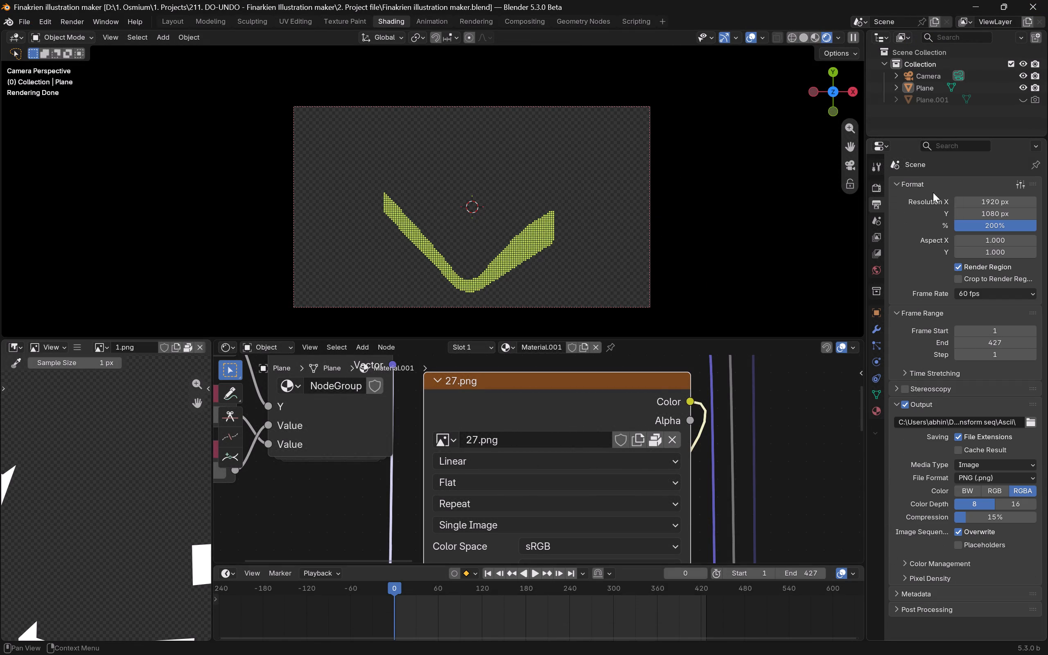
pyautogui.click(986, 202)
pyautogui.write('100')
pyautogui.press('BackSpace')
pyautogui.write('80')
pyautogui.press('Tab')
pyautogui.write('1920')
pyautogui.press('Return')
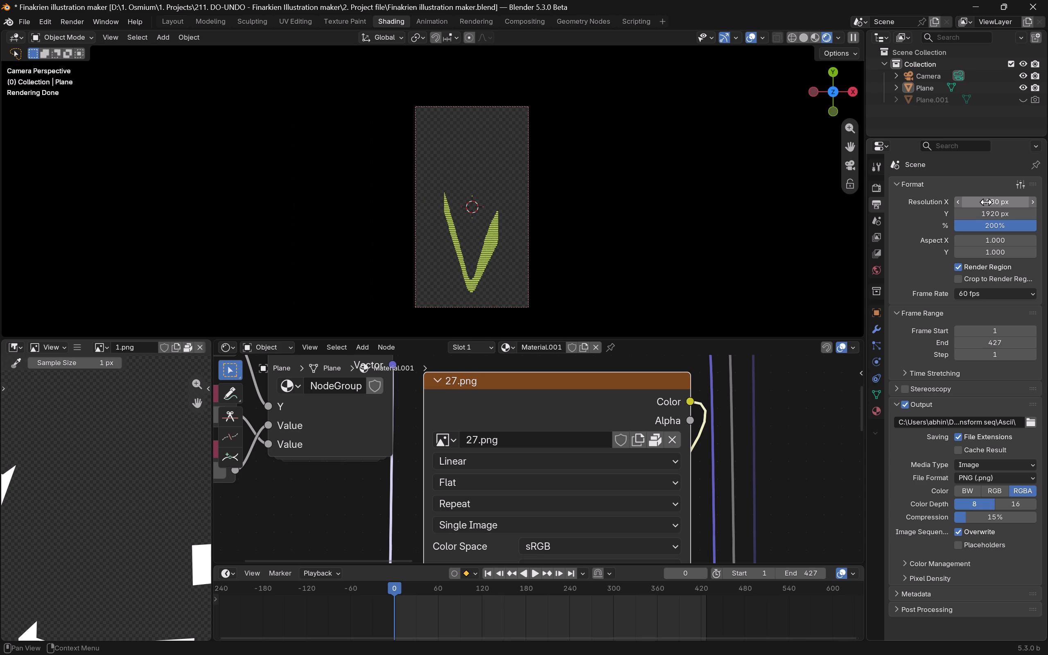
# Replace the 27.png image in the texture node with 2.png, the lotus render in the 3. Finarkein - Dhanteras project folder.
pyautogui.click(669, 443)
pyautogui.click(656, 441)
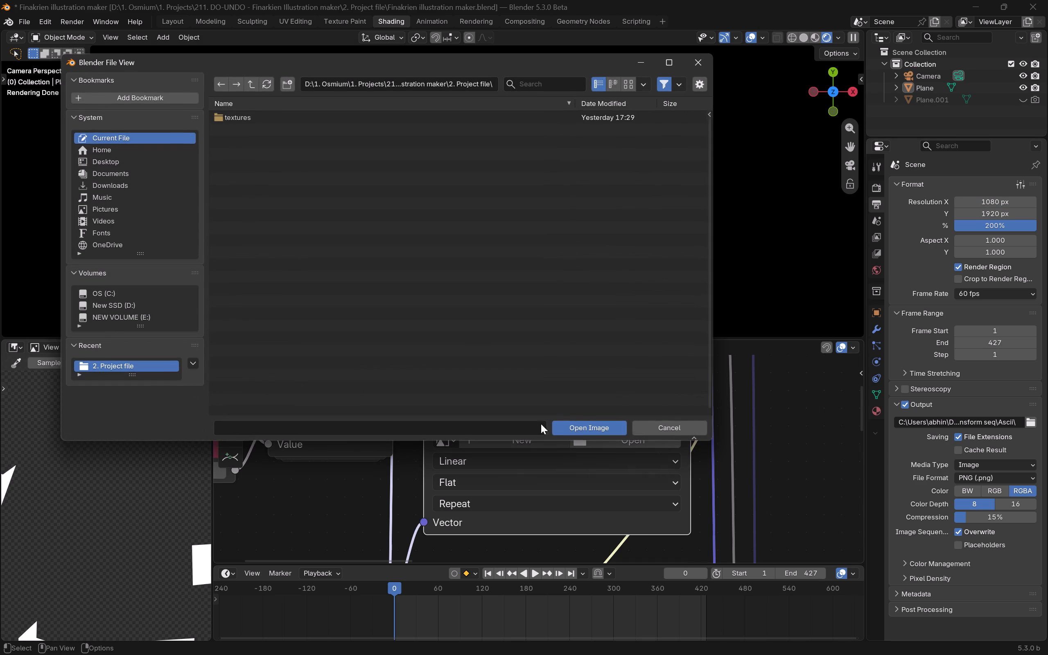
pyautogui.click(147, 307)
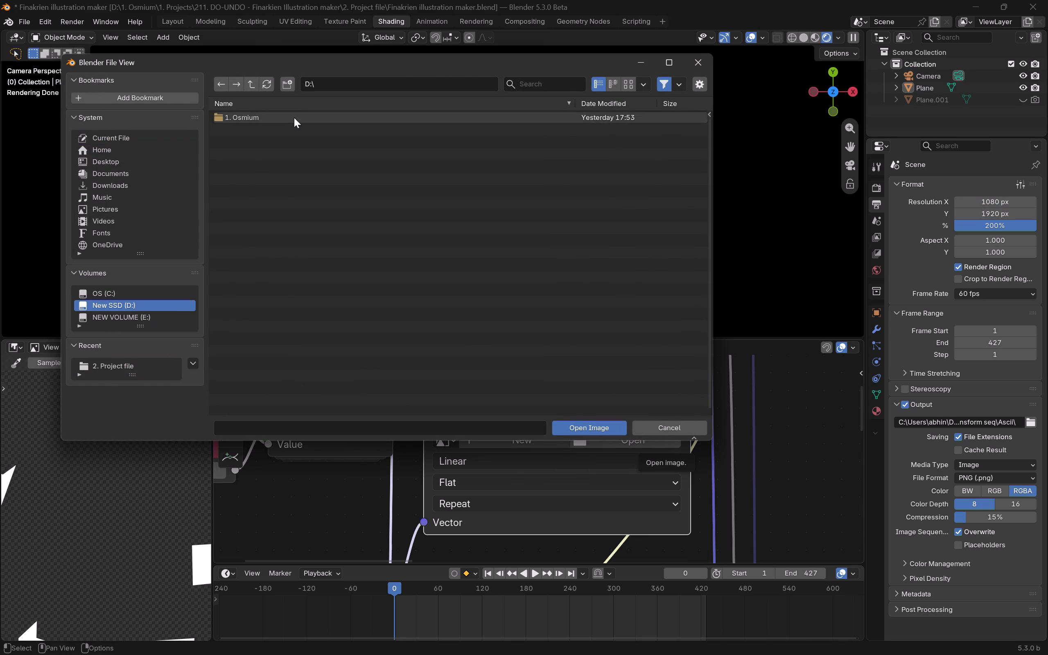
pyautogui.doubleClick(293, 117)
pyautogui.doubleClick(293, 117)
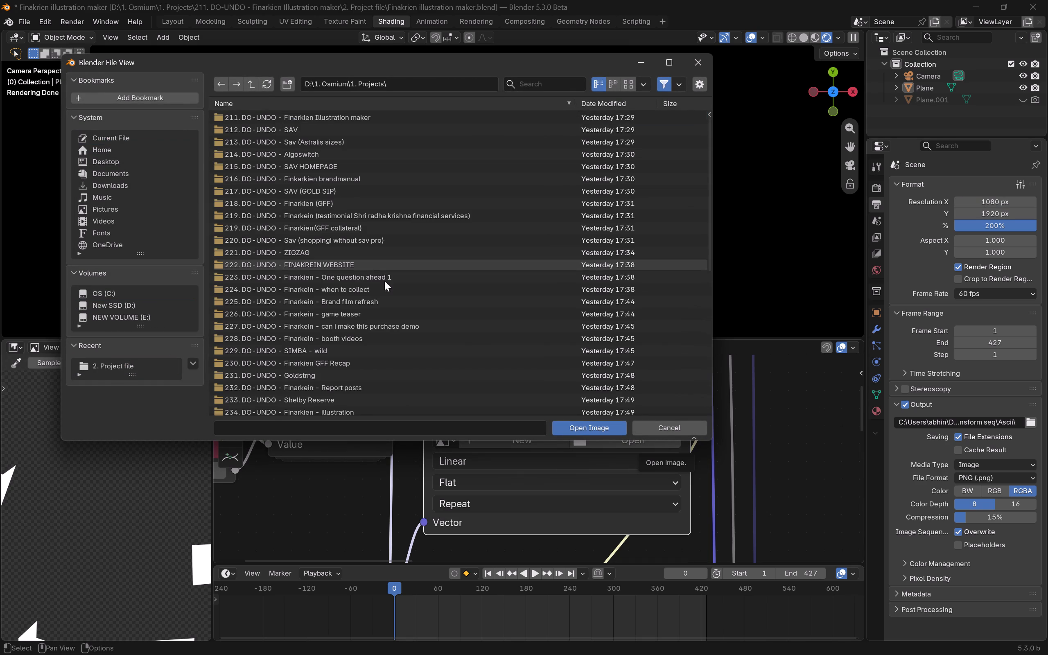
pyautogui.doubleClick(357, 116)
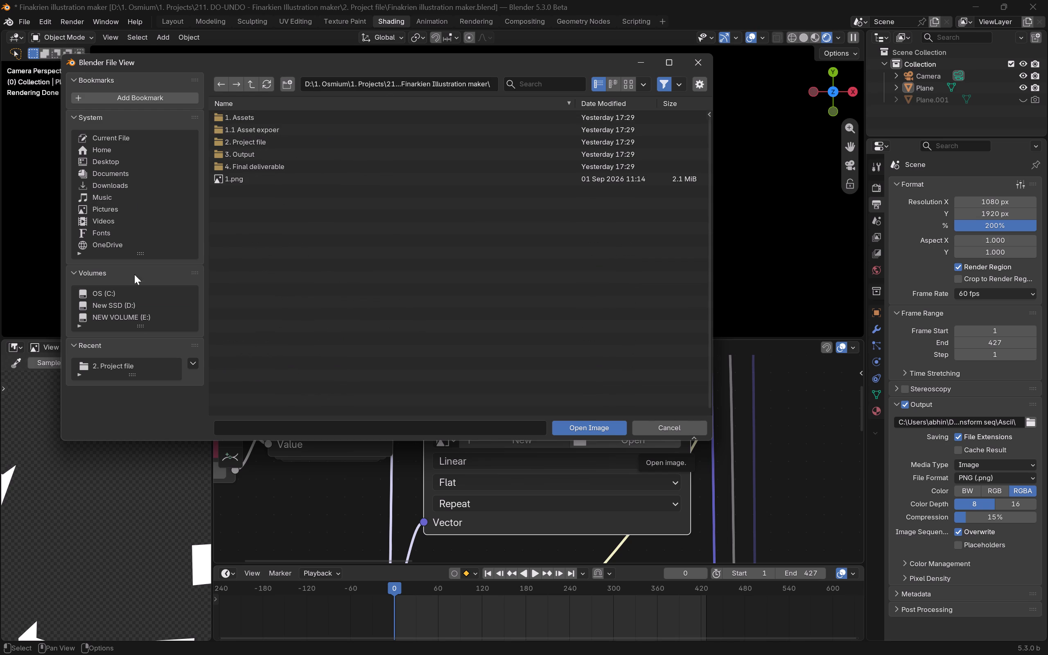
pyautogui.click(129, 365)
pyautogui.click(145, 169)
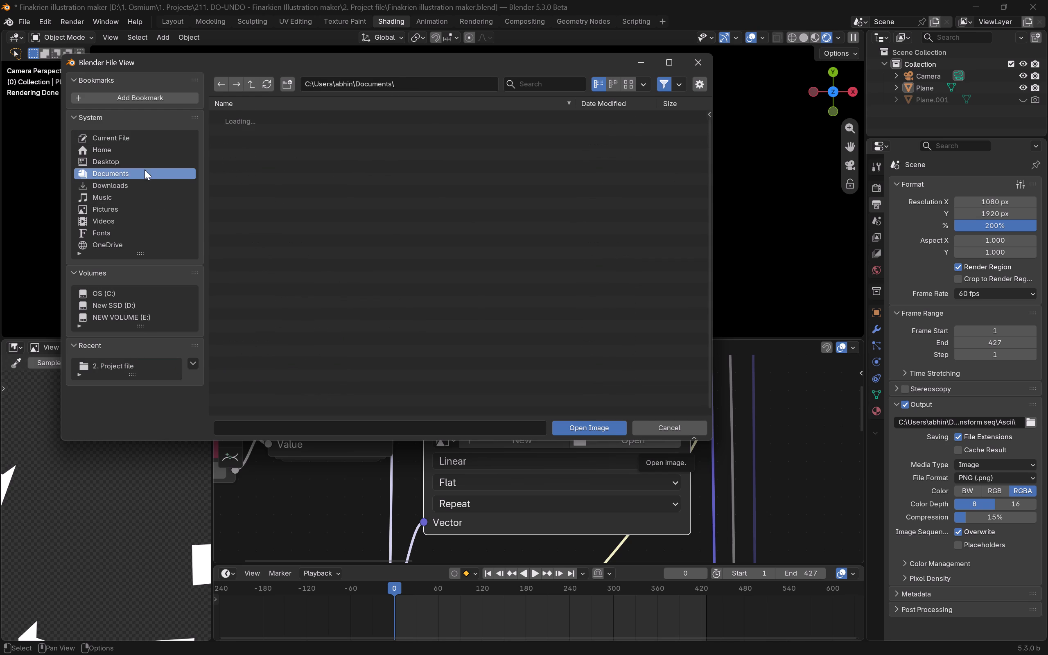
pyautogui.click(142, 178)
pyautogui.click(139, 187)
pyautogui.doubleClick(265, 129)
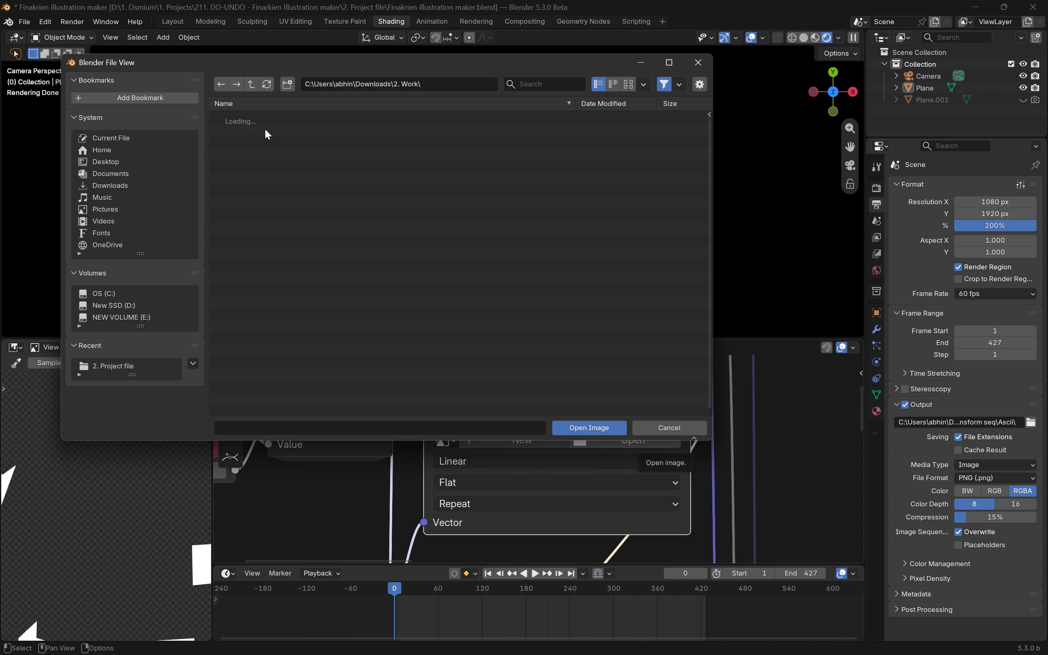
pyautogui.tripleClick(249, 115)
pyautogui.doubleClick(249, 115)
pyautogui.click(257, 80)
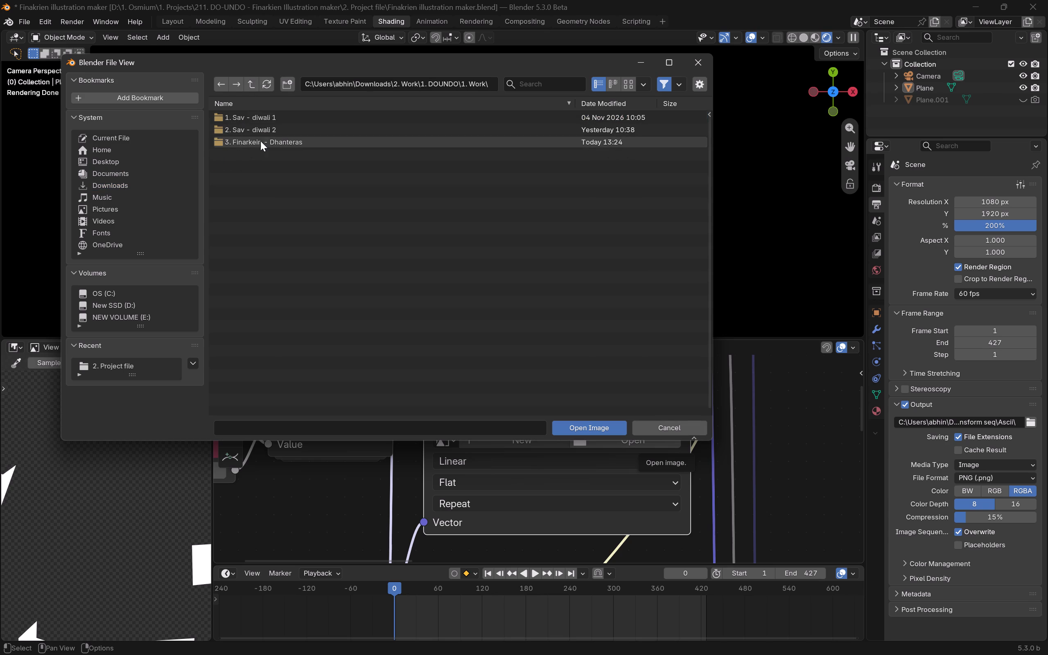
pyautogui.doubleClick(263, 143)
pyautogui.doubleClick(269, 131)
pyautogui.doubleClick(269, 130)
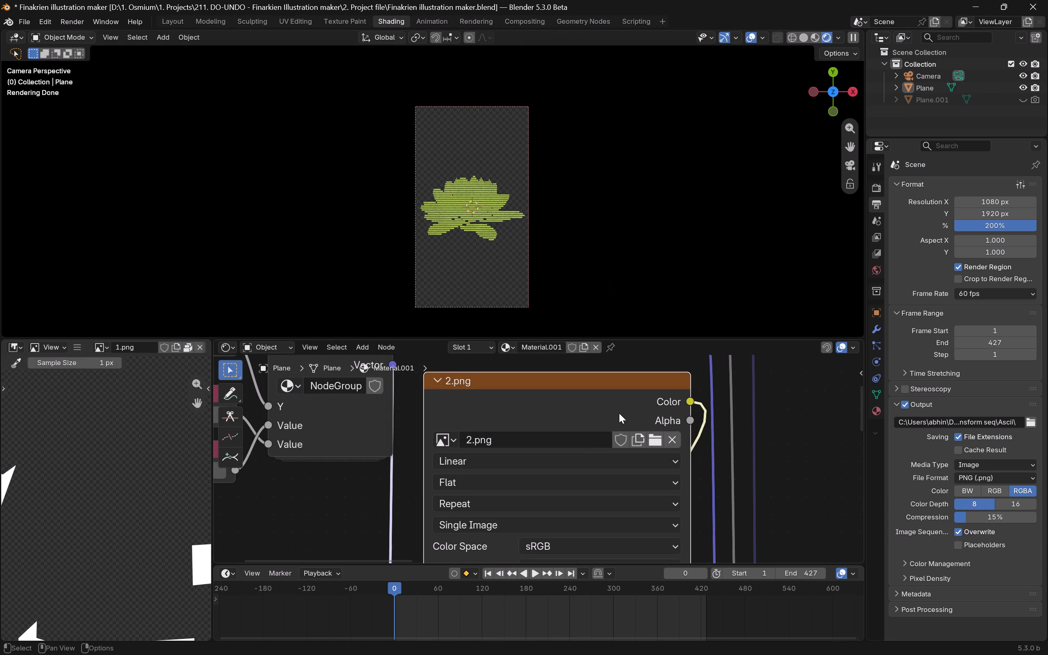
# Set the Menu Switch node to Color.001 so the green, lime and blue colour ramp drives the output.
pyautogui.hscroll(-4, 698, 464)
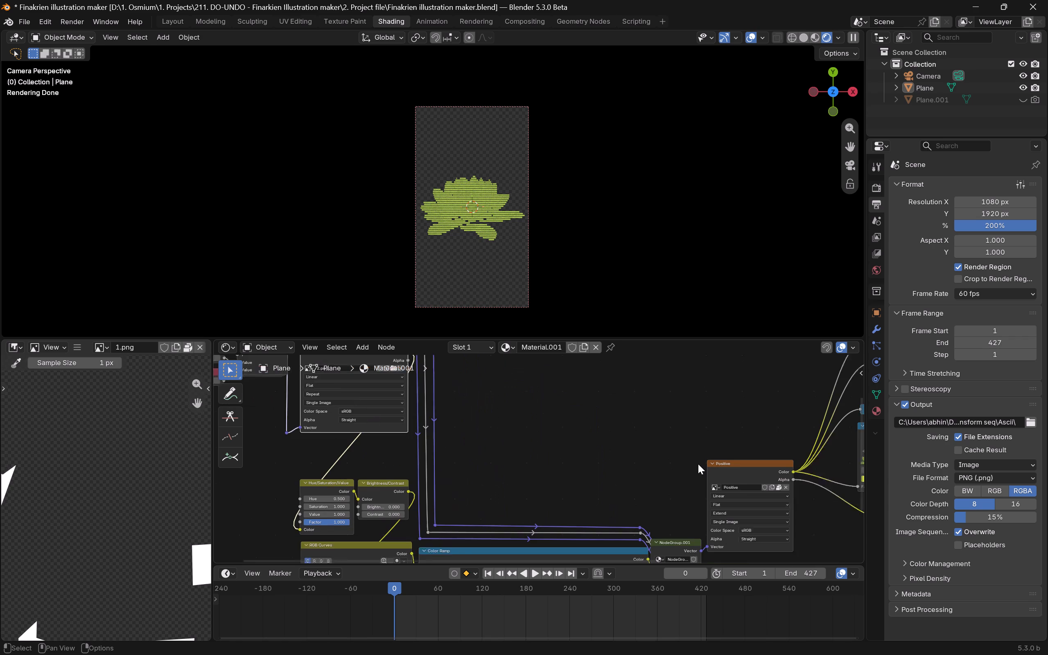
pyautogui.hscroll(-1, 698, 464)
pyautogui.hscroll(-7, 592, 436)
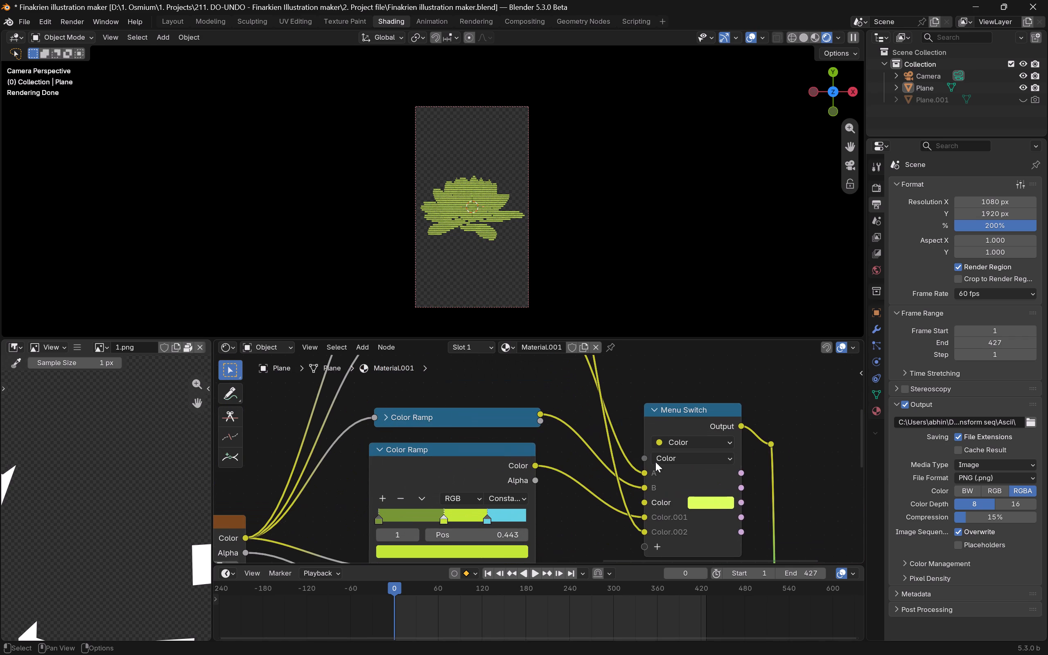
pyautogui.click(695, 445)
pyautogui.click(778, 440)
pyautogui.click(710, 455)
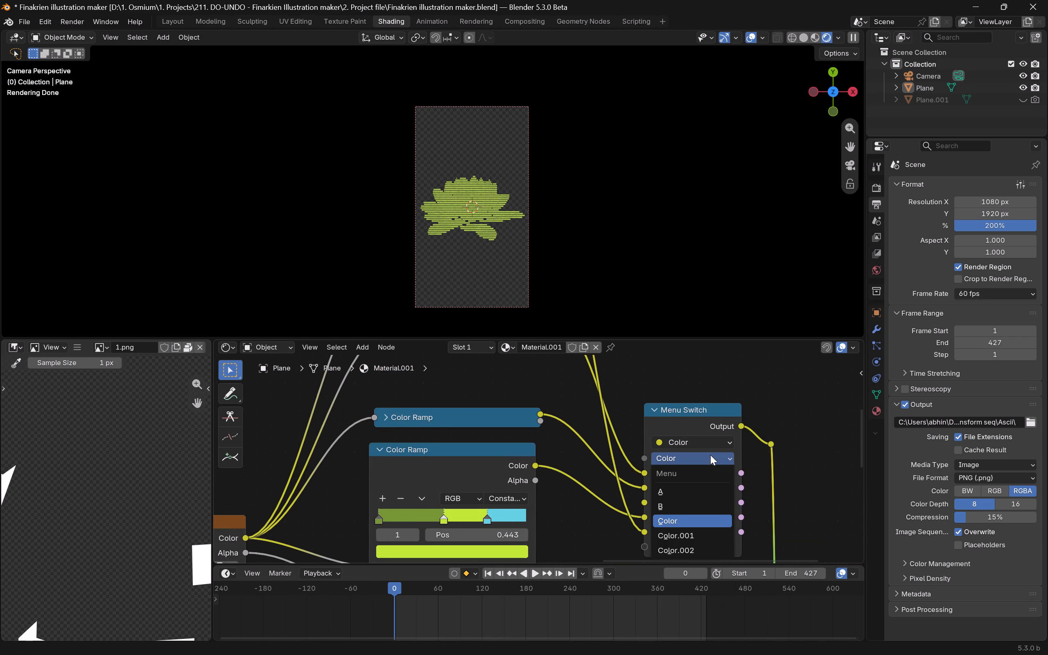
pyautogui.click(711, 513)
pyautogui.click(714, 462)
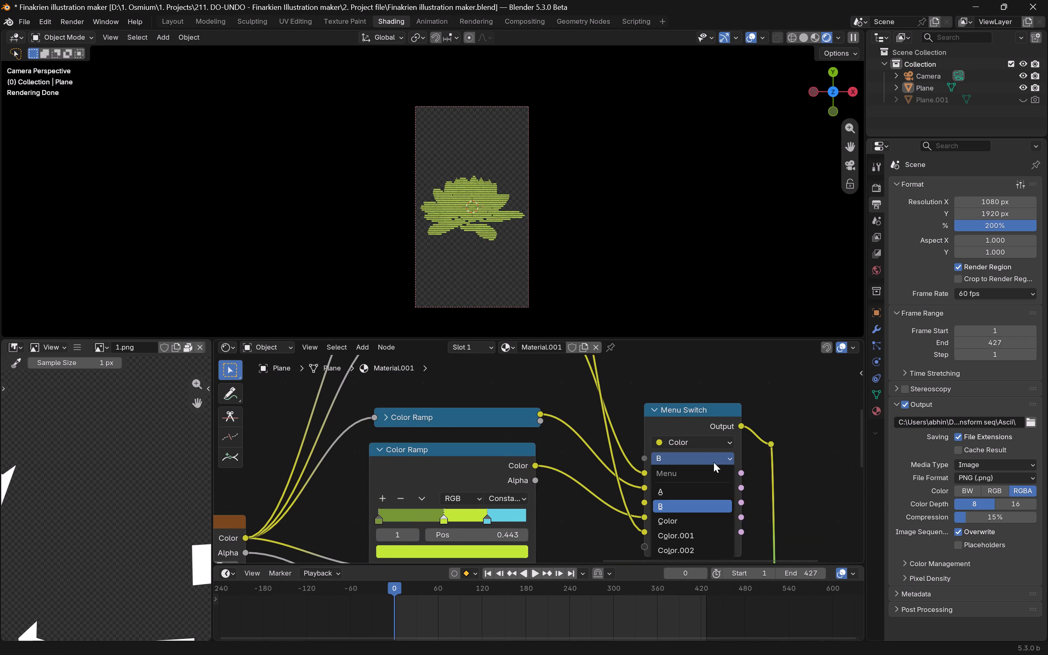
pyautogui.press('Escape')
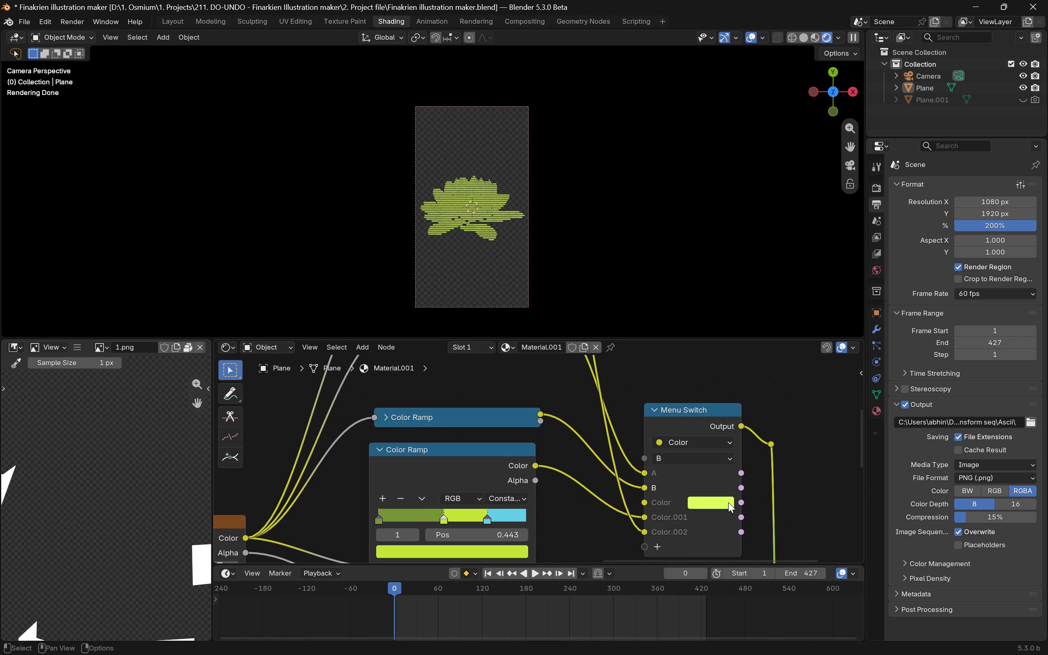
pyautogui.click(714, 453)
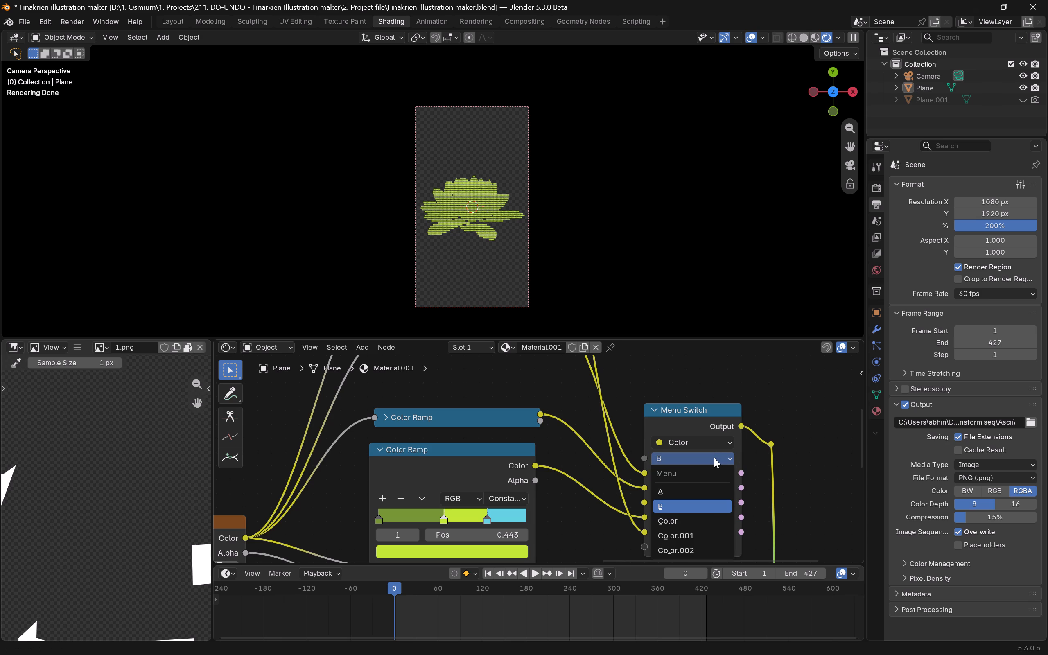
pyautogui.click(708, 533)
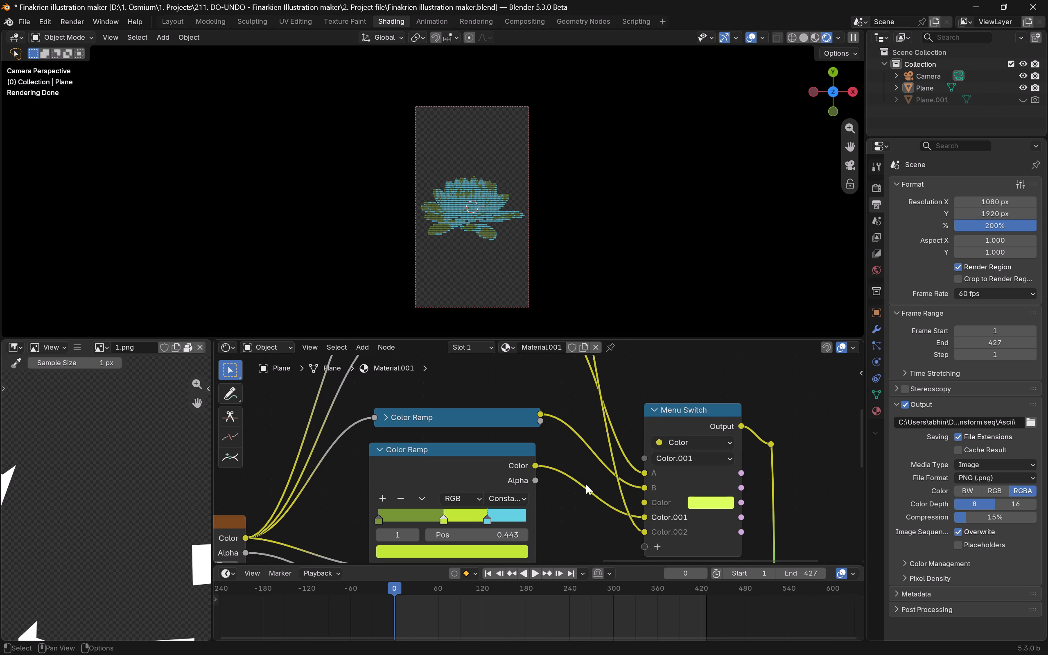
# Move stop 2 of the constant Color Ramp feeding NodeGroup.001 to a position of about 0.114.
pyautogui.scroll(-4, 579, 478)
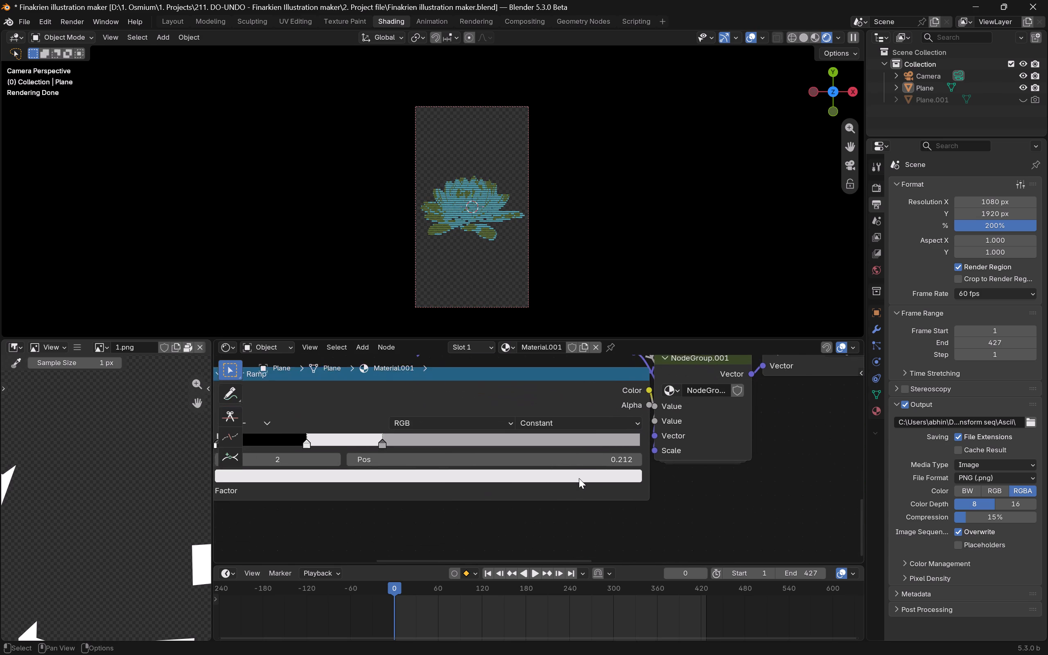
pyautogui.scroll(-1, 579, 478)
pyautogui.moveTo(393, 463); pyautogui.dragTo(430, 463)
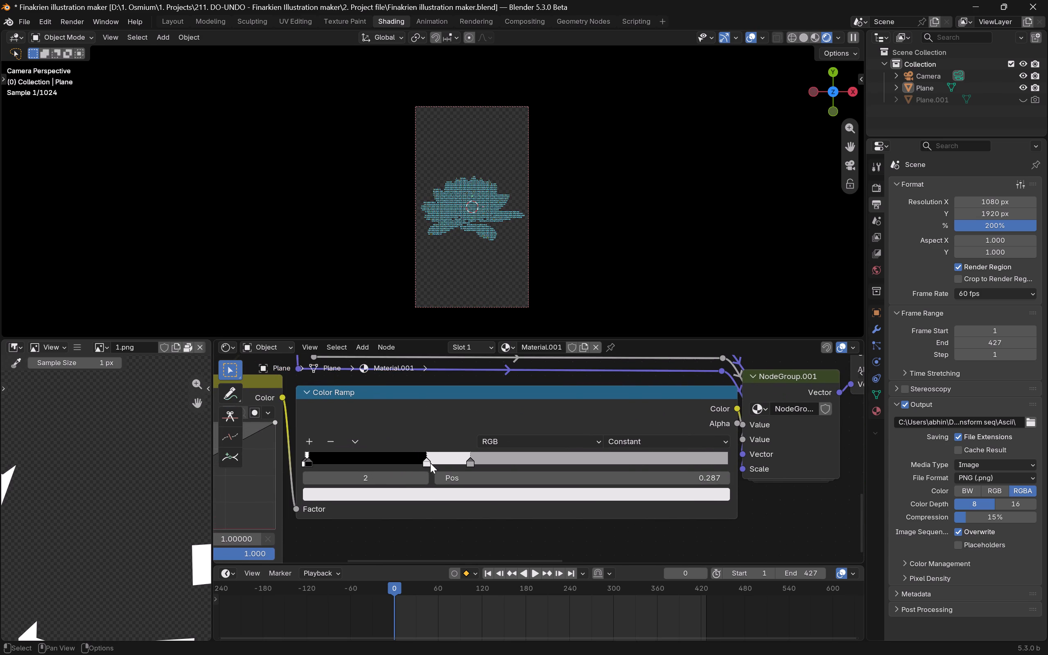
pyautogui.moveTo(430, 463); pyautogui.dragTo(351, 451)
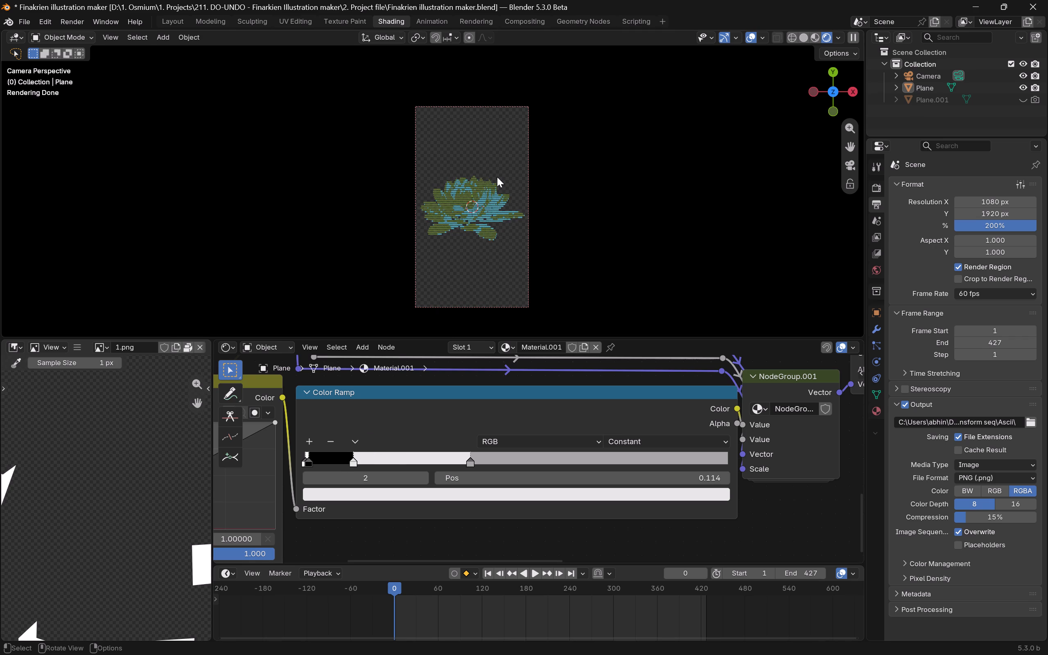
# Set the Width value node to 1080 and the Height value node to 1920.
pyautogui.press('0')
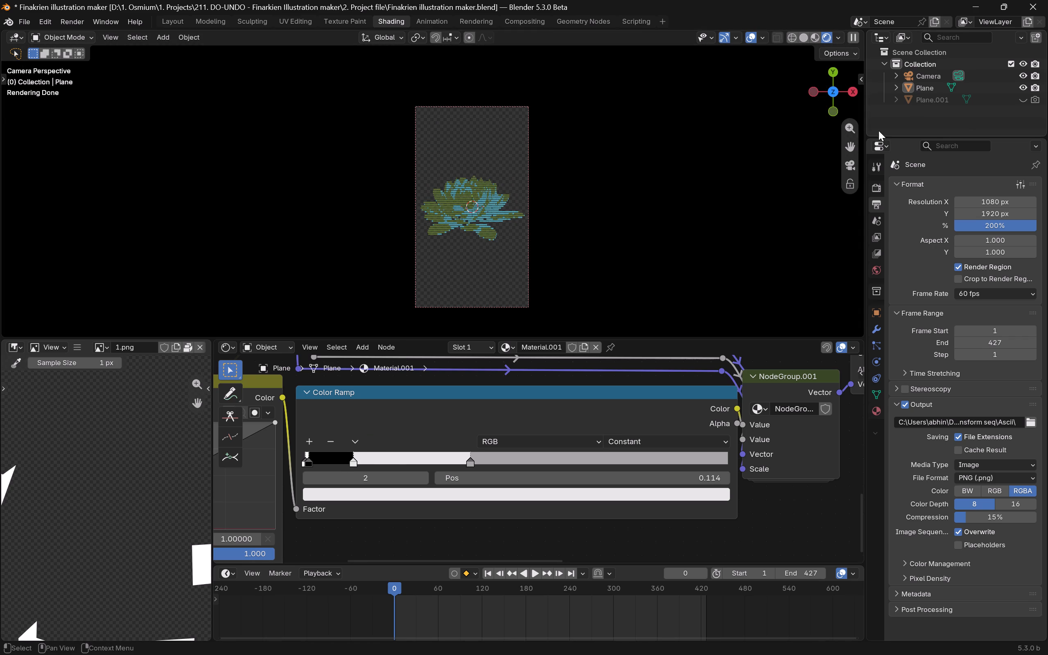
pyautogui.moveTo(848, 133); pyautogui.dragTo(16, 43)
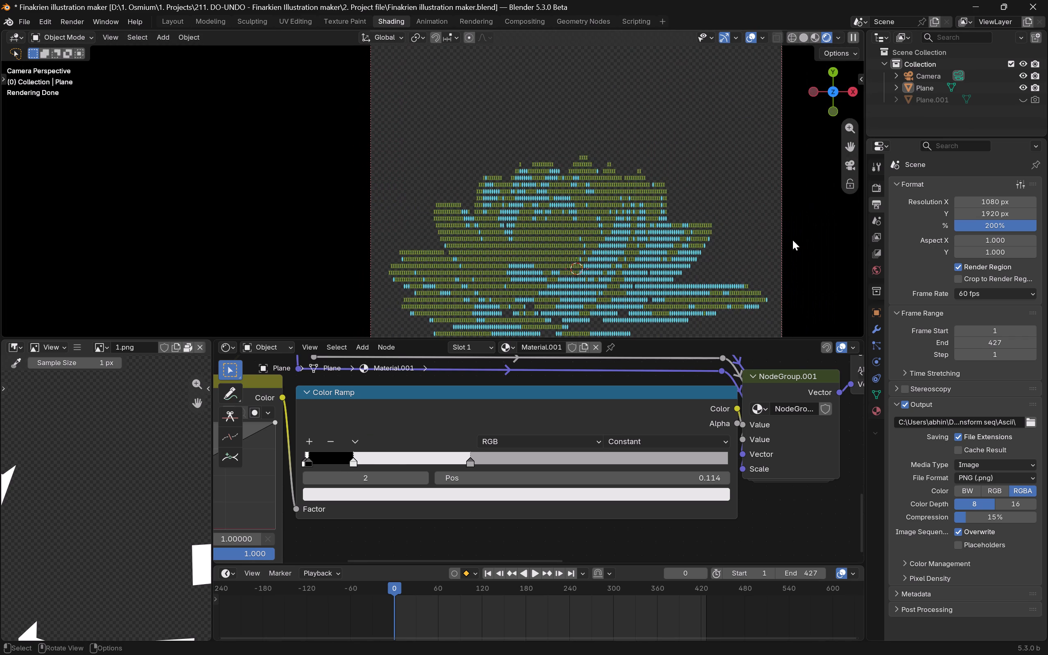
pyautogui.scroll(4, 693, 407)
pyautogui.hscroll(4, 693, 407)
pyautogui.scroll(1, 693, 407)
pyautogui.click(542, 412)
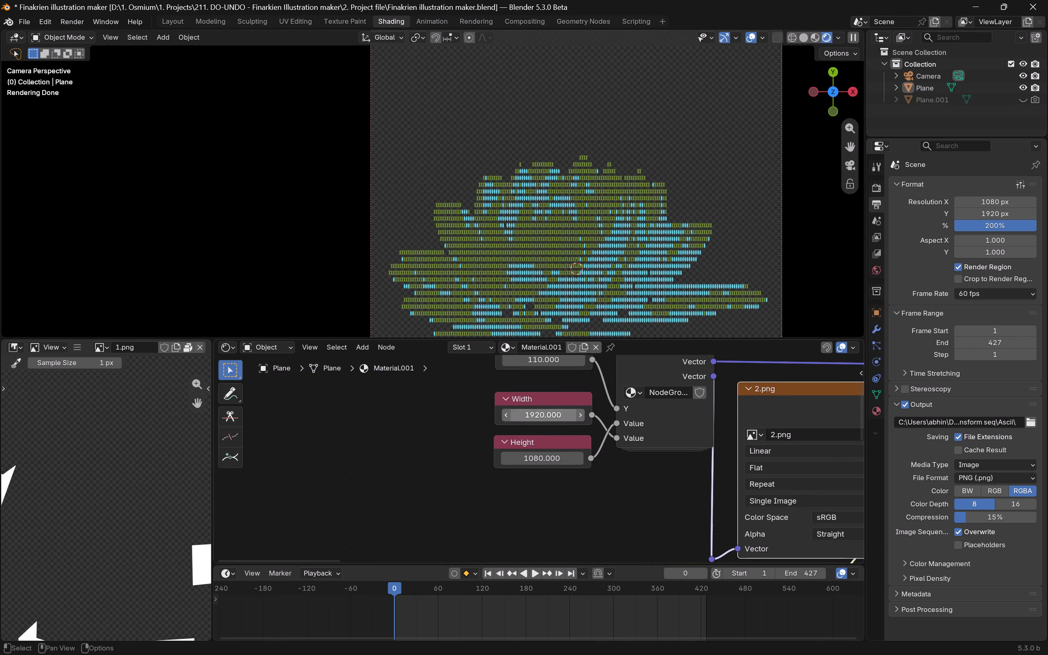
pyautogui.write('1080')
pyautogui.press('Tab')
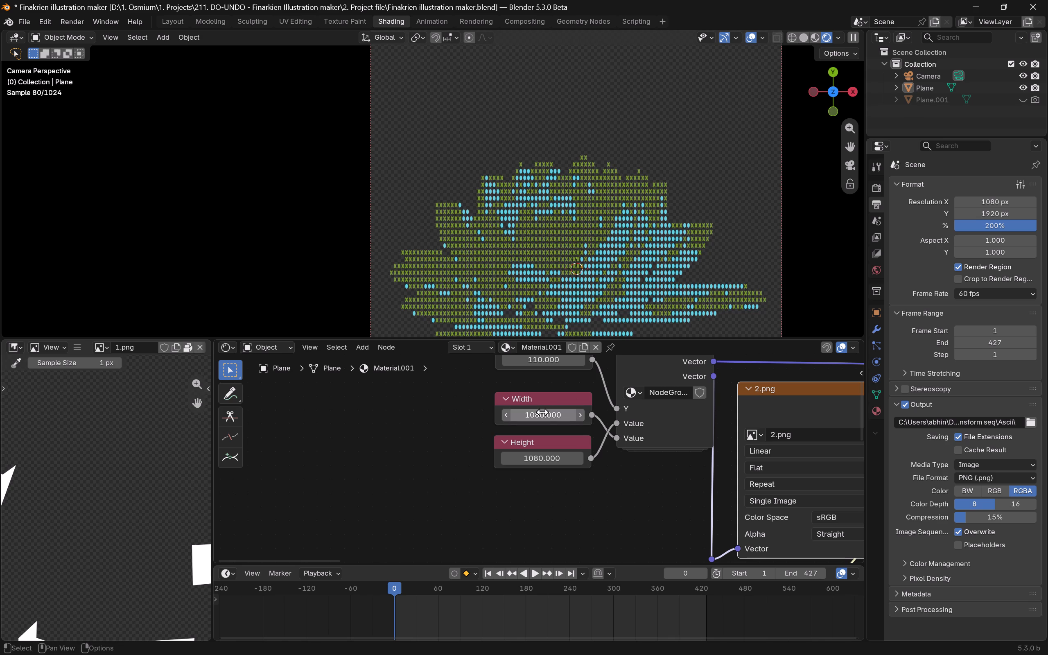
pyautogui.click(551, 460)
pyautogui.write('1920')
pyautogui.press('Return')
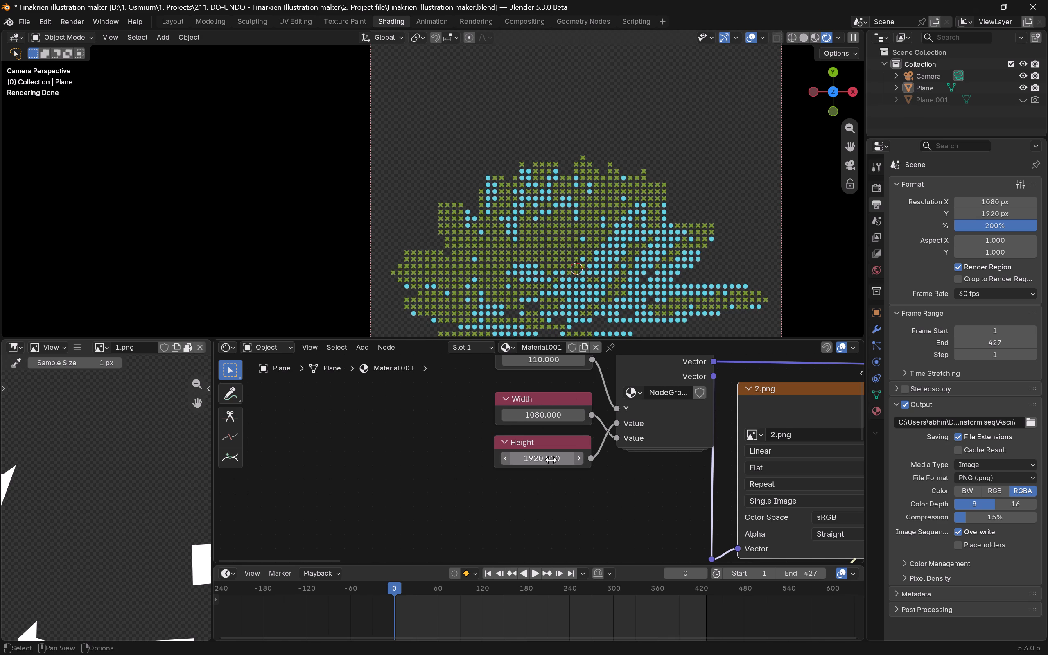
# Move stop 3 of the constant Color Ramp close to stop 2 and shift stop 2 slightly lower, bringing lime dots into the lotus.
pyautogui.hscroll(-5, 551, 460)
pyautogui.scroll(-2, 551, 460)
pyautogui.hscroll(-5, 551, 460)
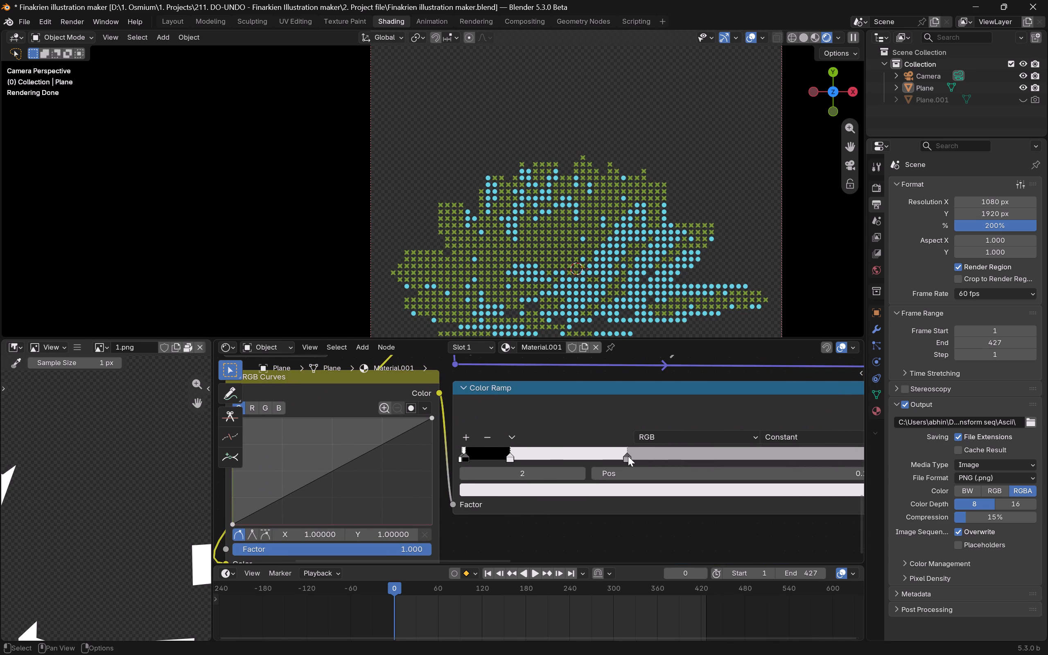
pyautogui.moveTo(627, 456); pyautogui.dragTo(552, 443)
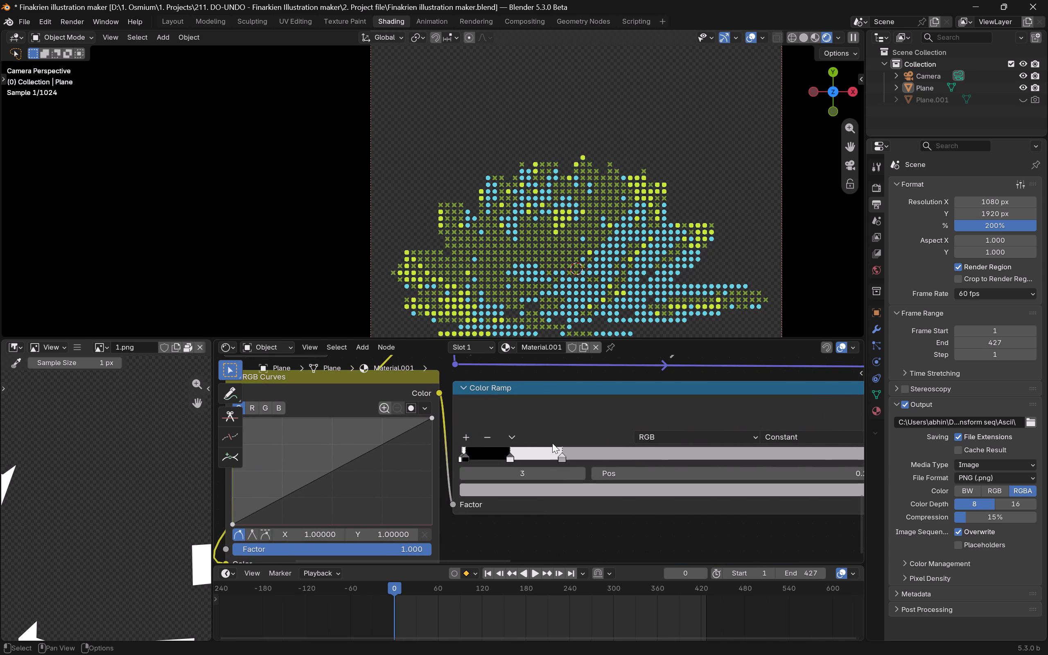
pyautogui.moveTo(552, 443); pyautogui.dragTo(529, 447)
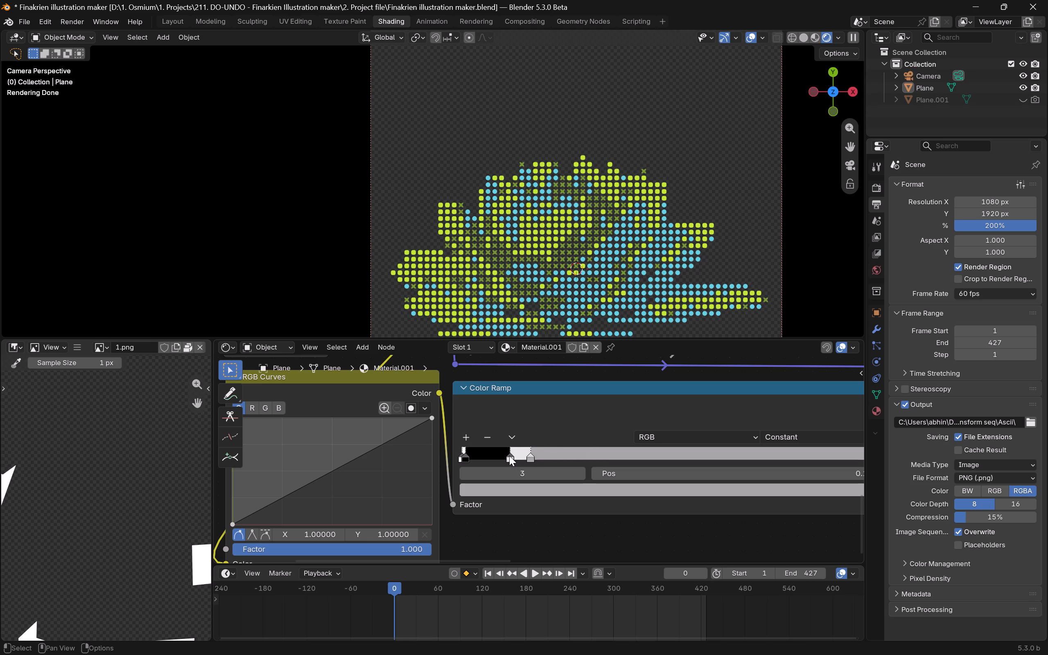
pyautogui.click(509, 456)
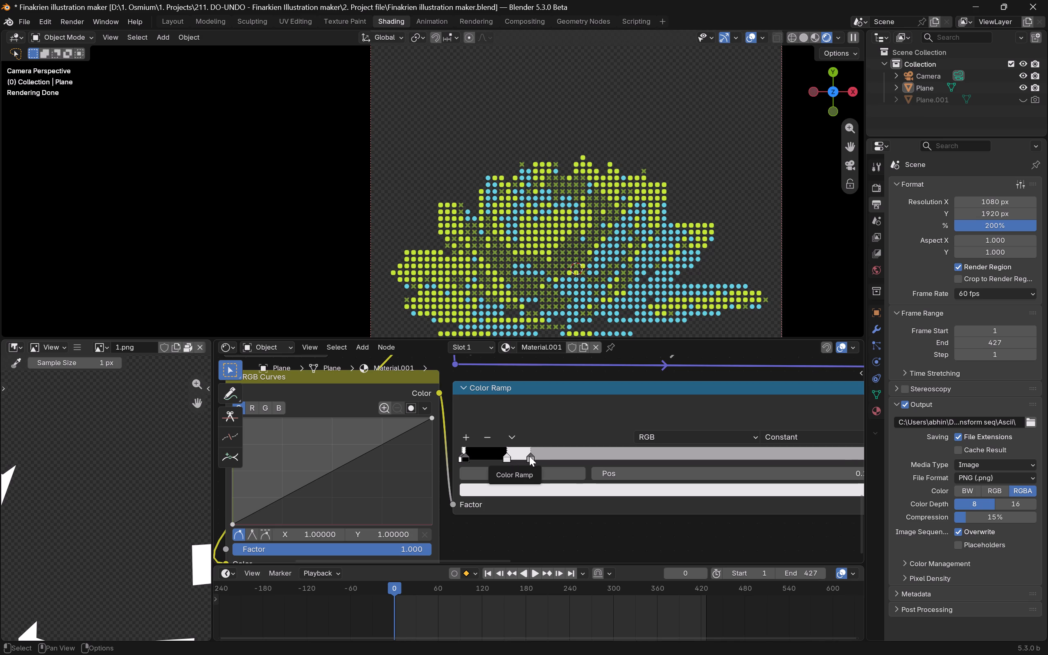
pyautogui.moveTo(531, 454); pyautogui.dragTo(538, 445)
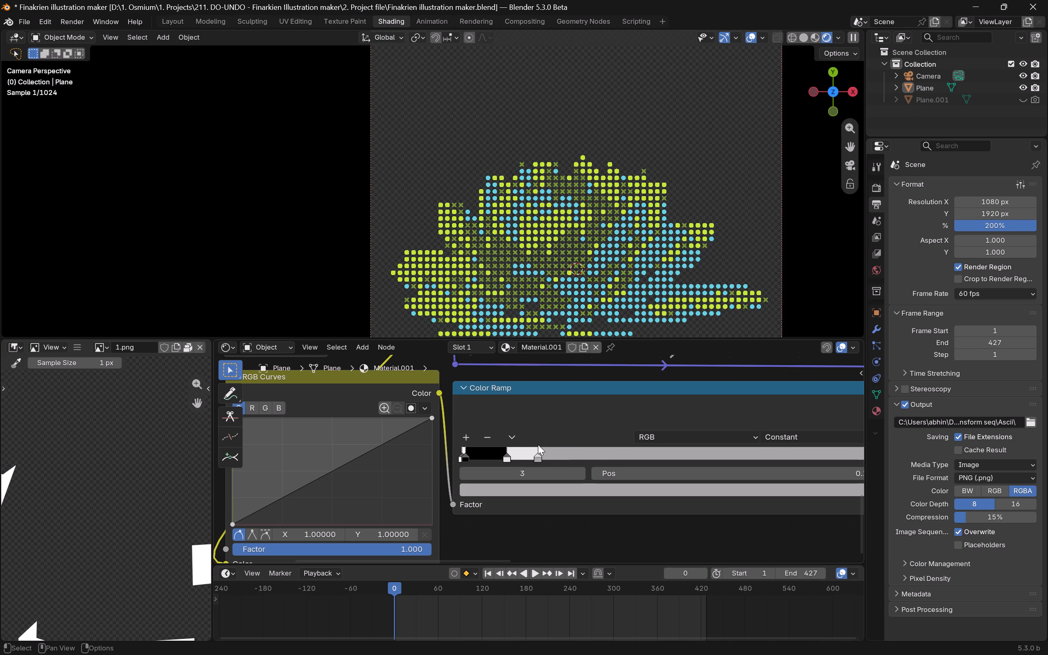
pyautogui.moveTo(538, 445); pyautogui.dragTo(542, 442)
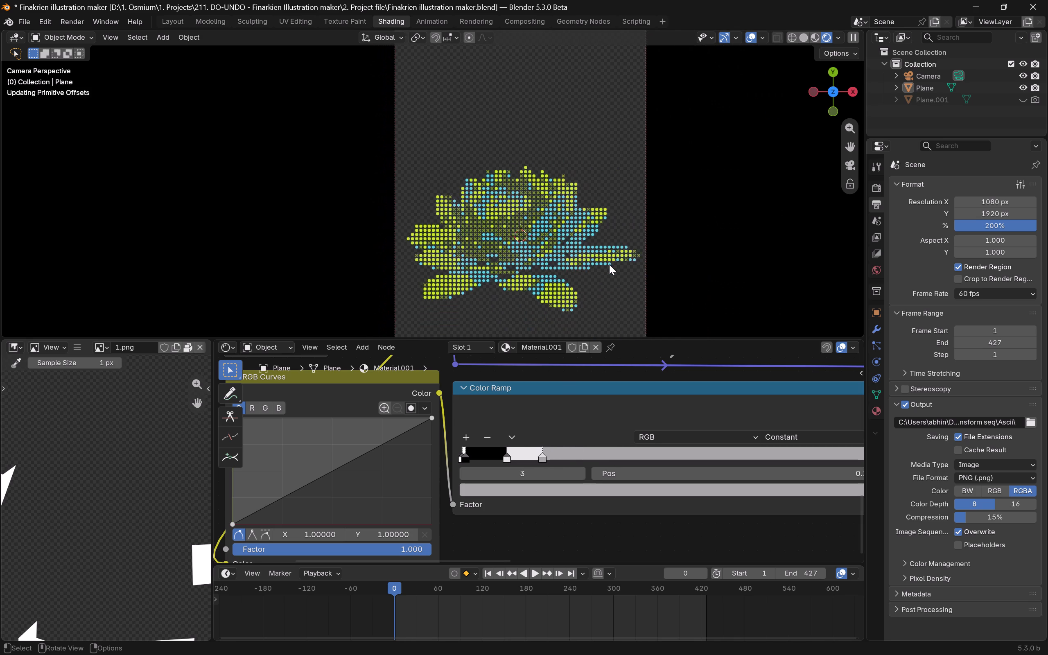
# Switch the viewport to solid shading and save the project file.
pyautogui.press('z')
pyautogui.hotkey('ctrl', 's')
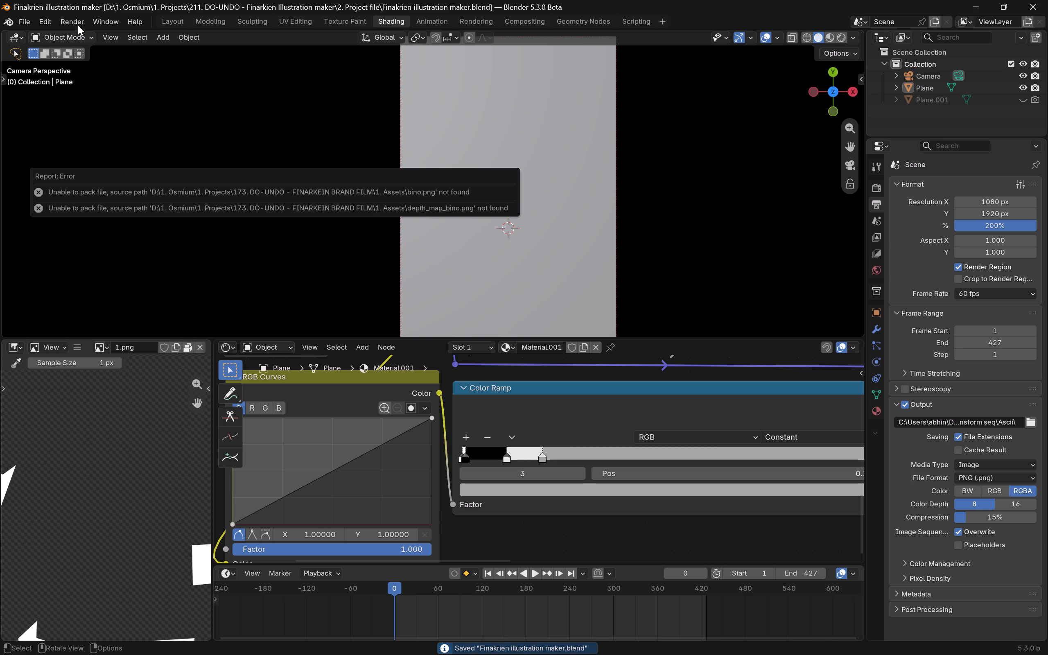
pyautogui.press('Escape')
# Set the Cycles render device to OptiX in the system preferences.
pyautogui.click(81, 22)
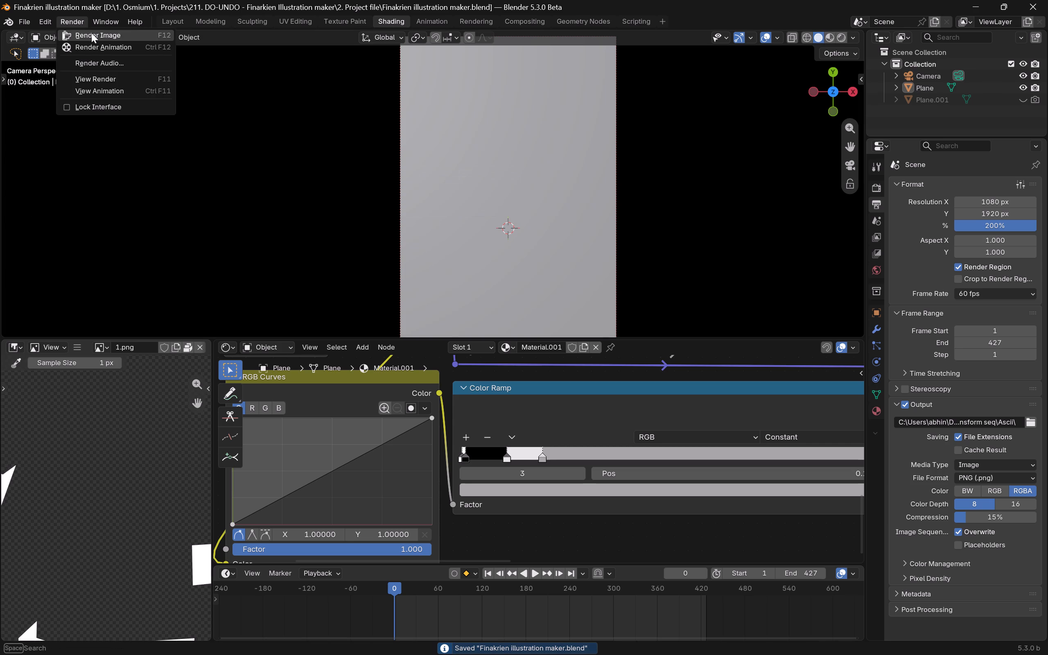
pyautogui.click(880, 189)
pyautogui.click(880, 189)
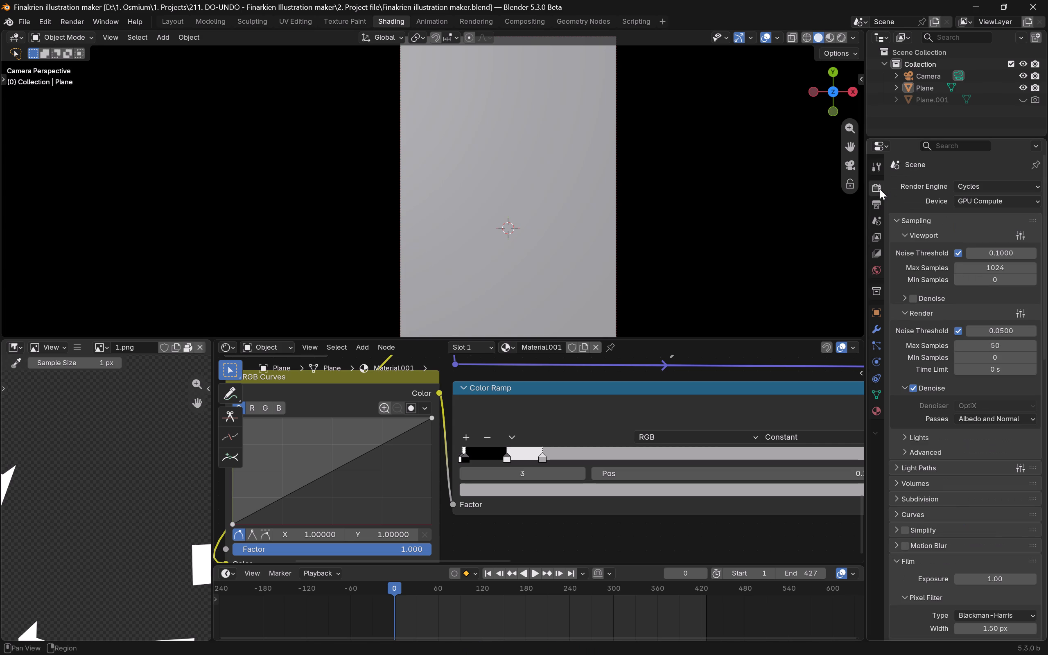
pyautogui.click(50, 25)
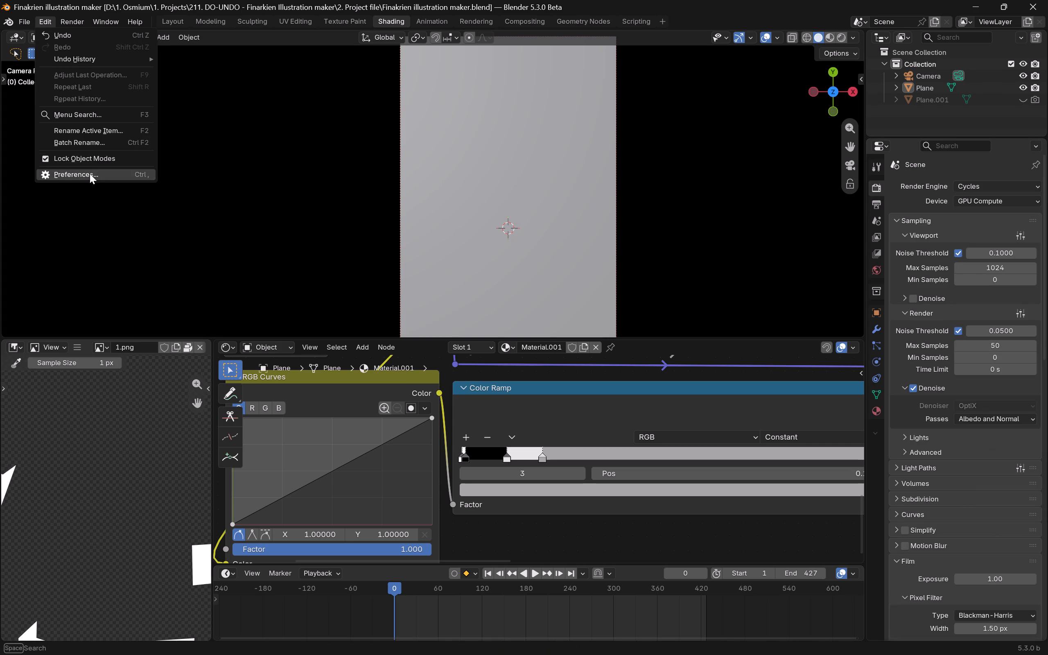
pyautogui.click(90, 174)
pyautogui.click(125, 334)
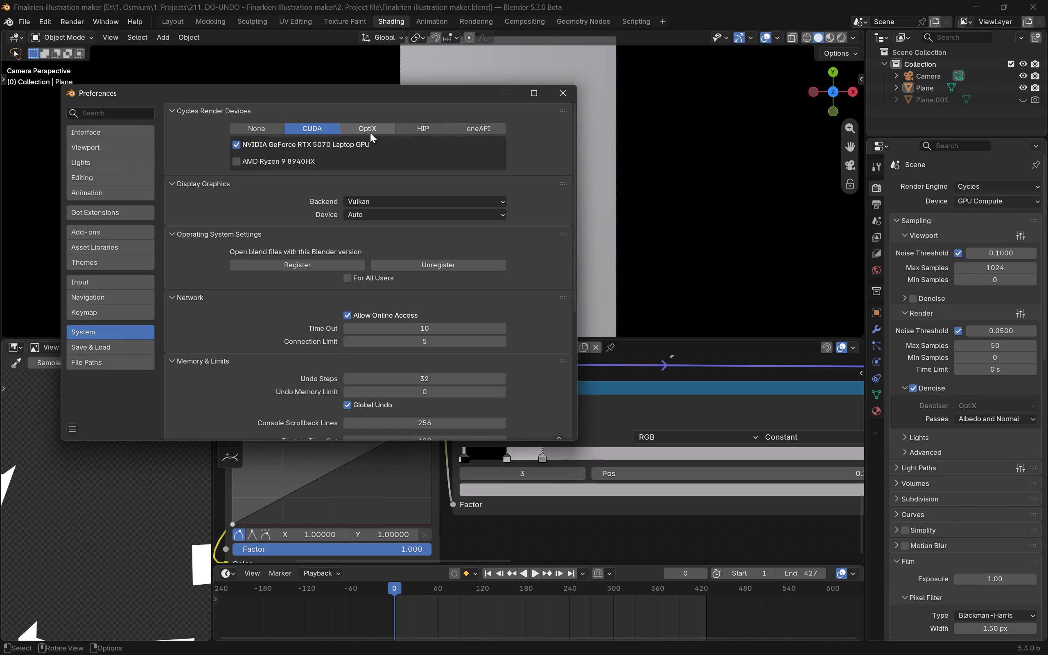
pyautogui.click(370, 133)
pyautogui.click(550, 92)
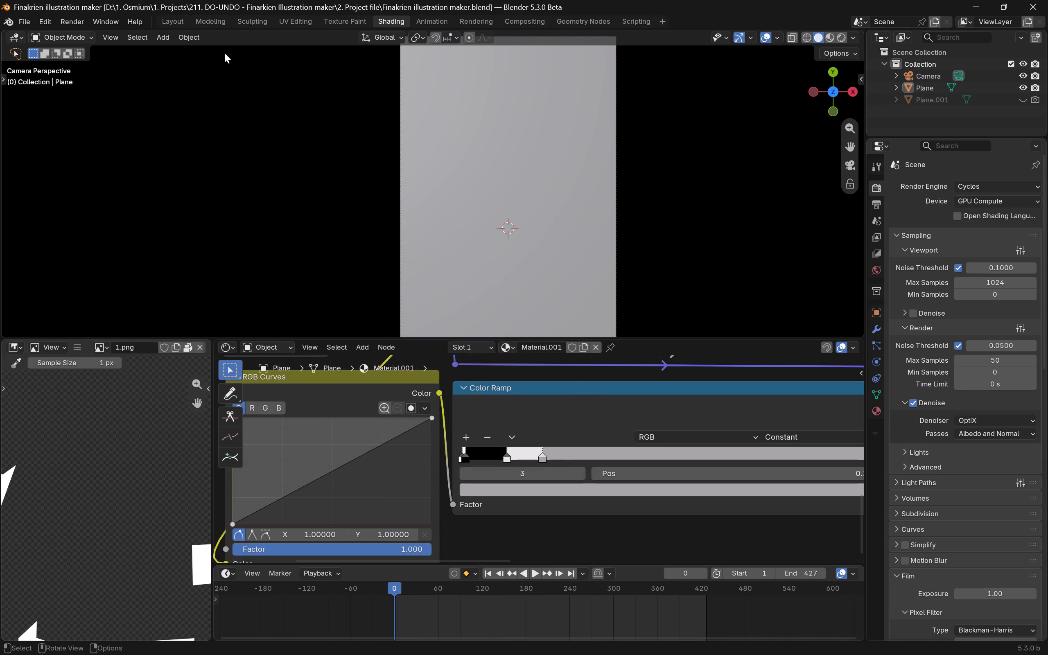
# Render the symbol-pattern lotus image and save it as 3 in the 2. Asset export folder.
pyautogui.click(90, 18)
pyautogui.click(88, 35)
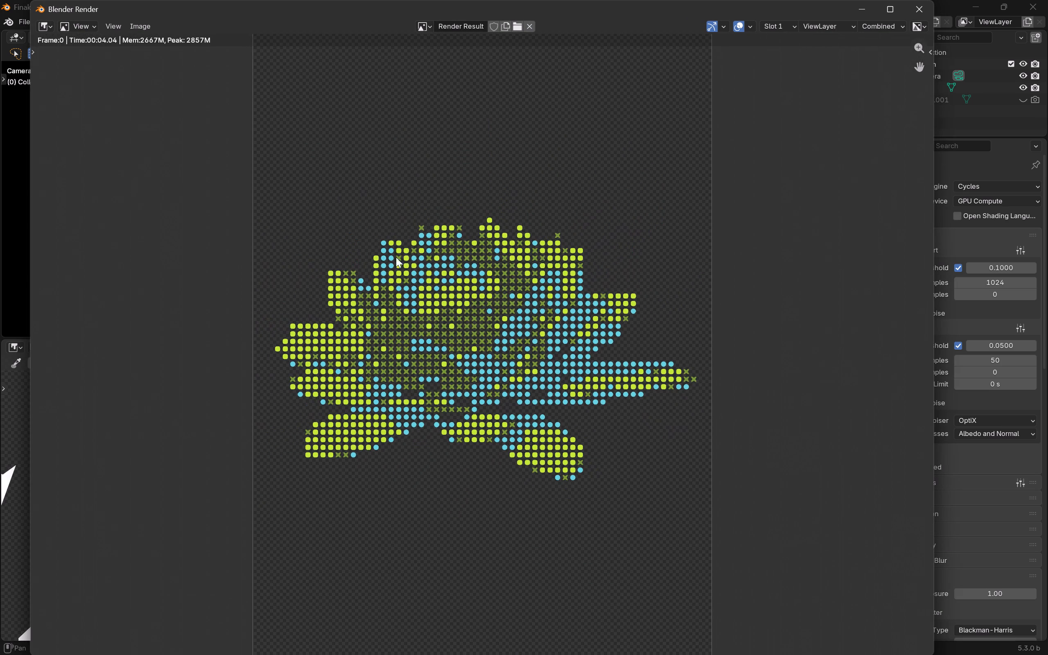
pyautogui.hotkey('alt', 's')
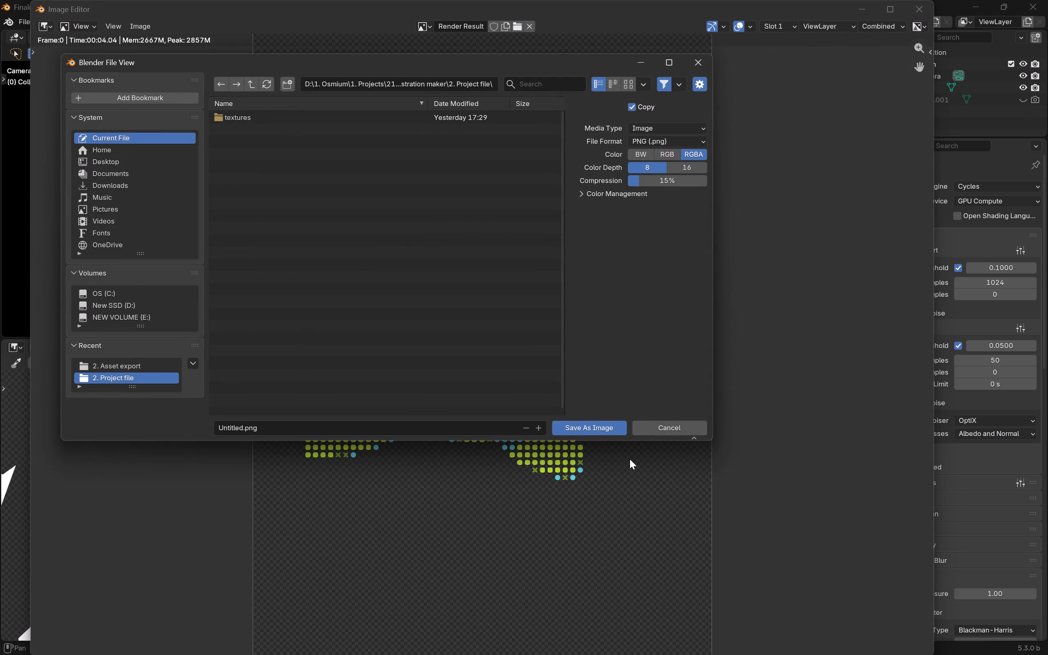
pyautogui.click(138, 366)
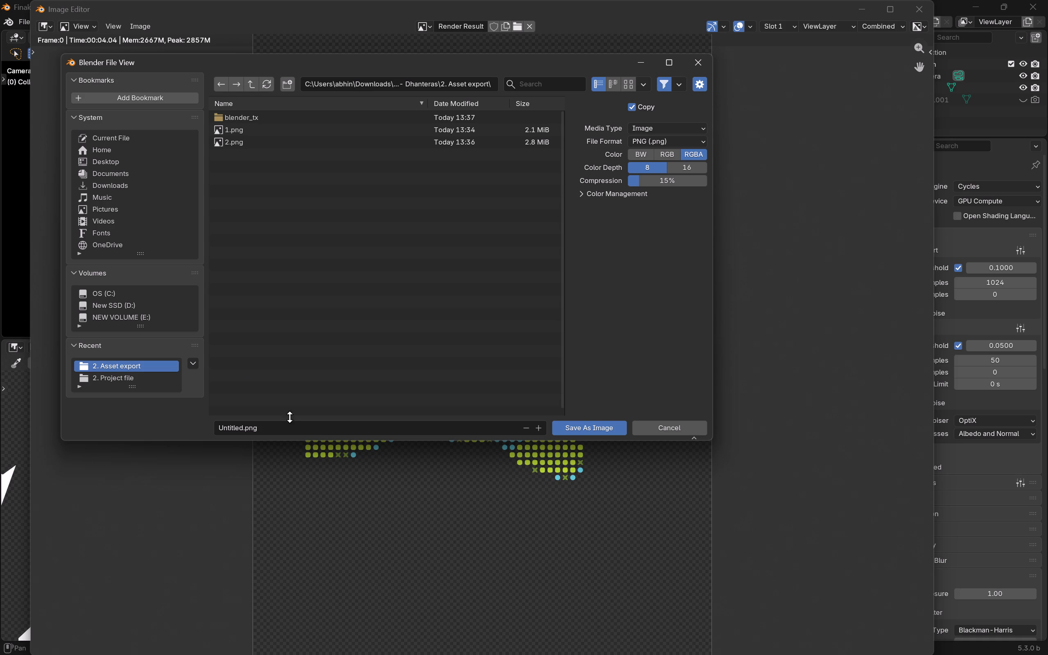
pyautogui.click(289, 420)
pyautogui.press('3')
pyautogui.press('Return')
pyautogui.press('Return')
pyautogui.press('Return')
# Bring the 3 PNG from the 2. Asset export folder onto the Dhanteras post page in Figma.
pyautogui.hotkey('alt', 'Tab')
pyautogui.hotkey('alt', 'Tab')
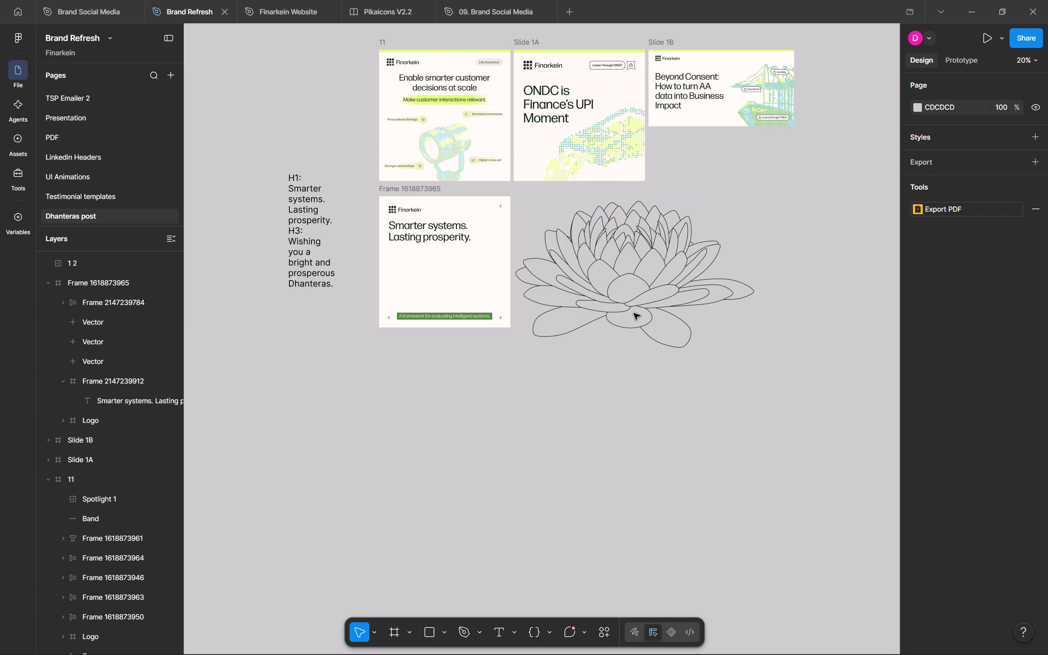
pyautogui.hotkey('alt', 'Tab')
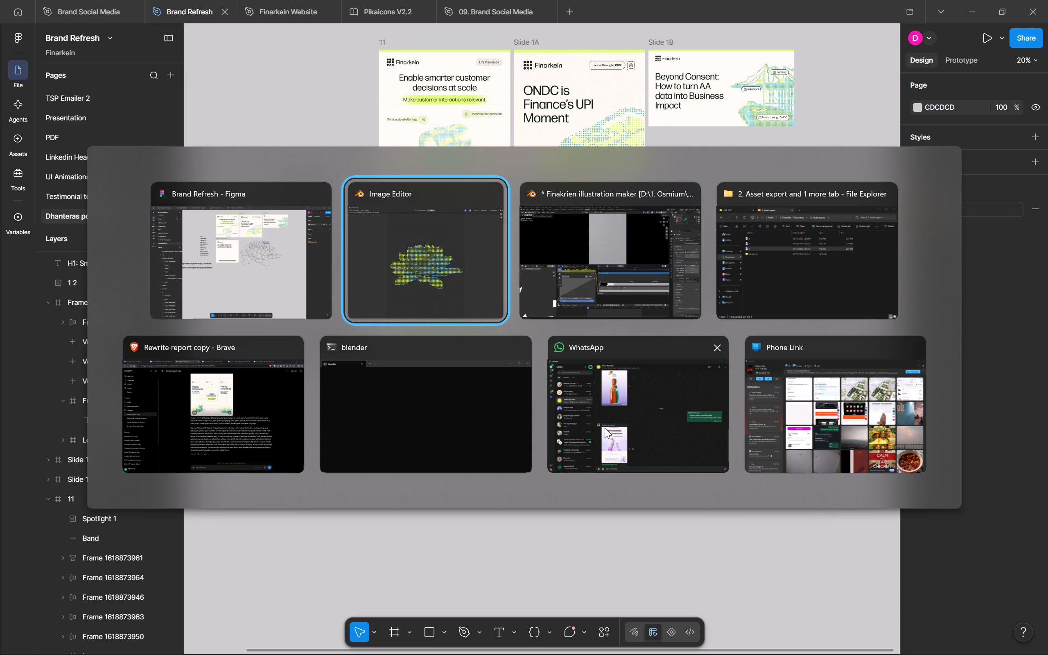
pyautogui.keyDown('alt'); pyautogui.click(800, 266); pyautogui.keyUp('alt')
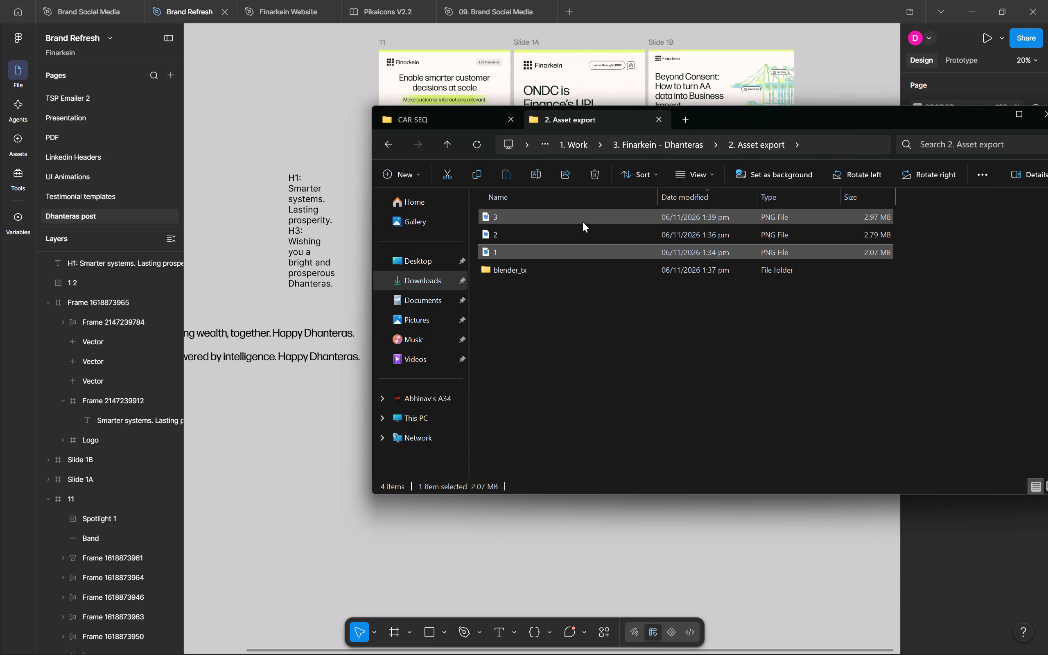
pyautogui.click(583, 222)
pyautogui.moveTo(559, 223); pyautogui.dragTo(276, 519)
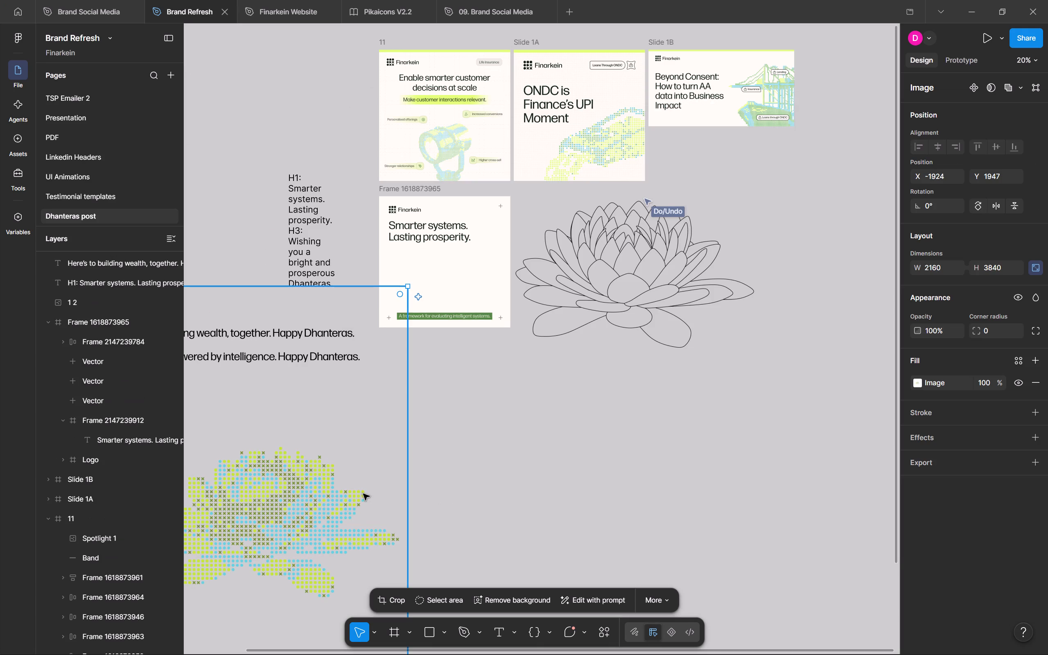
# Align the symbol-pattern lotus over the line-art lotus at X 1005, Y -101.
pyautogui.moveTo(292, 511); pyautogui.dragTo(649, 264)
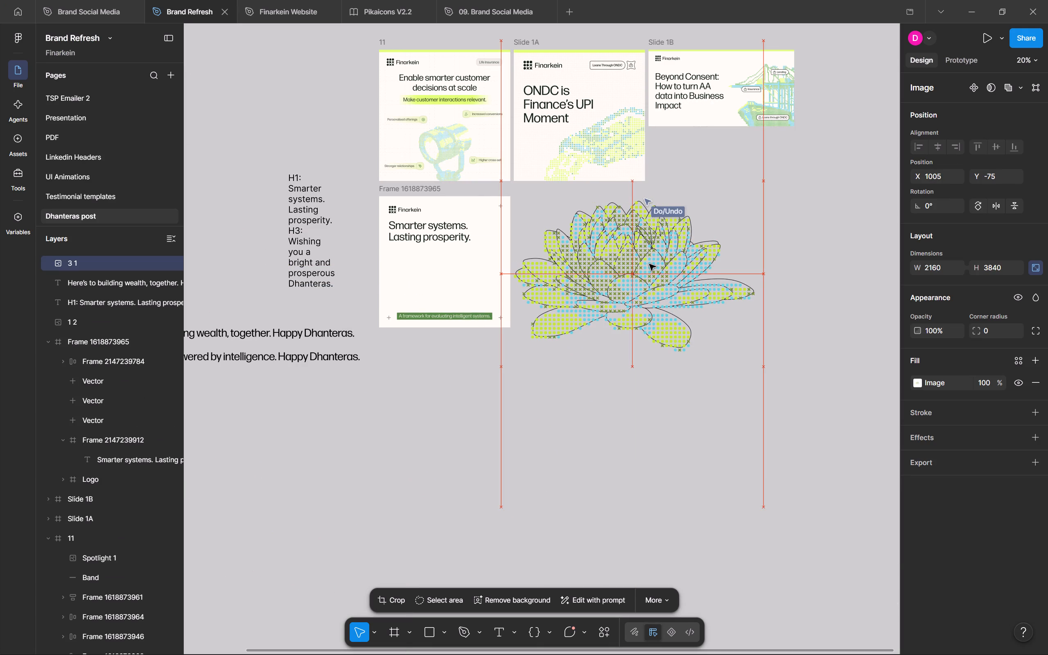
pyautogui.moveTo(649, 264); pyautogui.dragTo(649, 262)
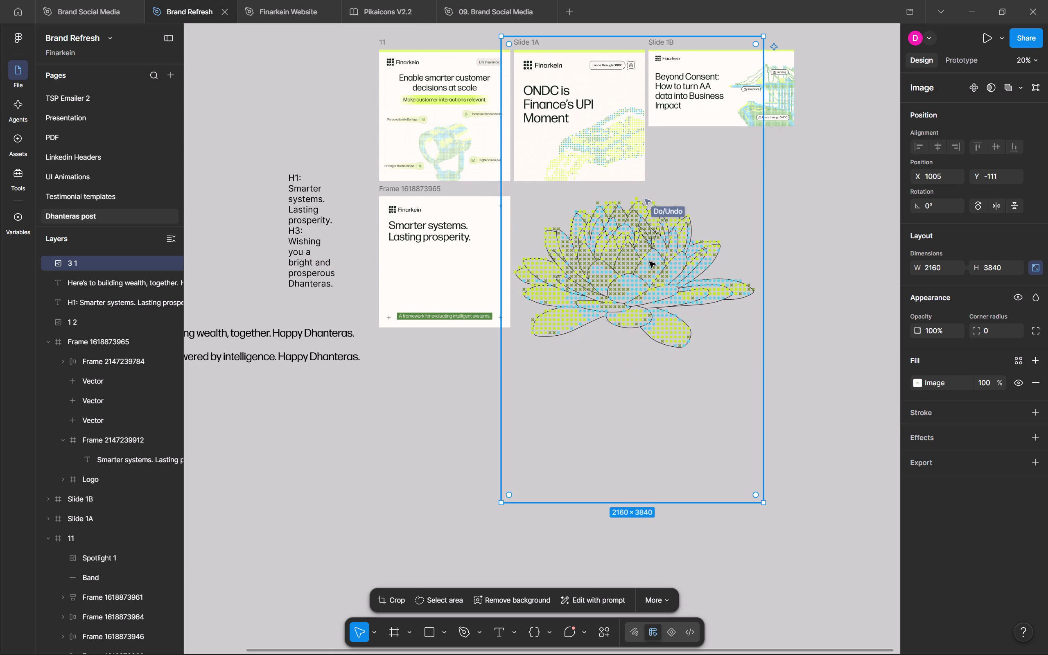
pyautogui.hotkey('ctrl', '+')
pyautogui.hotkey('ctrl', '+')
pyautogui.hscroll(-3, 649, 262)
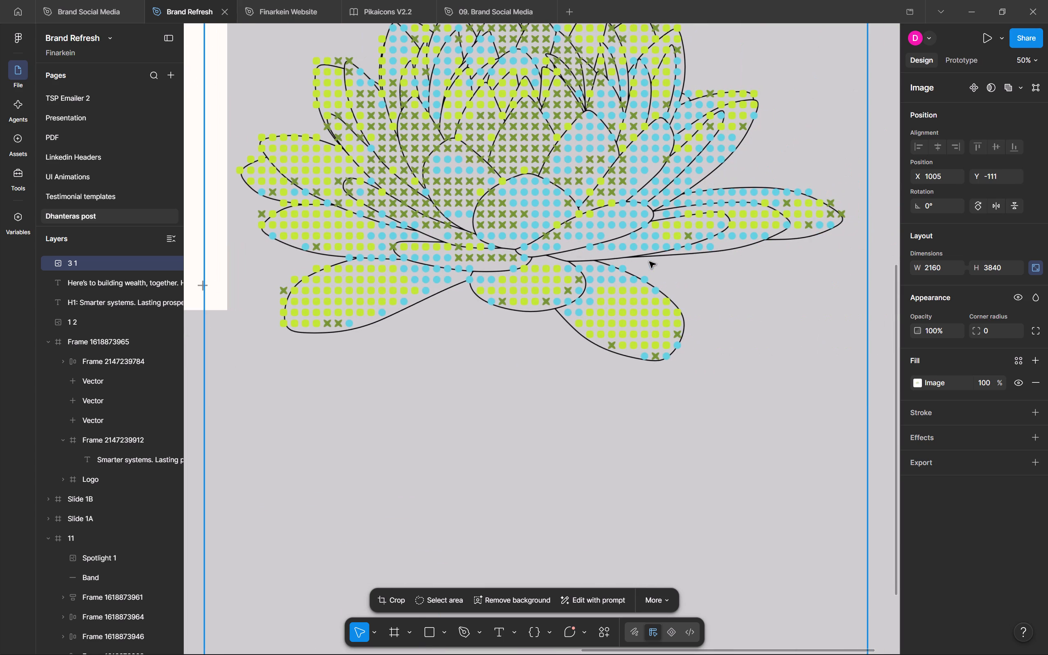
pyautogui.press('Down')
pyautogui.press('Down')
pyautogui.press('Down')
pyautogui.press('Down')
pyautogui.press('Down')
pyautogui.press('Down')
pyautogui.press('Down')
pyautogui.press('Down')
pyautogui.press('Down')
pyautogui.press('Down')
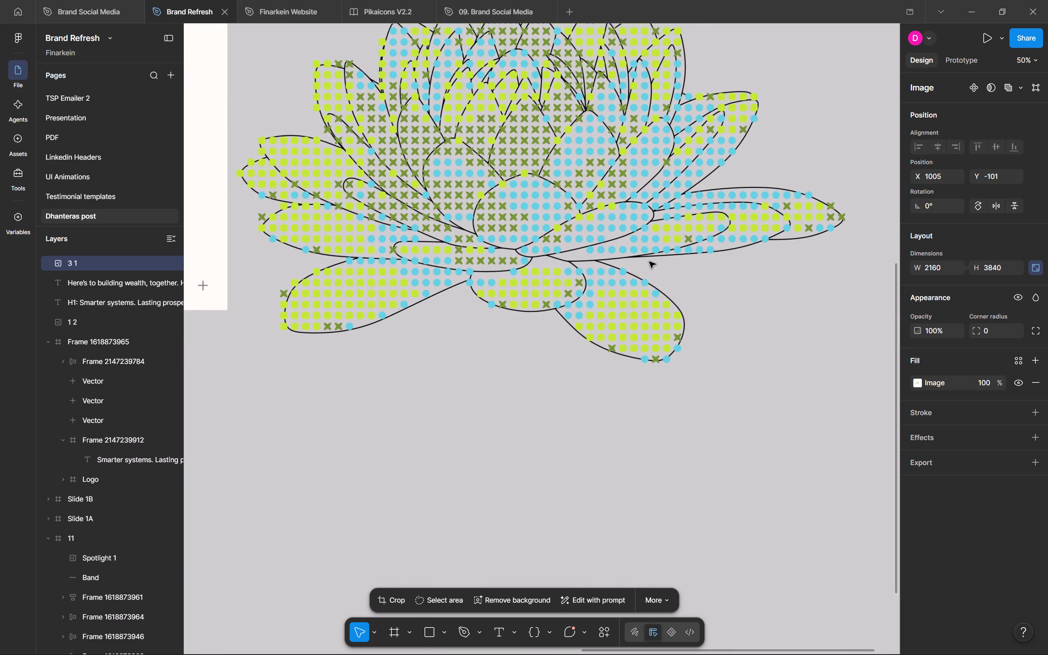
# Crop the empty areas above and below the symbol-pattern lotus, leaving the image about 2160 × 1529.
pyautogui.hotkey('ctrl', '-')
pyautogui.hotkey('ctrl', '-')
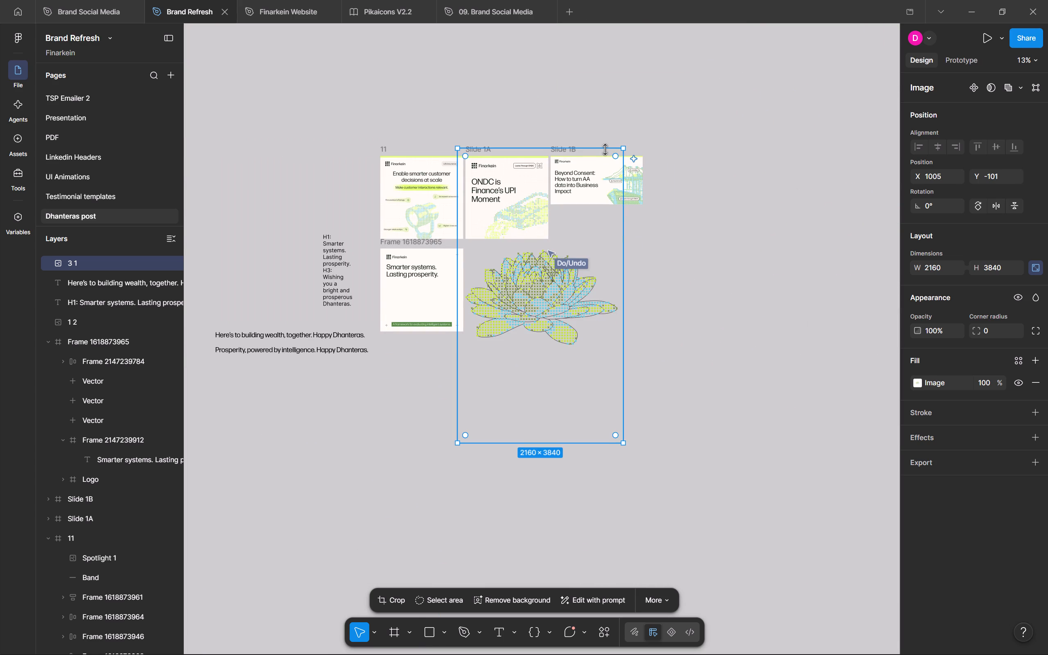
pyautogui.keyDown('ctrl'); pyautogui.moveTo(602, 149); pyautogui.dragTo(599, 238); pyautogui.keyUp('ctrl')
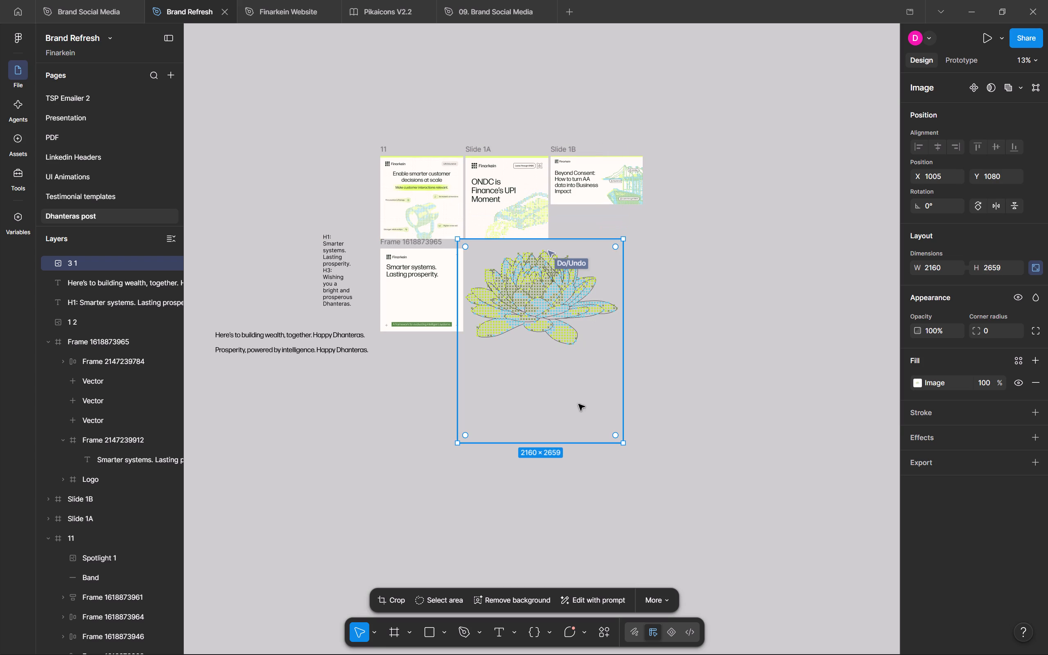
pyautogui.keyDown('ctrl'); pyautogui.moveTo(569, 446); pyautogui.dragTo(588, 357); pyautogui.keyUp('ctrl')
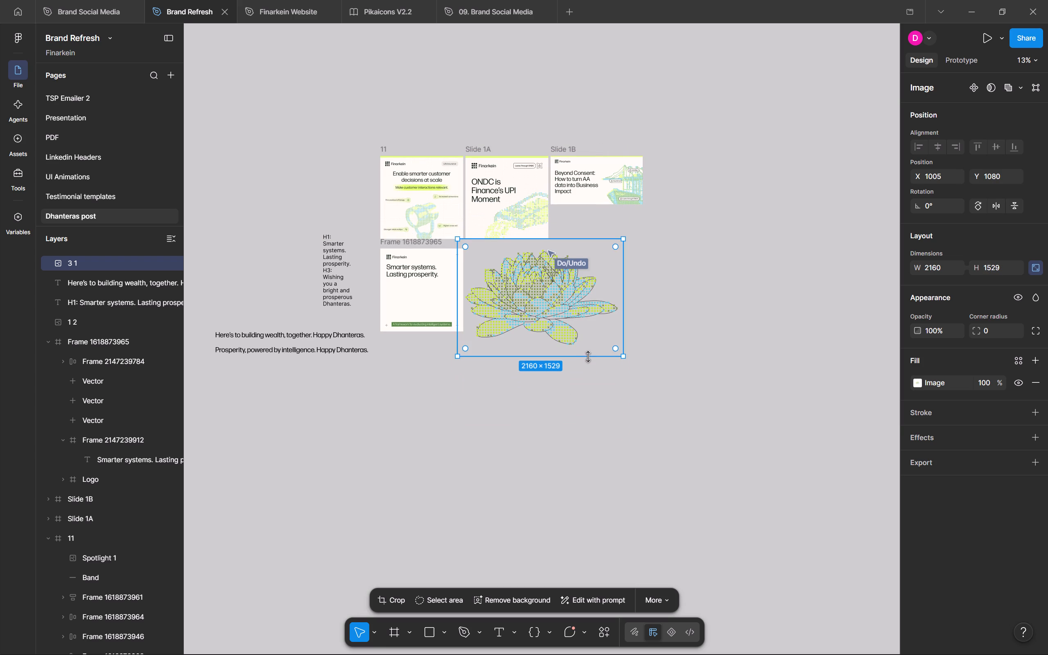
# Crop the symbol-pattern image to the lotus's upper-right petals, about 992 × 800.
pyautogui.scroll(2, 597, 319)
pyautogui.scroll(-1, 597, 319)
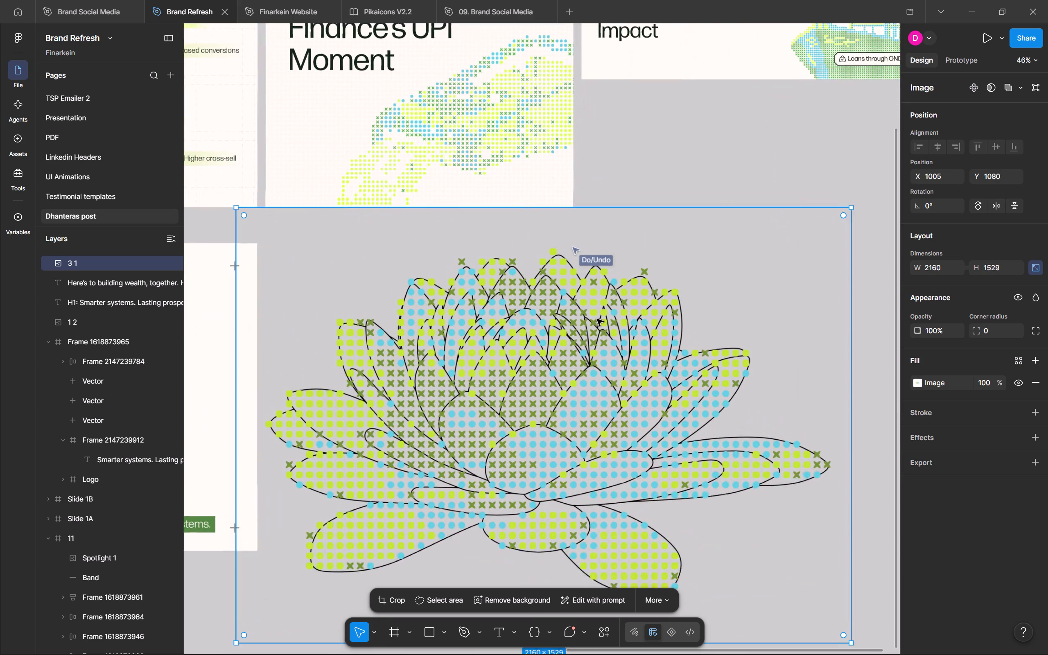
pyautogui.scroll(1, 597, 319)
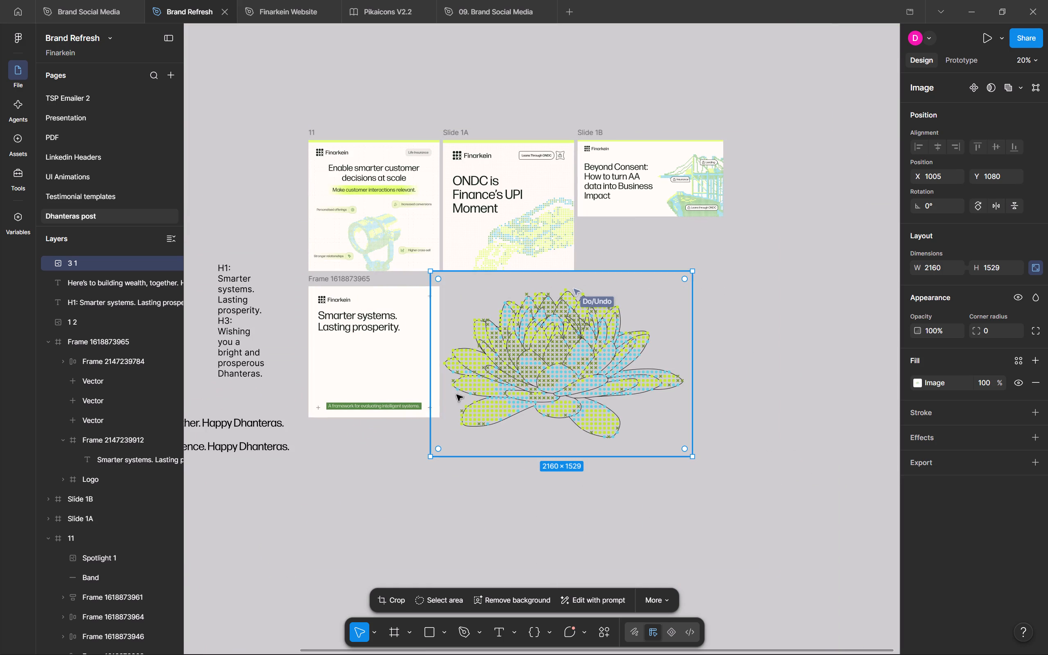
pyautogui.keyDown('ctrl'); pyautogui.moveTo(428, 459); pyautogui.dragTo(545, 380); pyautogui.keyUp('ctrl')
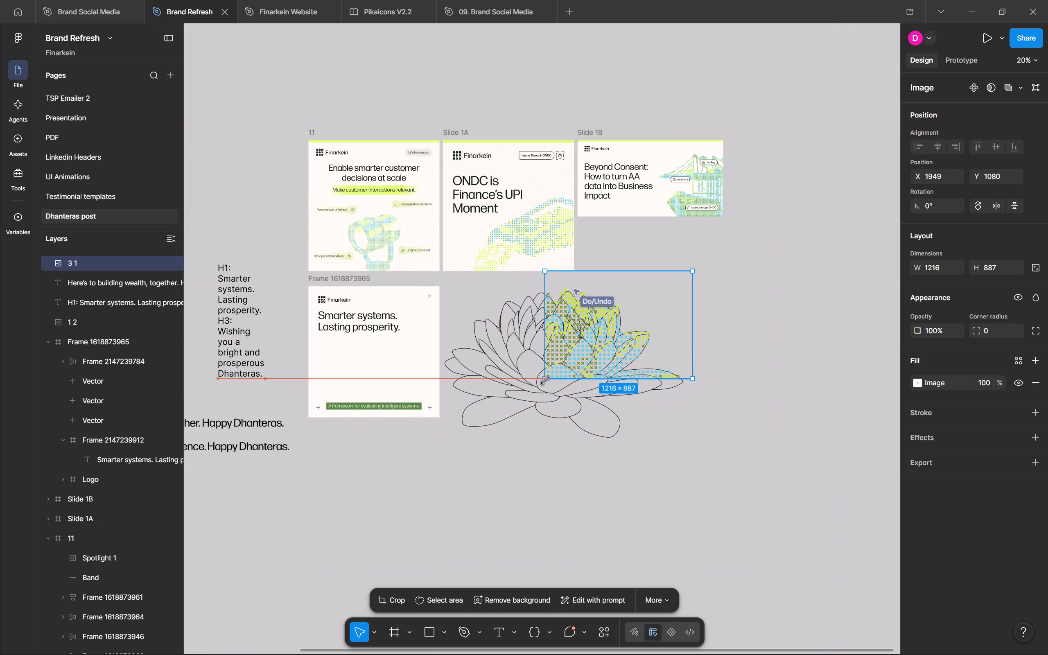
pyautogui.keyDown('ctrl'); pyautogui.moveTo(545, 380); pyautogui.dragTo(552, 379); pyautogui.keyUp('ctrl')
pyautogui.keyDown('ctrl'); pyautogui.moveTo(695, 271); pyautogui.dragTo(673, 282); pyautogui.keyUp('ctrl')
pyautogui.click(715, 327)
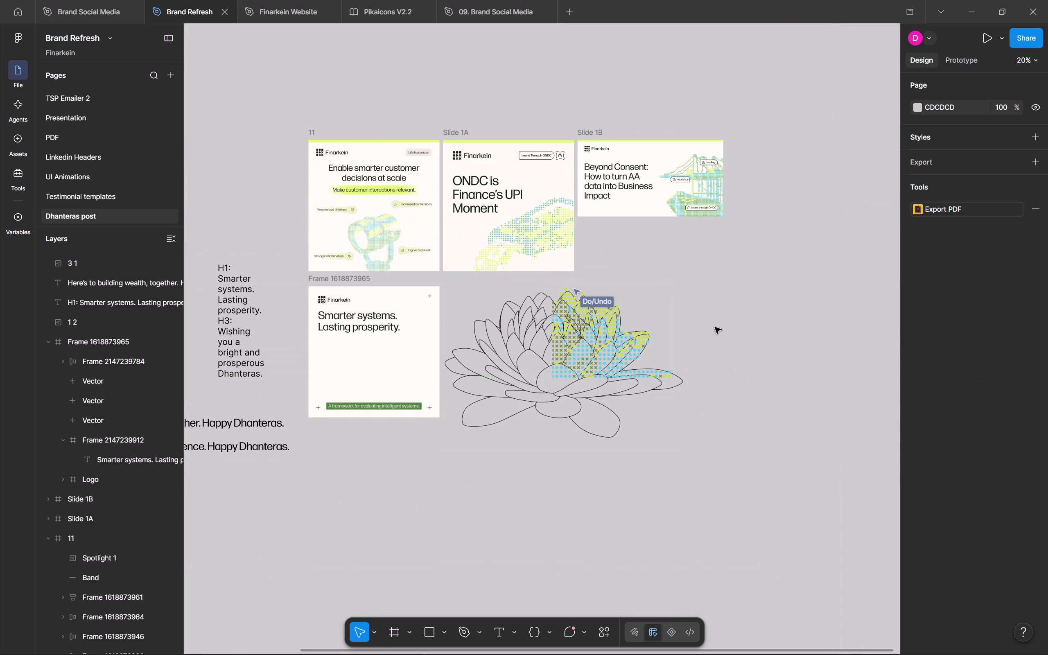
# Duplicate the cropped symbol-pattern image and recrop the copy to the lotus's outer left petals, about 561 × 1251.
pyautogui.click(647, 333)
pyautogui.hotkey('ctrl', 'c')
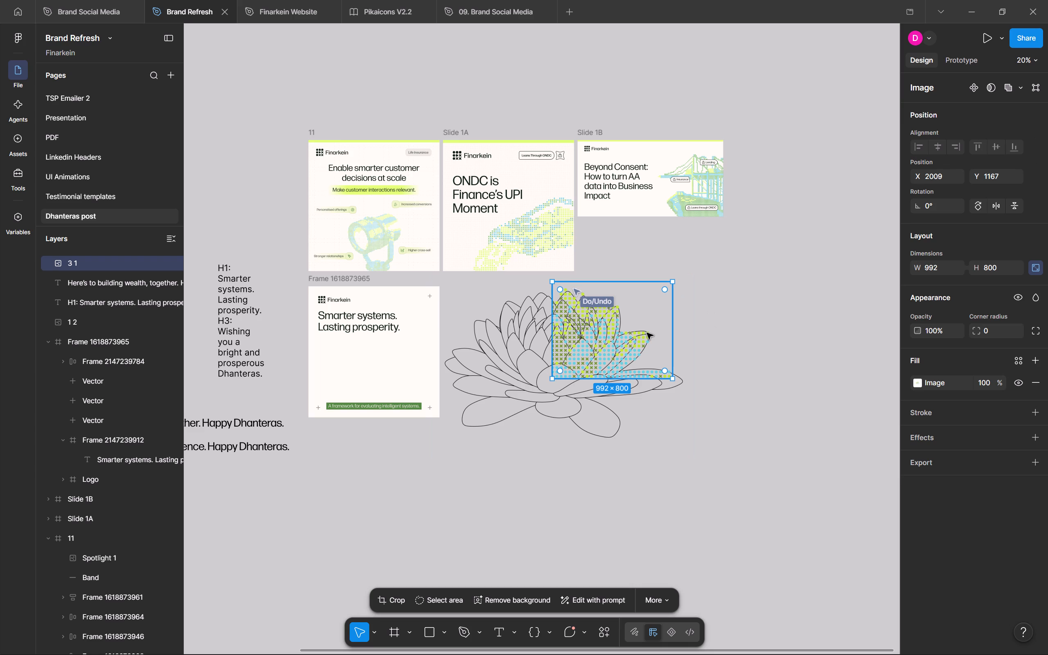
pyautogui.hotkey('ctrl', 'f')
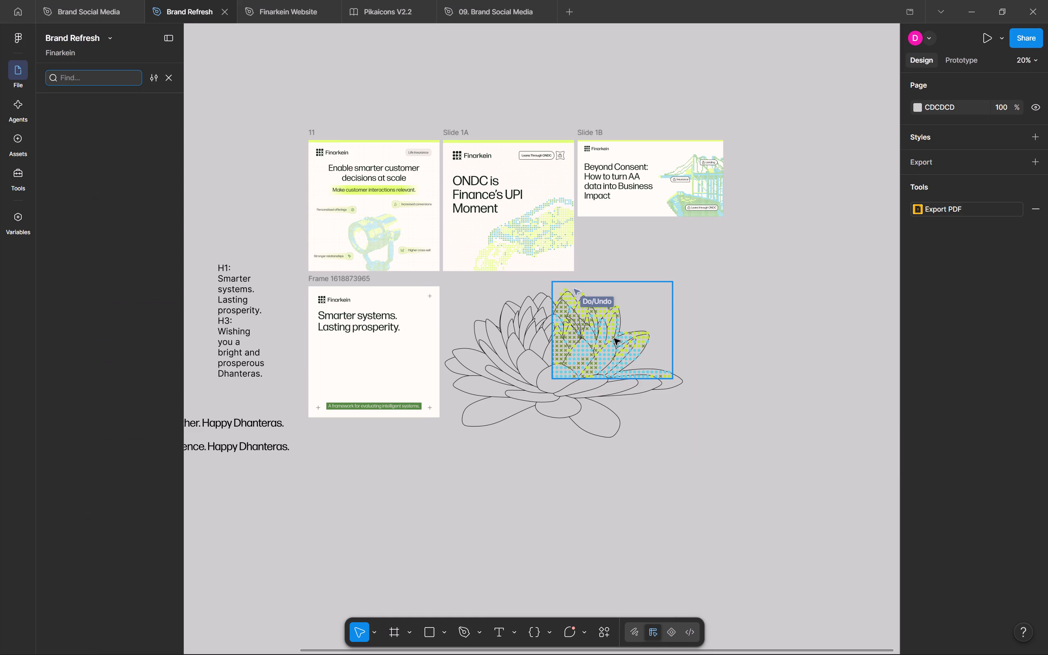
pyautogui.press('Escape')
pyautogui.hotkey('ctrl', 'v')
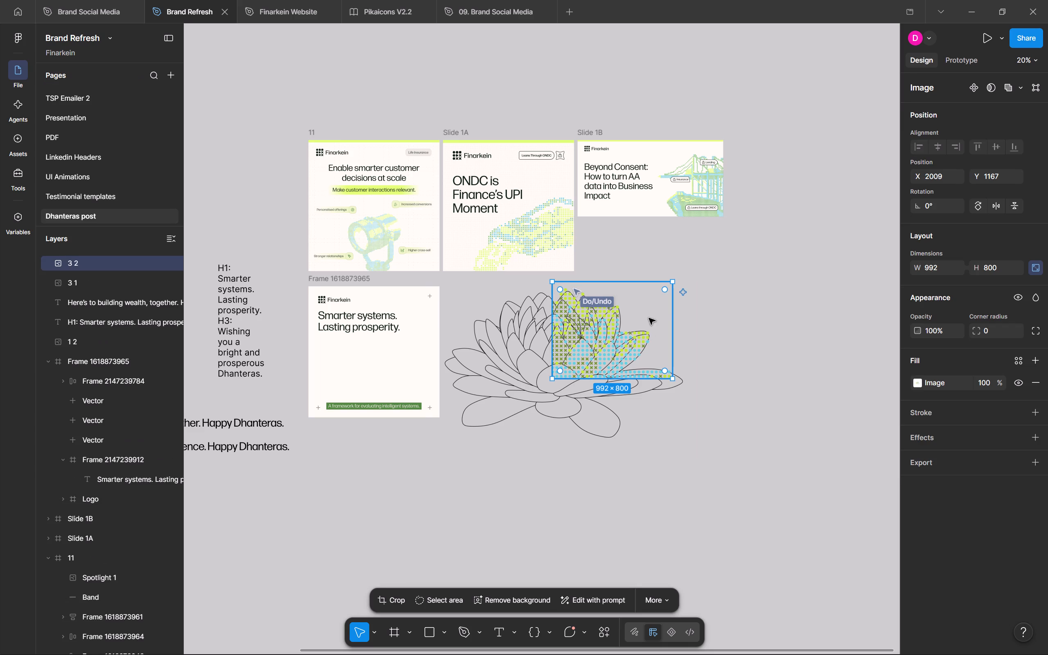
pyautogui.keyDown('ctrl'); pyautogui.moveTo(551, 380); pyautogui.dragTo(435, 444); pyautogui.keyUp('ctrl')
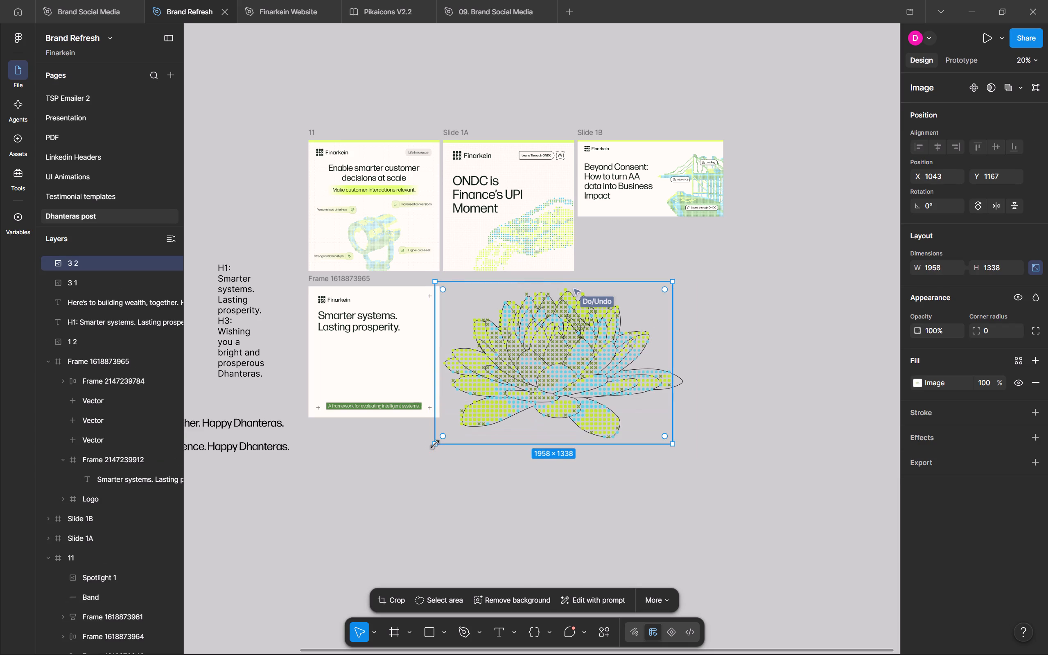
pyautogui.keyDown('ctrl'); pyautogui.moveTo(672, 282); pyautogui.dragTo(504, 298); pyautogui.keyUp('ctrl')
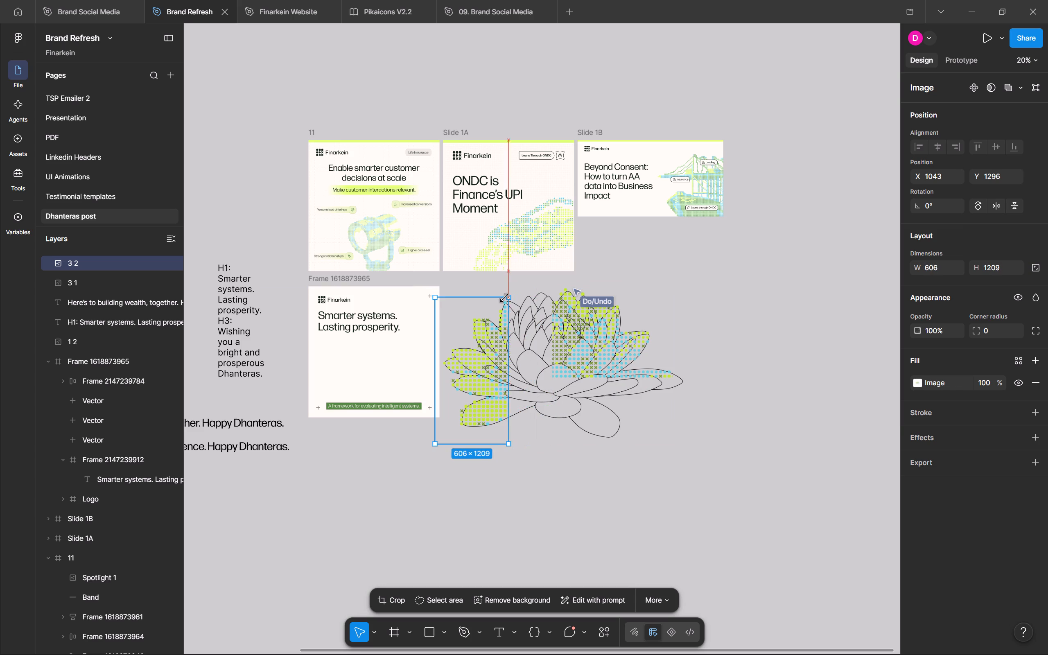
pyautogui.keyDown('ctrl'); pyautogui.moveTo(504, 298); pyautogui.dragTo(503, 294); pyautogui.keyUp('ctrl')
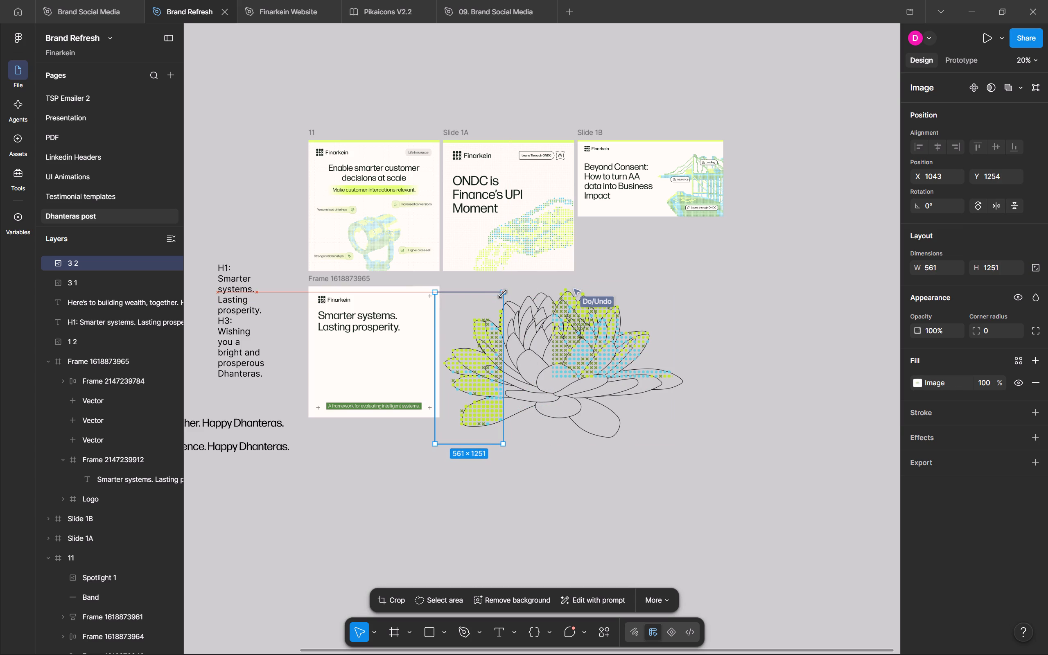
pyautogui.keyDown('ctrl'); pyautogui.moveTo(503, 294); pyautogui.dragTo(502, 295); pyautogui.keyUp('ctrl')
pyautogui.click(704, 490)
# Draw a rectangle about 283 × 207 in the empty area below the lotus.
pyautogui.scroll(1, 704, 490)
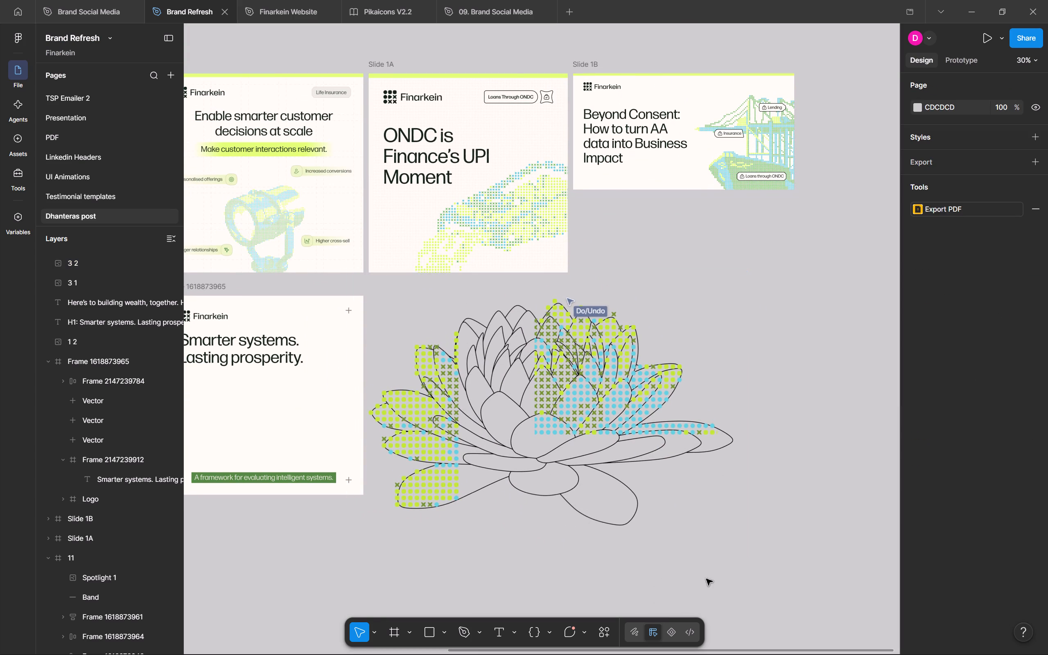
pyautogui.scroll(-1, 467, 601)
pyautogui.click(436, 627)
pyautogui.click(442, 631)
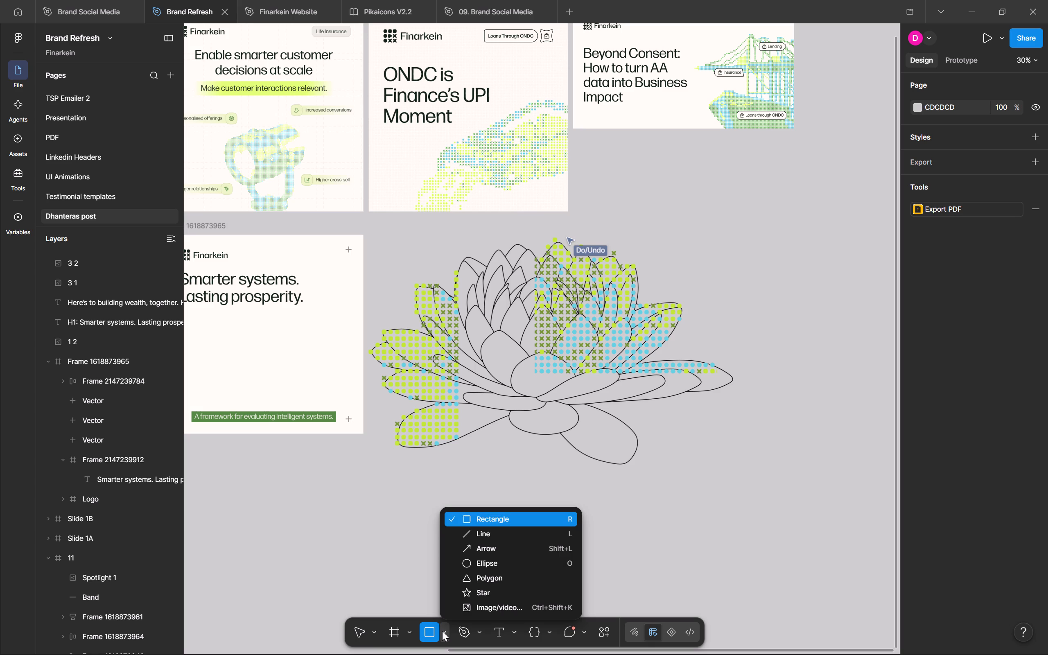
pyautogui.press('Escape')
pyautogui.moveTo(653, 526); pyautogui.dragTo(601, 488)
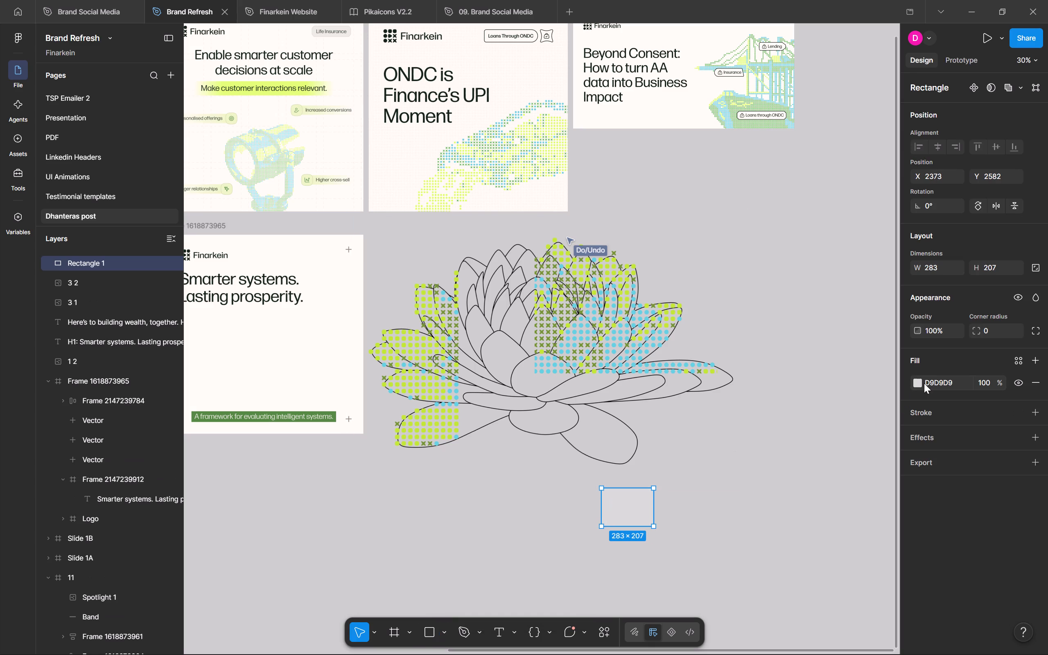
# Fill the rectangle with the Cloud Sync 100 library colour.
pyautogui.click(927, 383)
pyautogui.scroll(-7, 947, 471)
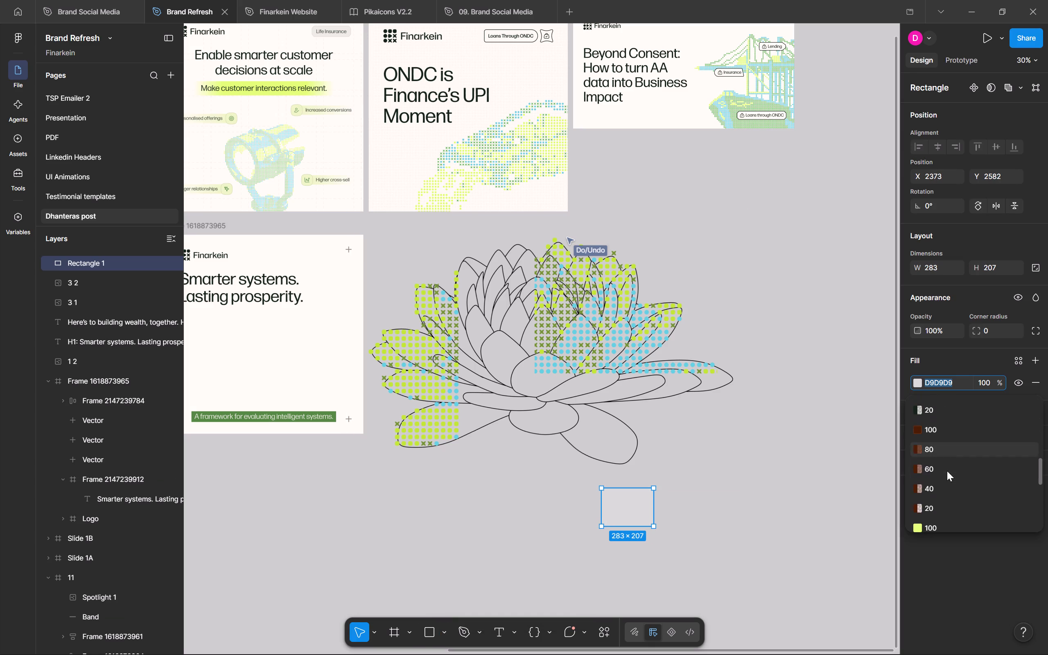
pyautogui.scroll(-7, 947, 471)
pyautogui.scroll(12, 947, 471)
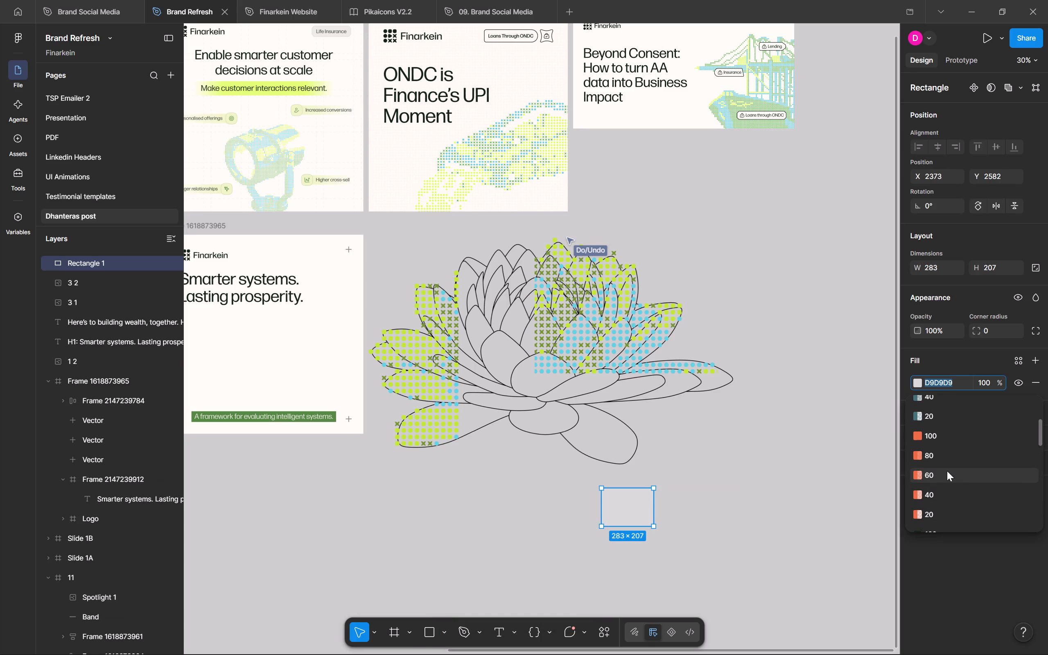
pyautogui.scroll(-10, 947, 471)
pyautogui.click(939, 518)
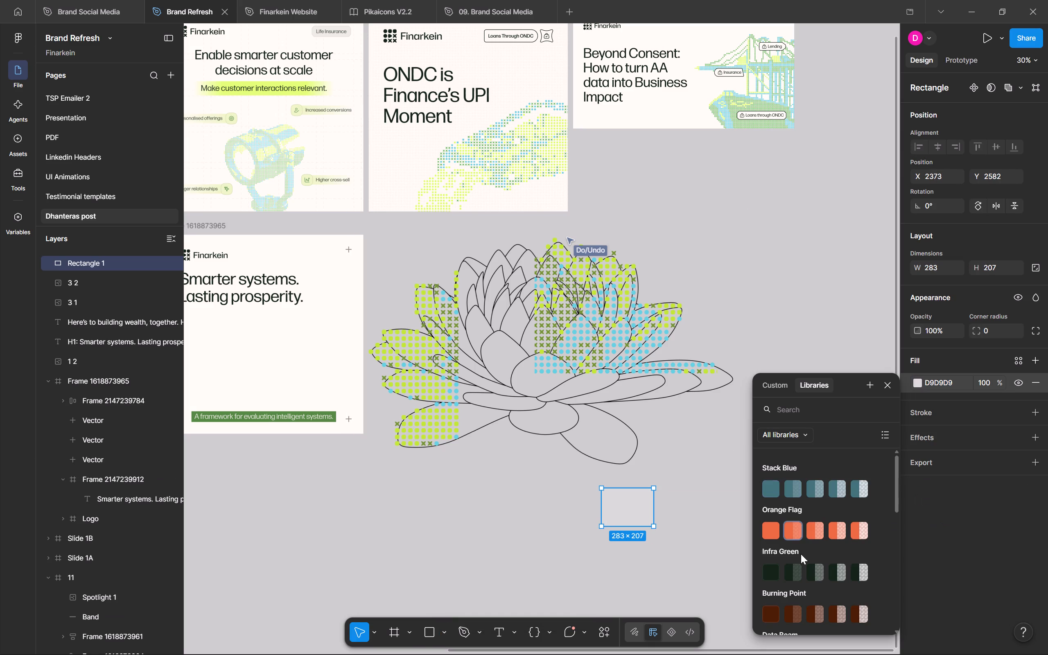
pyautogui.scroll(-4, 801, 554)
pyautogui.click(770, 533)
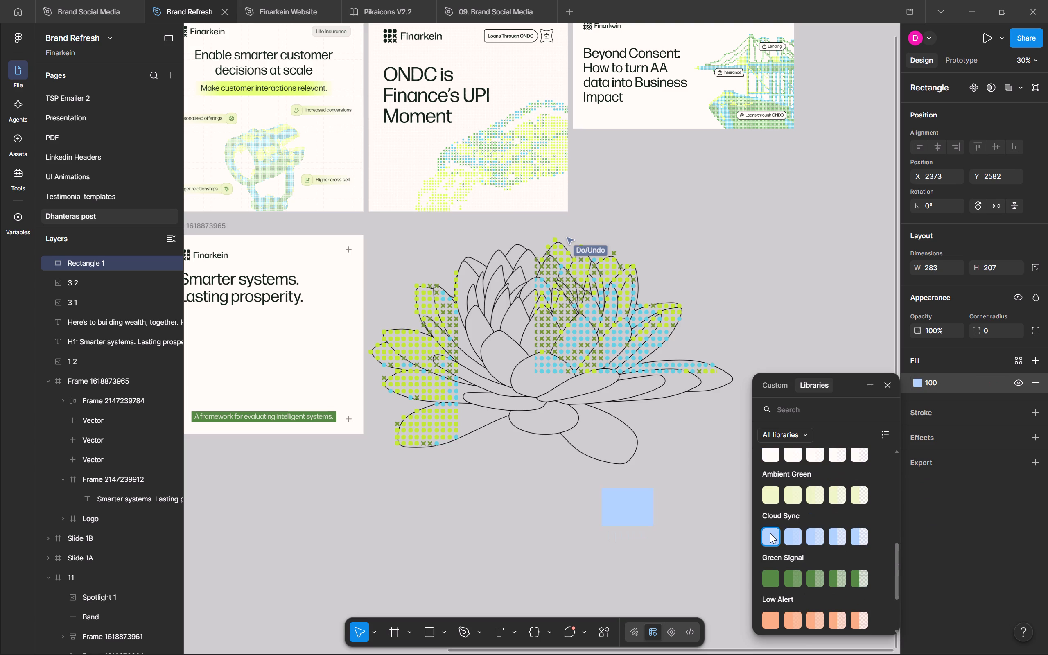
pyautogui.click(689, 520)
# Move the rectangle onto the lotus's upper-right petals and send it behind the cropped symbol-pattern image 3 1.
pyautogui.click(637, 512)
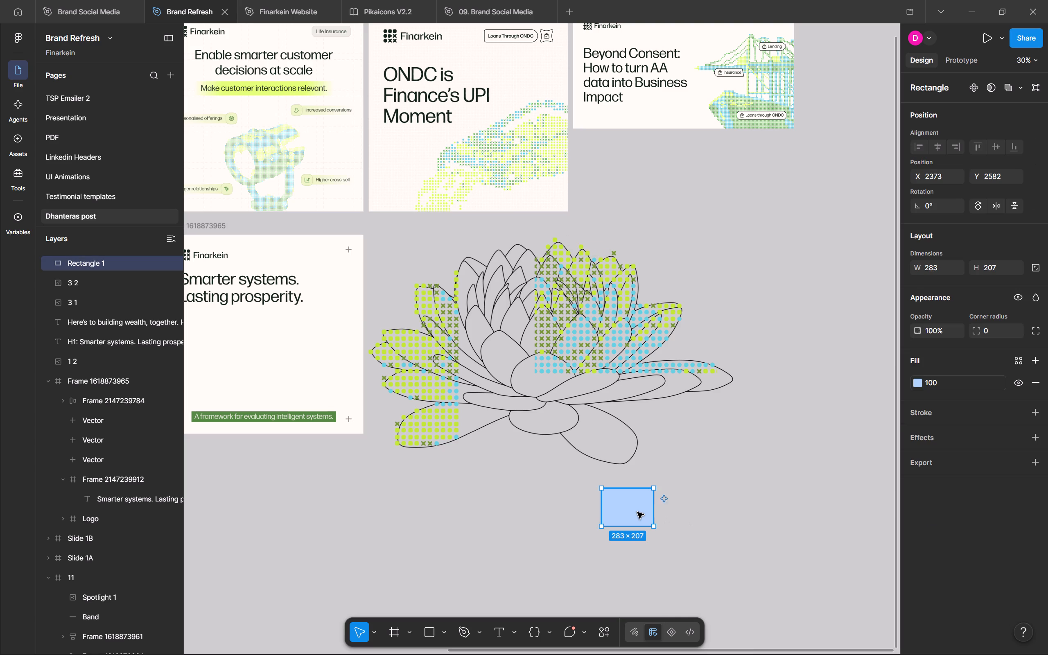
pyautogui.moveTo(637, 512); pyautogui.dragTo(616, 409, button='right')
pyautogui.press('Escape')
pyautogui.moveTo(614, 497); pyautogui.dragTo(400, 419)
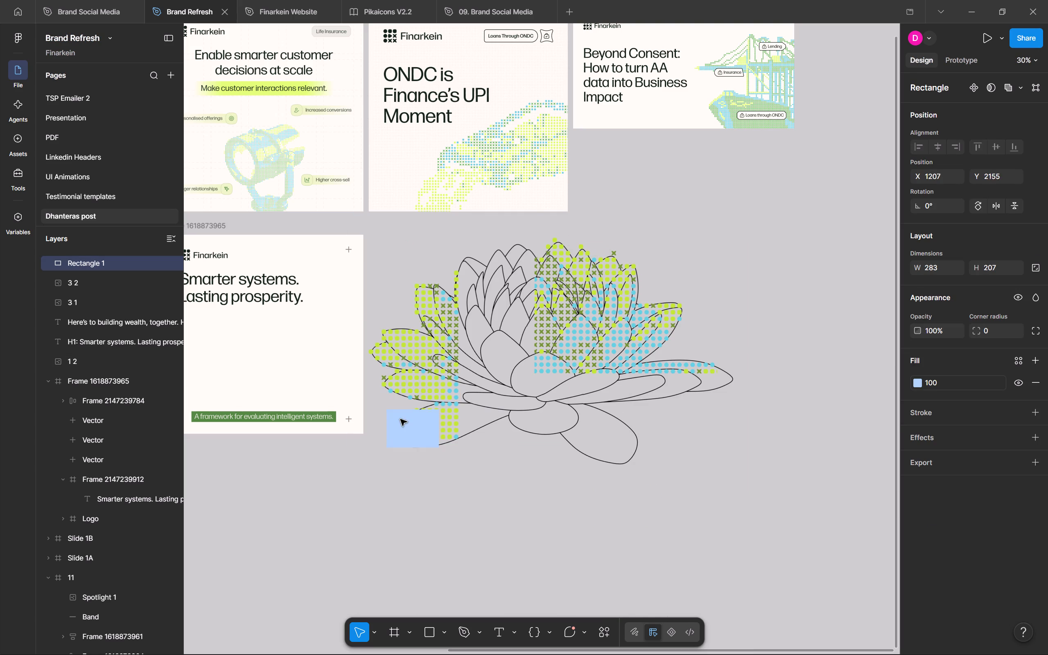
pyautogui.moveTo(400, 419); pyautogui.dragTo(572, 264)
pyautogui.hotkey('ctrl', '[')
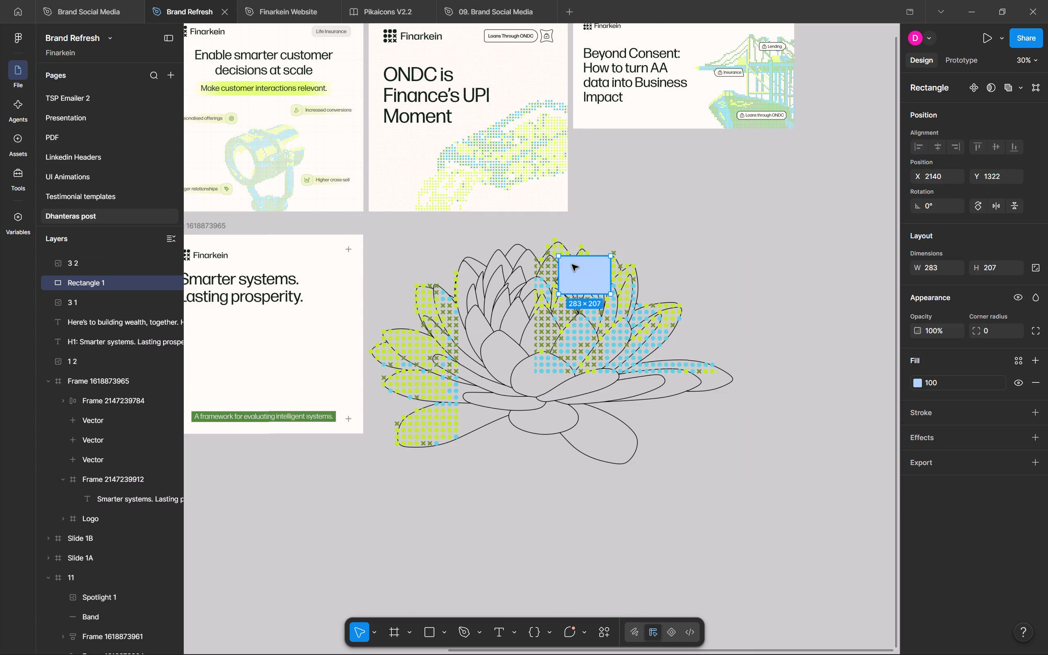
pyautogui.hotkey('ctrl', '[')
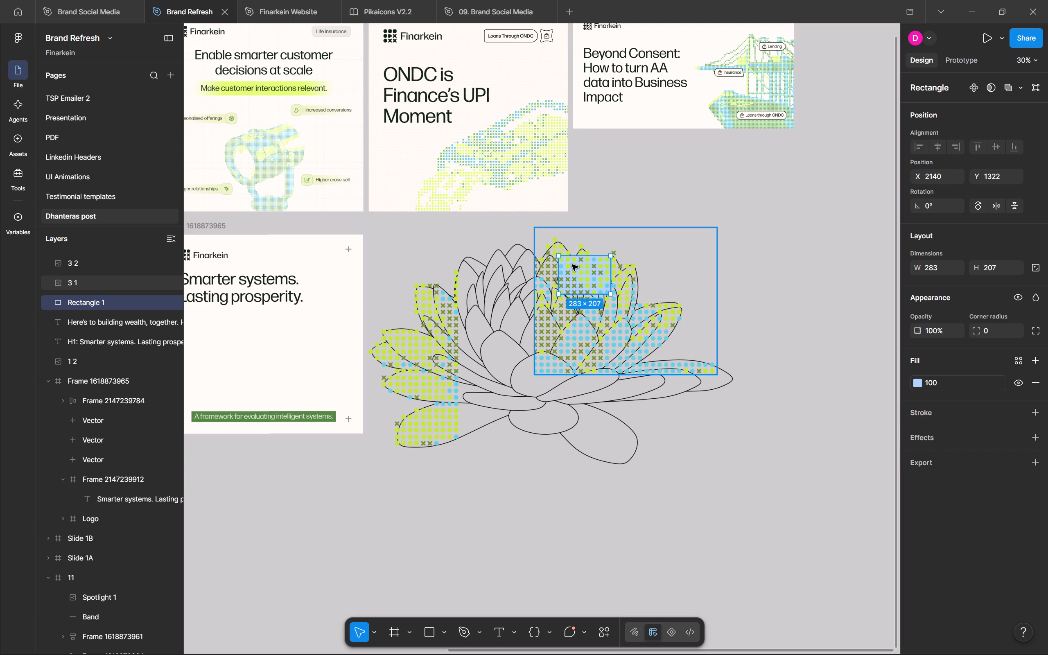
# Enlarge the rectangle to about 433 × 327, extending its upper-left corner past the pattern to X 1990, Y 1202.
pyautogui.hotkey('ctrl', '+')
pyautogui.hotkey('ctrl', '+')
pyautogui.hotkey('ctrl', '-')
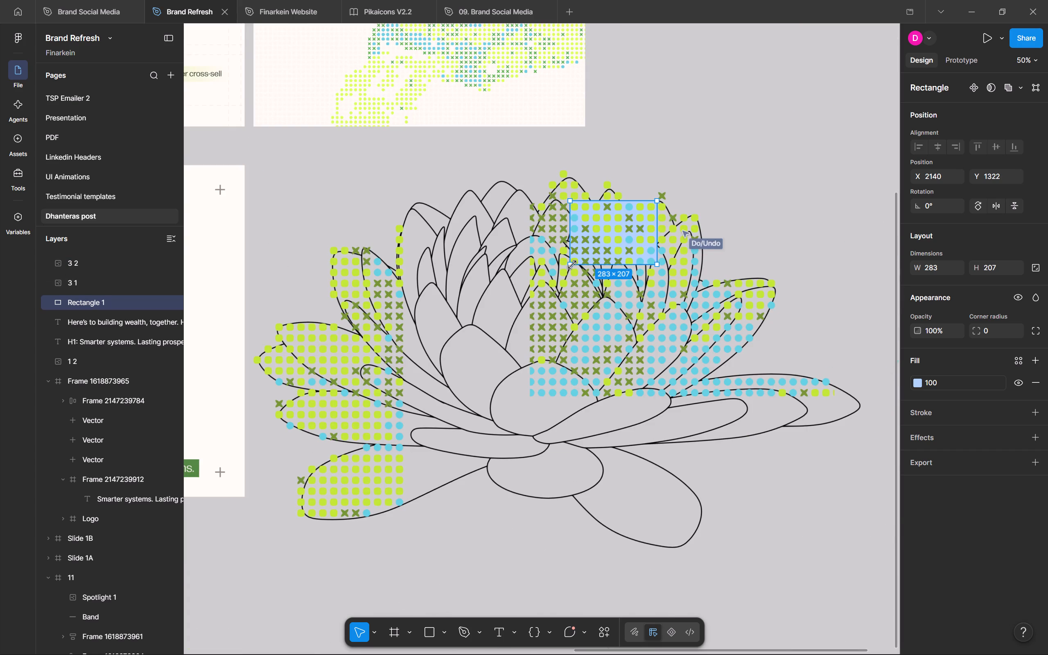
pyautogui.hscroll(-1, 572, 264)
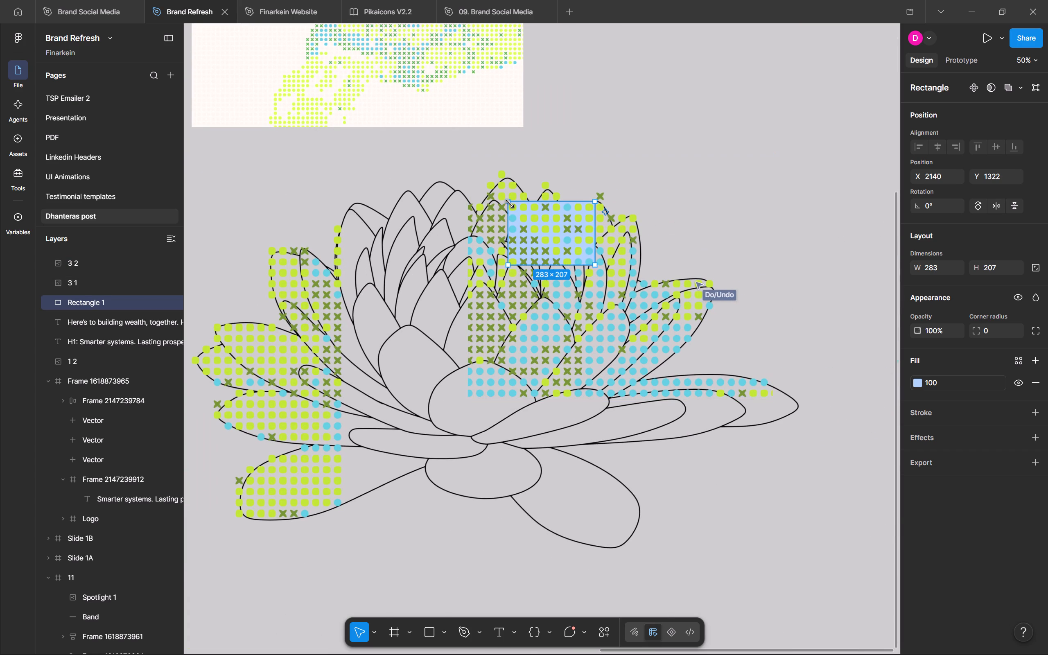
pyautogui.moveTo(510, 203); pyautogui.dragTo(462, 165)
# Change the rectangle's fill to the Sky Light 100 library colour.
pyautogui.click(924, 383)
pyautogui.scroll(-11, 809, 527)
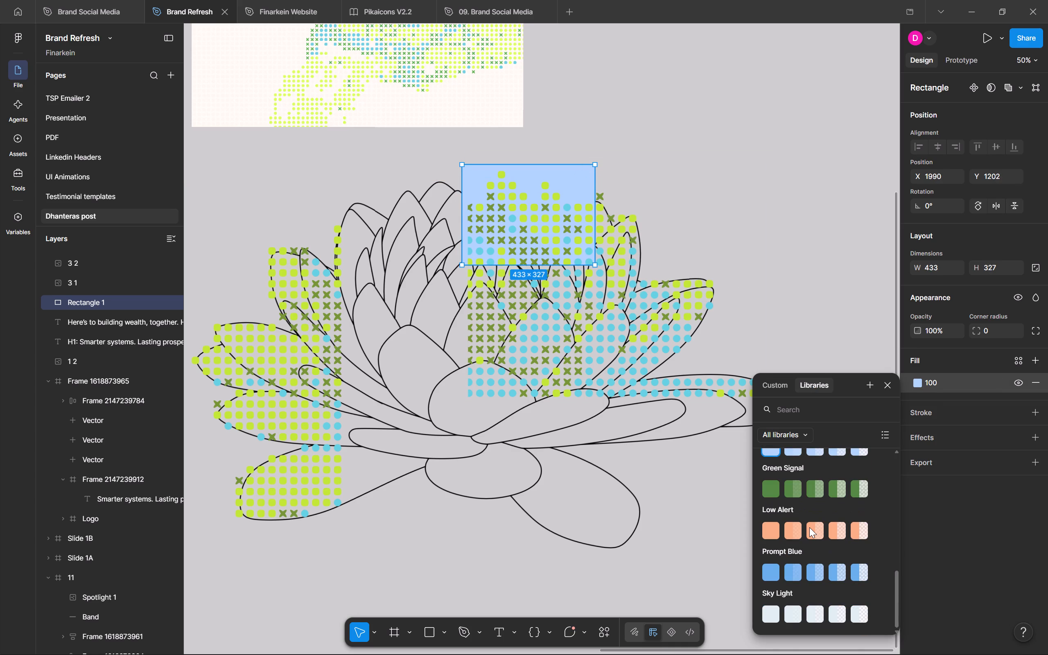
pyautogui.click(774, 619)
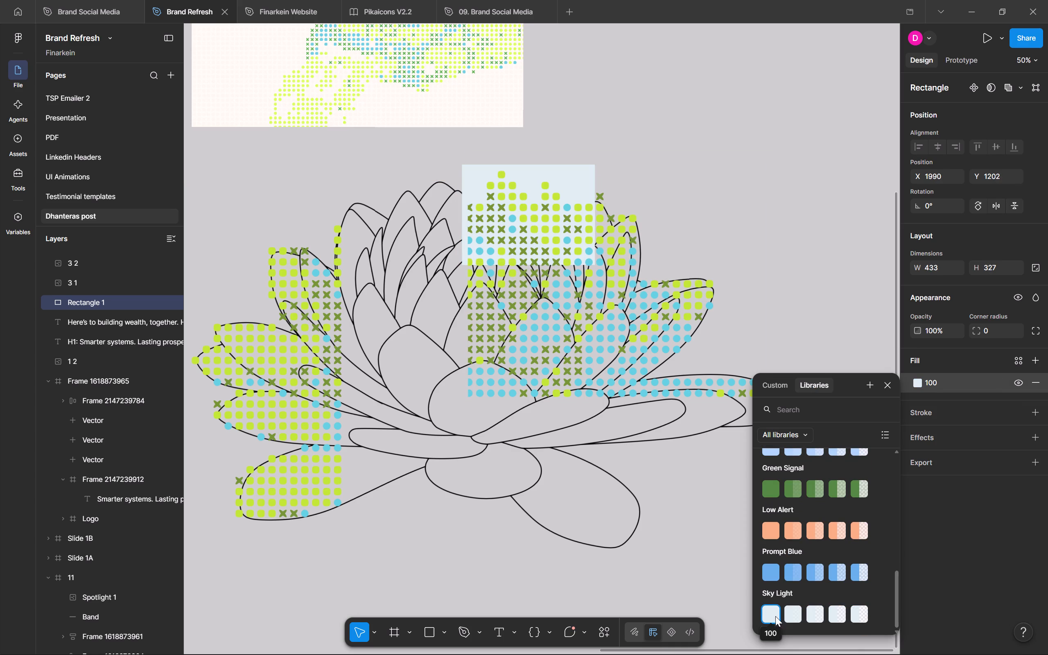
pyautogui.scroll(1, 773, 578)
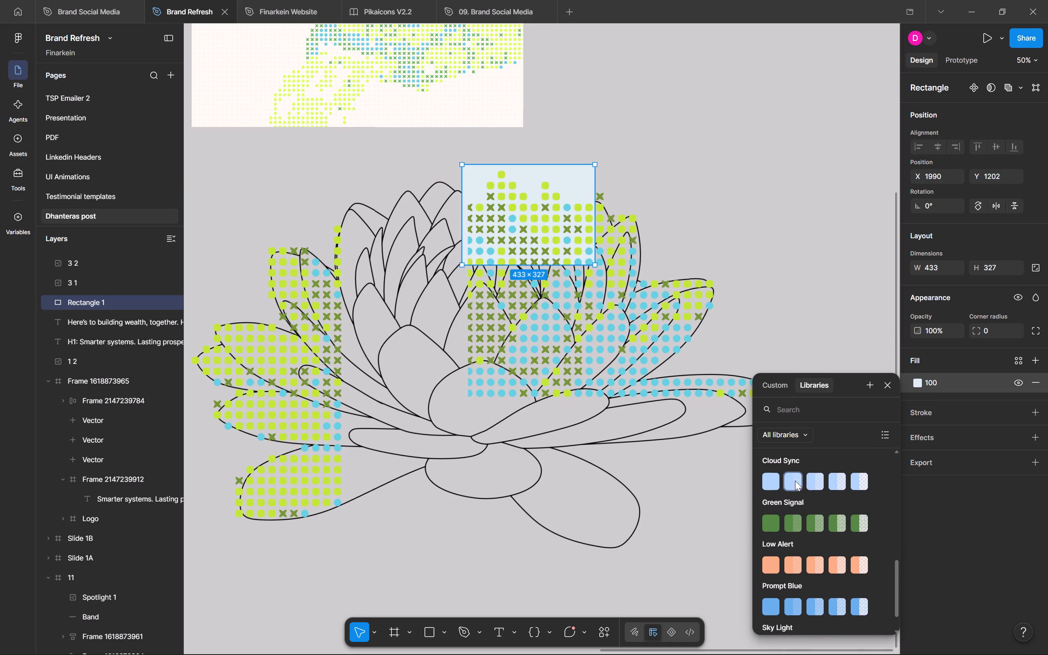
pyautogui.click(799, 481)
pyautogui.scroll(-2, 796, 569)
pyautogui.click(769, 617)
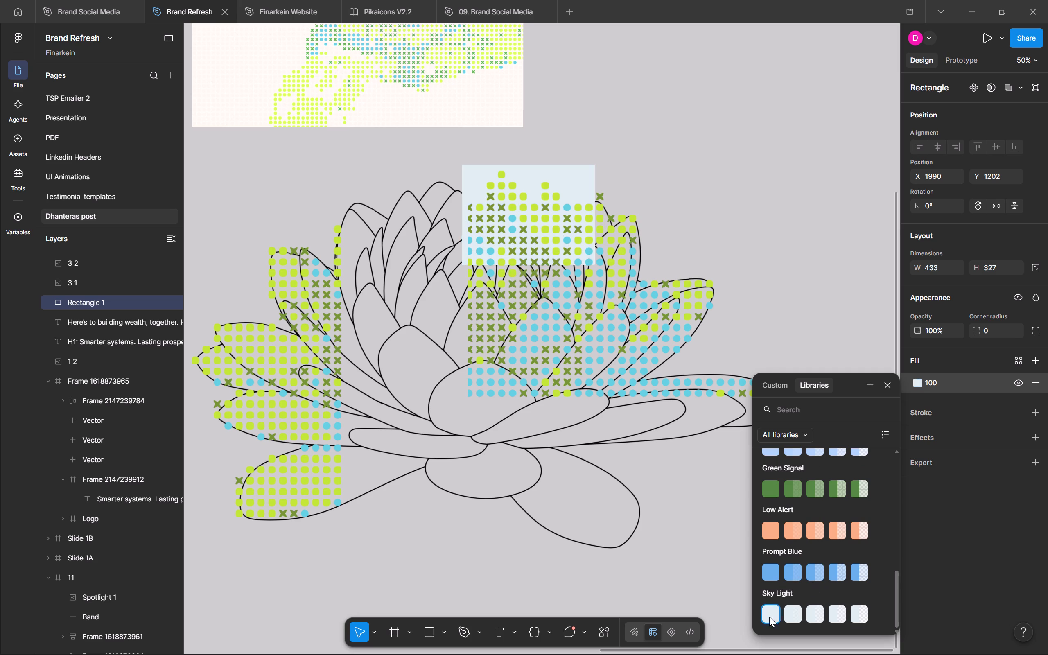
pyautogui.press('Escape')
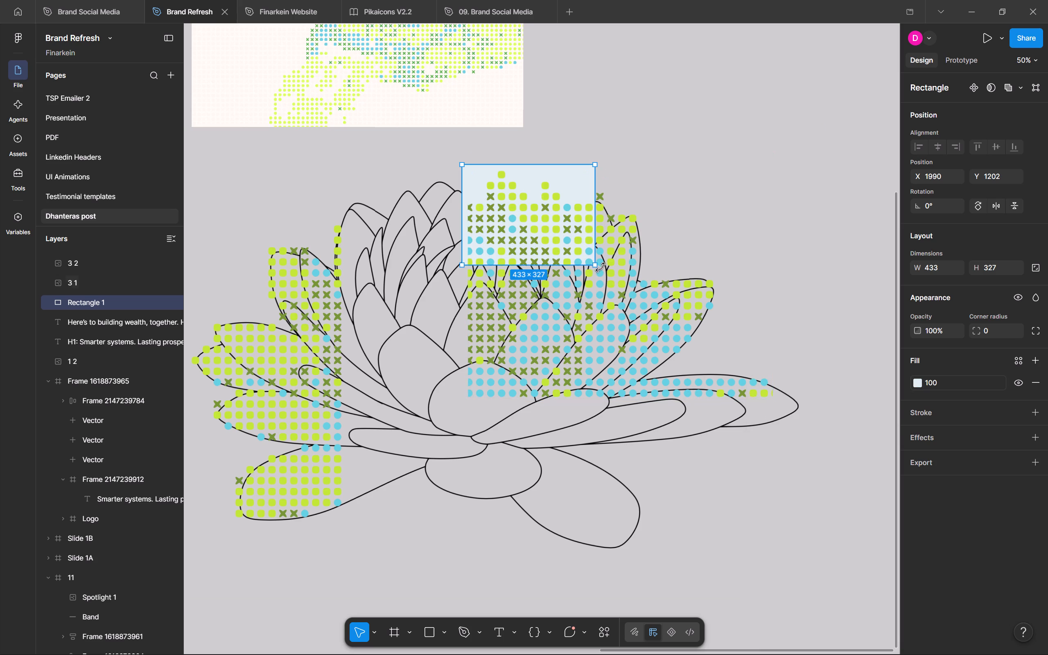
# Extend the rectangle's lower-right corner so it backs the whole upper-right symbol-pattern crop.
pyautogui.moveTo(598, 266); pyautogui.dragTo(779, 403)
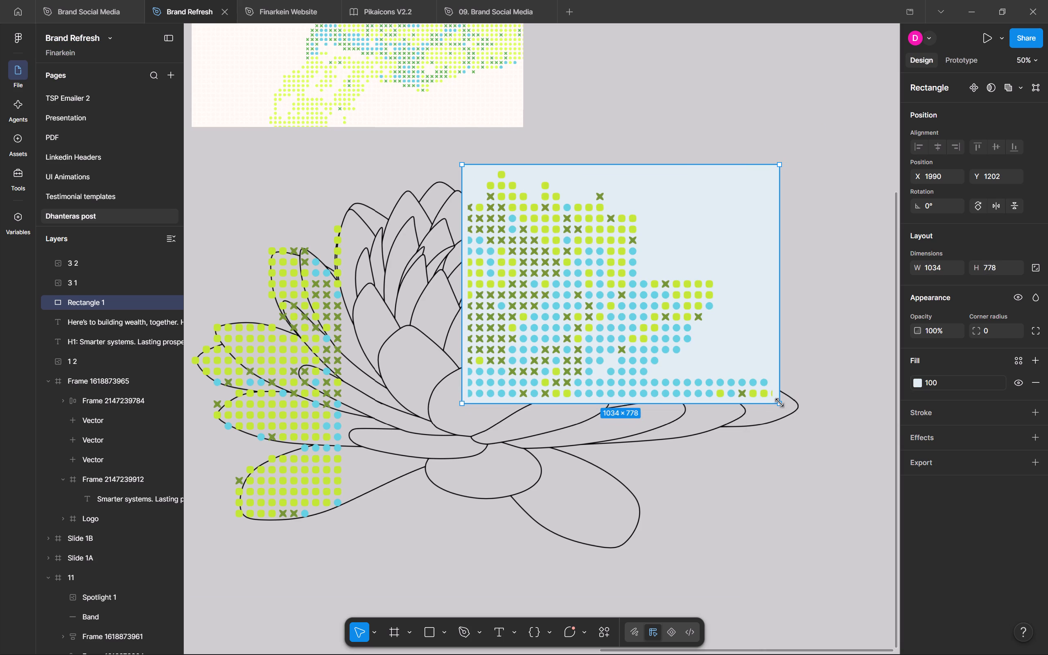
pyautogui.moveTo(779, 403); pyautogui.dragTo(777, 403)
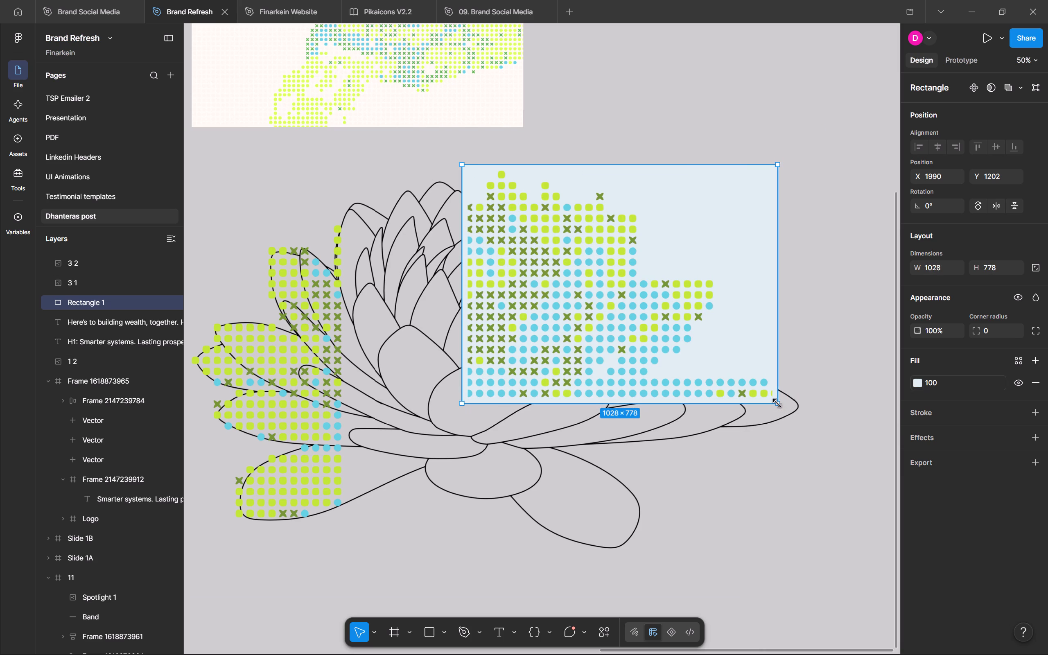
pyautogui.moveTo(777, 403); pyautogui.dragTo(775, 401)
# Adjust the upper-right symbol-pattern crop to about 1008 × 765, aligning its left and top edges with the rectangle at X 1990, Y 1202.
pyautogui.click(663, 330)
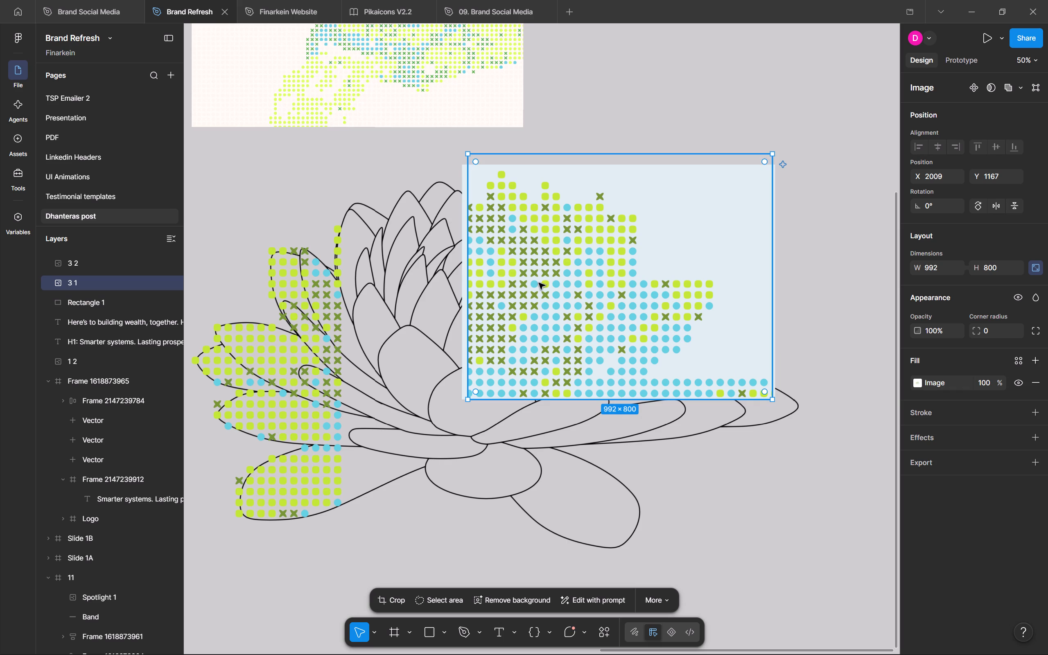
pyautogui.moveTo(470, 271); pyautogui.dragTo(464, 272)
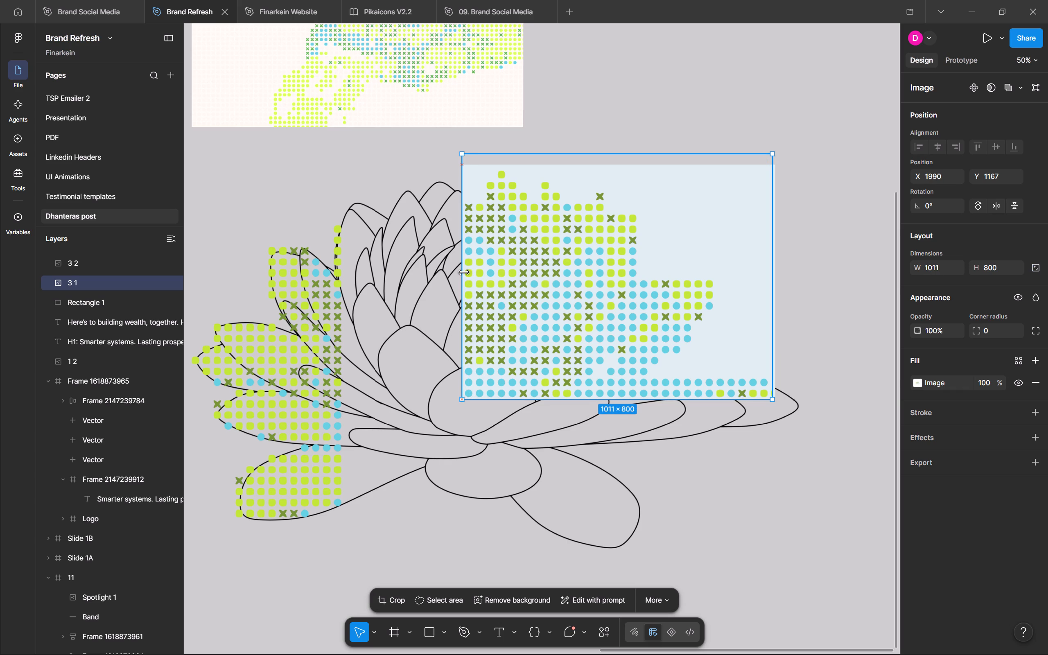
pyautogui.moveTo(464, 272); pyautogui.dragTo(464, 272)
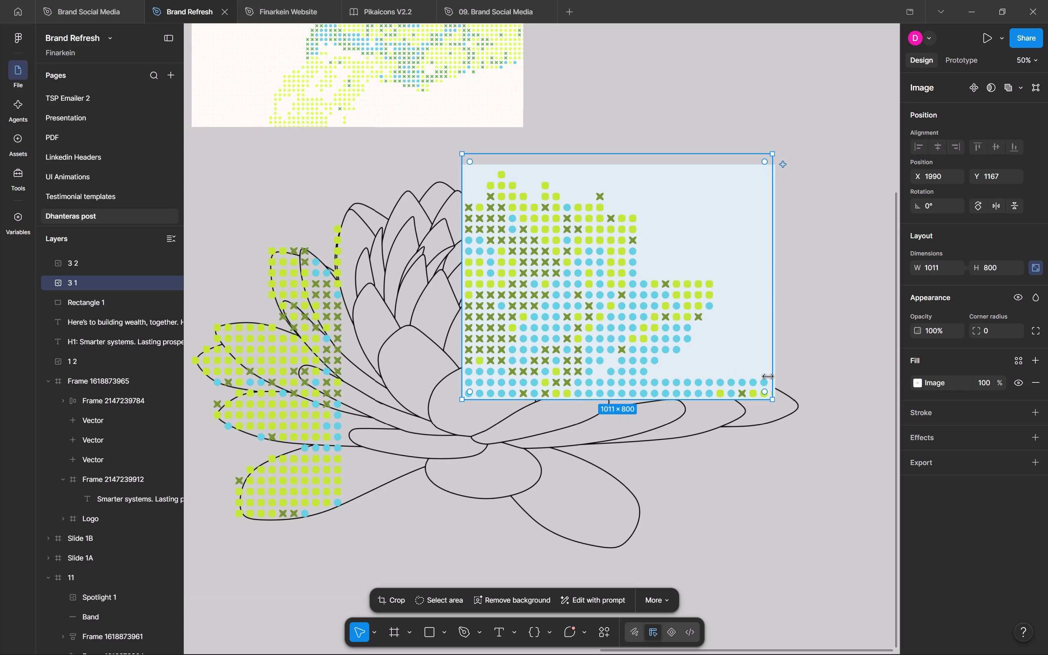
pyautogui.keyDown('ctrl'); pyautogui.click(767, 377); pyautogui.keyUp('ctrl')
pyautogui.click(771, 371)
pyautogui.click(794, 362)
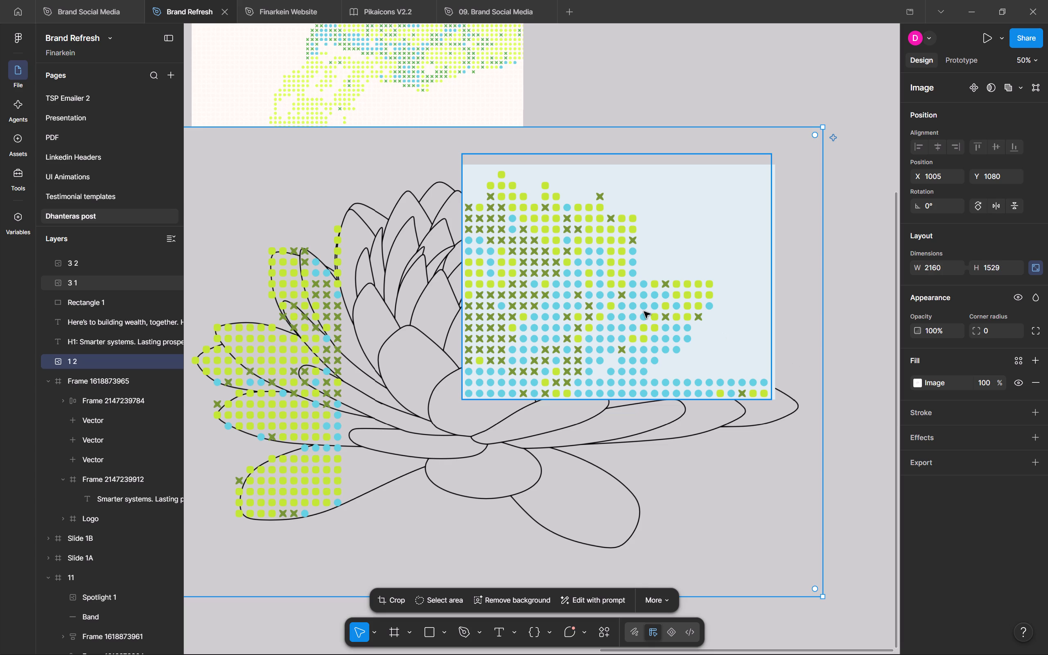
pyautogui.click(644, 312)
pyautogui.keyDown('ctrl'); pyautogui.moveTo(646, 152); pyautogui.dragTo(650, 174); pyautogui.keyUp('ctrl')
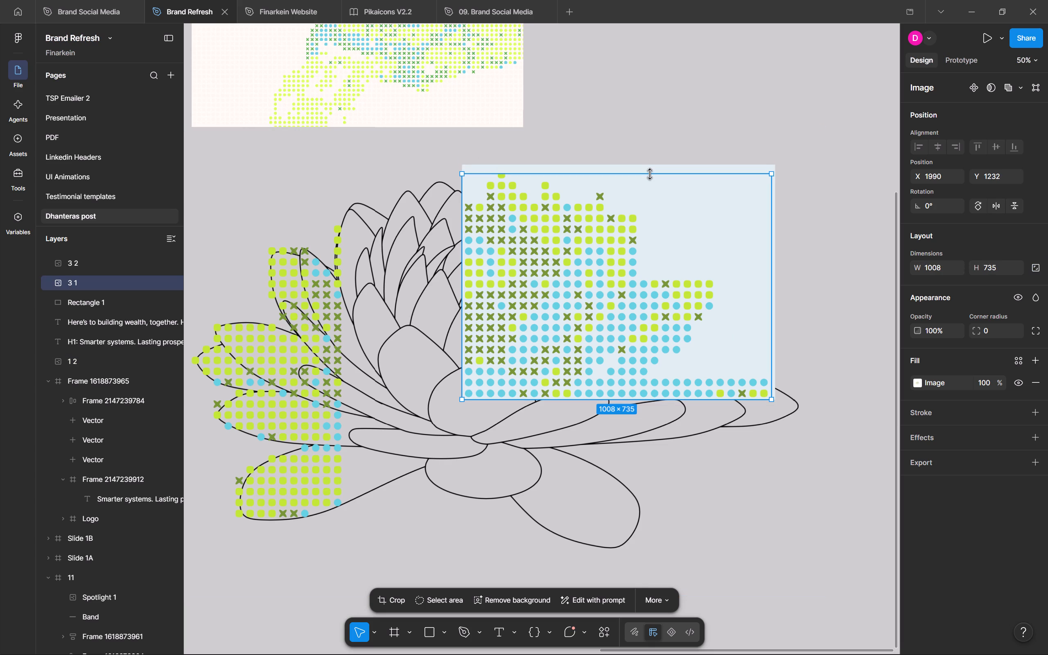
pyautogui.keyDown('ctrl'); pyautogui.moveTo(650, 174); pyautogui.dragTo(654, 167); pyautogui.keyUp('ctrl')
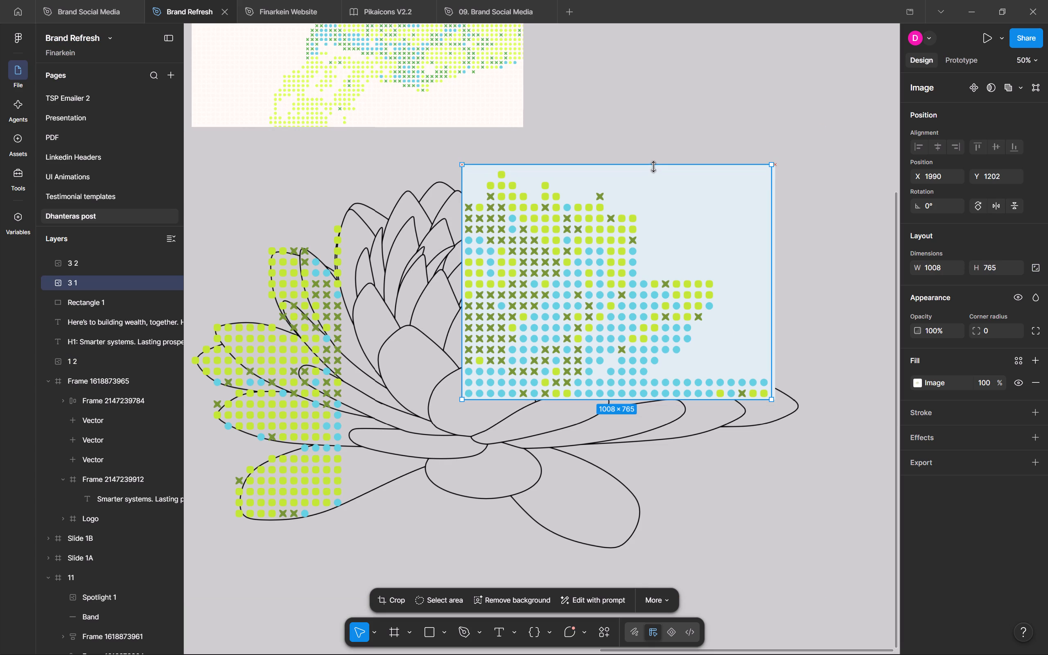
pyautogui.keyDown('ctrl'); pyautogui.moveTo(654, 167); pyautogui.dragTo(654, 166); pyautogui.keyUp('ctrl')
pyautogui.click(797, 257)
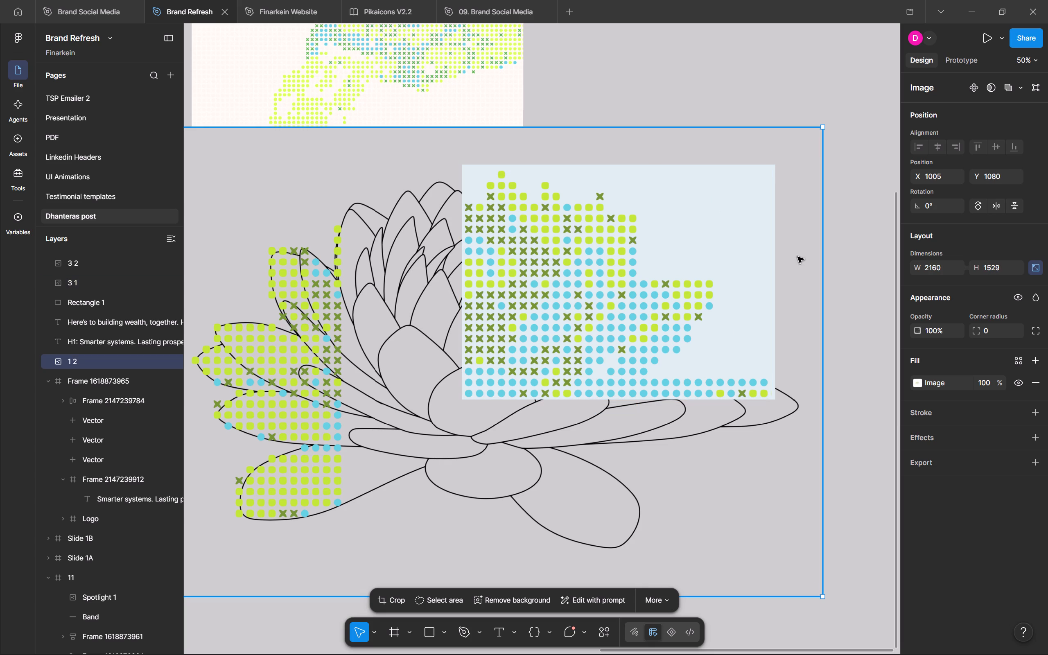
pyautogui.click(852, 262)
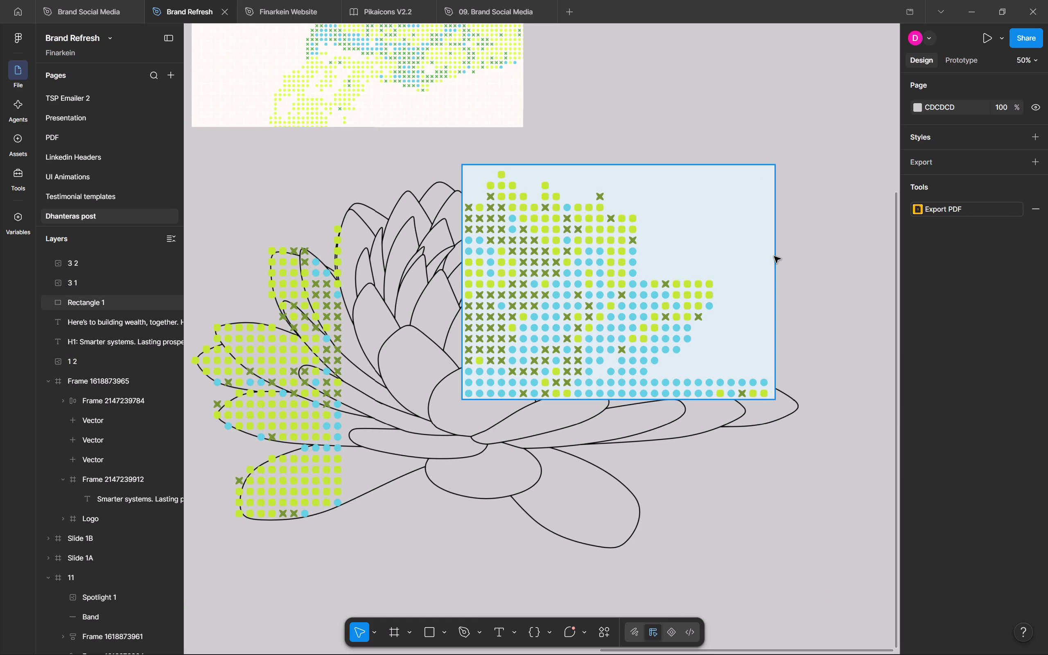
# Narrow the Sky Light rectangle to 1008 × 765 so its right edge matches the upper-right symbol-pattern crop.
pyautogui.keyDown('ctrl'); pyautogui.click(774, 256); pyautogui.keyUp('ctrl')
pyautogui.scroll(-2, 774, 256)
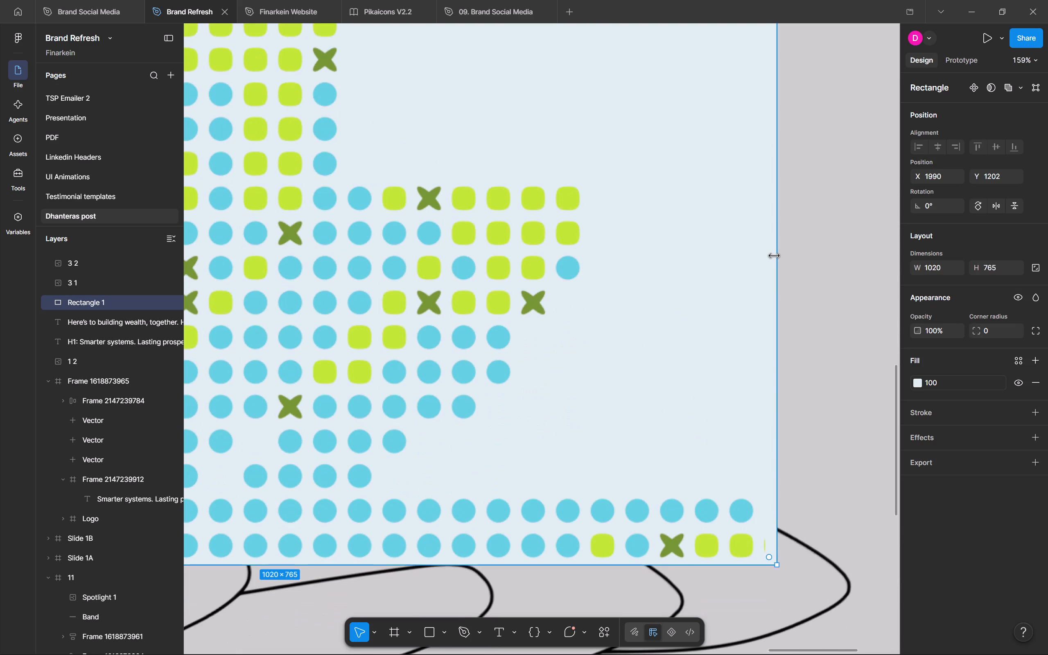
pyautogui.moveTo(776, 255); pyautogui.dragTo(764, 255)
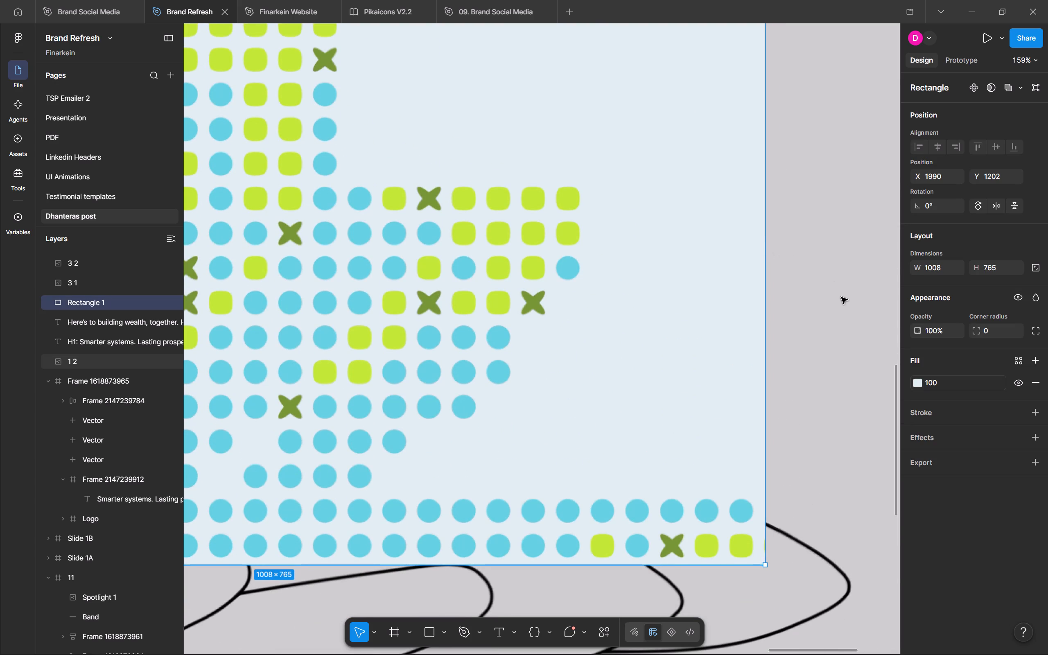
pyautogui.click(830, 453)
# Draw a rectangle about 344 × 804 over the inner part of the lotus's left symbol-pattern section.
pyautogui.scroll(1, 725, 485)
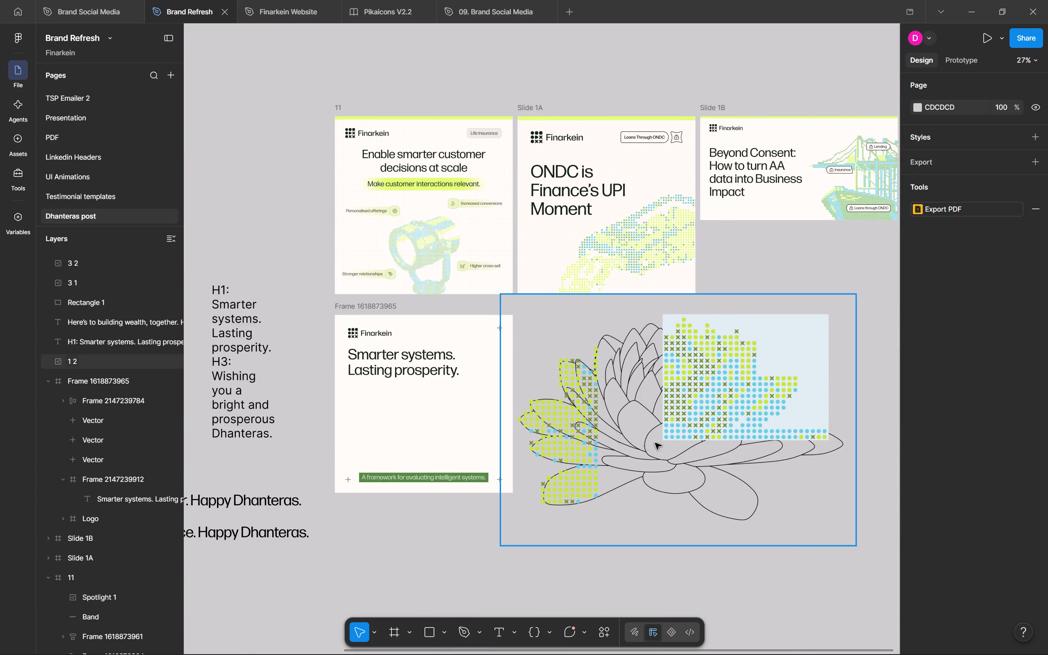
pyautogui.scroll(-1, 640, 438)
pyautogui.click(429, 632)
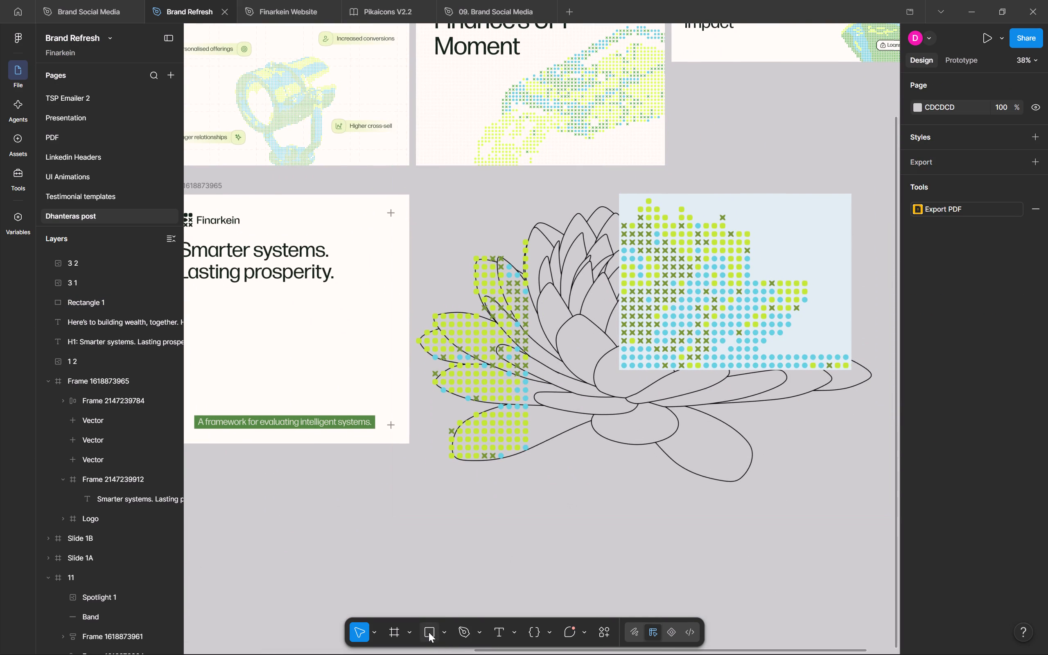
pyautogui.moveTo(566, 511); pyautogui.dragTo(487, 326)
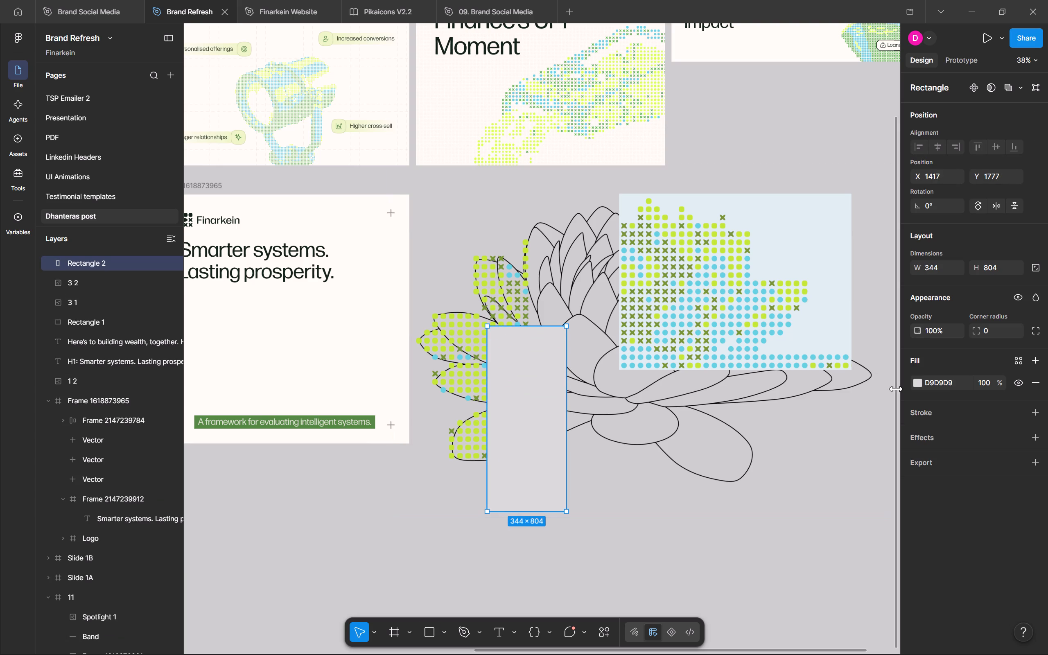
# Change the new rectangle's fill to the Ambient Green 100 library colour.
pyautogui.click(921, 382)
pyautogui.click(812, 331)
pyautogui.scroll(-6, 827, 515)
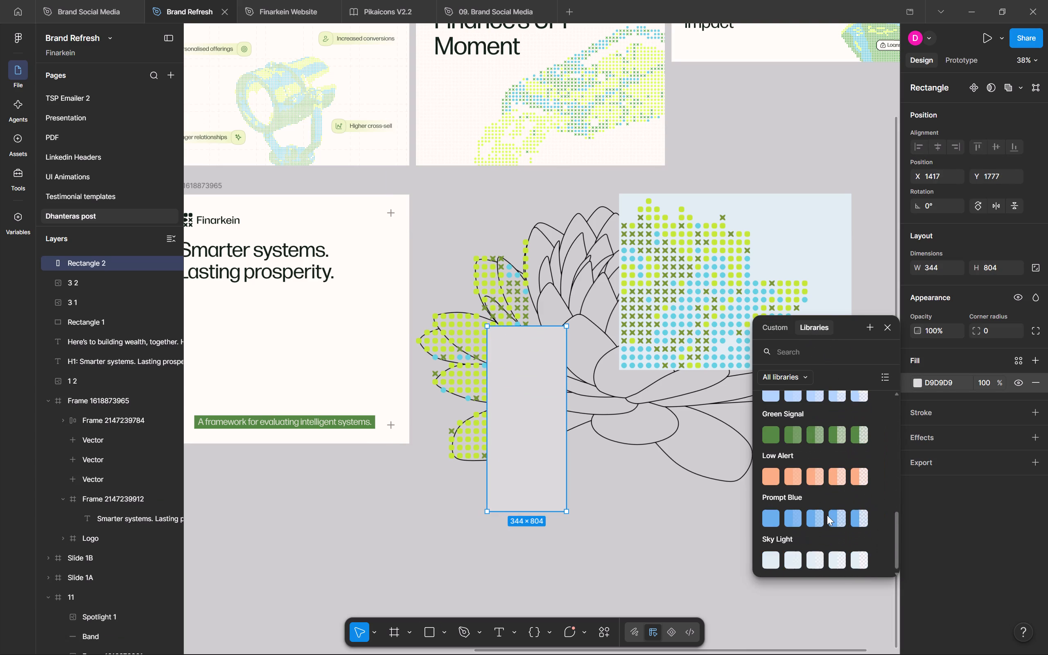
pyautogui.scroll(6, 827, 515)
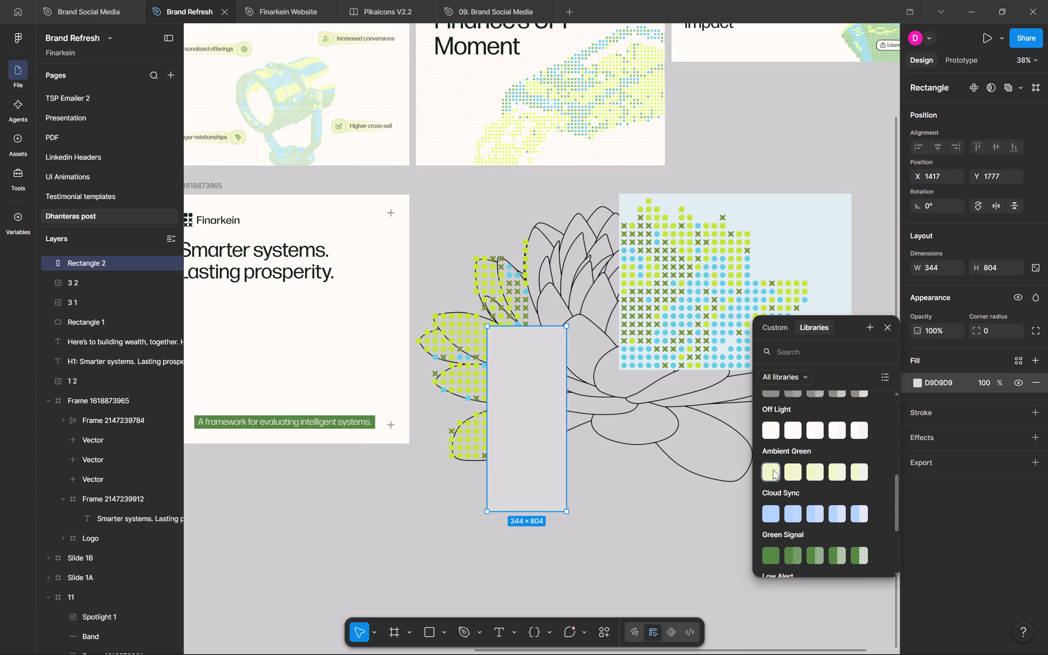
pyautogui.click(773, 470)
pyautogui.press('Escape')
# Send the Ambient Green rectangle backward in the layer order, behind both symbol-pattern crops.
pyautogui.hotkey('ctrl', '[')
pyautogui.hotkey('ctrl', '[')
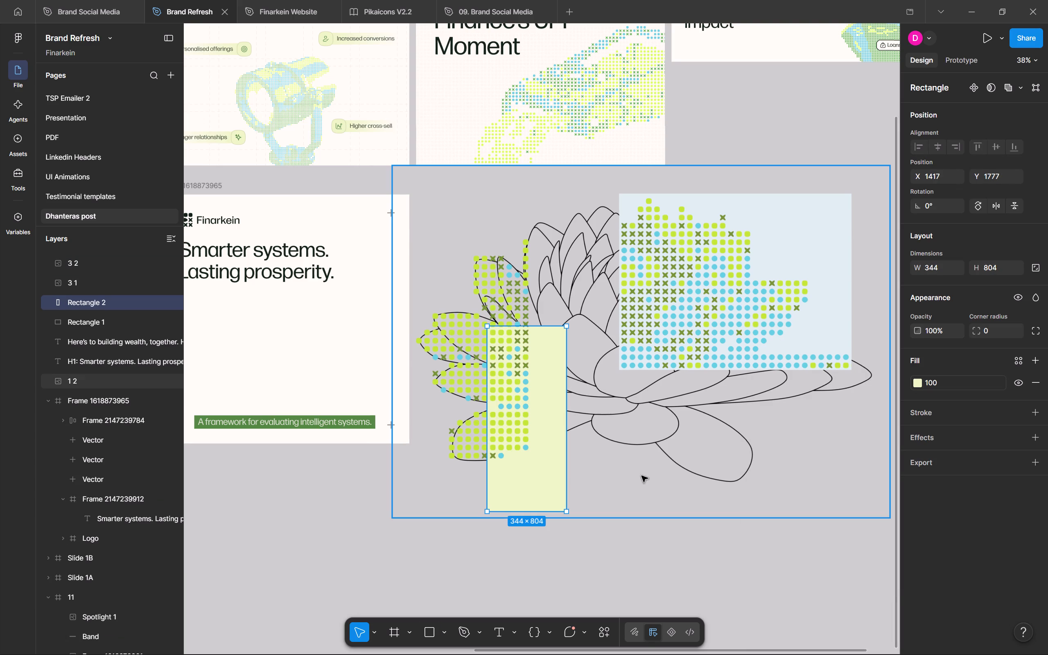
pyautogui.hotkey('ctrl', '[')
pyautogui.hotkey('ctrl', ']')
pyautogui.hotkey('ctrl', ']')
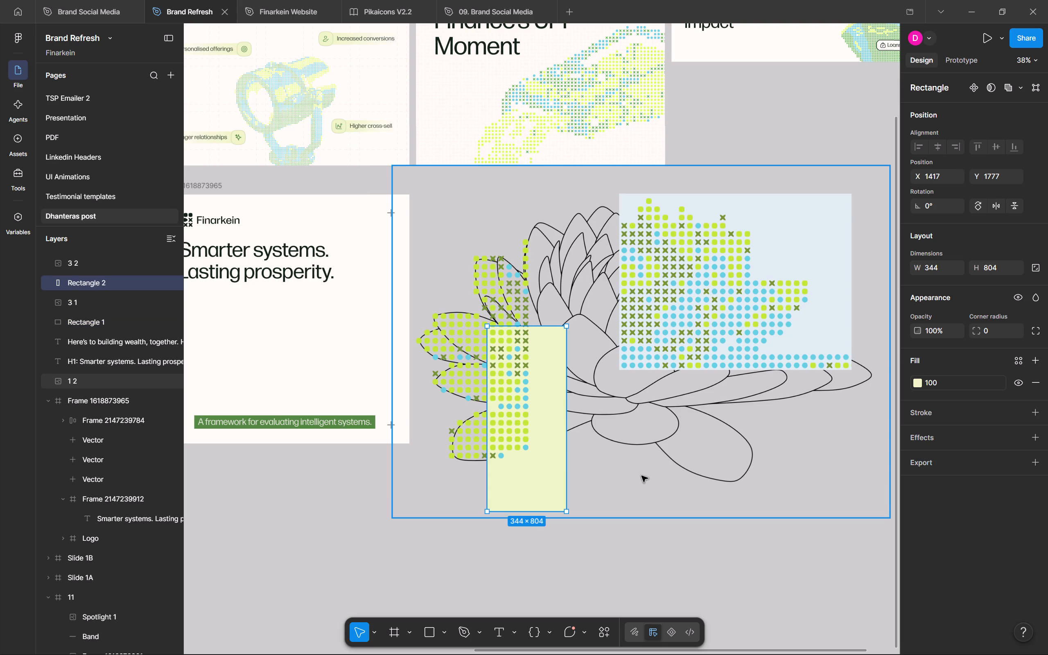
pyautogui.hotkey('ctrl', '[')
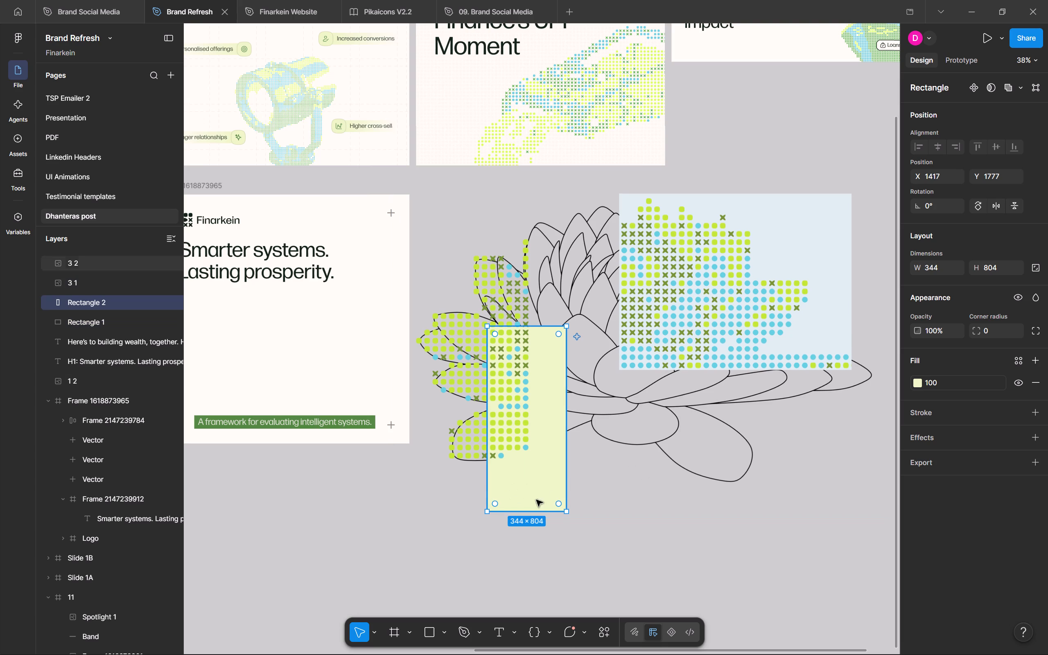
# Move and enlarge the Ambient Green rectangle to about 525 × 982 at X 1089, Y 1393, backing the whole left symbol-pattern crop.
pyautogui.moveTo(556, 492); pyautogui.dragTo(522, 448)
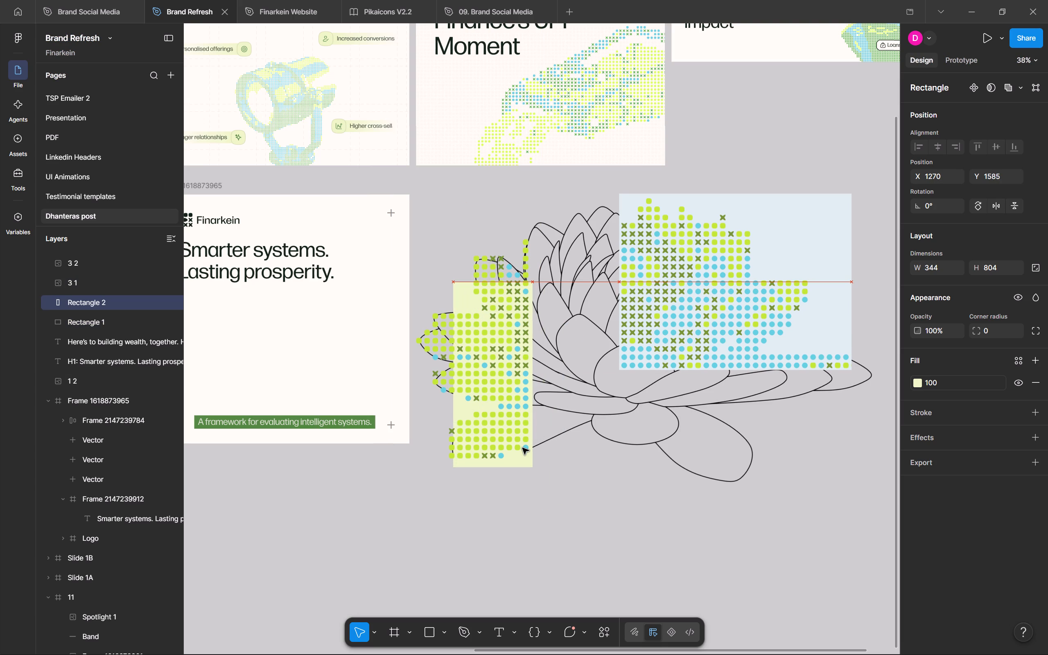
pyautogui.moveTo(522, 448); pyautogui.dragTo(522, 448)
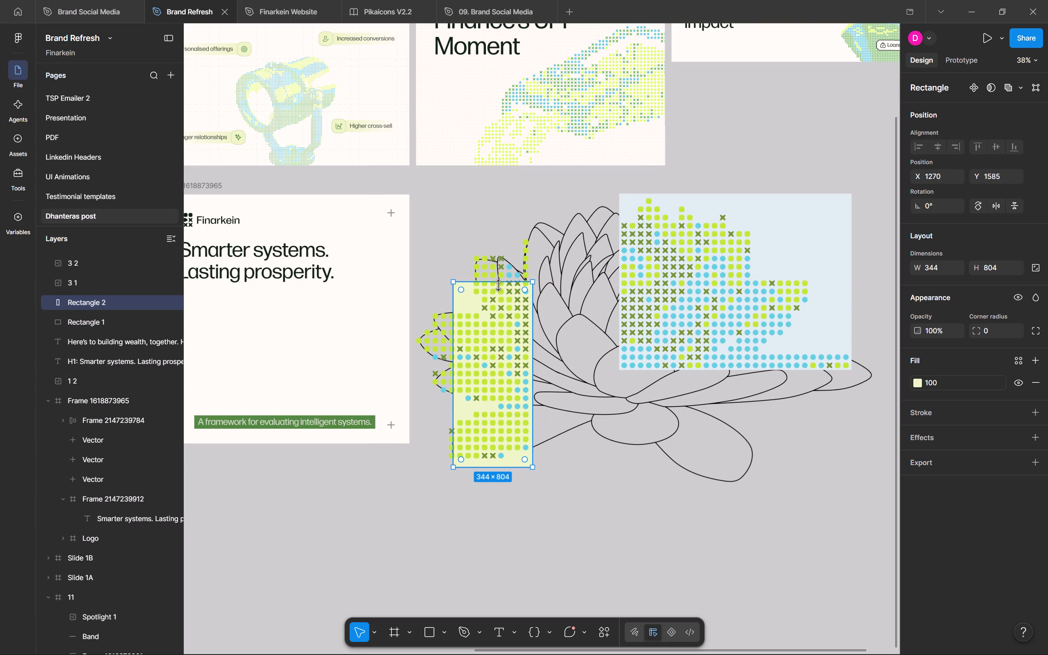
pyautogui.keyDown('ctrl'); pyautogui.moveTo(499, 284); pyautogui.dragTo(503, 238); pyautogui.keyUp('ctrl')
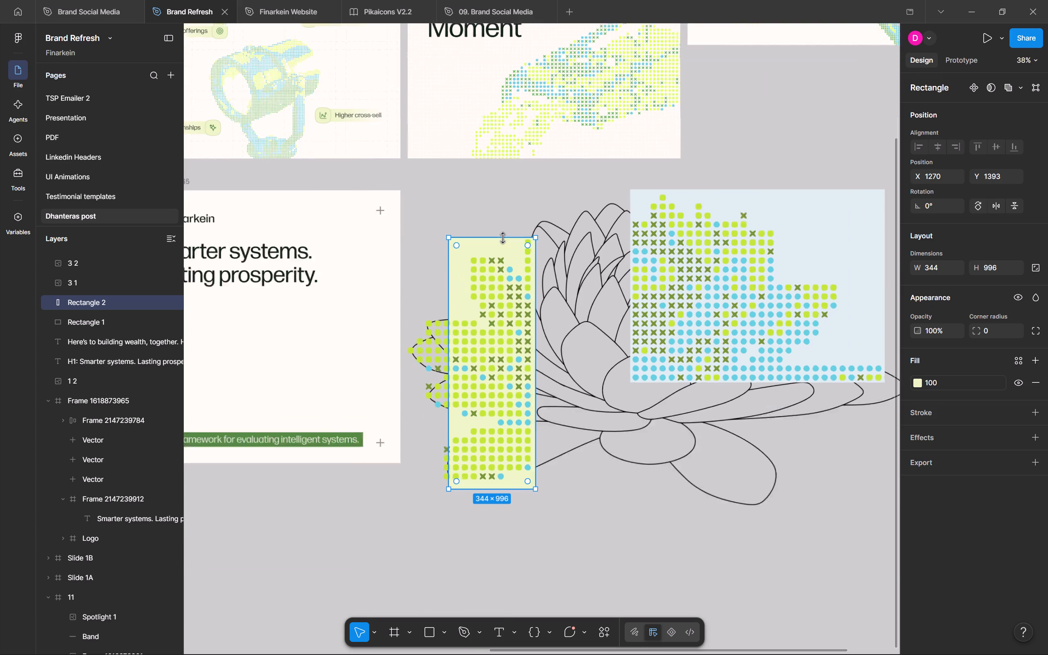
pyautogui.scroll(-1, 503, 238)
pyautogui.keyDown('ctrl'); pyautogui.moveTo(472, 255); pyautogui.dragTo(397, 262); pyautogui.keyUp('ctrl')
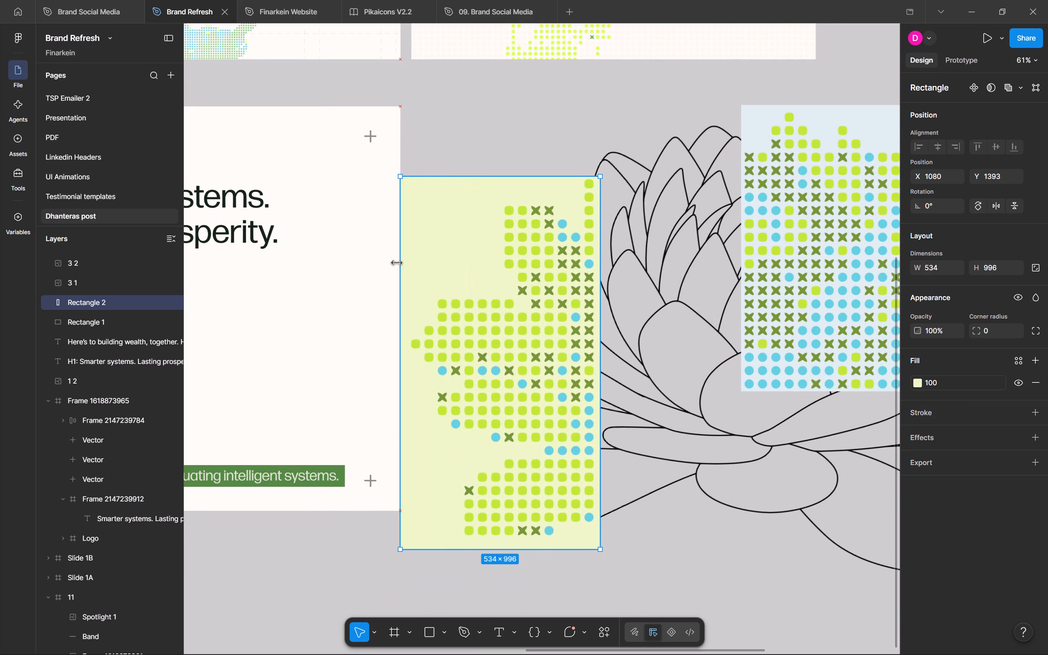
pyautogui.keyDown('ctrl'); pyautogui.moveTo(397, 262); pyautogui.dragTo(404, 263); pyautogui.keyUp('ctrl')
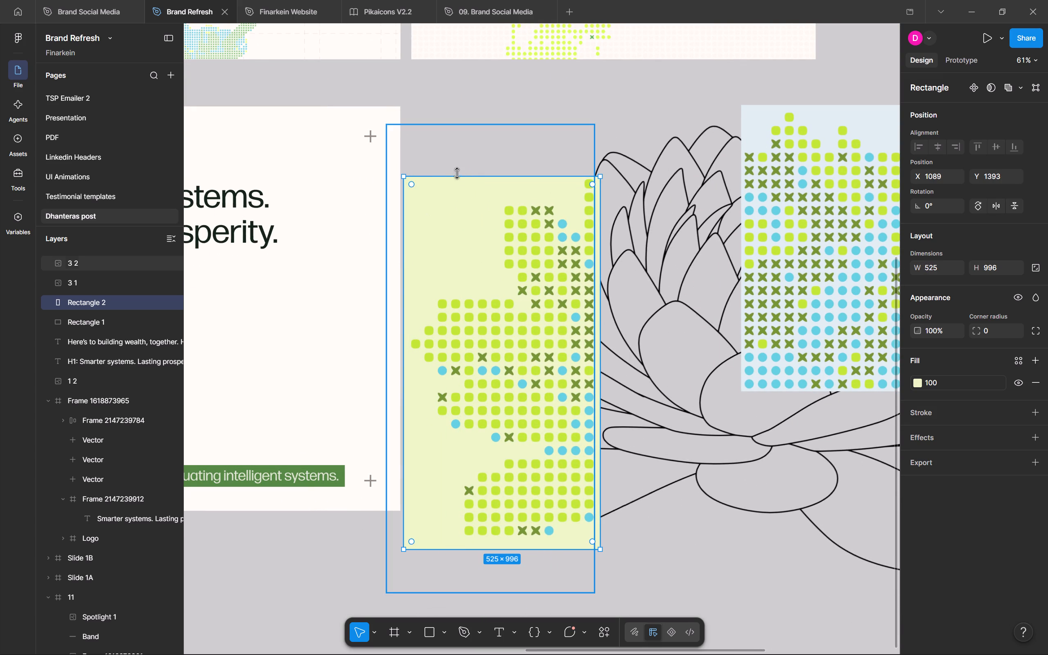
pyautogui.moveTo(524, 549); pyautogui.dragTo(527, 538)
pyautogui.click(527, 538)
pyautogui.keyDown('ctrl'); pyautogui.moveTo(550, 539); pyautogui.dragTo(550, 544); pyautogui.keyUp('ctrl')
pyautogui.click(713, 597)
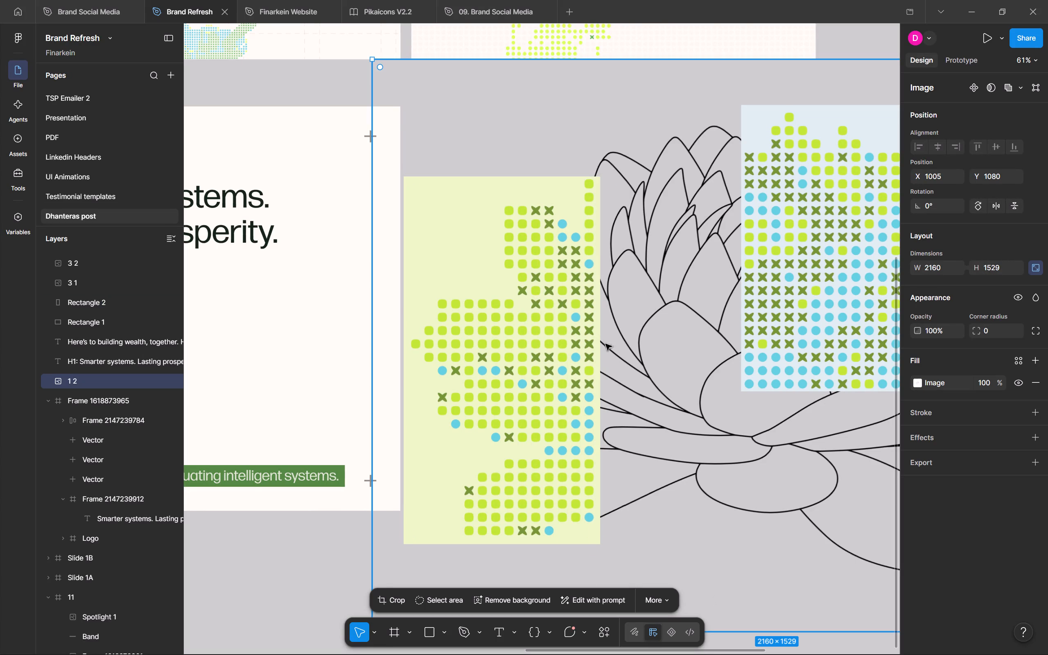
# Trim the left symbol-pattern image to about 490 × 963 at X 1109, Y 1402, keeping it within the Ambient Green rectangle.
pyautogui.keyDown('ctrl'); pyautogui.click(596, 257); pyautogui.keyUp('ctrl')
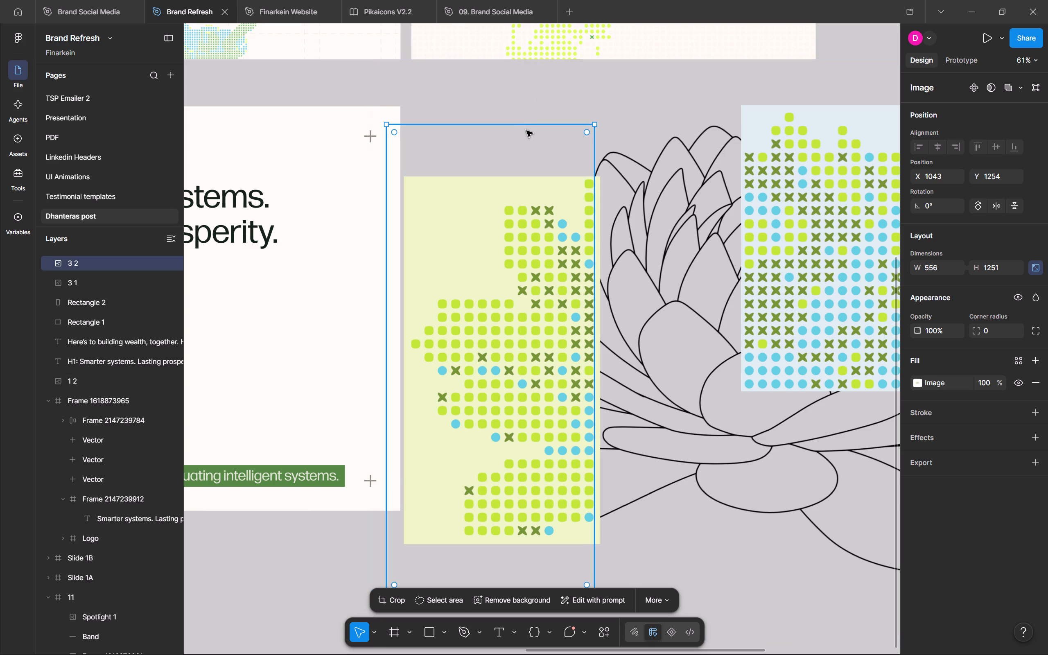
pyautogui.keyDown('ctrl'); pyautogui.moveTo(526, 128); pyautogui.dragTo(535, 181); pyautogui.keyUp('ctrl')
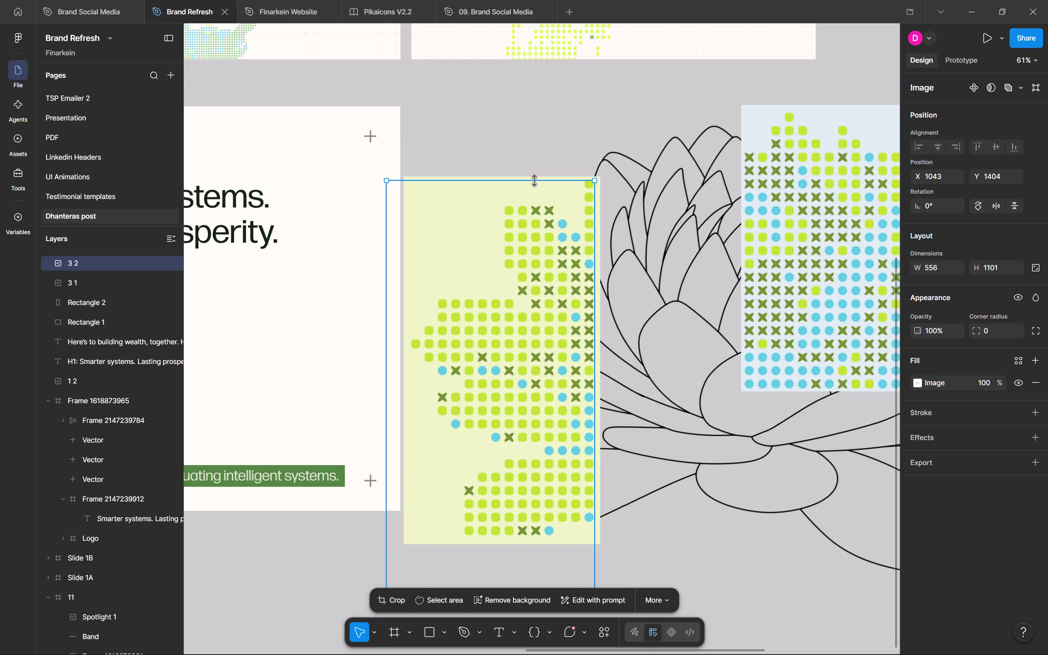
pyautogui.keyDown('ctrl'); pyautogui.moveTo(535, 181); pyautogui.dragTo(535, 180); pyautogui.keyUp('ctrl')
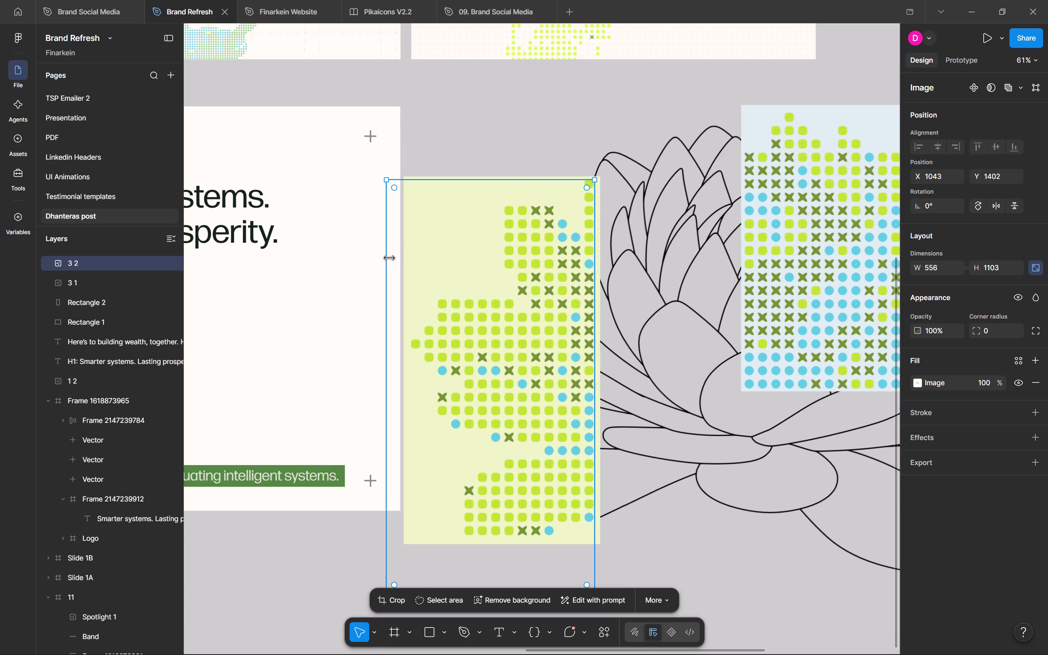
pyautogui.keyDown('ctrl'); pyautogui.moveTo(390, 259); pyautogui.dragTo(414, 257); pyautogui.keyUp('ctrl')
pyautogui.scroll(-1, 414, 257)
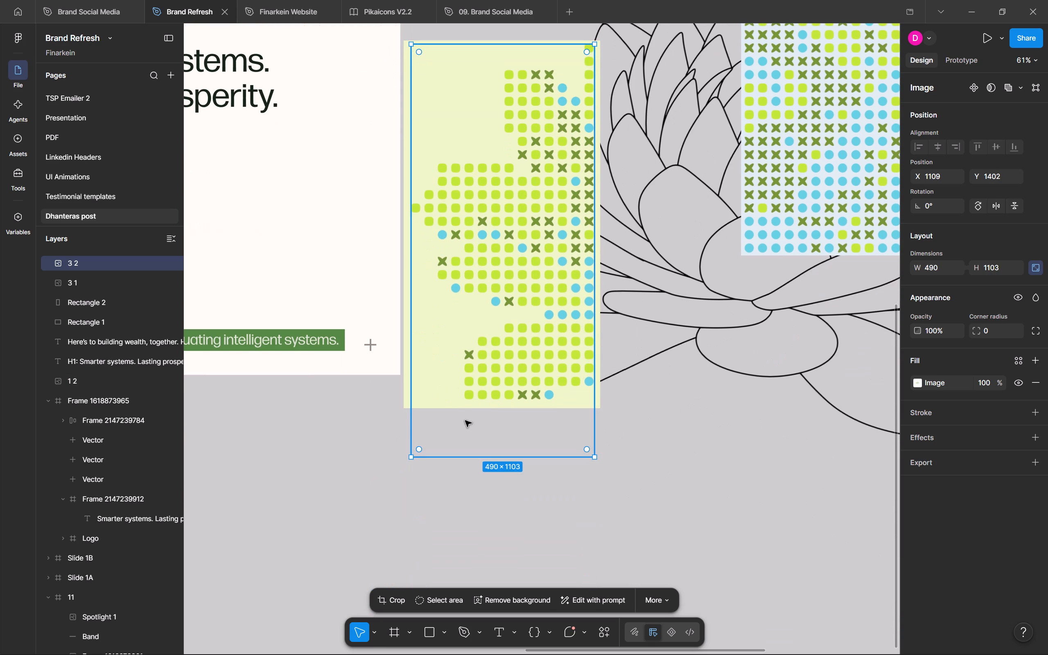
pyautogui.keyDown('ctrl'); pyautogui.moveTo(499, 458); pyautogui.dragTo(510, 406); pyautogui.keyUp('ctrl')
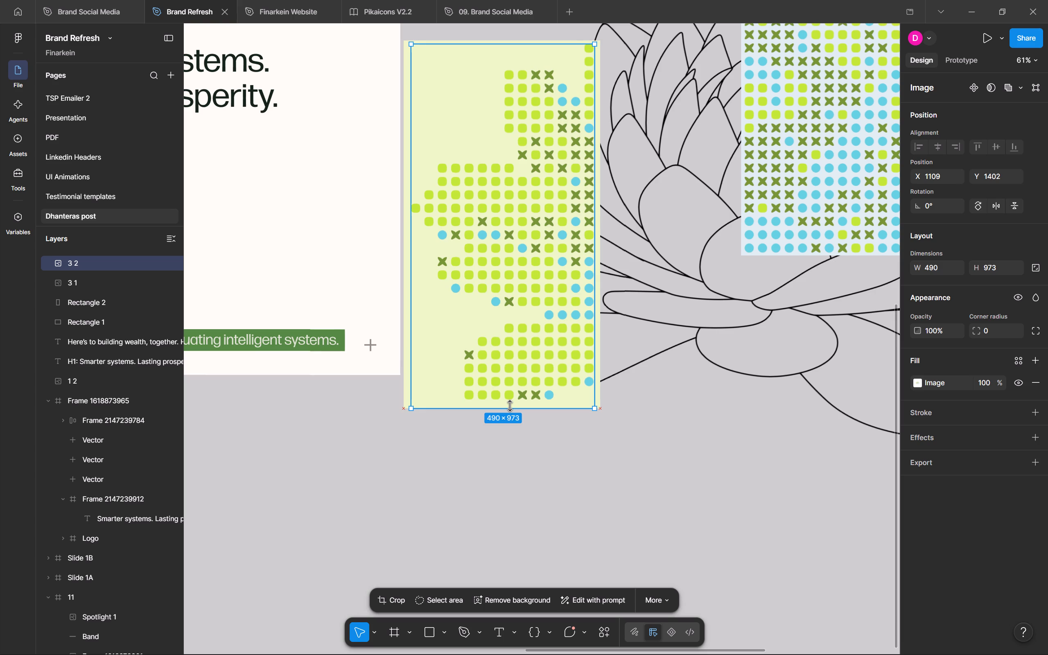
pyautogui.keyDown('ctrl'); pyautogui.moveTo(510, 406); pyautogui.dragTo(513, 404); pyautogui.keyUp('ctrl')
pyautogui.scroll(1, 513, 404)
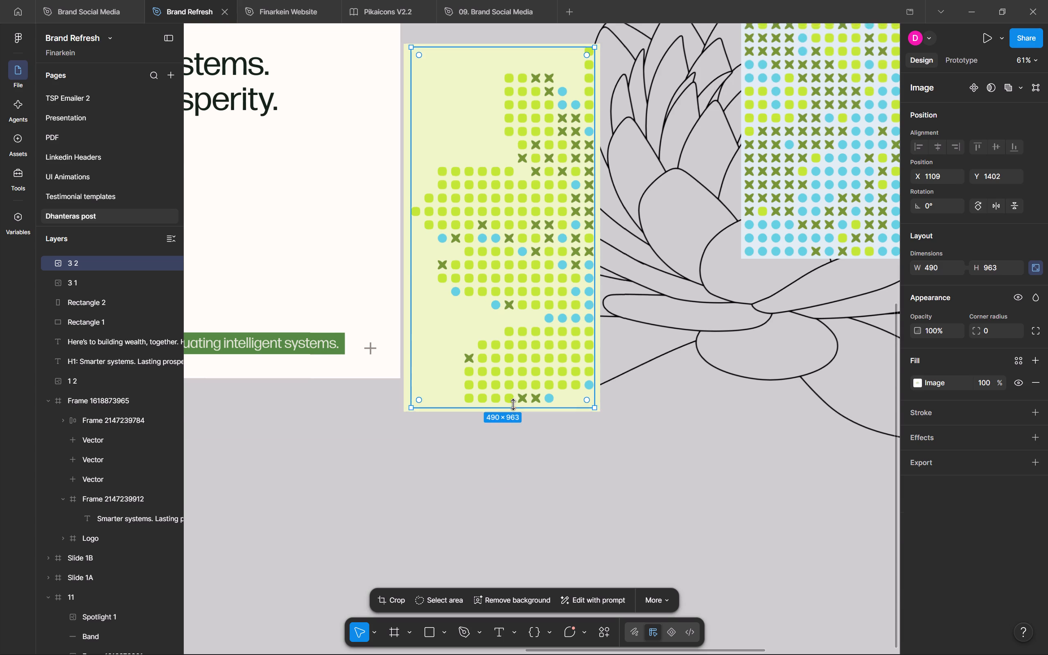
# Extend the Ambient Green rectangle's top edge up to Y 1389, making it 525 × 986.
pyautogui.scroll(1, 513, 404)
pyautogui.click(600, 230)
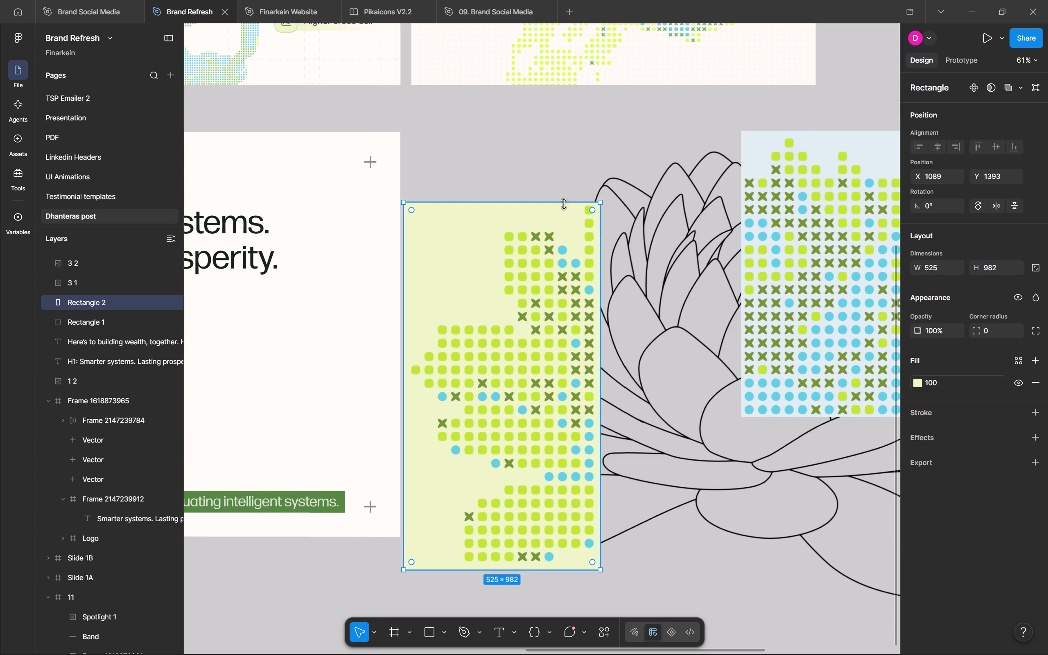
pyautogui.keyDown('ctrl'); pyautogui.click(564, 204); pyautogui.keyUp('ctrl')
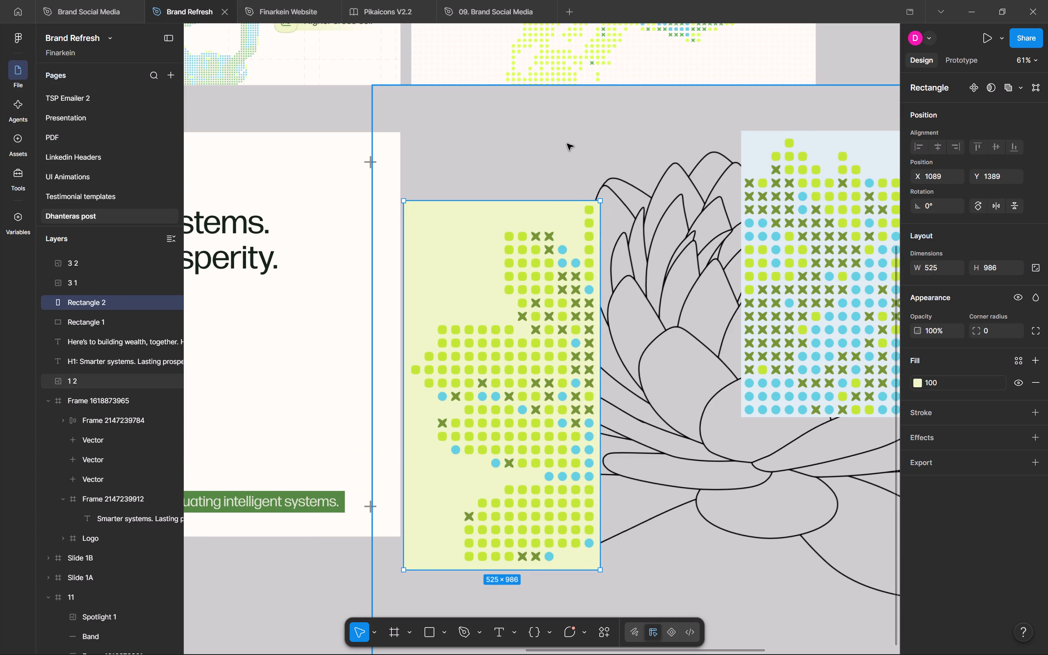
# On the GFF Report - Posts page, copy the boxed plus marker from the upper-right corner of the 5 FAMILIES label.
pyautogui.scroll(2, 377, 200)
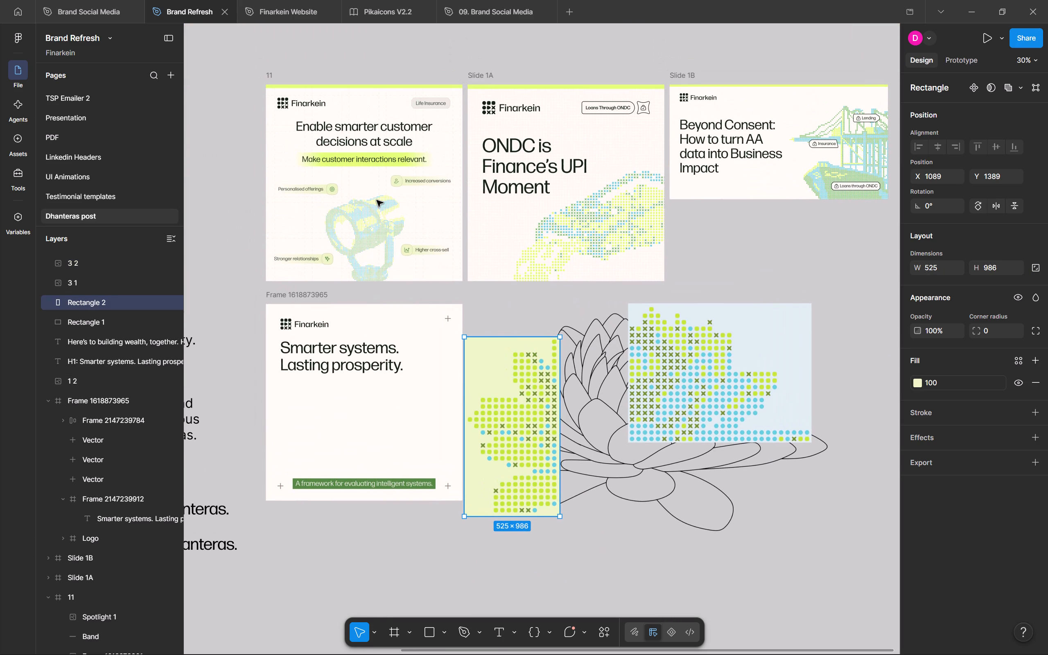
pyautogui.scroll(8, 149, 158)
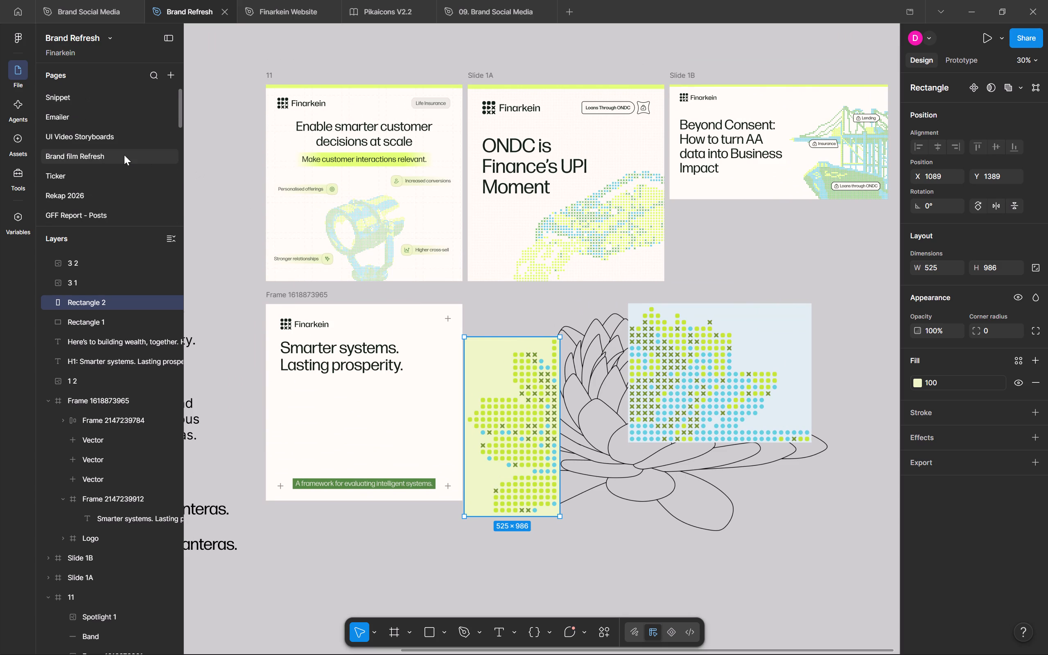
pyautogui.scroll(-1, 133, 194)
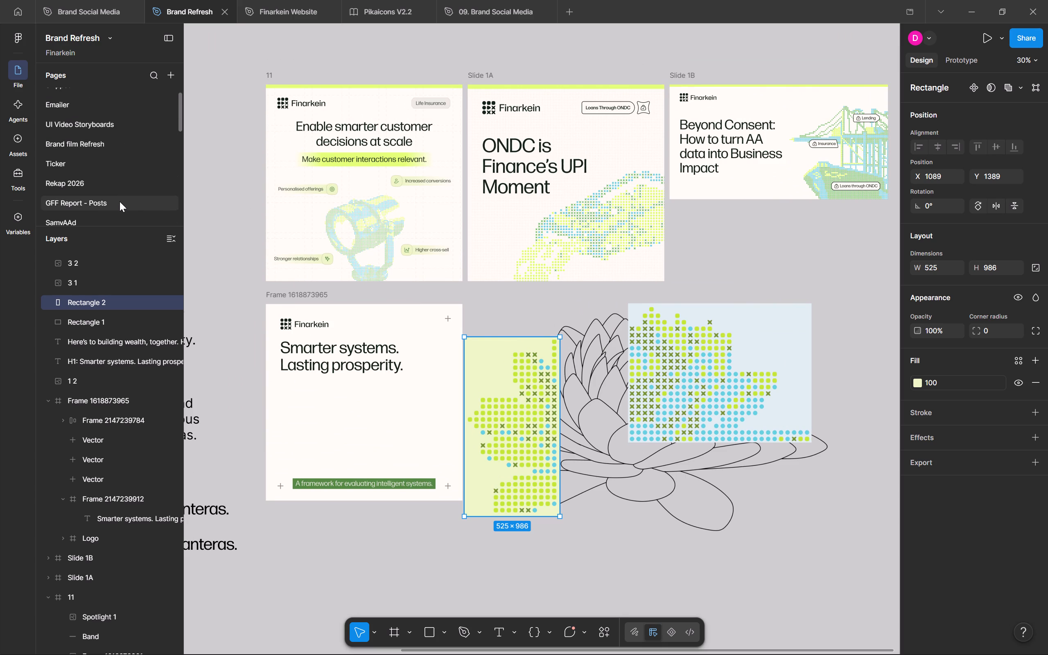
pyautogui.click(122, 201)
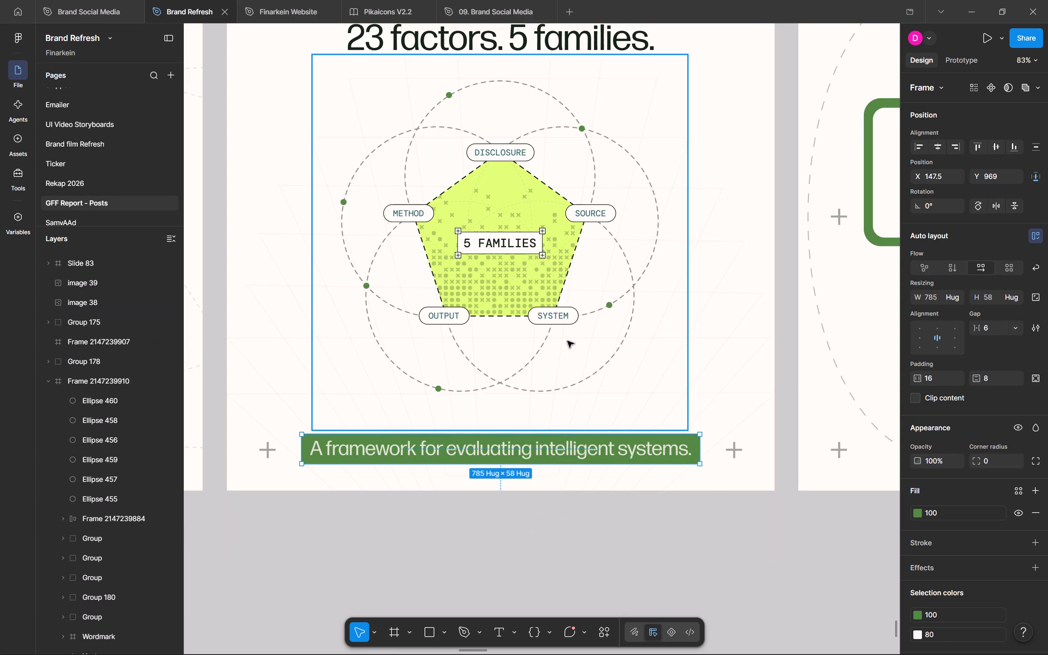
pyautogui.scroll(2, 567, 341)
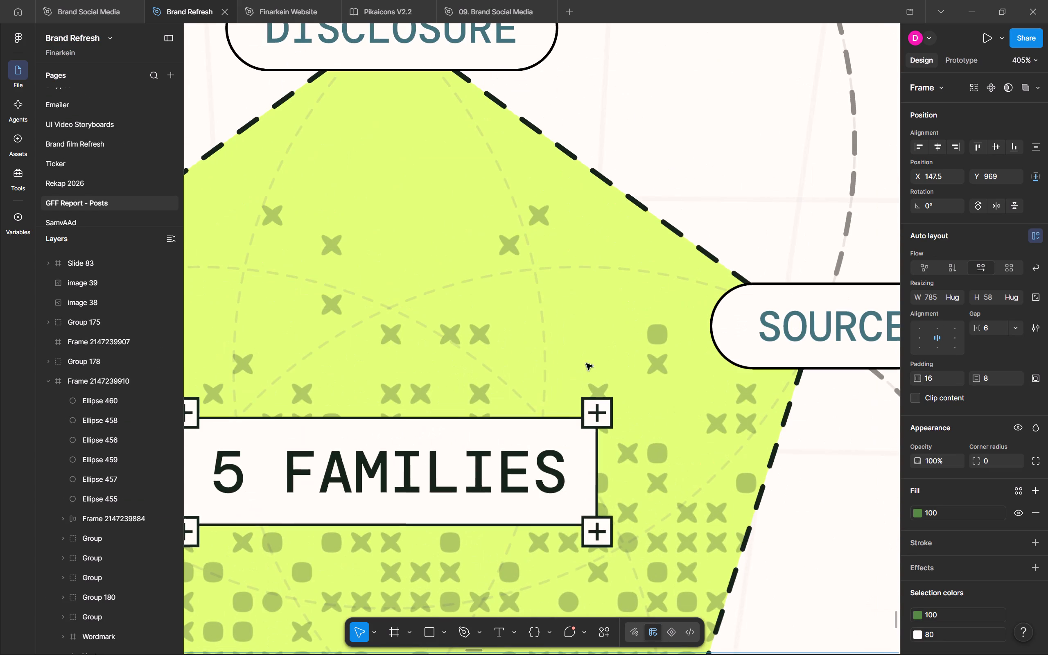
pyautogui.click(593, 409)
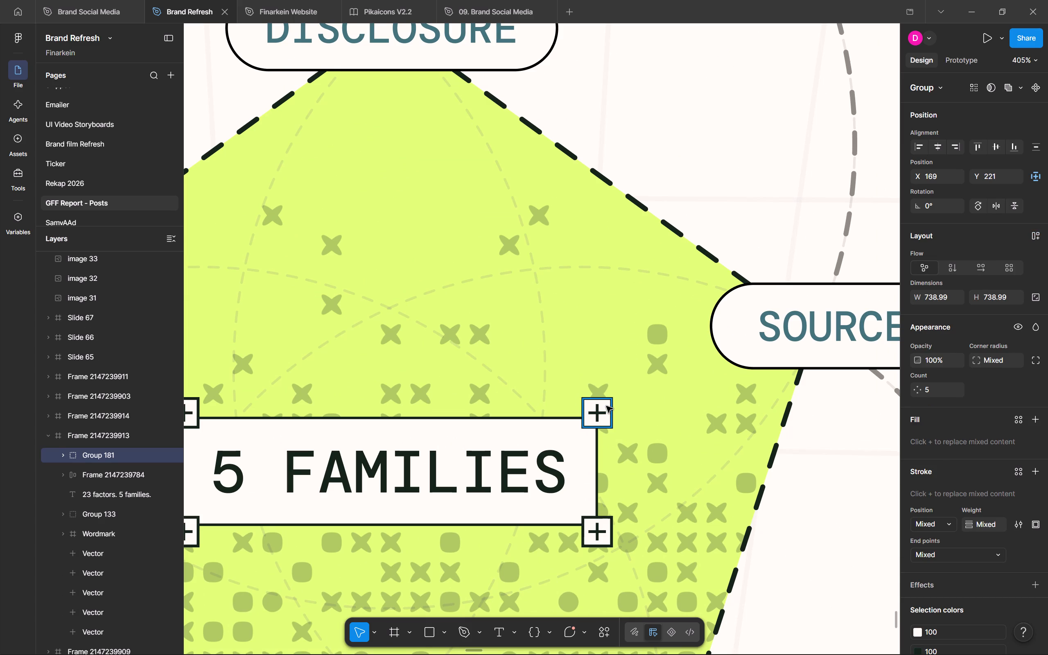
pyautogui.keyDown('ctrl'); pyautogui.click(606, 406); pyautogui.keyUp('ctrl')
pyautogui.click(93, 454)
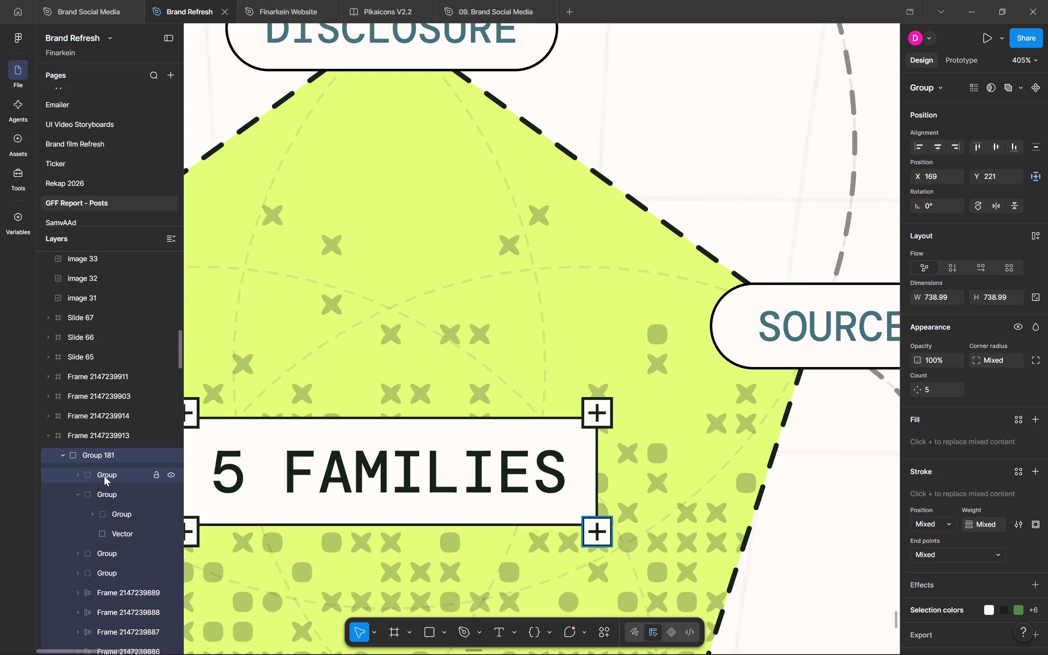
pyautogui.click(77, 496)
pyautogui.click(119, 497)
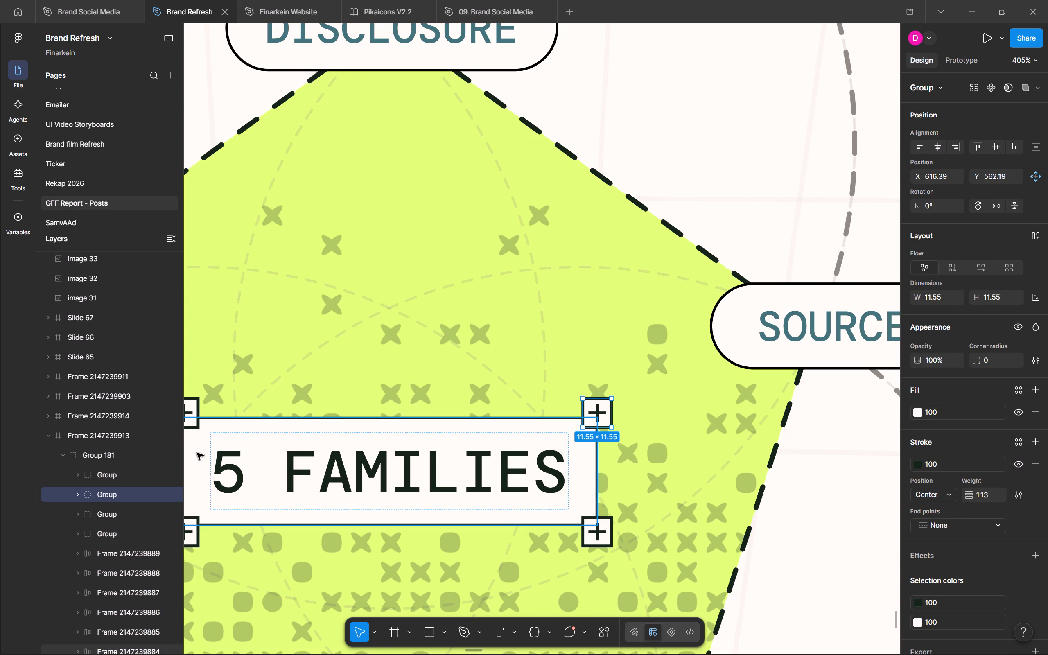
pyautogui.hotkey('ctrl', 'c')
# Paste the boxed plus marker onto the Dhanteras post page, above the Ambient Green rectangle.
pyautogui.scroll(-10, 103, 166)
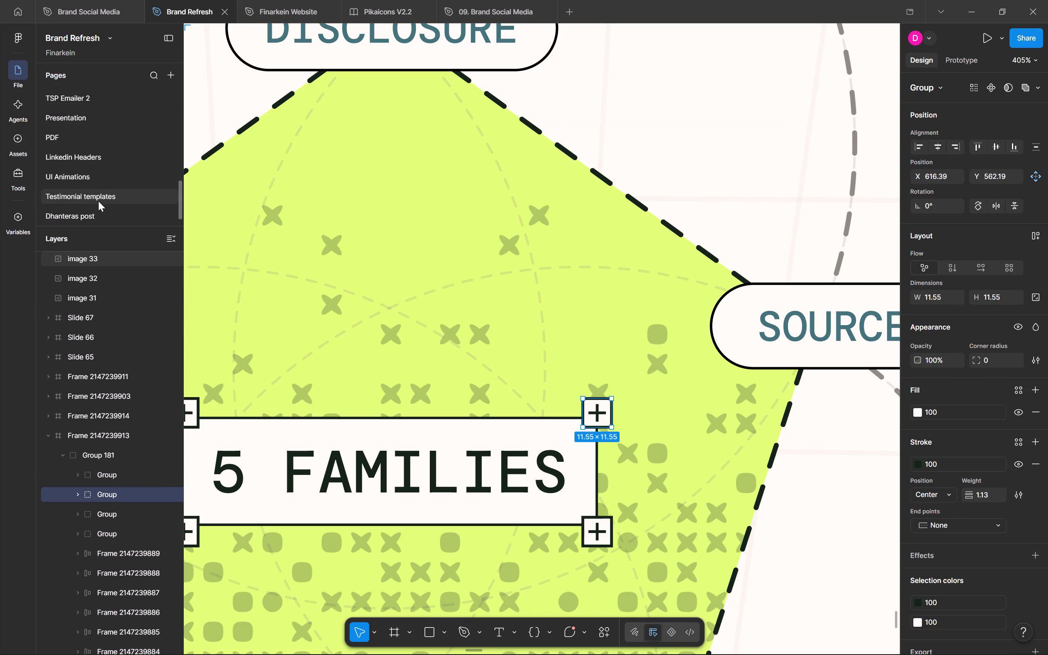
pyautogui.click(94, 209)
pyautogui.click(528, 307)
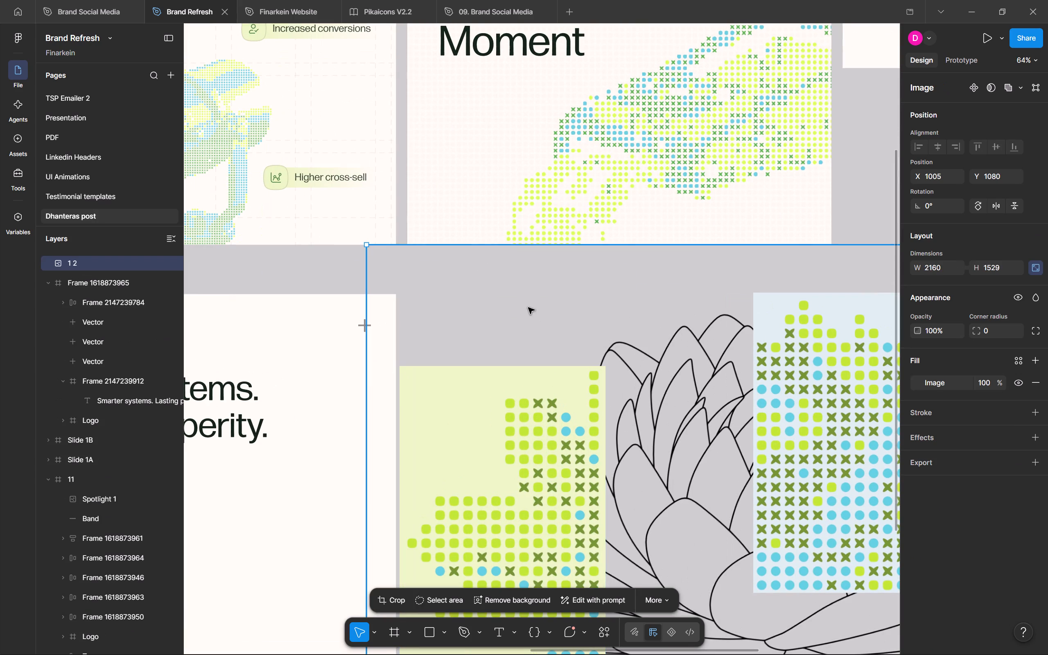
pyautogui.hotkey('ctrl', 'v')
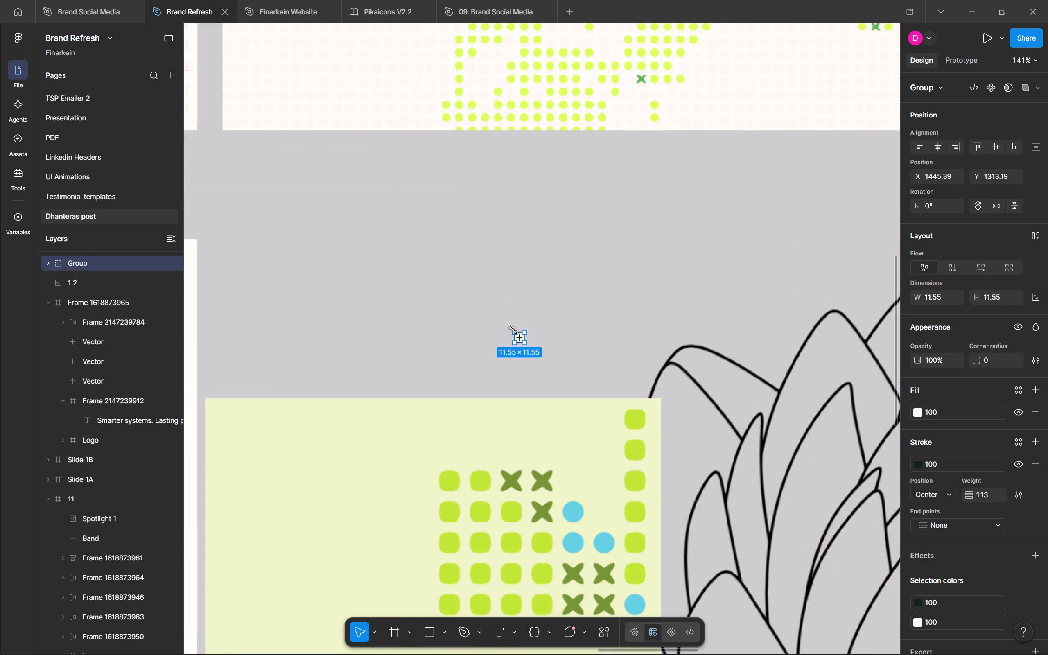
# Scale the pasted plus marker to about 35.6 × 35.6 and centre it on the Ambient Green rectangle's upper-right corner, in front of everything.
pyautogui.press('k')
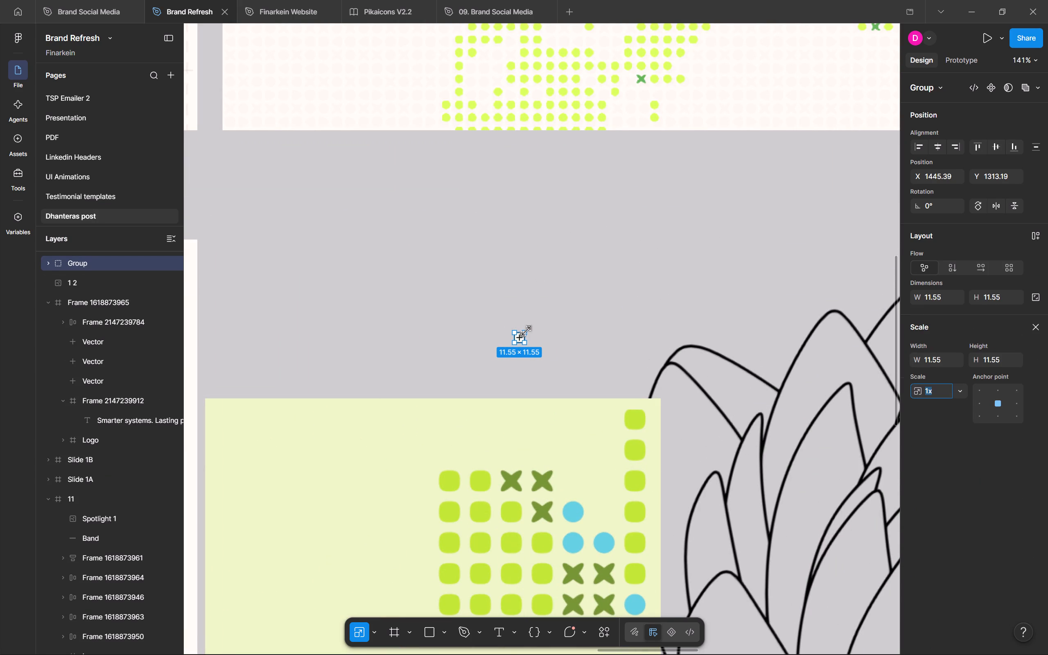
pyautogui.keyDown('shift'); pyautogui.moveTo(525, 332); pyautogui.dragTo(545, 316); pyautogui.keyUp('shift')
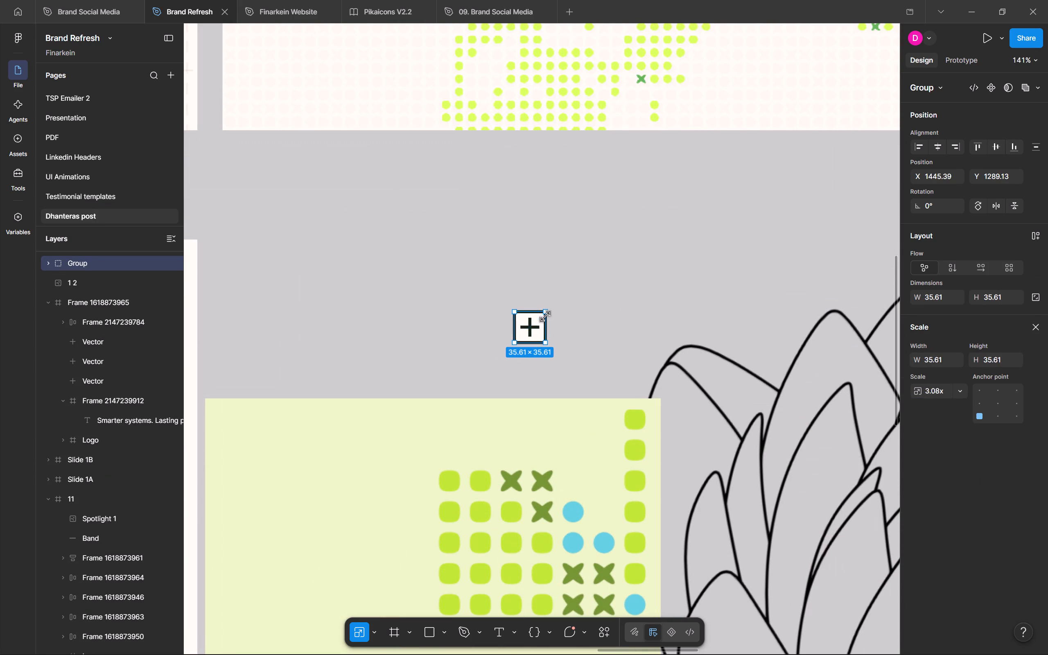
pyautogui.press('v')
pyautogui.moveTo(538, 332); pyautogui.dragTo(553, 335)
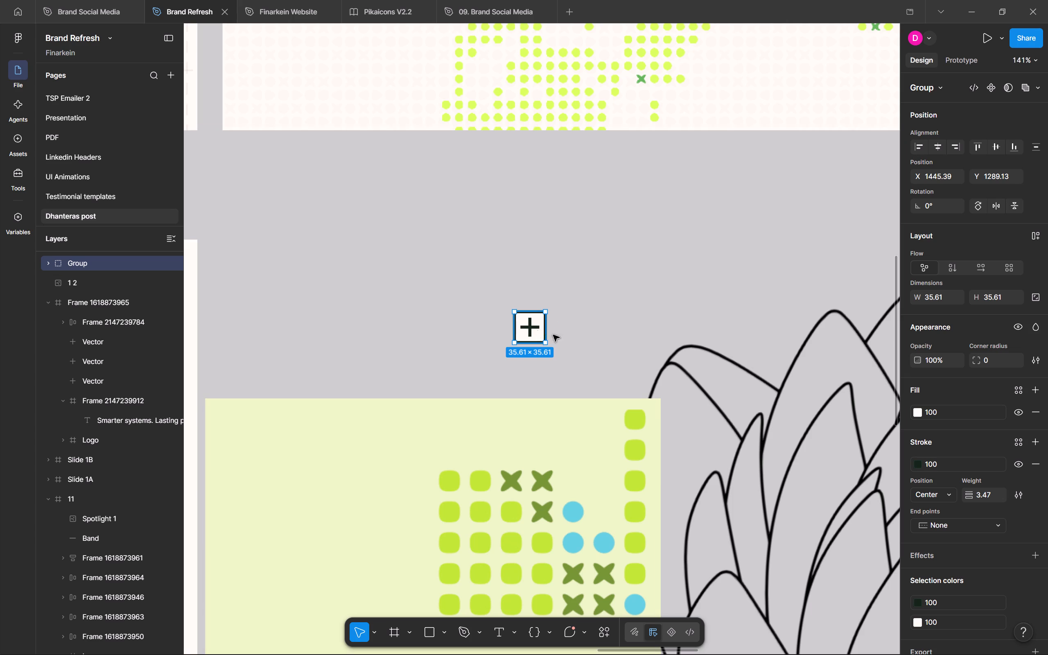
pyautogui.moveTo(553, 335); pyautogui.dragTo(663, 403)
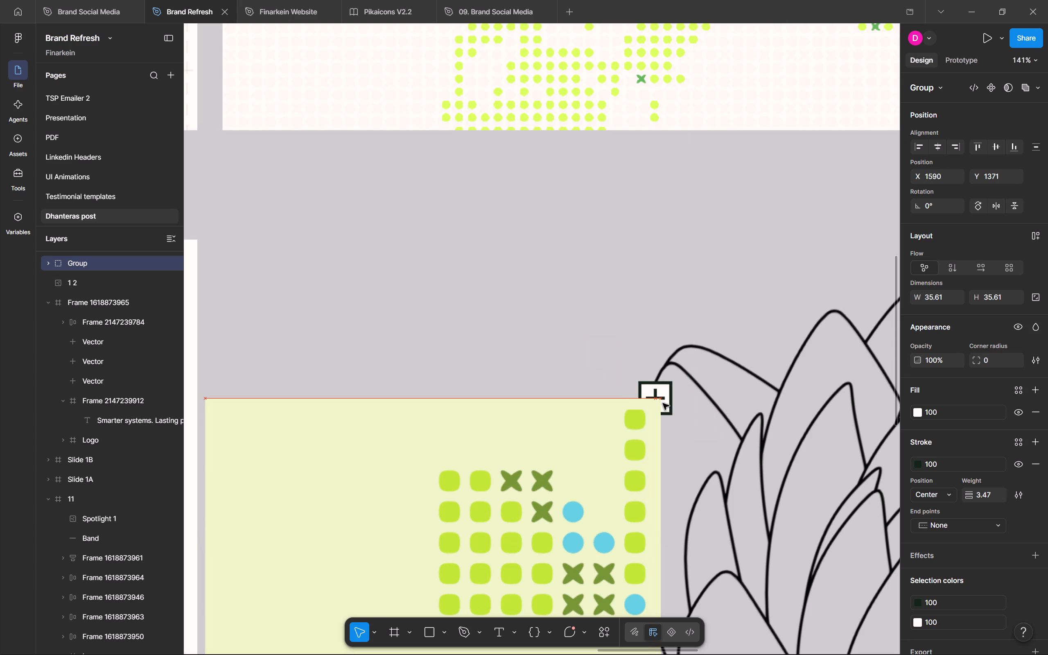
pyautogui.moveTo(663, 403); pyautogui.dragTo(667, 402)
pyautogui.hotkey('ctrl', 'shift', ']')
# Duplicate the plus marker onto the other three corners of the Ambient Green rectangle, centring each copy on its corner.
pyautogui.hscroll(1, 667, 402)
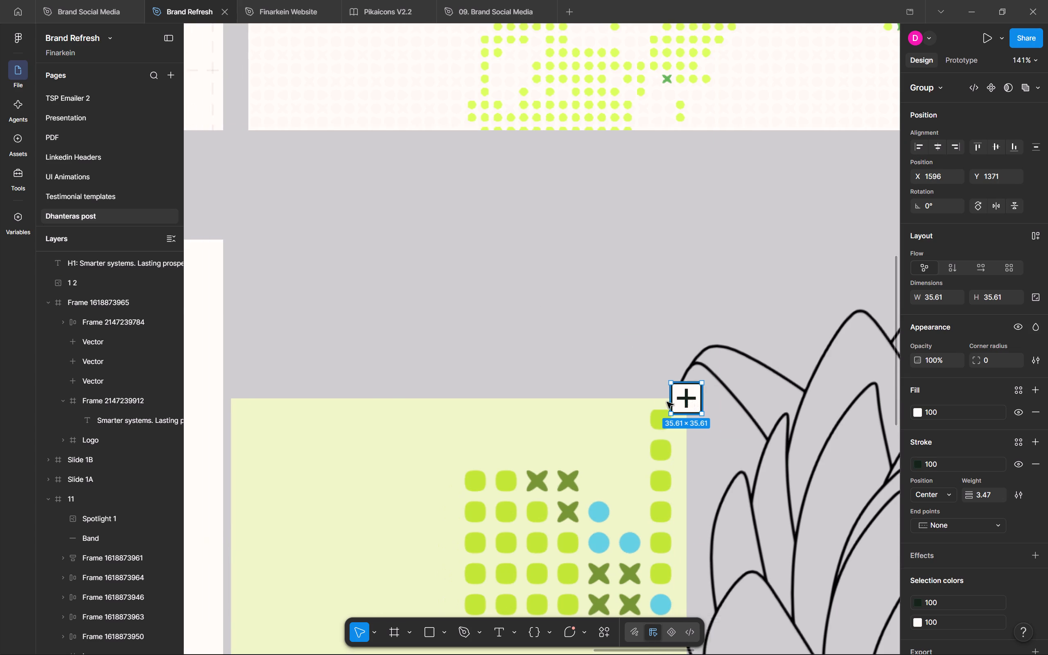
pyautogui.hscroll(1, 667, 402)
pyautogui.keyDown('alt'); pyautogui.moveTo(832, 403); pyautogui.dragTo(447, 406); pyautogui.keyUp('alt')
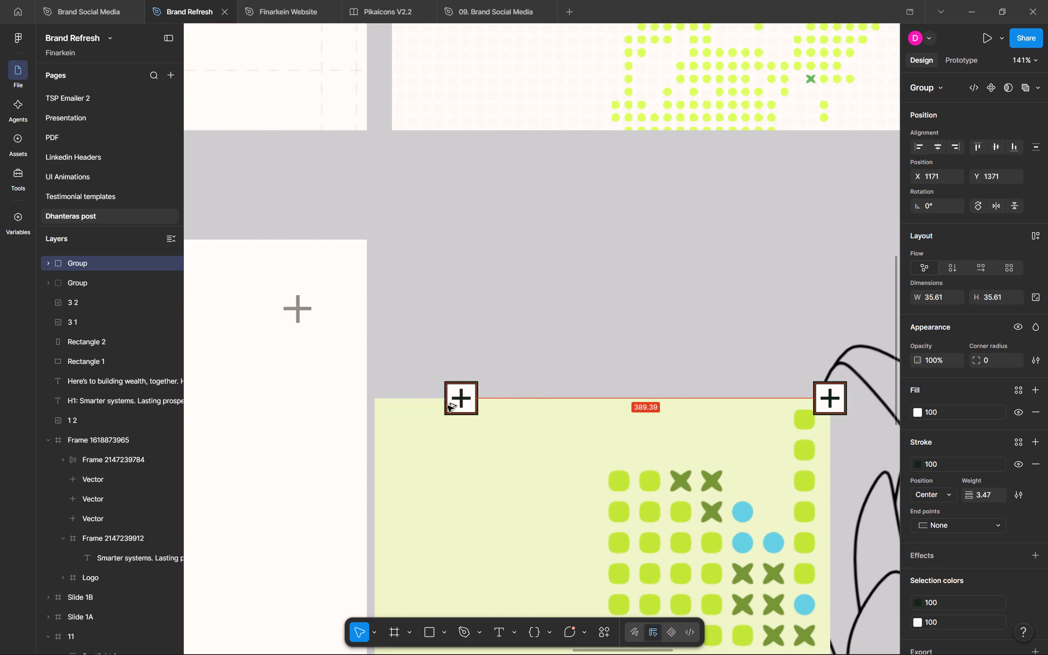
pyautogui.keyDown('alt'); pyautogui.moveTo(447, 406); pyautogui.dragTo(377, 407); pyautogui.keyUp('alt')
pyautogui.scroll(-4, 377, 407)
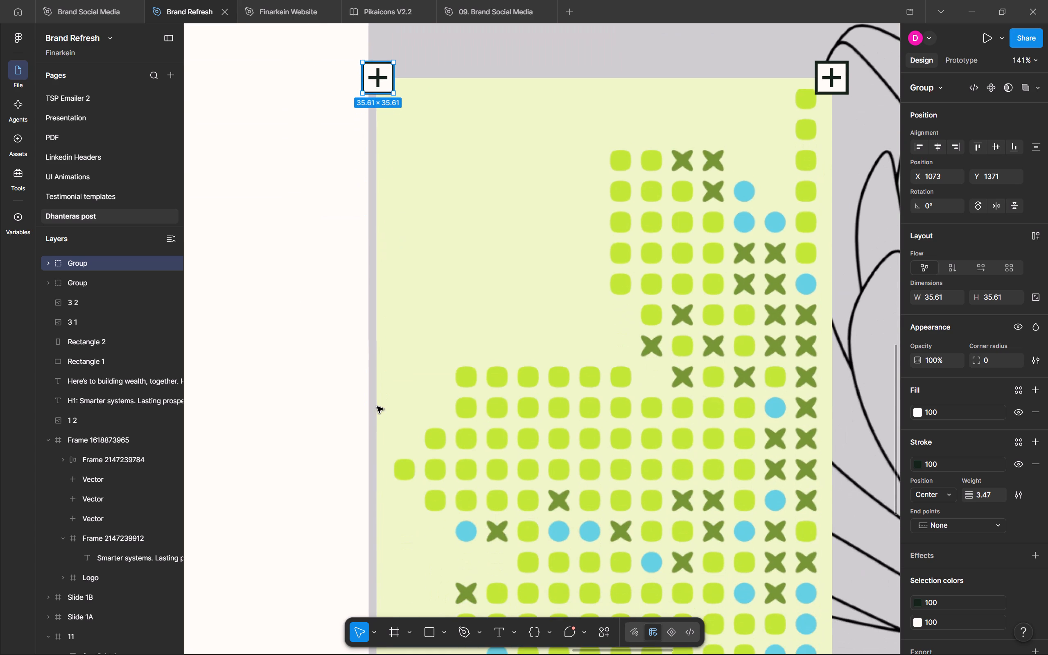
pyautogui.keyDown('shift'); pyautogui.click(829, 82); pyautogui.keyUp('shift')
pyautogui.hotkey('ctrl', '-')
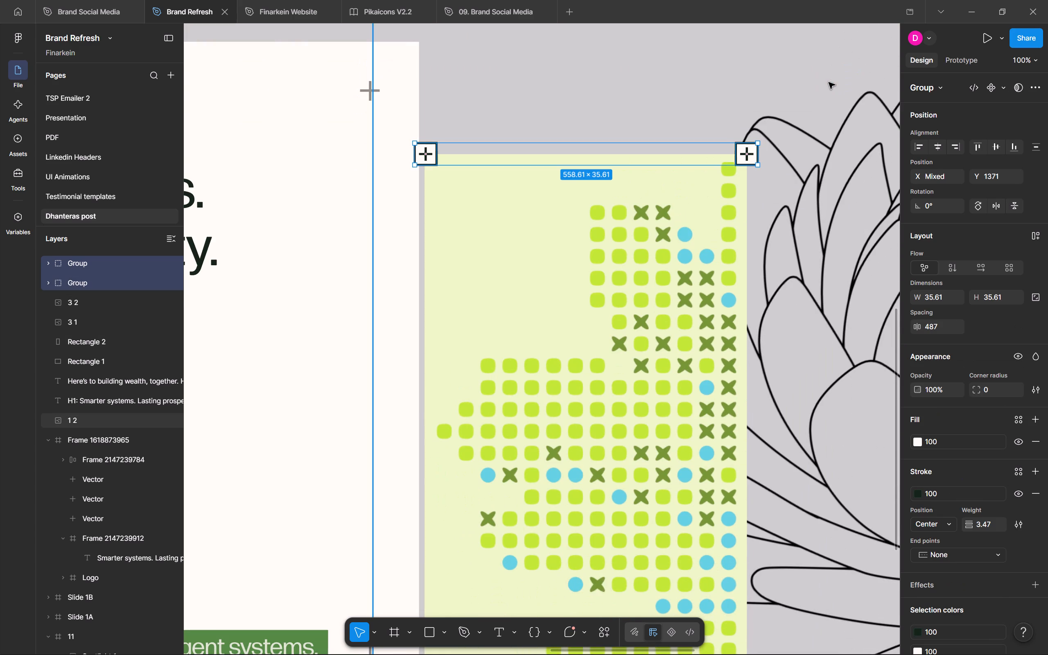
pyautogui.scroll(-3, 829, 82)
pyautogui.scroll(1, 829, 82)
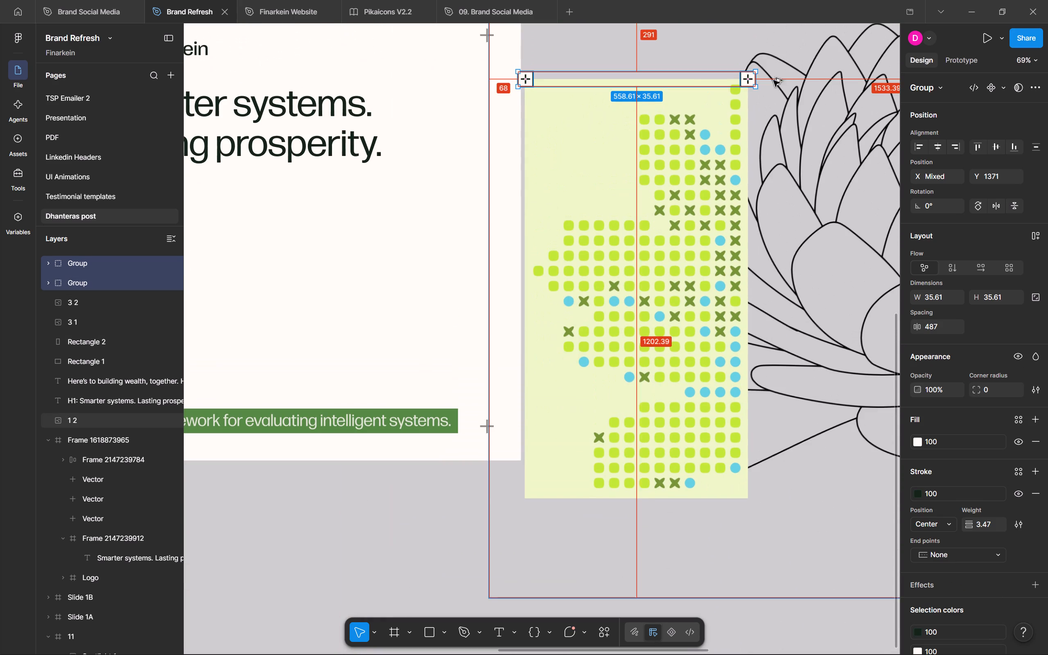
pyautogui.keyDown('alt'); pyautogui.moveTo(747, 80); pyautogui.dragTo(749, 497); pyautogui.keyUp('alt')
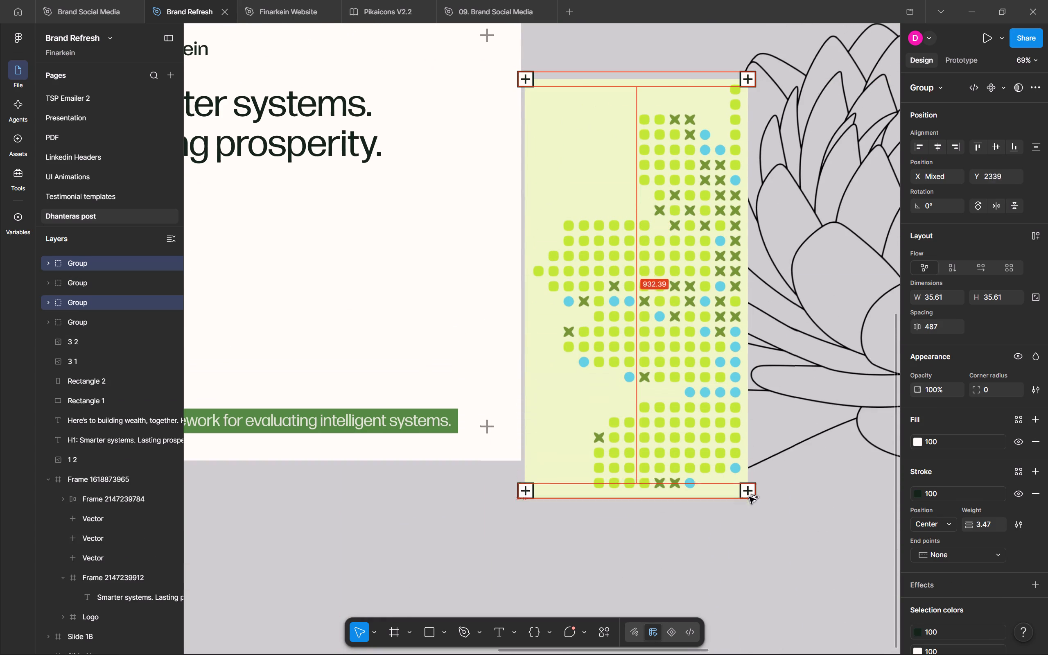
pyautogui.keyDown('alt'); pyautogui.moveTo(749, 497); pyautogui.dragTo(754, 500); pyautogui.keyUp('alt')
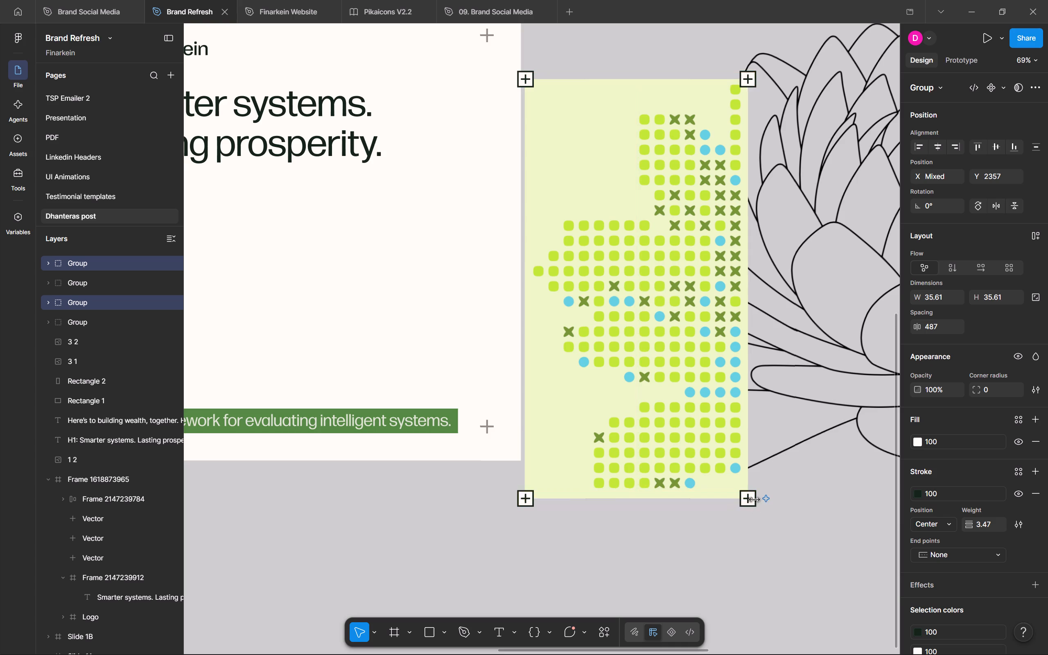
# Copy the paired plus markers onto the light blue rectangle's four corners, widening the pair's spacing to 971.
pyautogui.hscroll(-4, 754, 500)
pyautogui.scroll(1, 754, 500)
pyautogui.hscroll(-1, 564, 493)
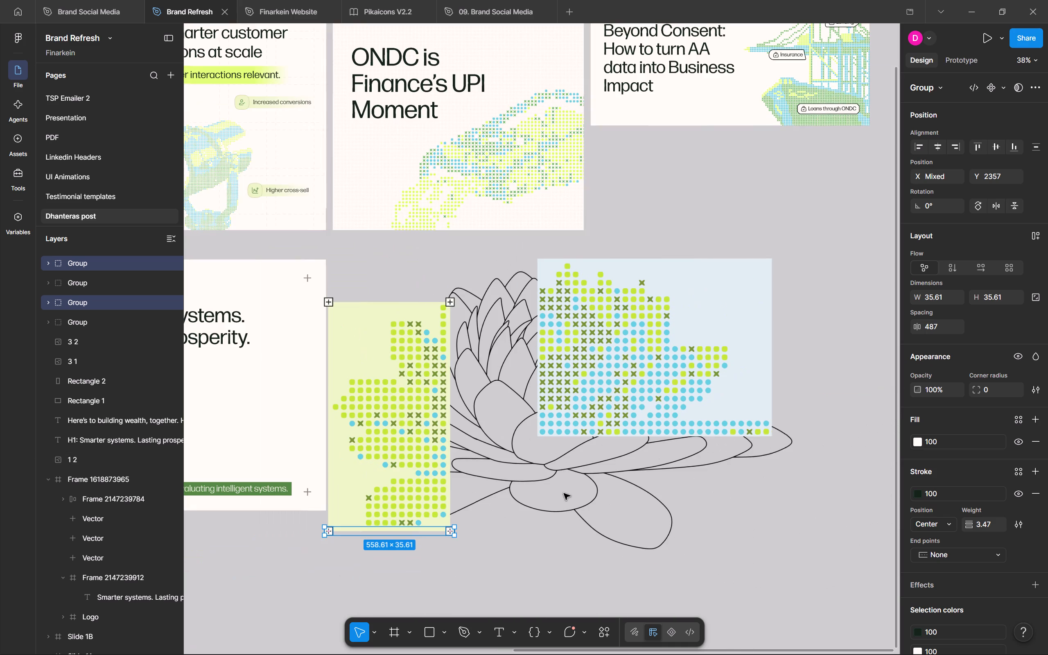
pyautogui.keyDown('alt'); pyautogui.moveTo(446, 534); pyautogui.dragTo(689, 426); pyautogui.keyUp('alt')
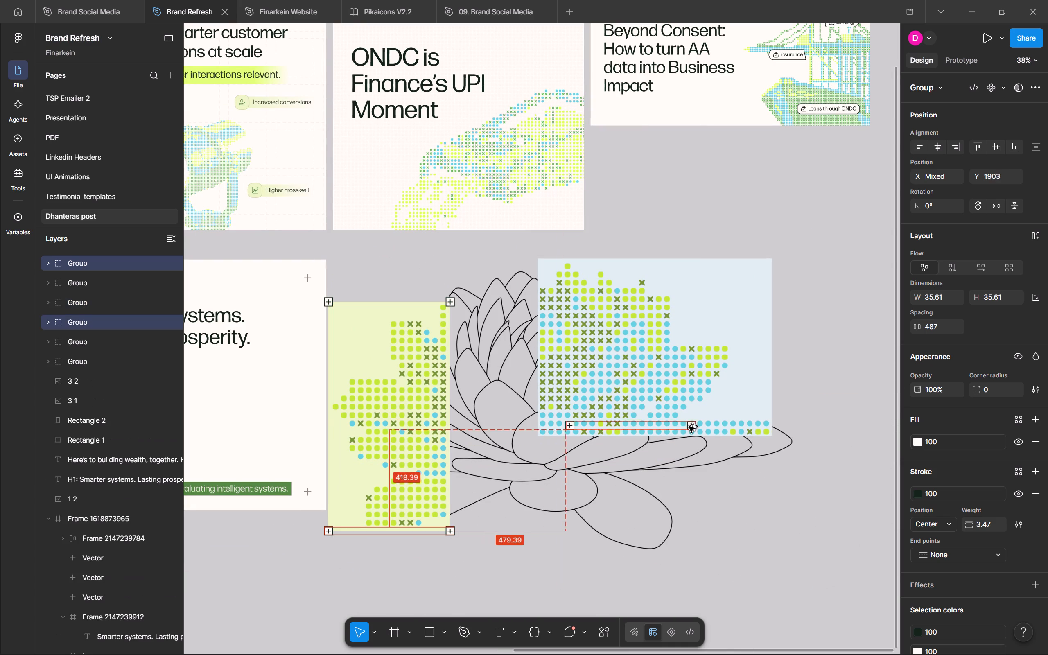
pyautogui.keyDown('alt'); pyautogui.moveTo(689, 426); pyautogui.dragTo(655, 438); pyautogui.keyUp('alt')
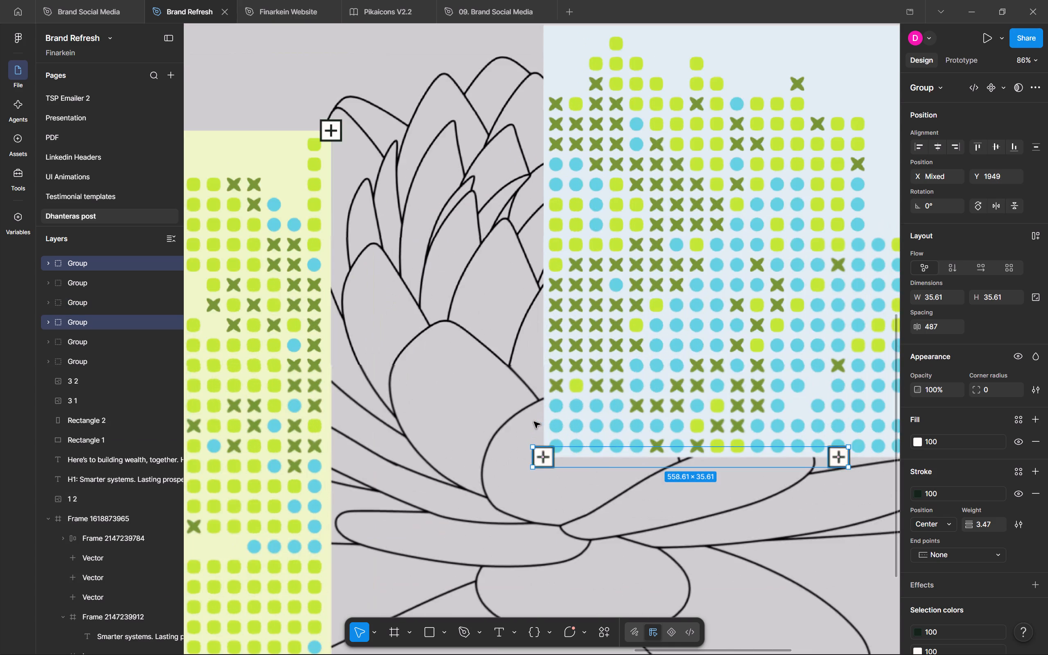
pyautogui.click(554, 500)
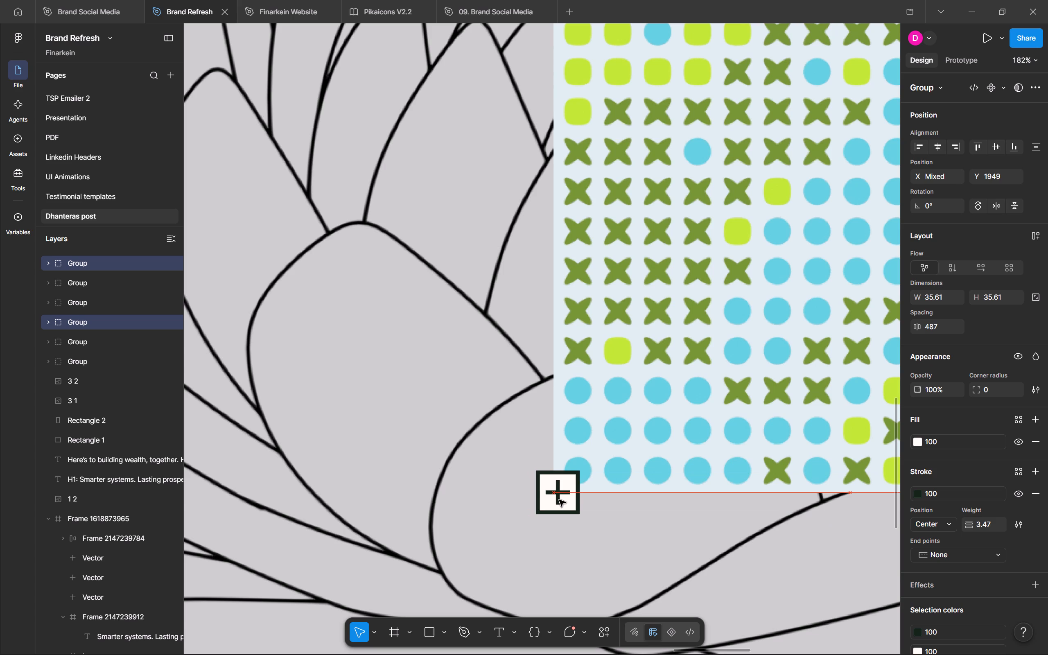
pyautogui.hscroll(-4, 556, 500)
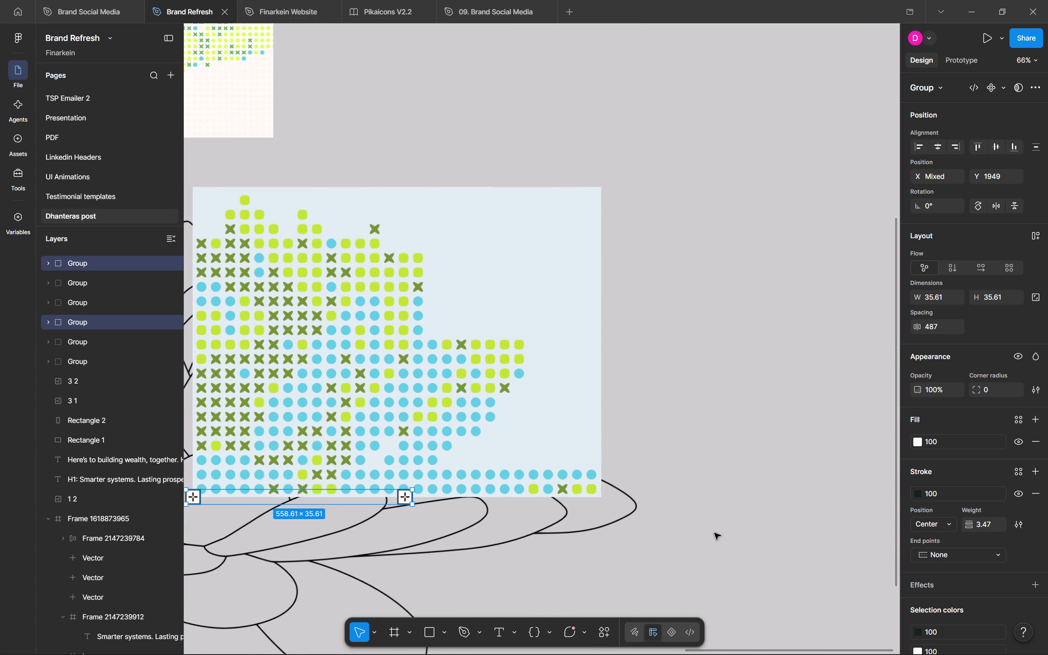
pyautogui.click(731, 542)
pyautogui.moveTo(409, 497); pyautogui.dragTo(605, 507)
pyautogui.hscroll(1, 605, 507)
pyautogui.keyDown('shift'); pyautogui.click(262, 542); pyautogui.keyUp('shift')
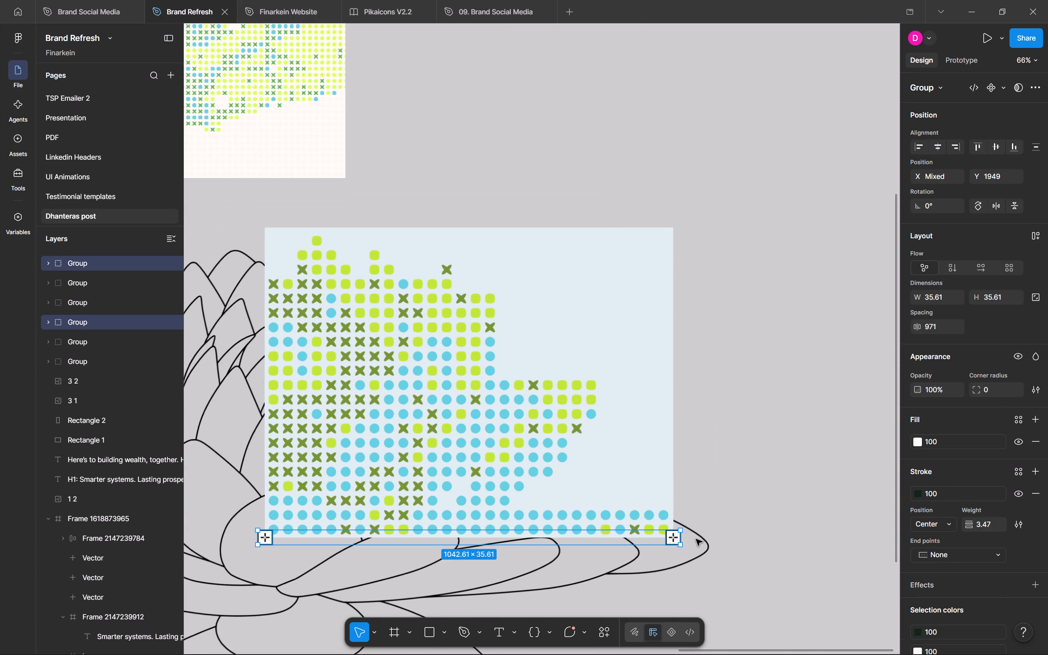
pyautogui.keyDown('alt'); pyautogui.moveTo(670, 540); pyautogui.dragTo(672, 228); pyautogui.keyUp('alt')
pyautogui.click(779, 347)
# Add a 1 px inside stroke in the library's Grey to both the Ambient Green and light blue rectangles.
pyautogui.hscroll(1, 779, 347)
pyautogui.hscroll(-1, 779, 347)
pyautogui.keyDown('ctrl'); pyautogui.click(736, 289); pyautogui.keyUp('ctrl')
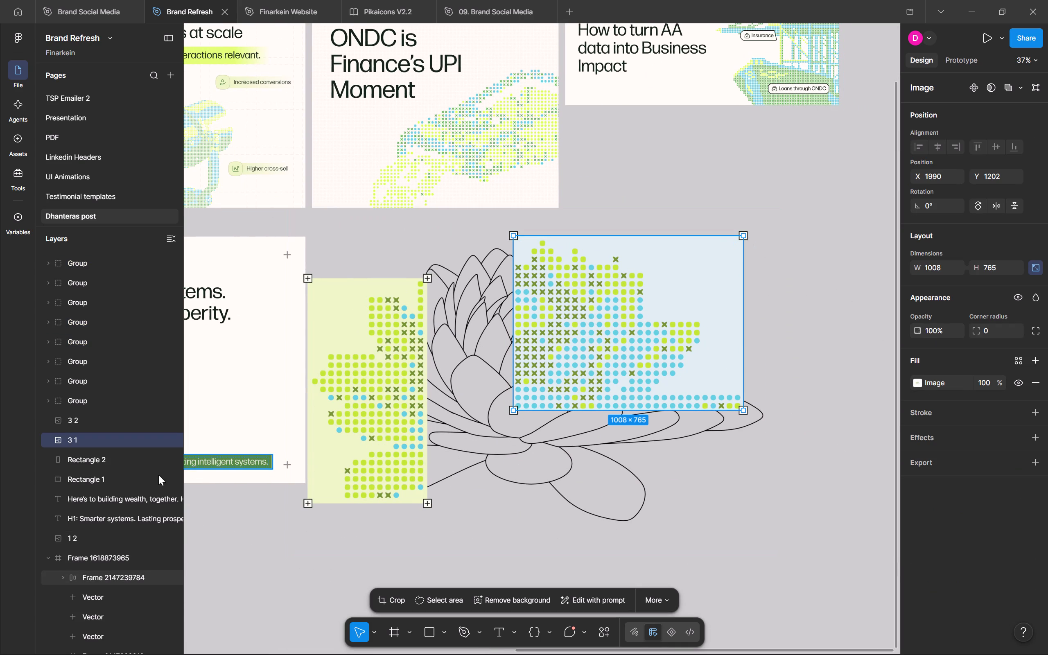
pyautogui.click(102, 456)
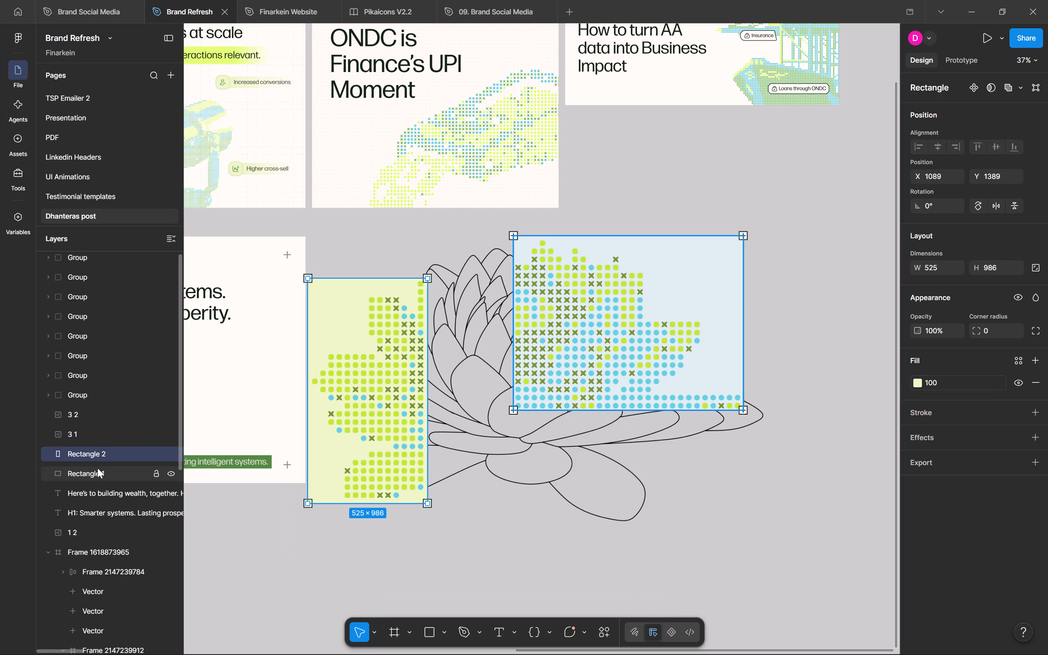
pyautogui.keyDown('shift'); pyautogui.click(97, 471); pyautogui.keyUp('shift')
pyautogui.click(955, 435)
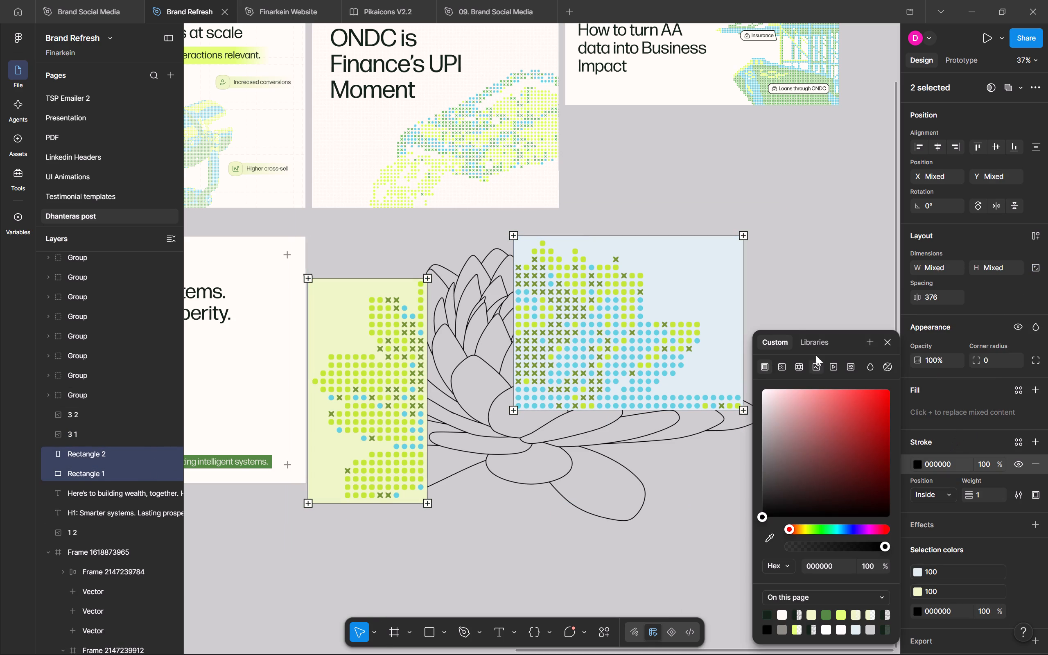
pyautogui.click(815, 342)
pyautogui.scroll(-1, 800, 485)
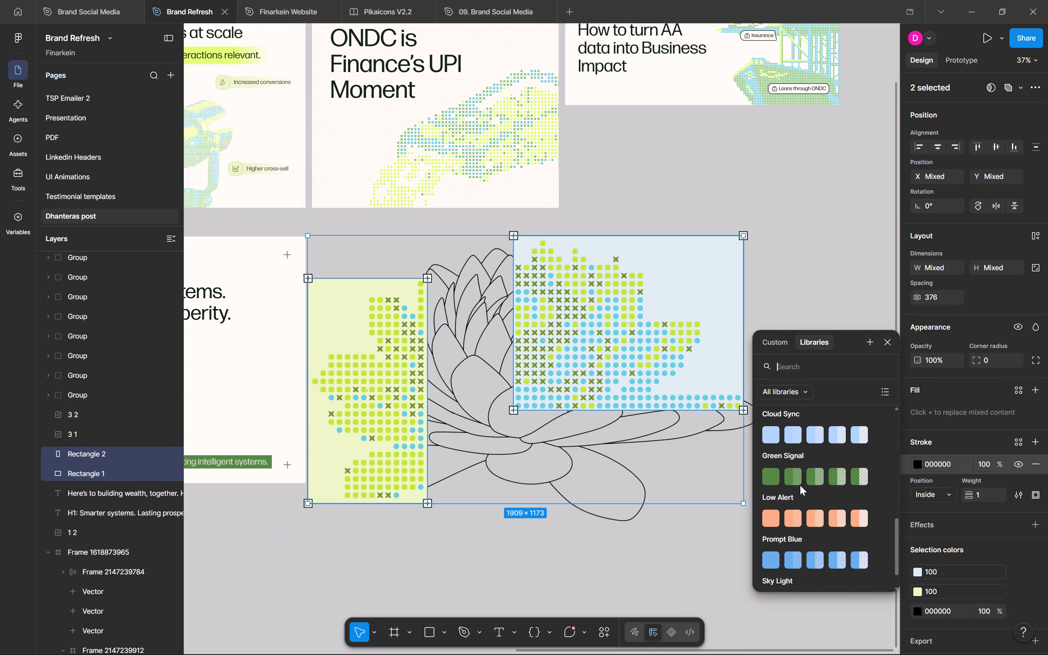
pyautogui.scroll(-1, 800, 485)
pyautogui.click(772, 464)
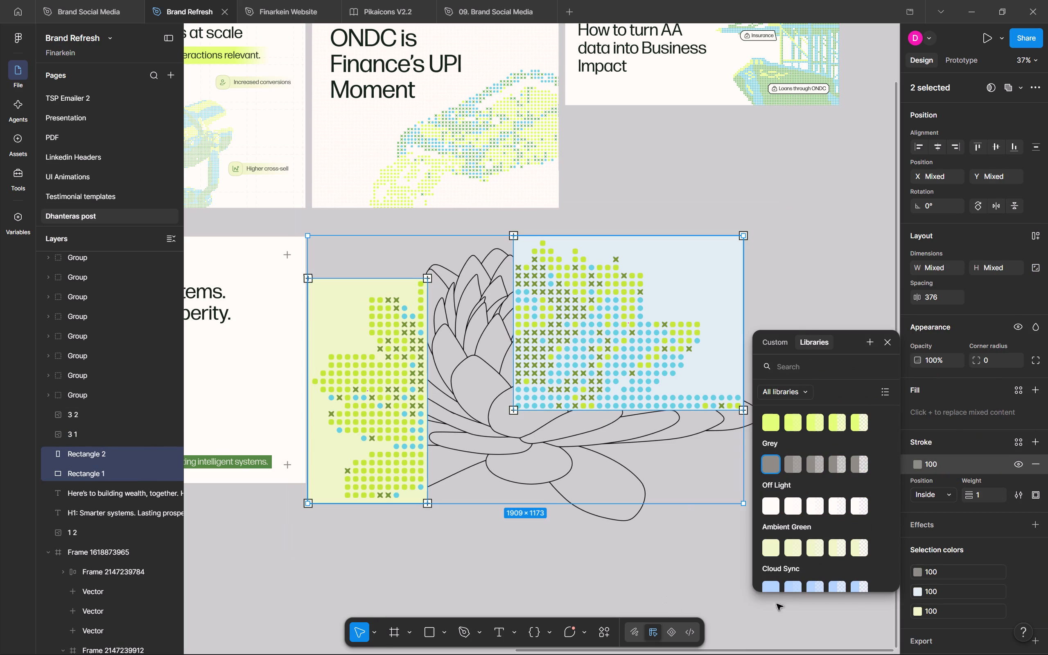
pyautogui.click(787, 625)
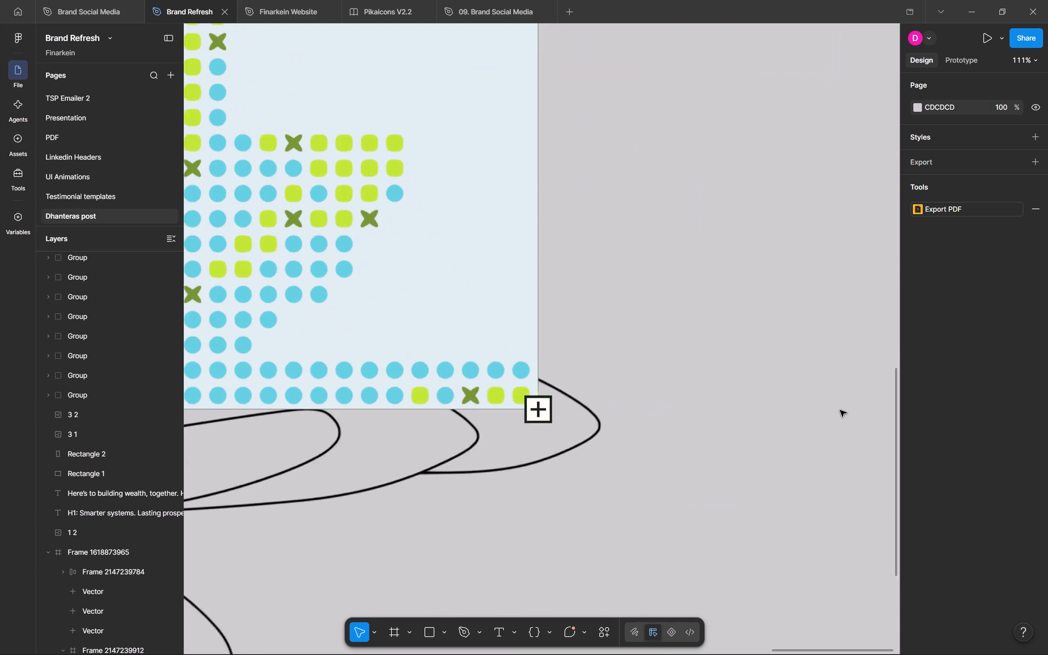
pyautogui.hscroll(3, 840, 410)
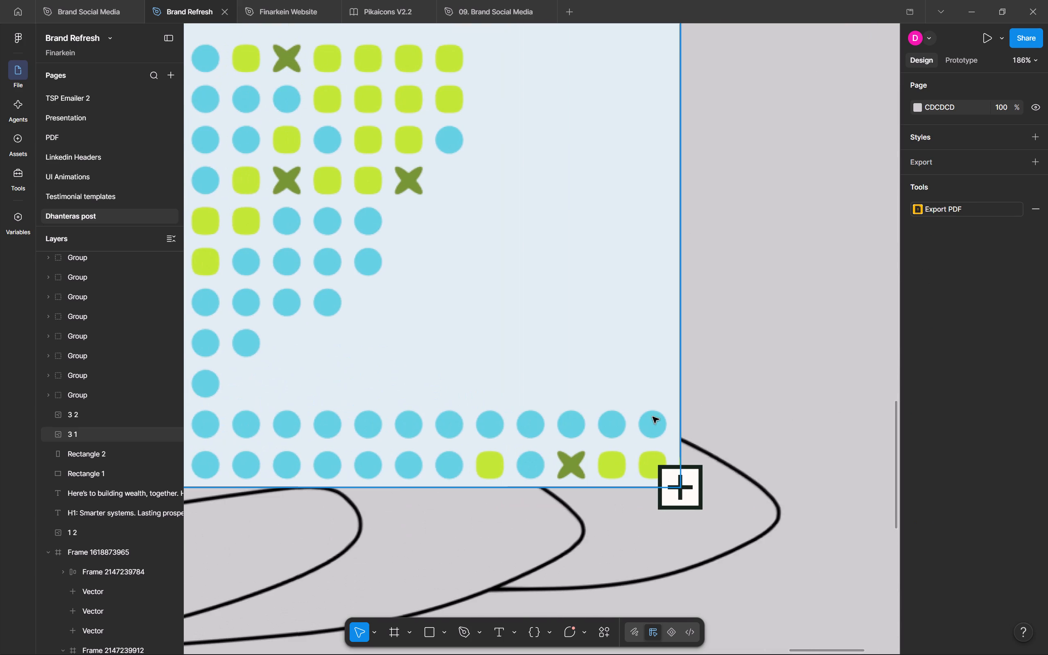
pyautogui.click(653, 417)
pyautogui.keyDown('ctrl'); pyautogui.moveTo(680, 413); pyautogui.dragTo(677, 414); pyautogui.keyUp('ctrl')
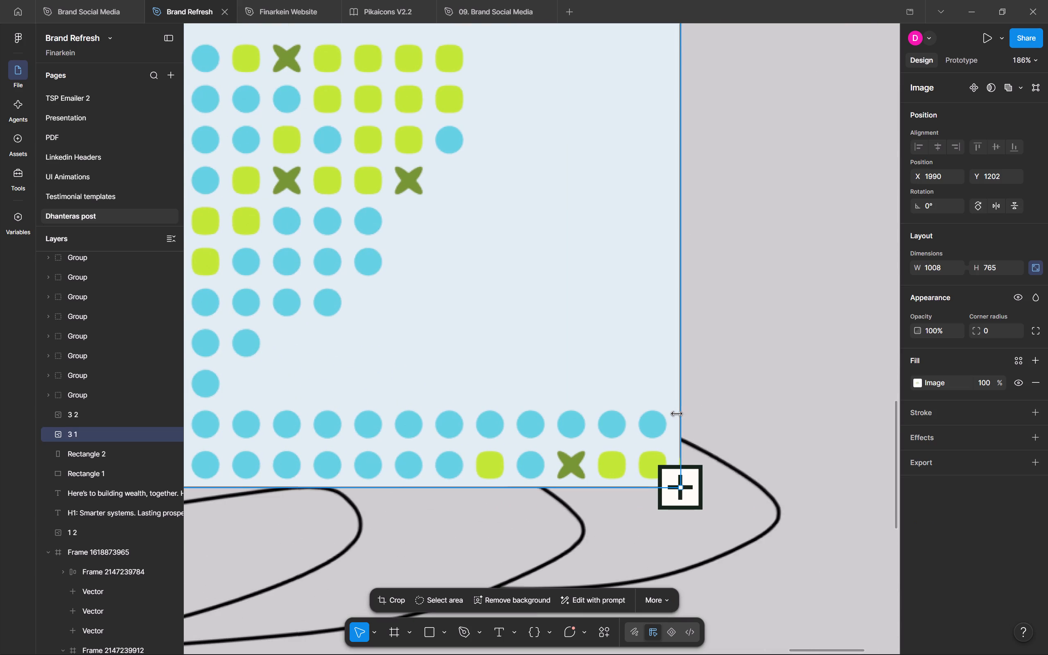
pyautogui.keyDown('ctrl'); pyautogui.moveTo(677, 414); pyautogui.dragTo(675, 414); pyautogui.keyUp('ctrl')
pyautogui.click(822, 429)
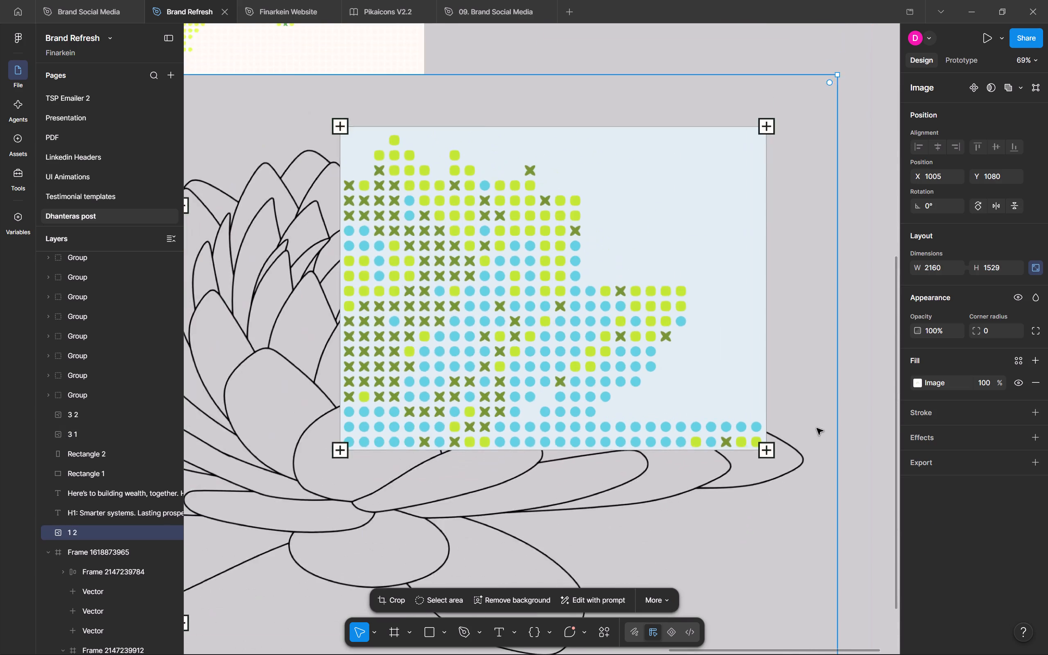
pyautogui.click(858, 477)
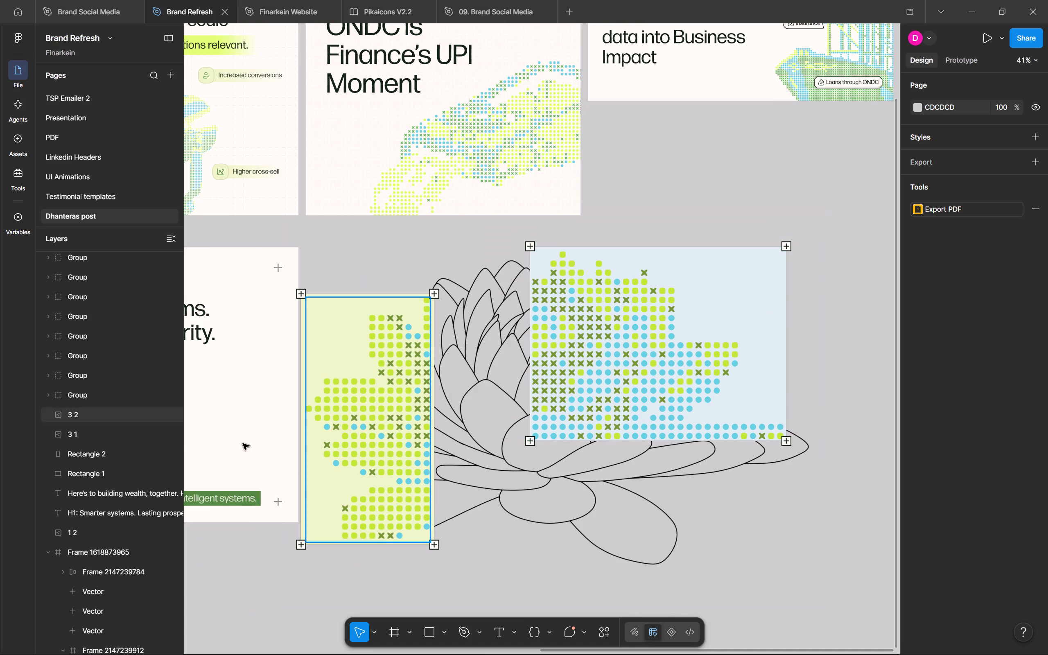
# Change the stroke colour of both background rectangles to the library's Infra Green.
pyautogui.click(109, 458)
pyautogui.keyDown('ctrl'); pyautogui.click(107, 472); pyautogui.keyUp('ctrl')
pyautogui.hscroll(1, 846, 459)
pyautogui.click(950, 466)
pyautogui.scroll(4, 809, 514)
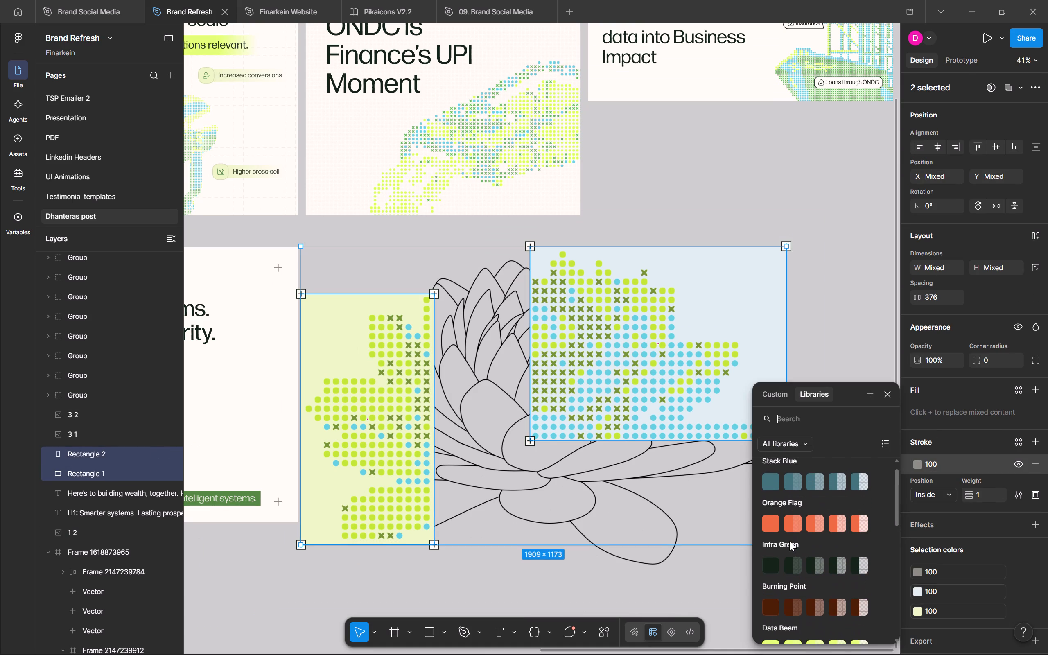
pyautogui.click(776, 566)
pyautogui.click(432, 586)
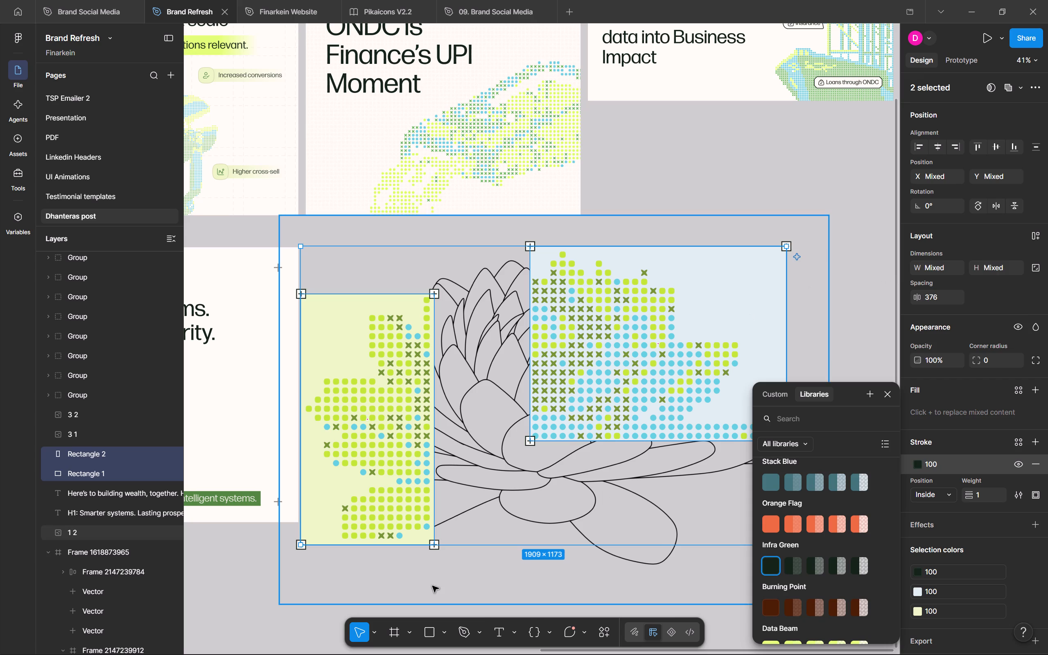
pyautogui.click(266, 594)
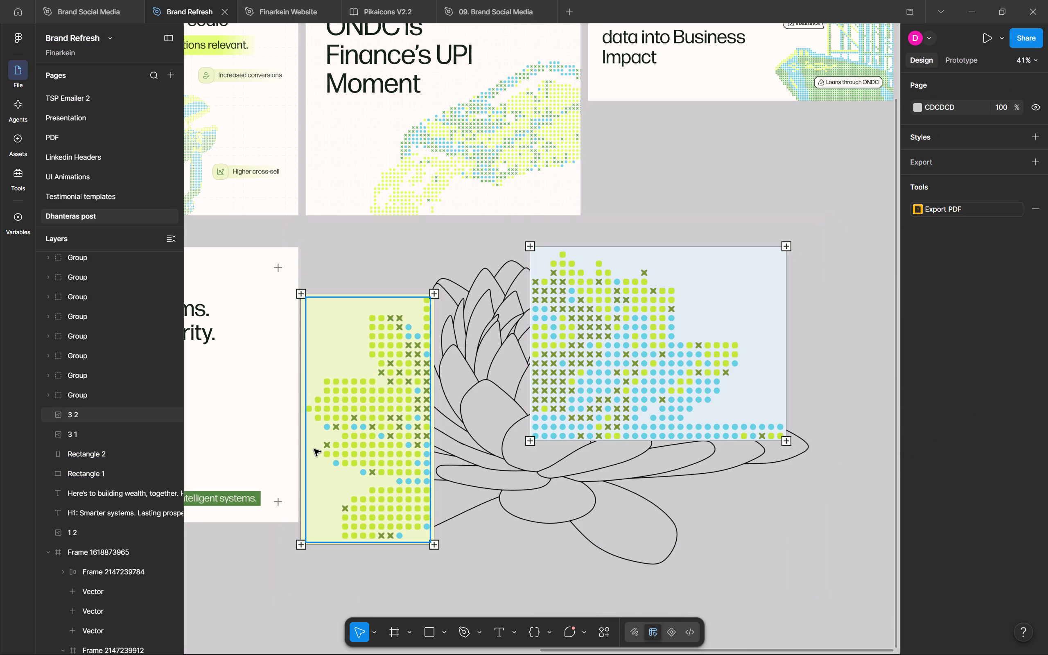
# Set the stroke weight of both background rectangles to 2.
pyautogui.click(110, 455)
pyautogui.keyDown('shift'); pyautogui.click(102, 479); pyautogui.keyUp('shift')
pyautogui.hscroll(1, 840, 471)
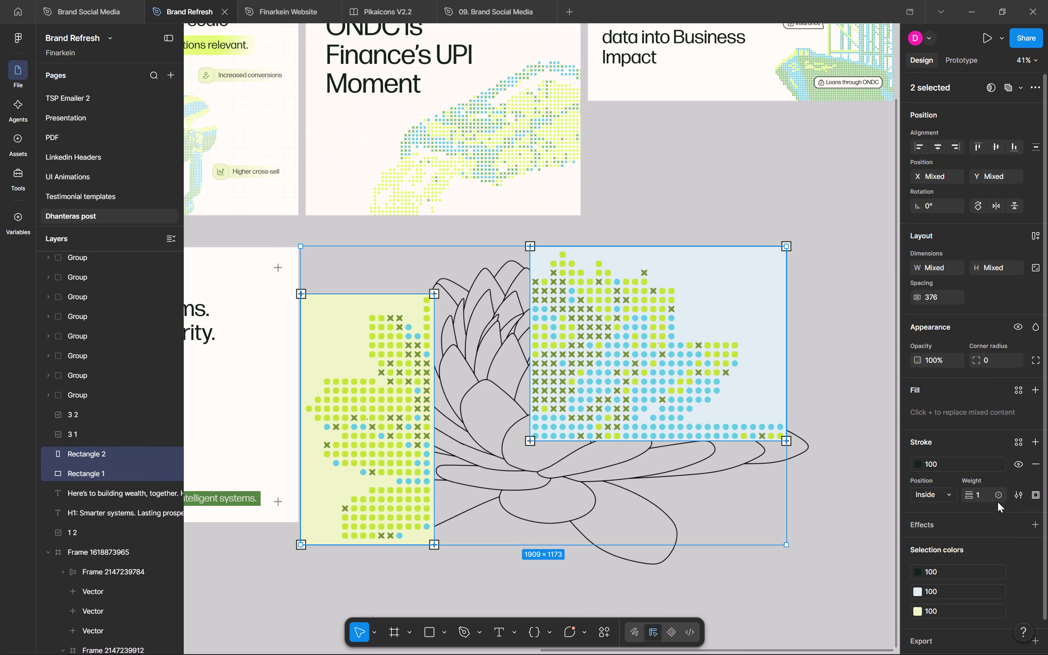
pyautogui.hscroll(1, 998, 502)
pyautogui.moveTo(994, 502); pyautogui.dragTo(524, 338)
pyautogui.click(979, 496)
pyautogui.press('Up')
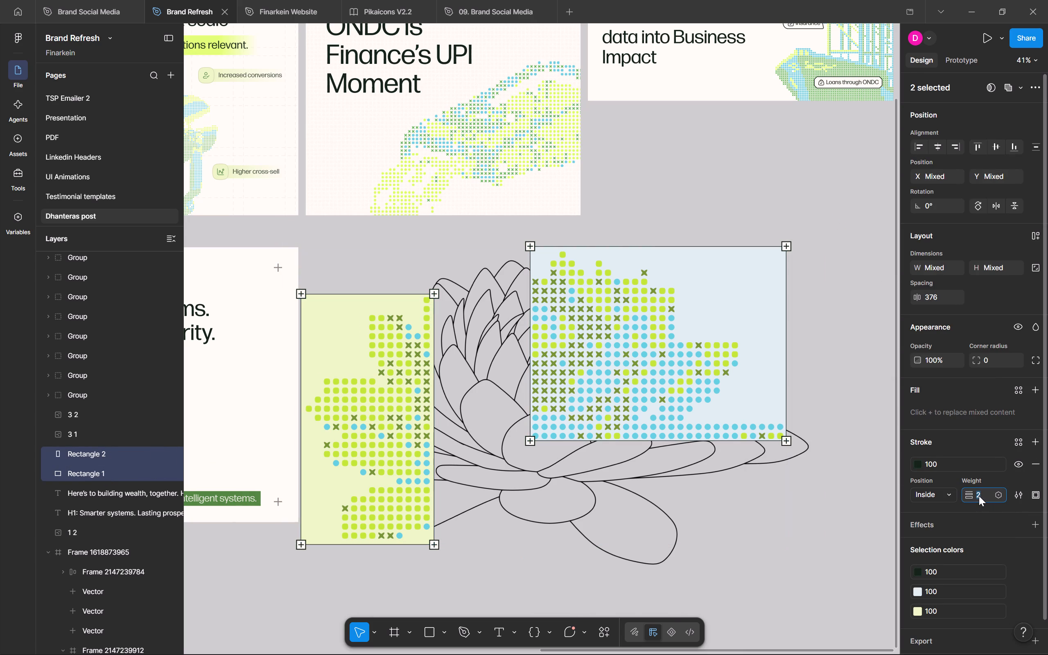
pyautogui.scroll(1, 956, 490)
pyautogui.click(869, 608)
# Group the line-art lotus with both pattern images, both rectangles and all their corner plus markers.
pyautogui.scroll(-1, 869, 608)
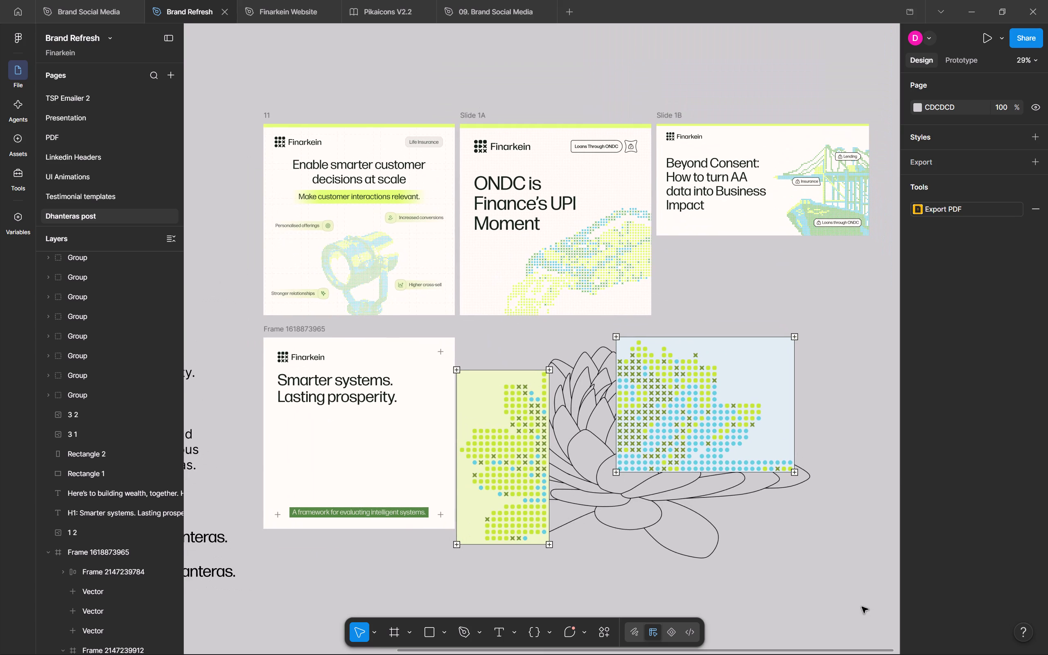
pyautogui.moveTo(847, 597); pyautogui.dragTo(458, 344)
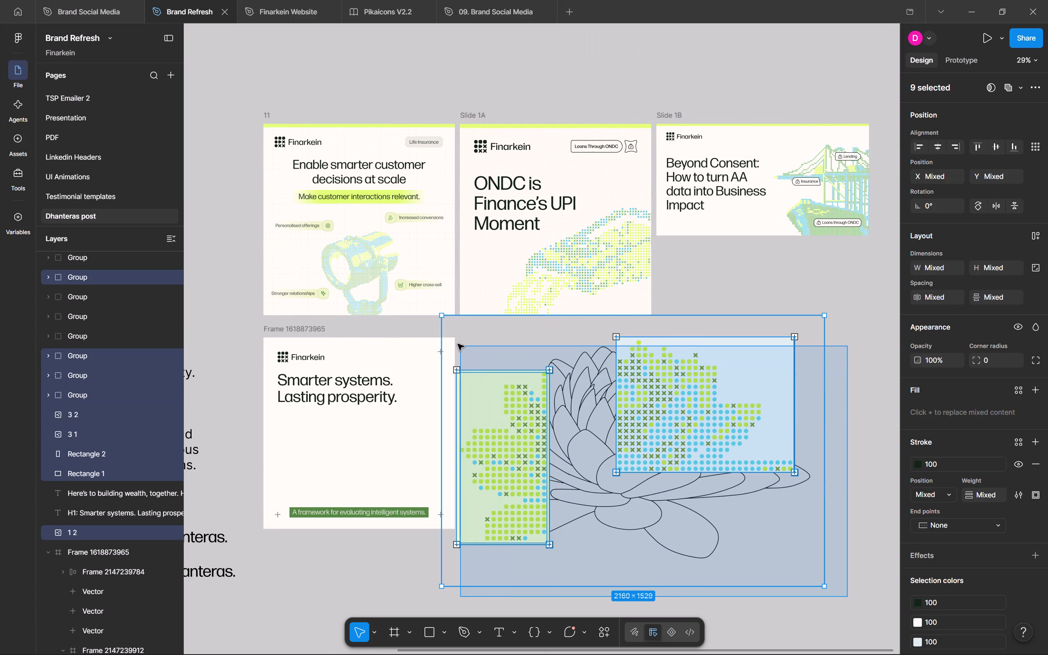
pyautogui.moveTo(458, 344); pyautogui.dragTo(453, 338)
pyautogui.hotkey('ctrl', 'g')
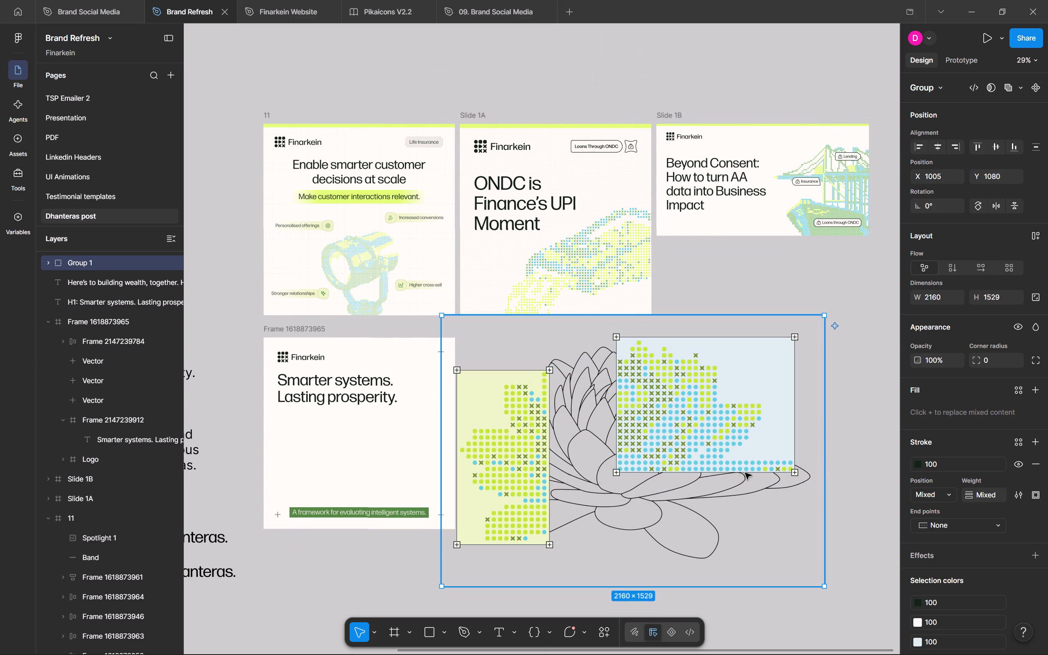
# Scale the grouped lotus artwork down proportionally to about 1021 × 723.
pyautogui.click(860, 486)
pyautogui.click(737, 451)
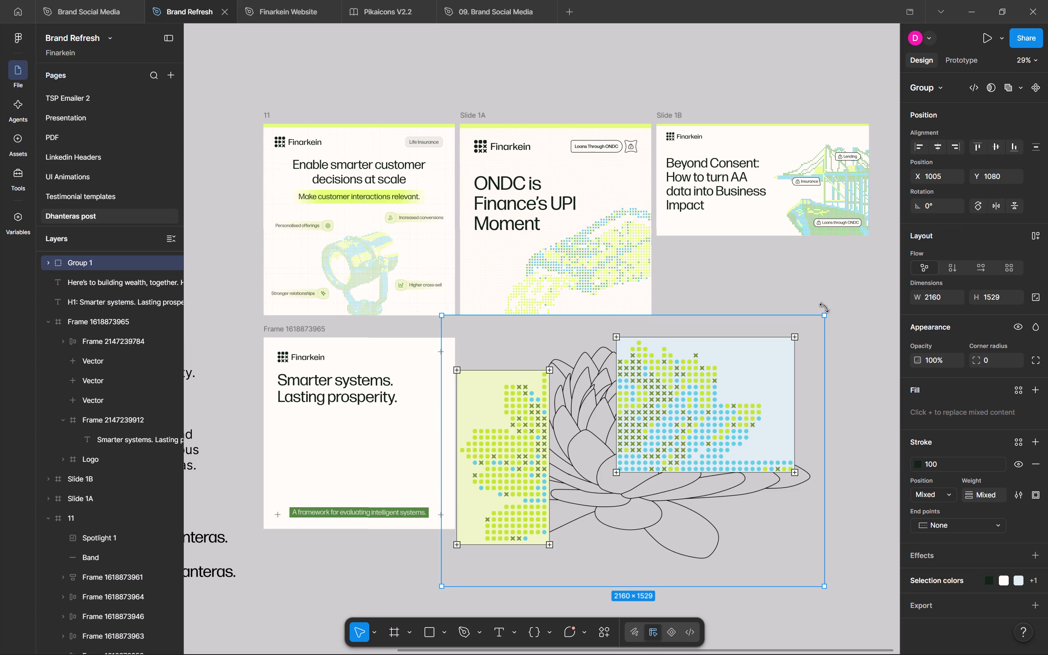
pyautogui.moveTo(824, 315); pyautogui.dragTo(626, 456)
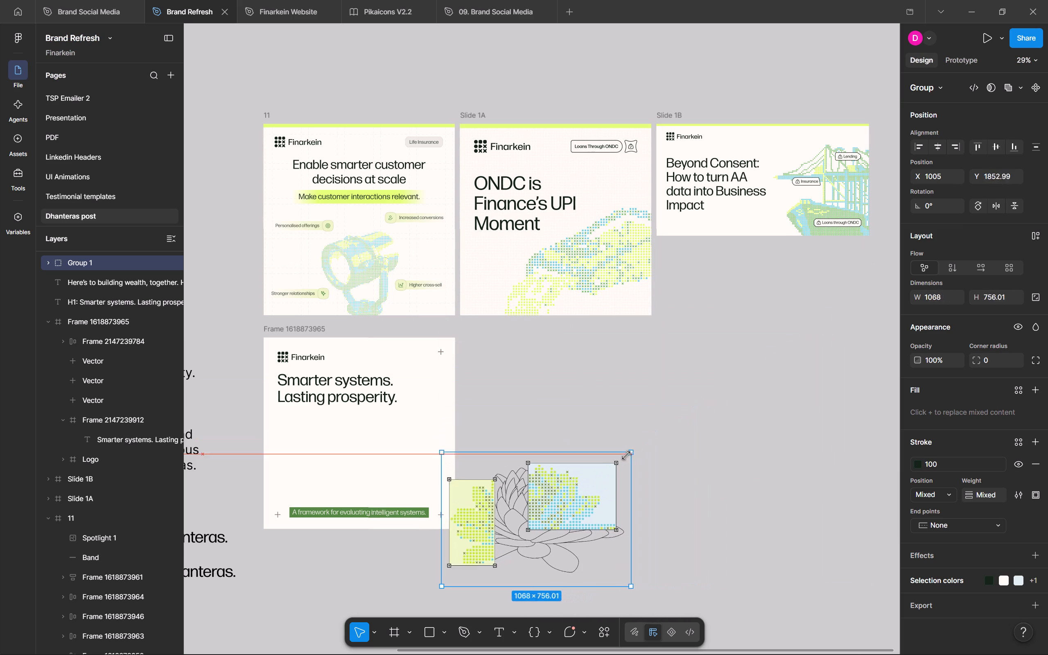
pyautogui.moveTo(626, 456); pyautogui.dragTo(621, 458)
# Move the lotus group into the post frame below the headline at X 64, Y 364, and send it behind the green tagline.
pyautogui.hscroll(3, 621, 458)
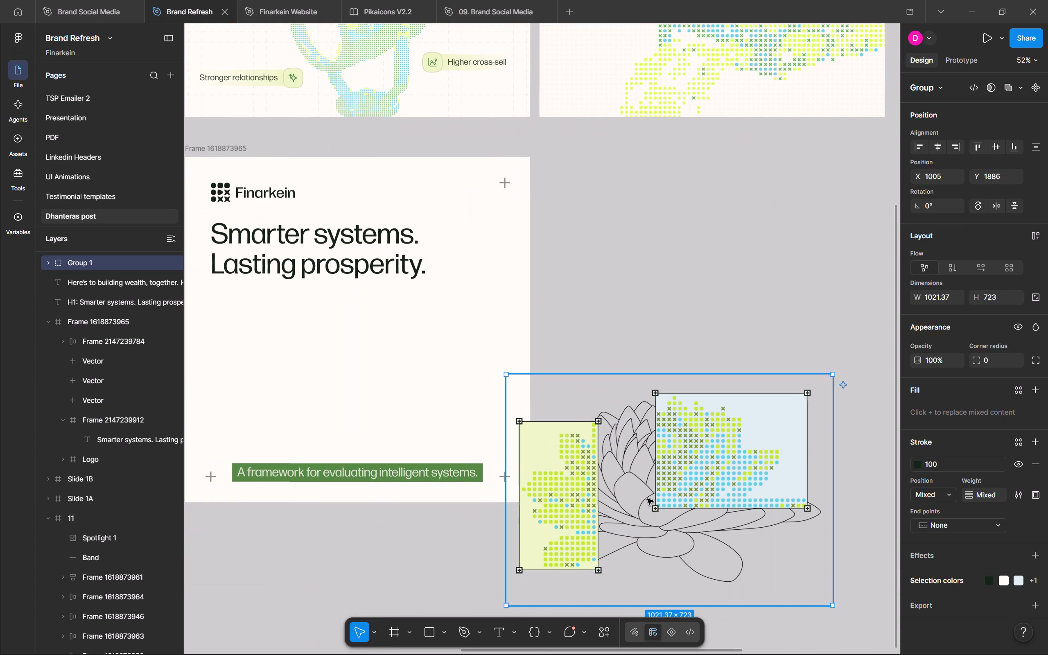
pyautogui.moveTo(689, 520); pyautogui.dragTo(405, 416)
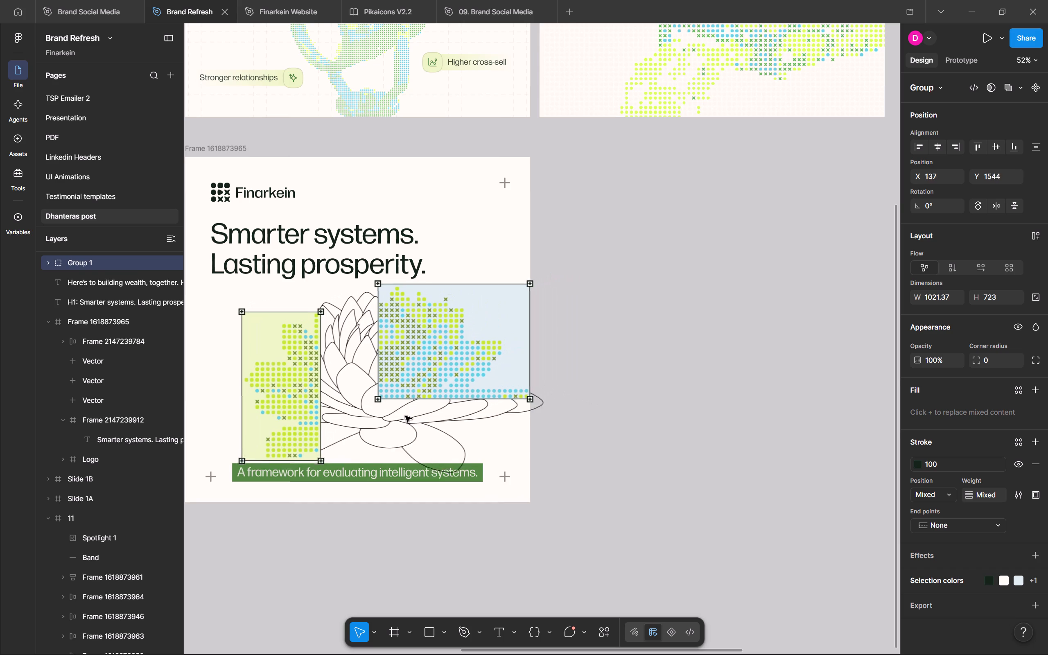
pyautogui.moveTo(405, 416); pyautogui.dragTo(390, 421)
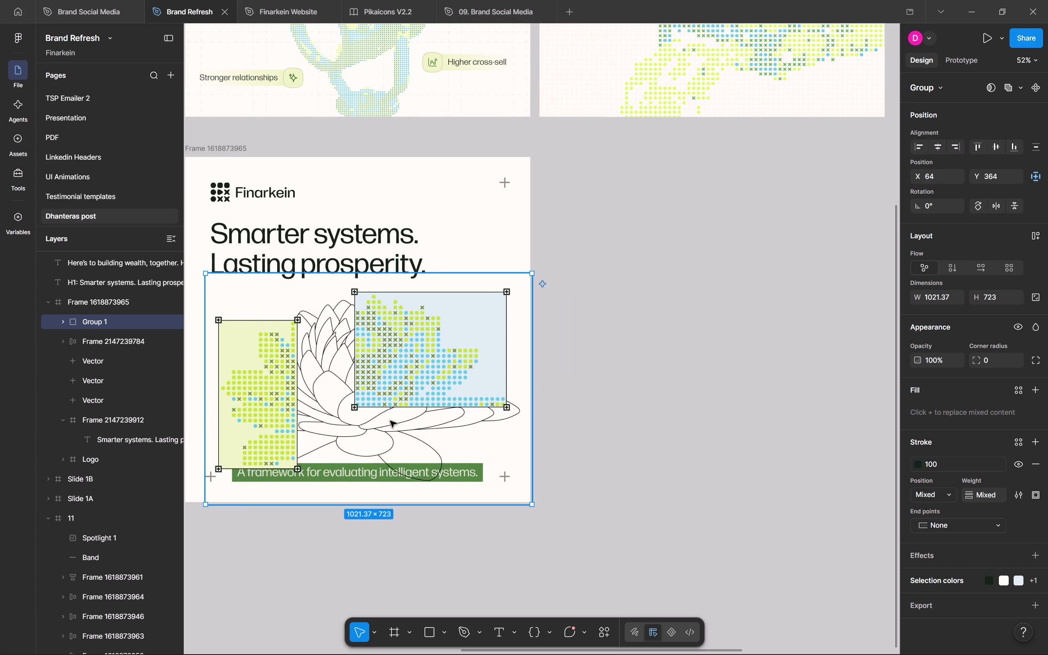
pyautogui.hscroll(2, 390, 421)
pyautogui.hotkey('ctrl', '[')
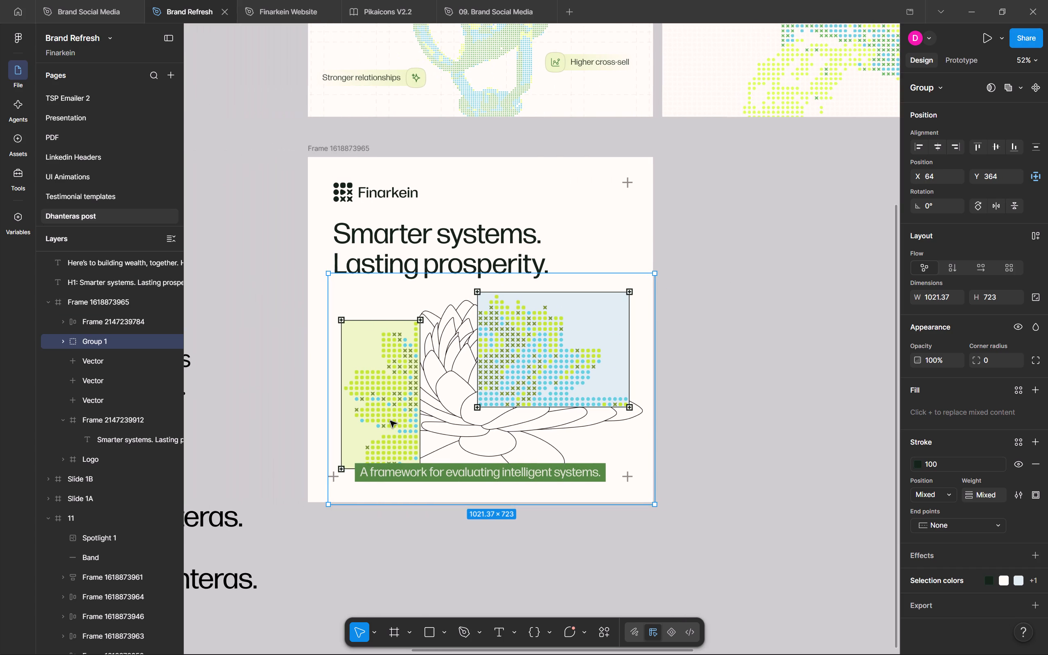
# Set the stroke weight of the first six corner plus marker groups inside the lotus group to 2.
pyautogui.hscroll(-2, 390, 421)
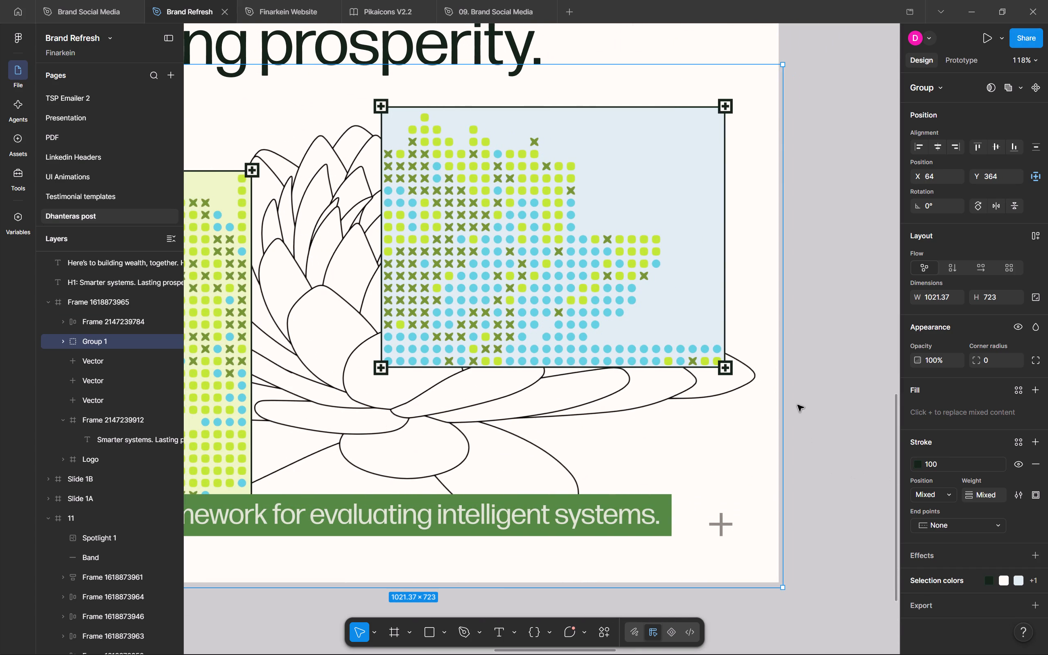
pyautogui.click(63, 338)
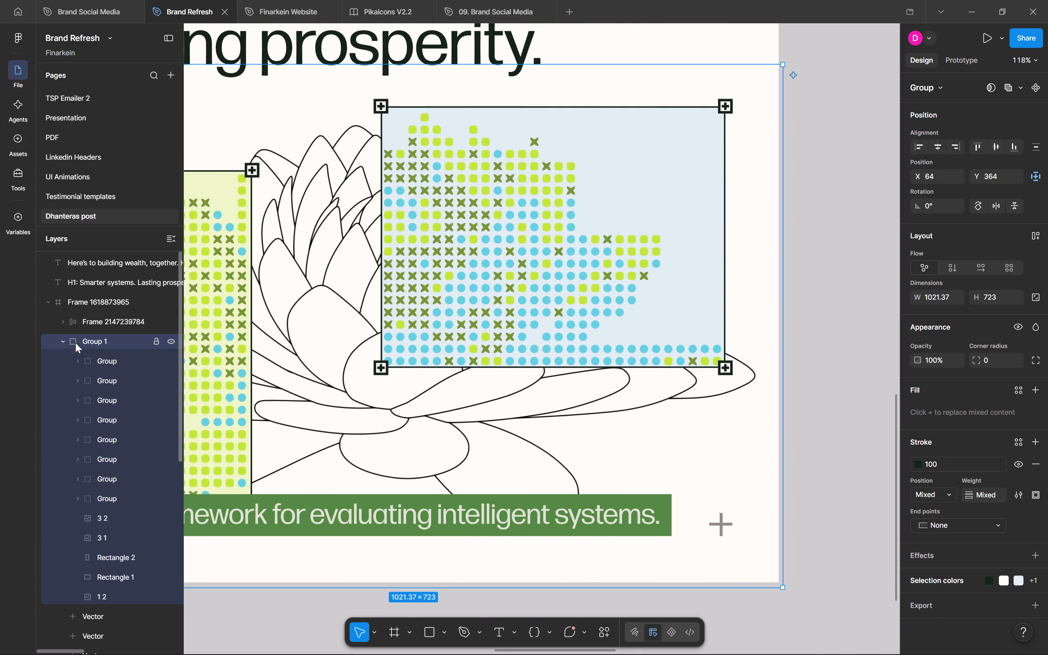
pyautogui.click(115, 364)
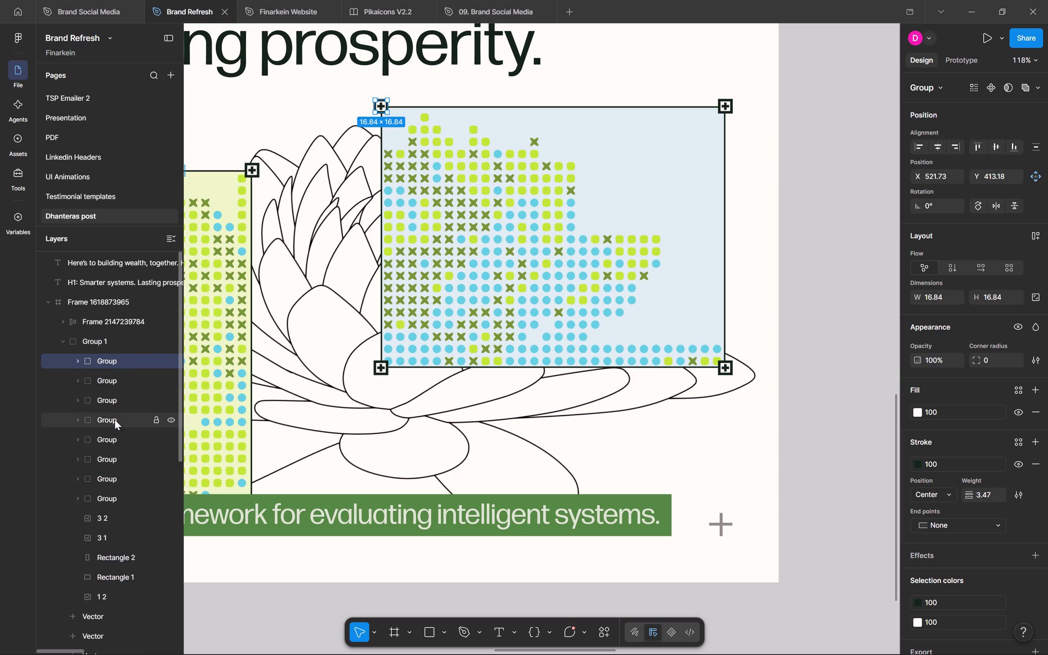
pyautogui.keyDown('shift'); pyautogui.rightClick(102, 491); pyautogui.keyUp('shift')
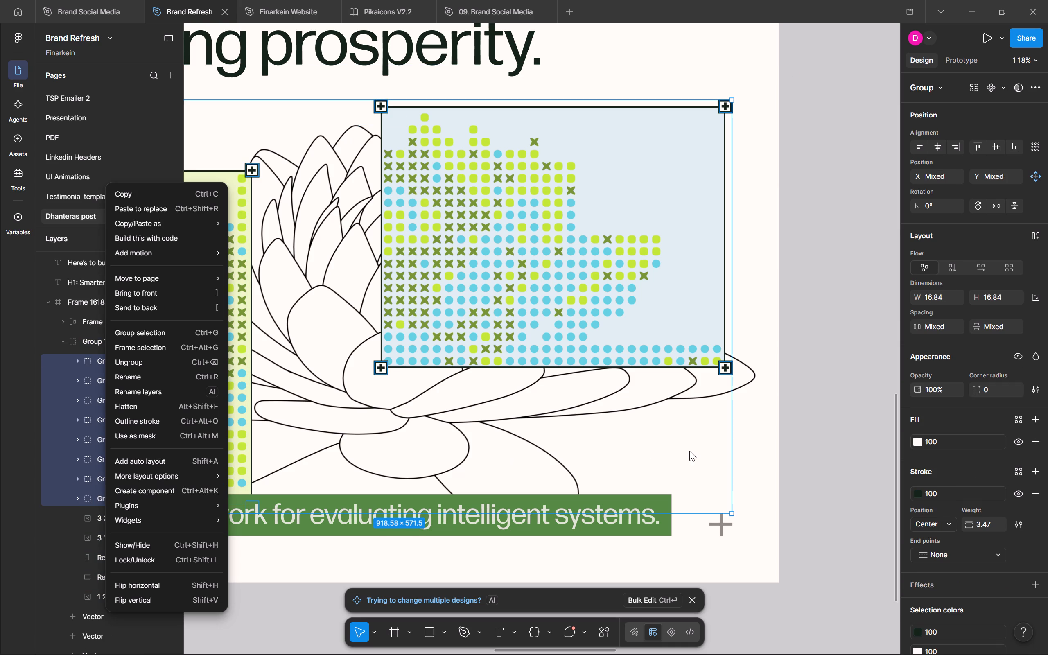
pyautogui.press('Escape')
pyautogui.click(111, 371)
pyautogui.click(111, 365)
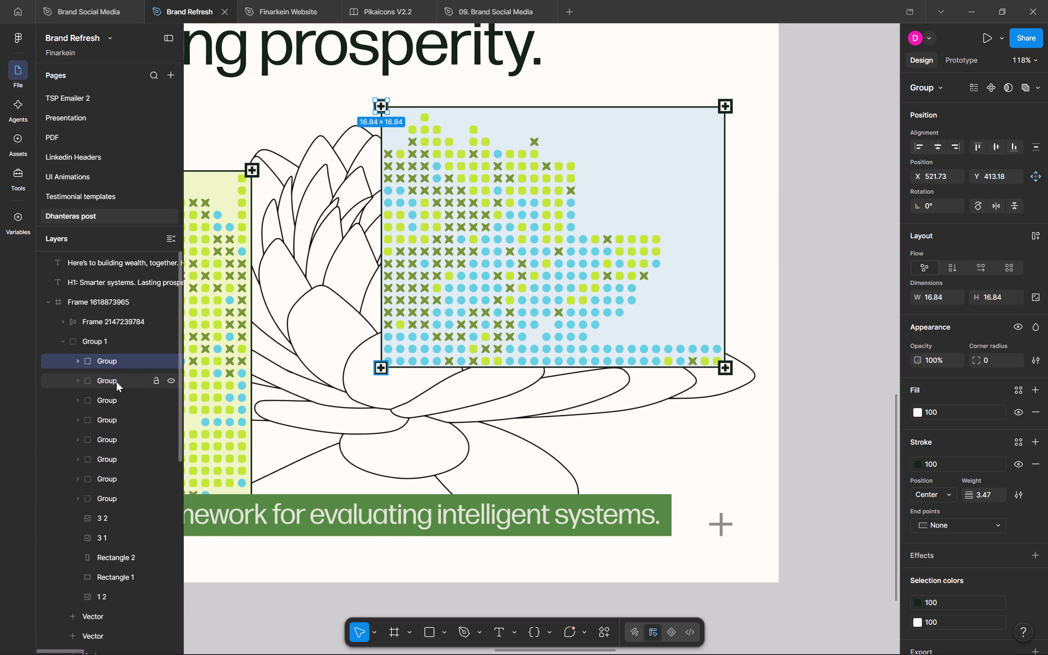
pyautogui.keyDown('shift'); pyautogui.click(120, 415); pyautogui.keyUp('shift')
pyautogui.hscroll(2, 120, 415)
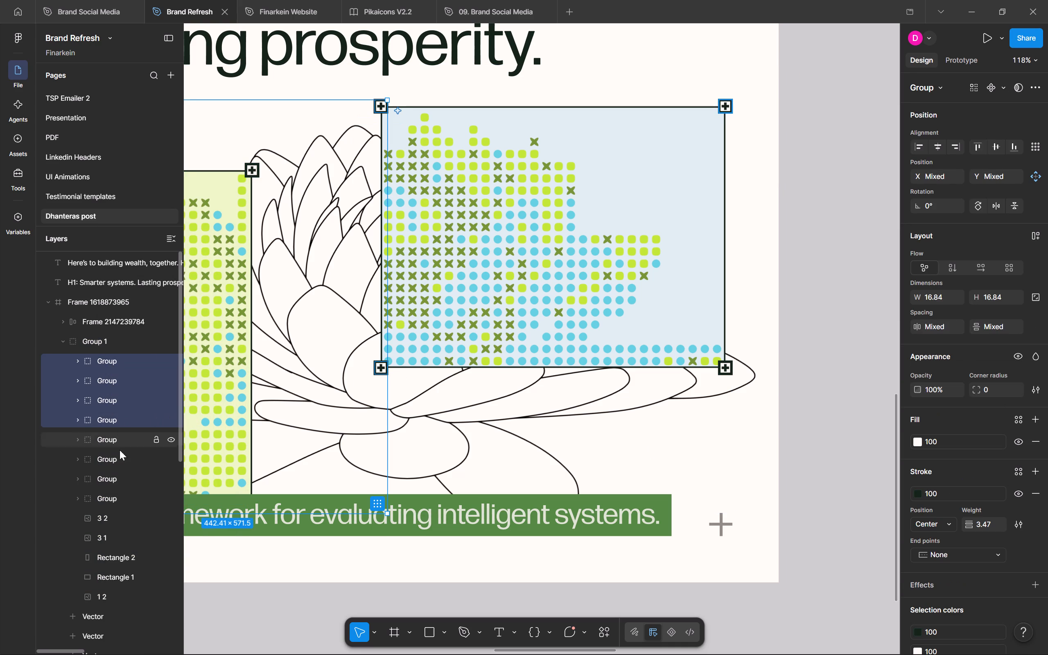
pyautogui.keyDown('shift'); pyautogui.click(120, 468); pyautogui.keyUp('shift')
pyautogui.hscroll(1, 349, 454)
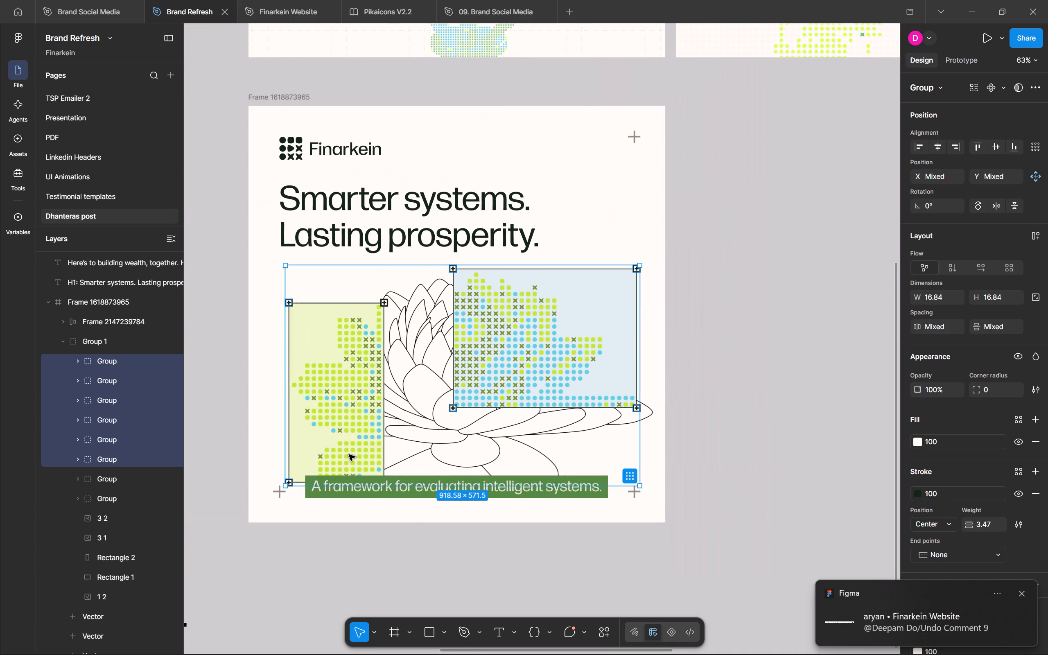
pyautogui.click(982, 526)
pyautogui.press('1')
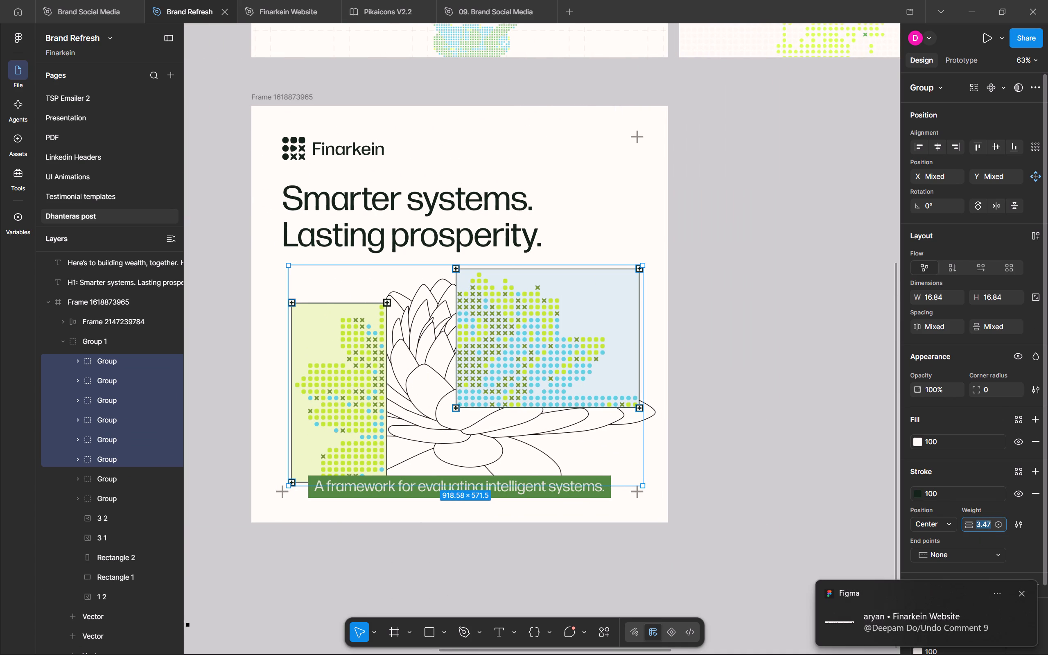
pyautogui.press('Return')
pyautogui.click(983, 522)
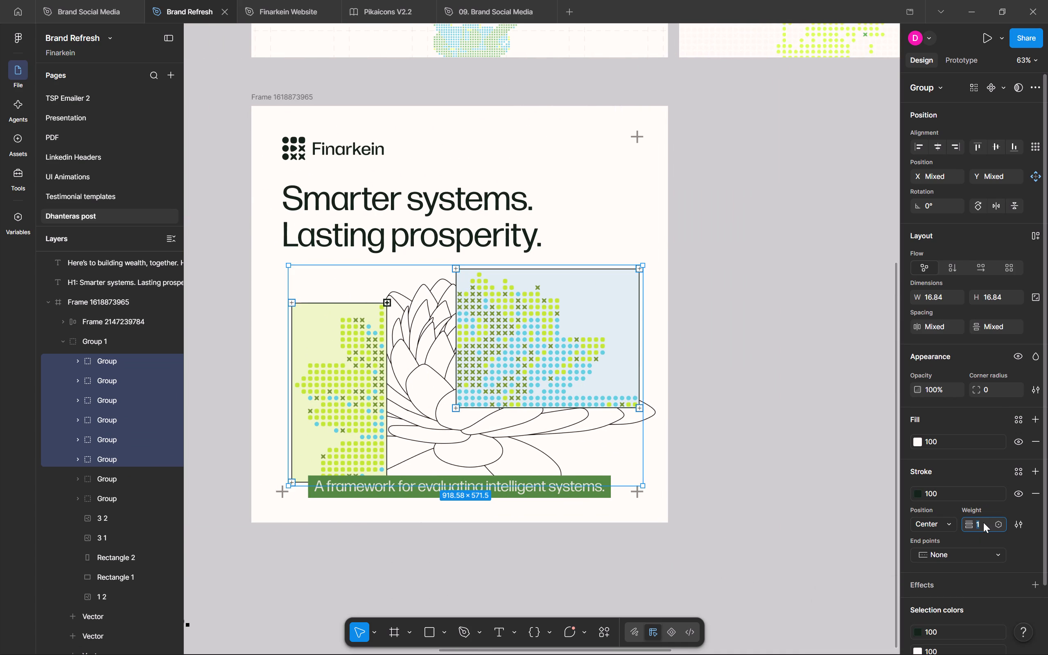
pyautogui.press('2')
pyautogui.press('Return')
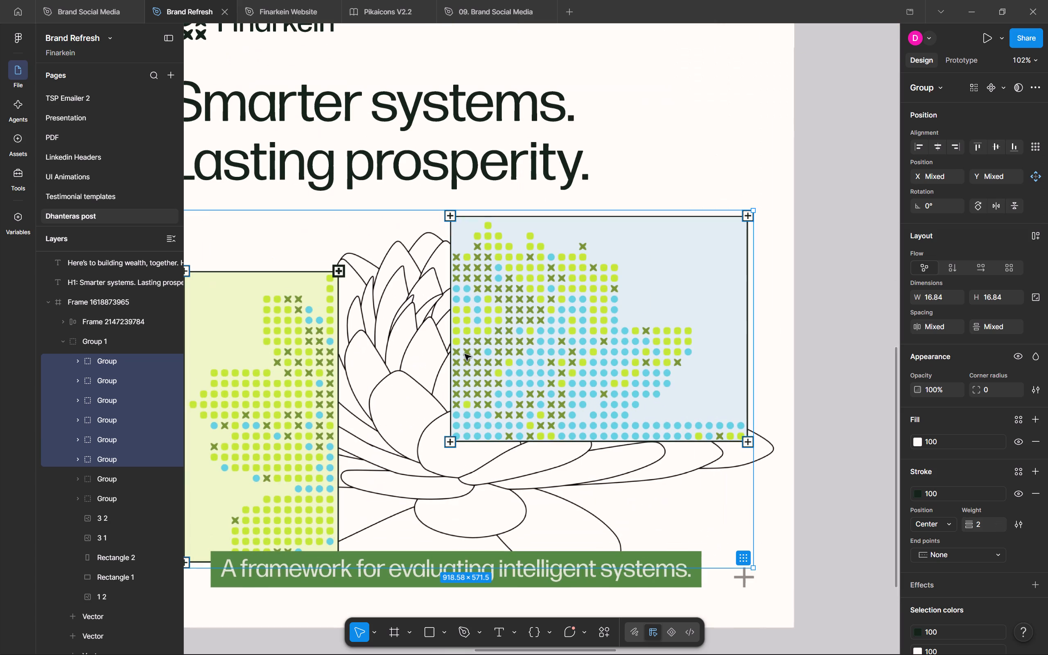
# Set the stroke weight of the remaining two plus markers, on the green rectangle's right corners, to 2.
pyautogui.click(108, 475)
pyautogui.click(980, 485)
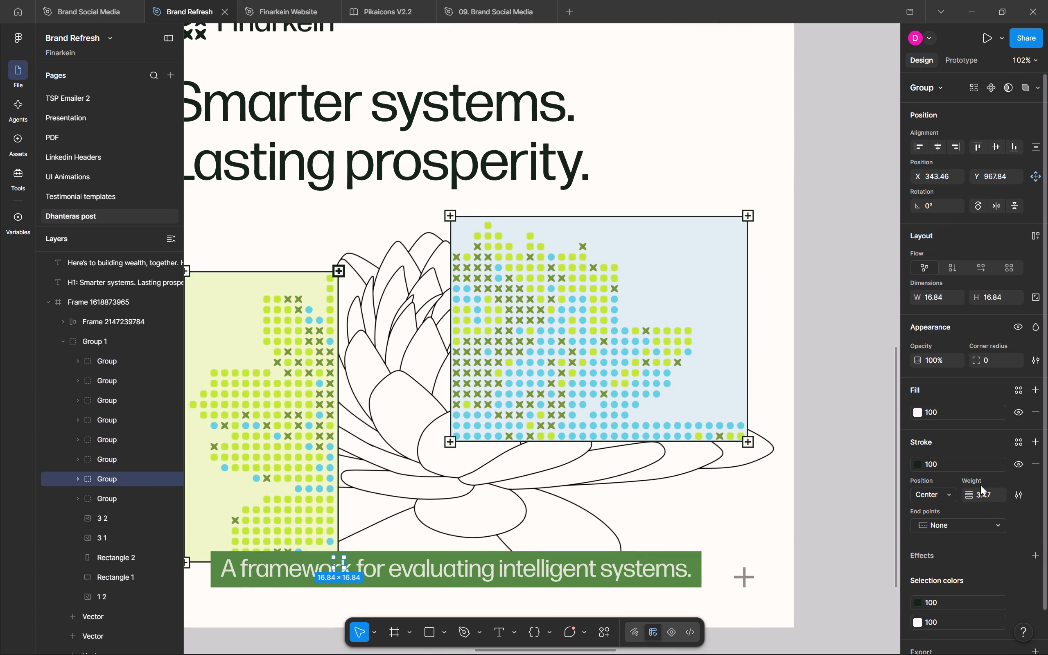
pyautogui.click(980, 487)
pyautogui.click(984, 496)
pyautogui.press('2')
pyautogui.press('Return')
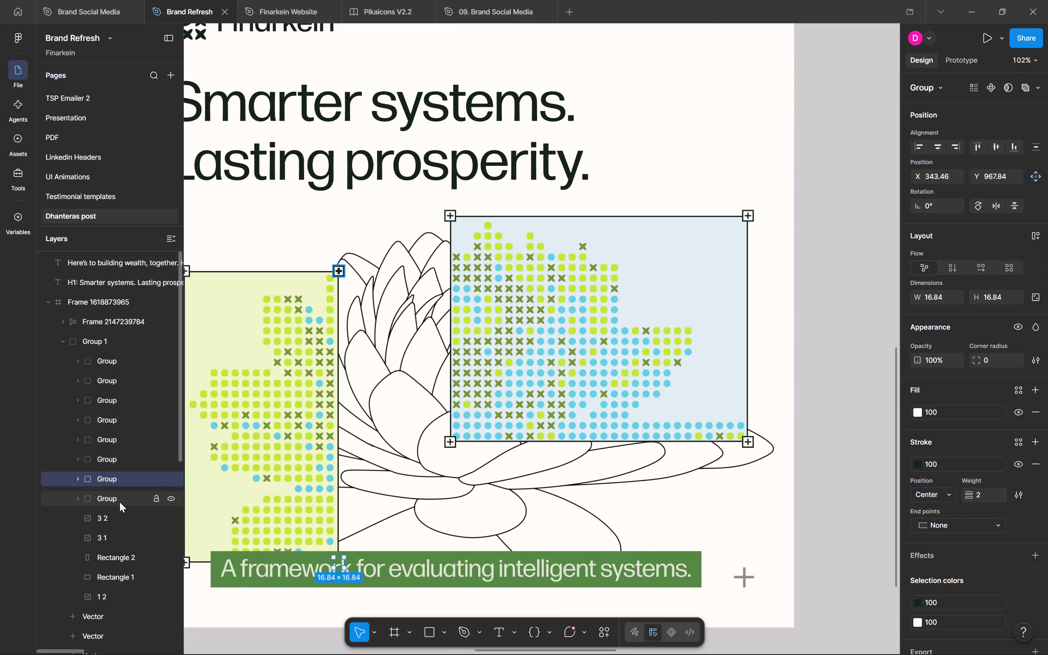
pyautogui.click(120, 501)
pyautogui.click(984, 500)
pyautogui.press('2')
pyautogui.press('Return')
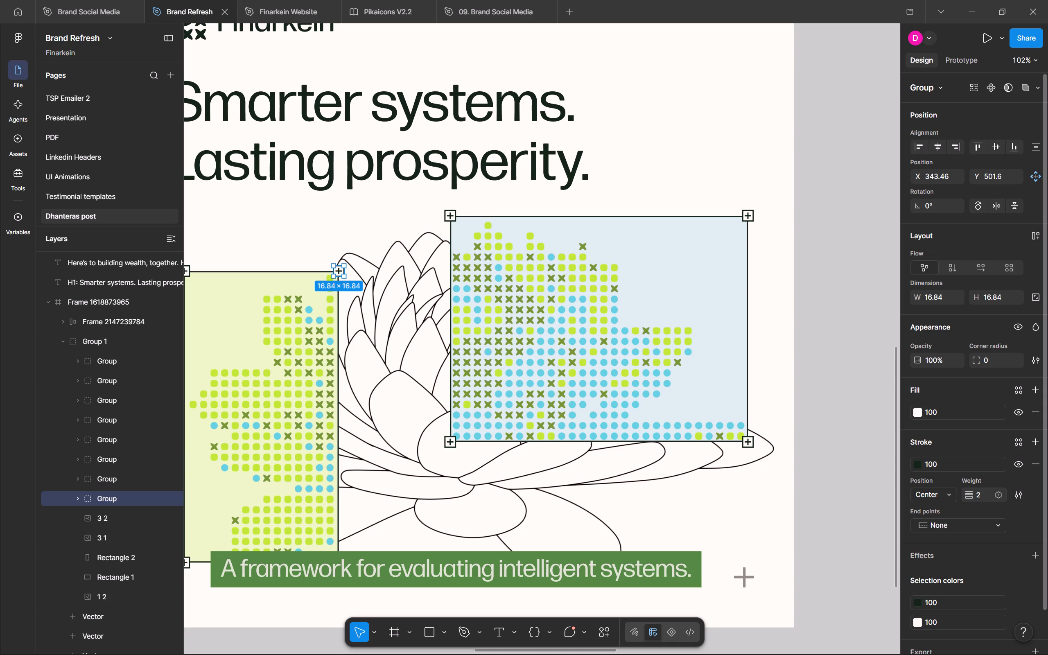
# Set the stroke weight of both background rectangles, Rectangle 1 and Rectangle 2, to 1.
pyautogui.click(119, 559)
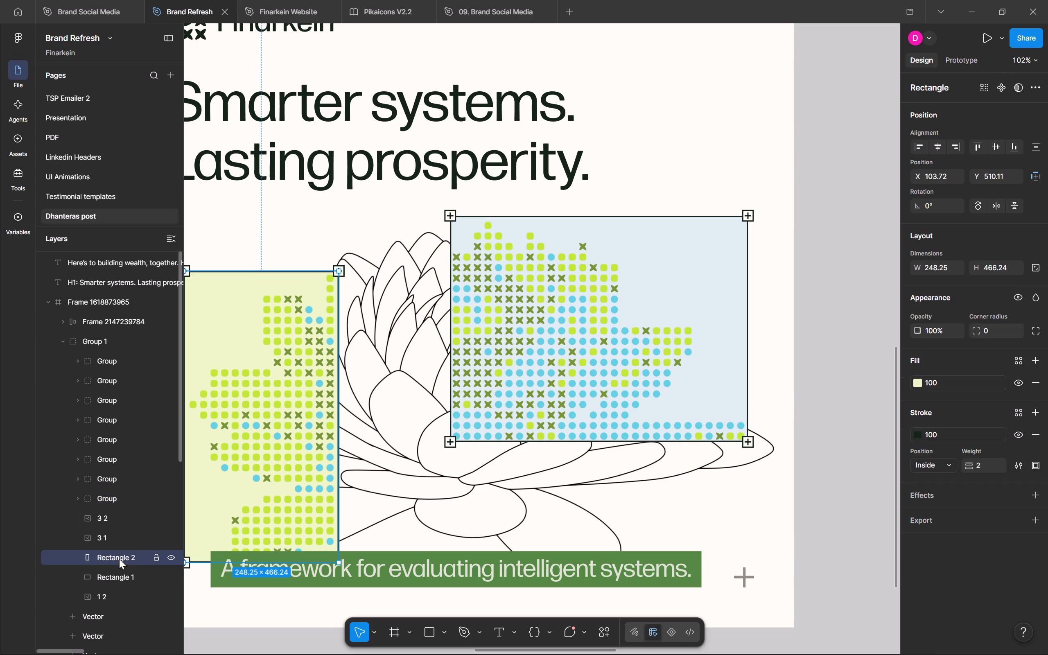
pyautogui.keyDown('shift'); pyautogui.click(118, 574); pyautogui.keyUp('shift')
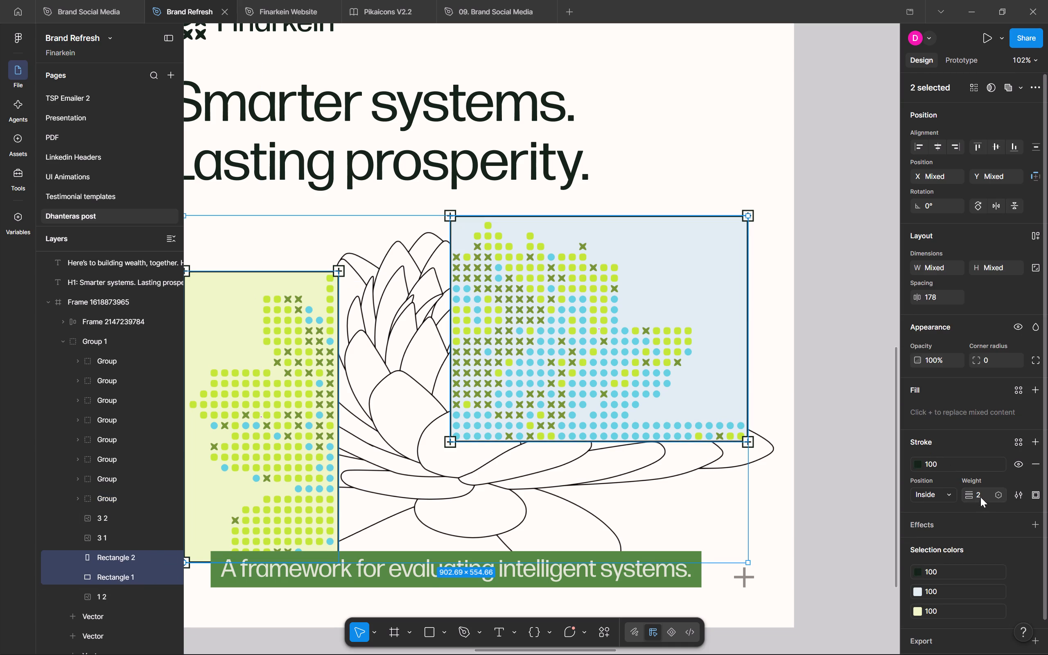
pyautogui.click(981, 500)
pyautogui.press('1')
pyautogui.press('Return')
pyautogui.press('Escape')
pyautogui.click(841, 474)
# Move the lotus group up to about X 43, Y 316 and send it to the back of the post frame.
pyautogui.scroll(-1, 841, 474)
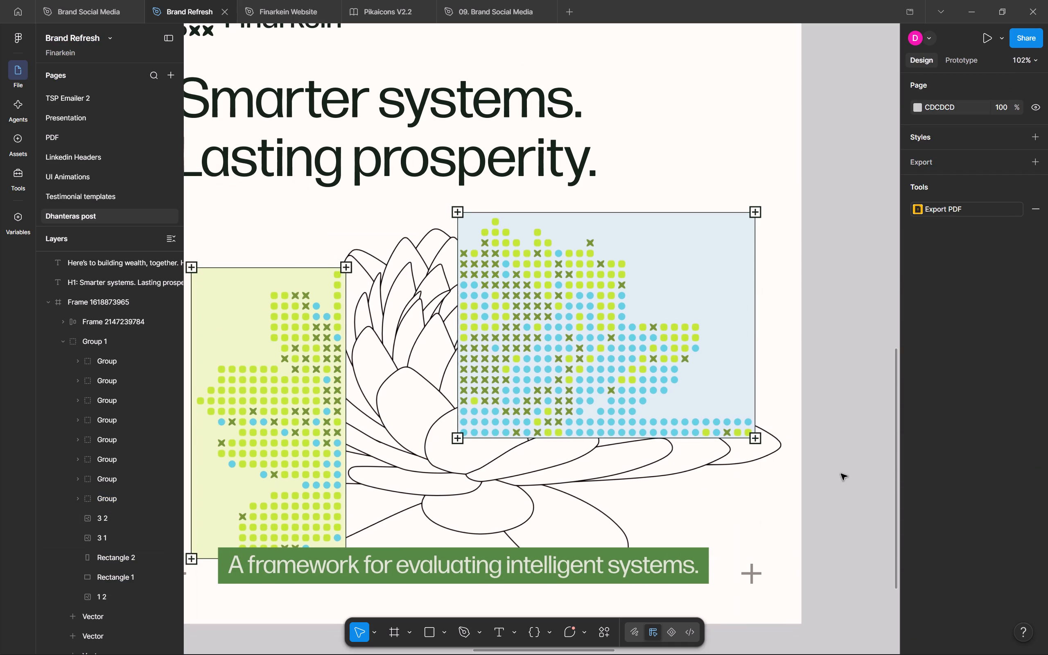
pyautogui.scroll(-1, 841, 474)
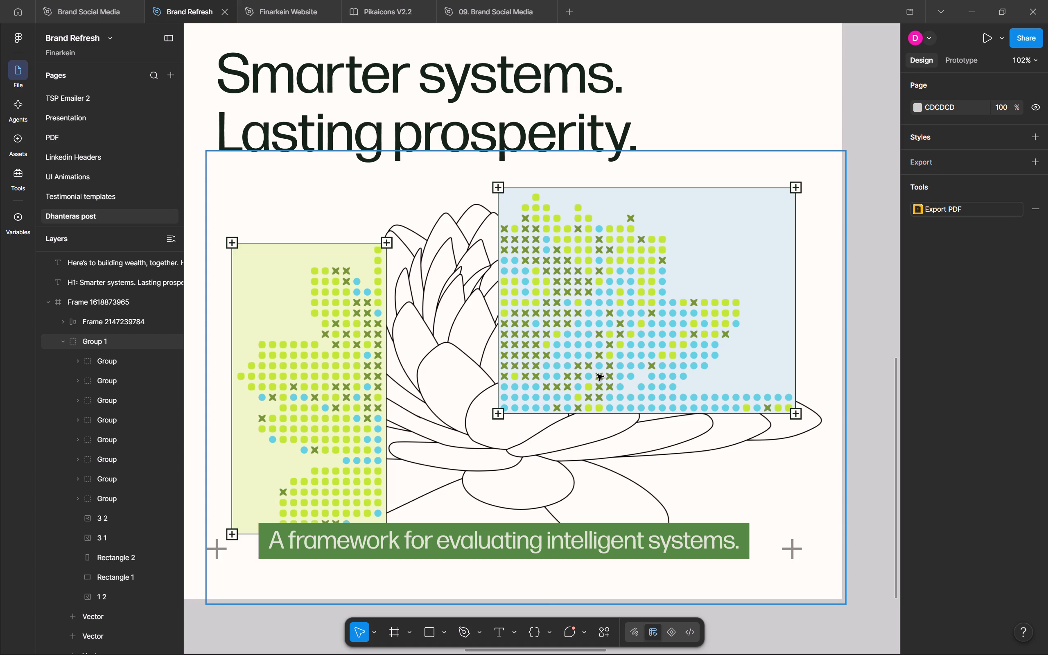
pyautogui.click(597, 374)
pyautogui.moveTo(631, 383); pyautogui.dragTo(618, 354)
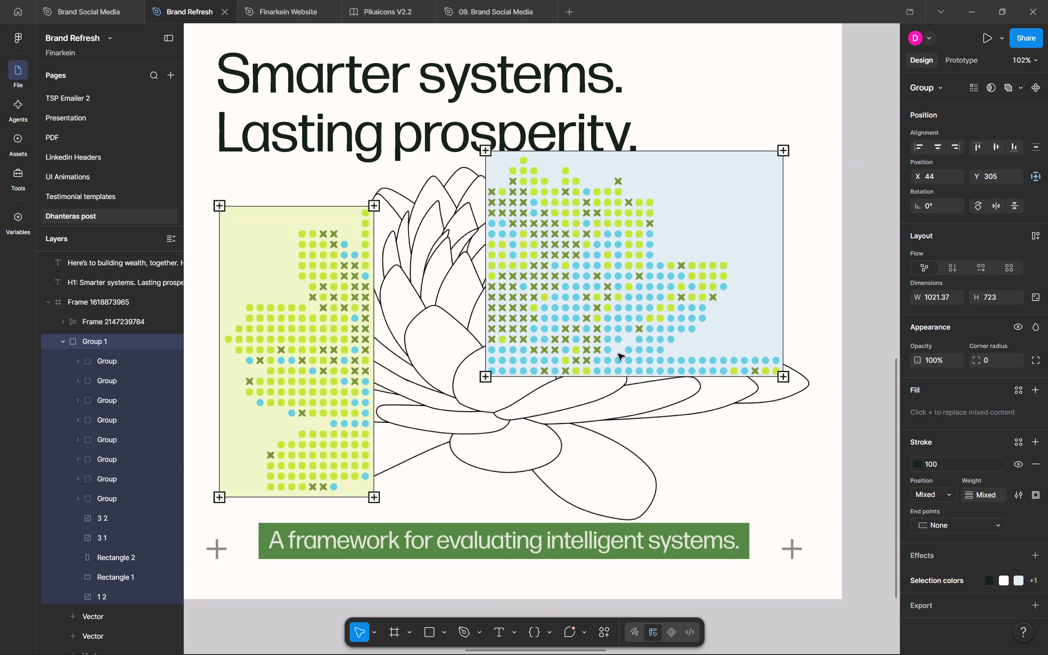
pyautogui.moveTo(618, 354); pyautogui.dragTo(618, 352)
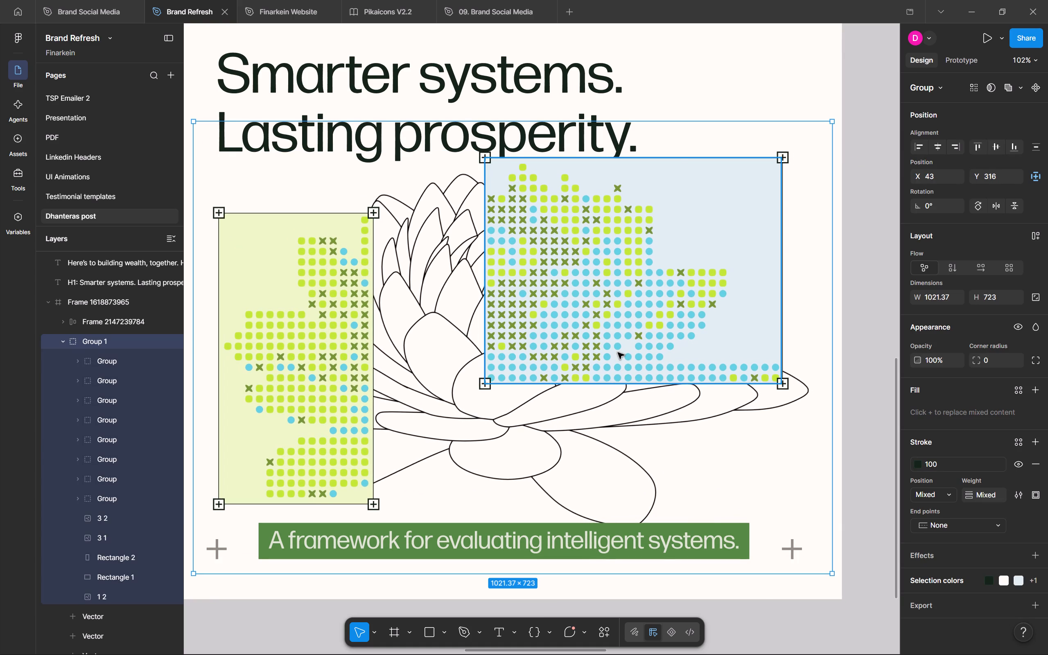
pyautogui.hotkey('ctrl', 'shift', '[')
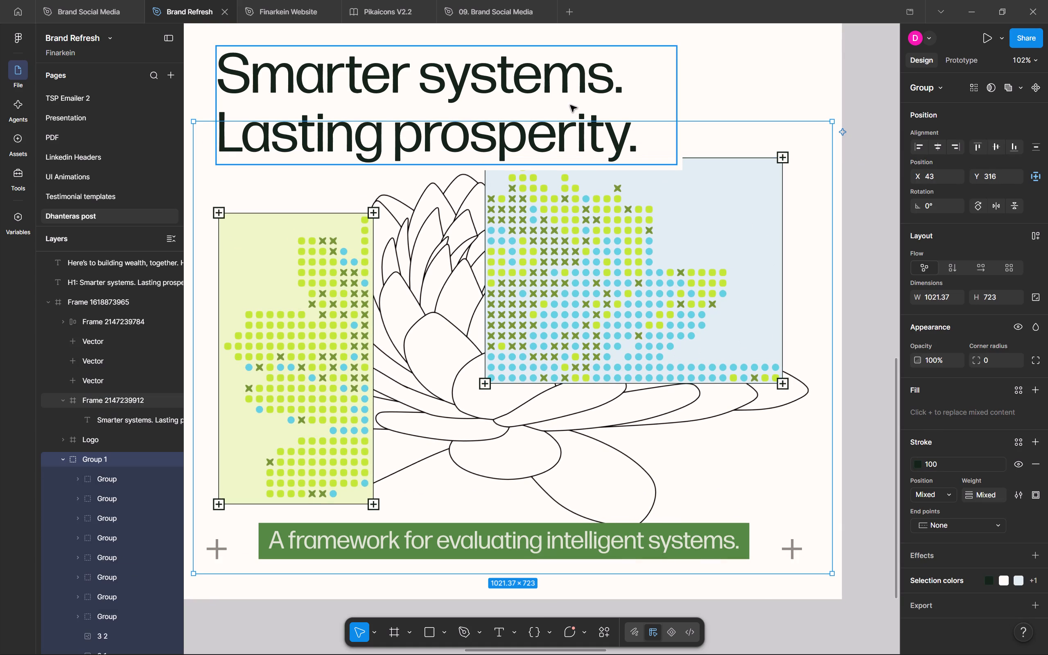
# Remove the white fill and the white outside stroke from the headline's frame.
pyautogui.click(570, 105)
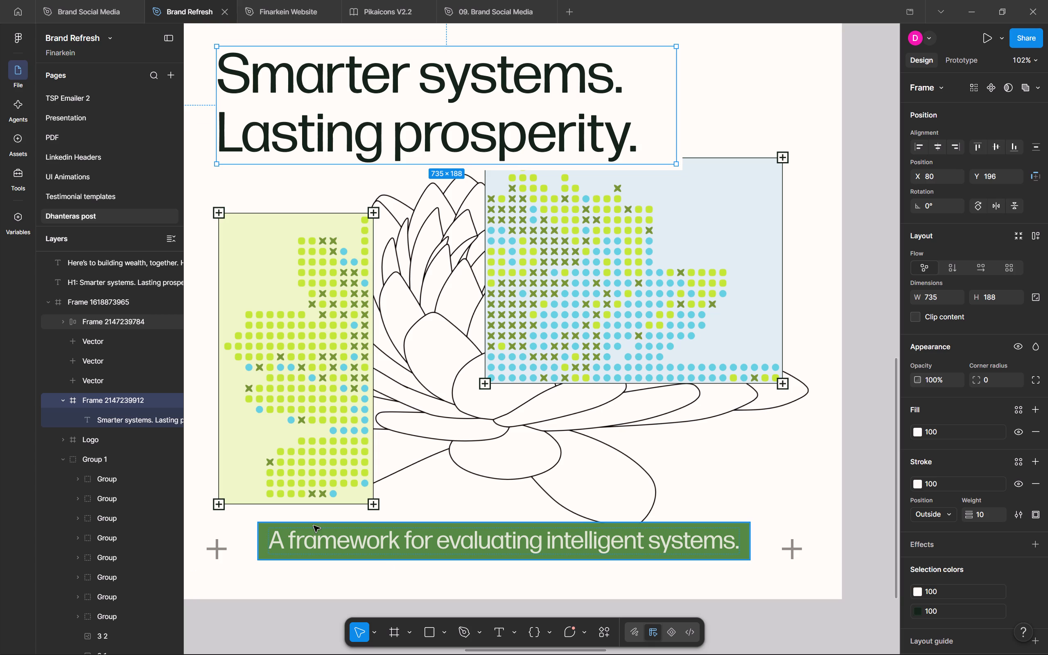
pyautogui.click(1035, 431)
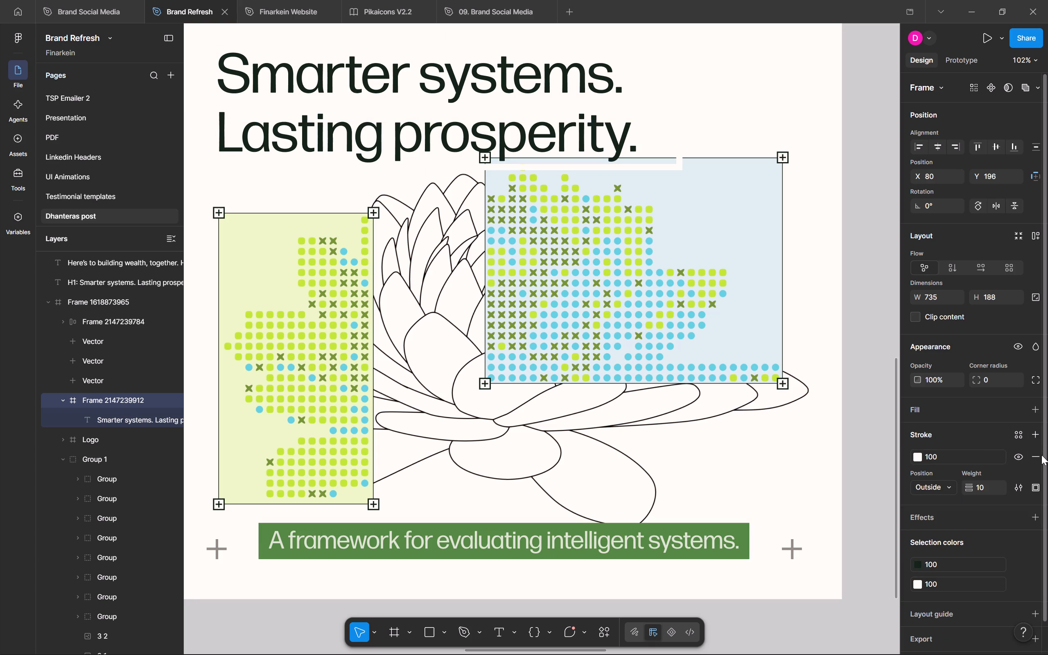
pyautogui.click(1038, 454)
pyautogui.click(846, 375)
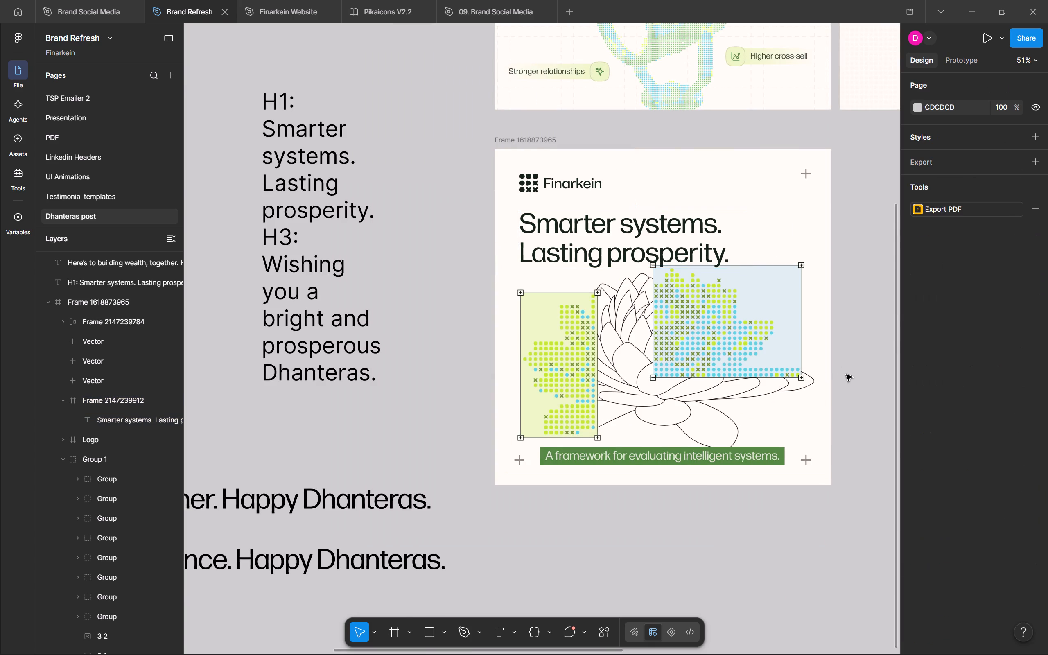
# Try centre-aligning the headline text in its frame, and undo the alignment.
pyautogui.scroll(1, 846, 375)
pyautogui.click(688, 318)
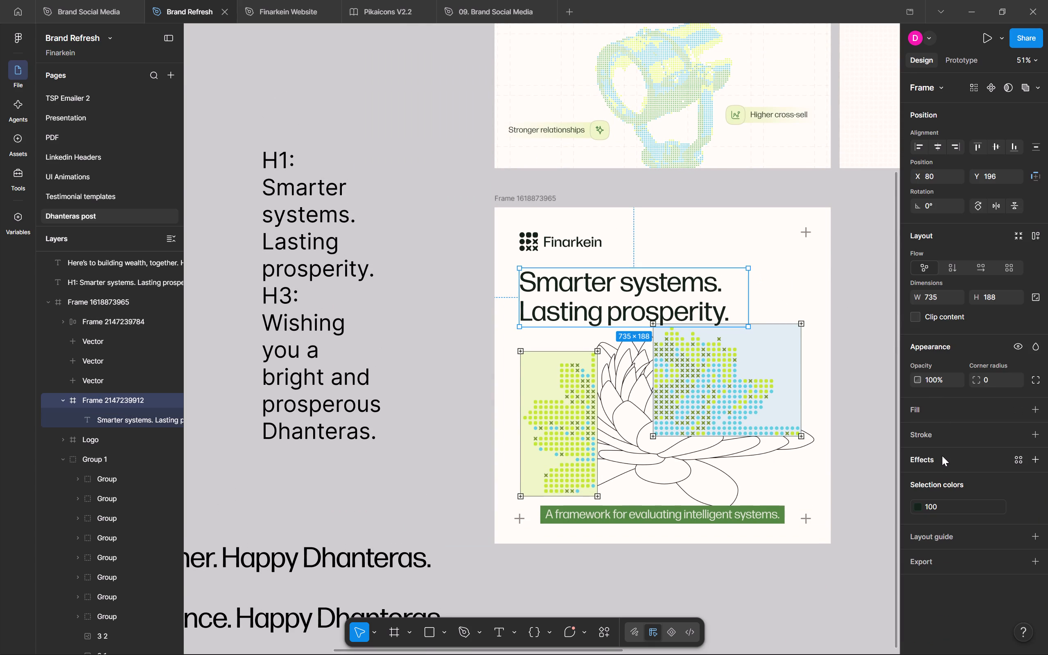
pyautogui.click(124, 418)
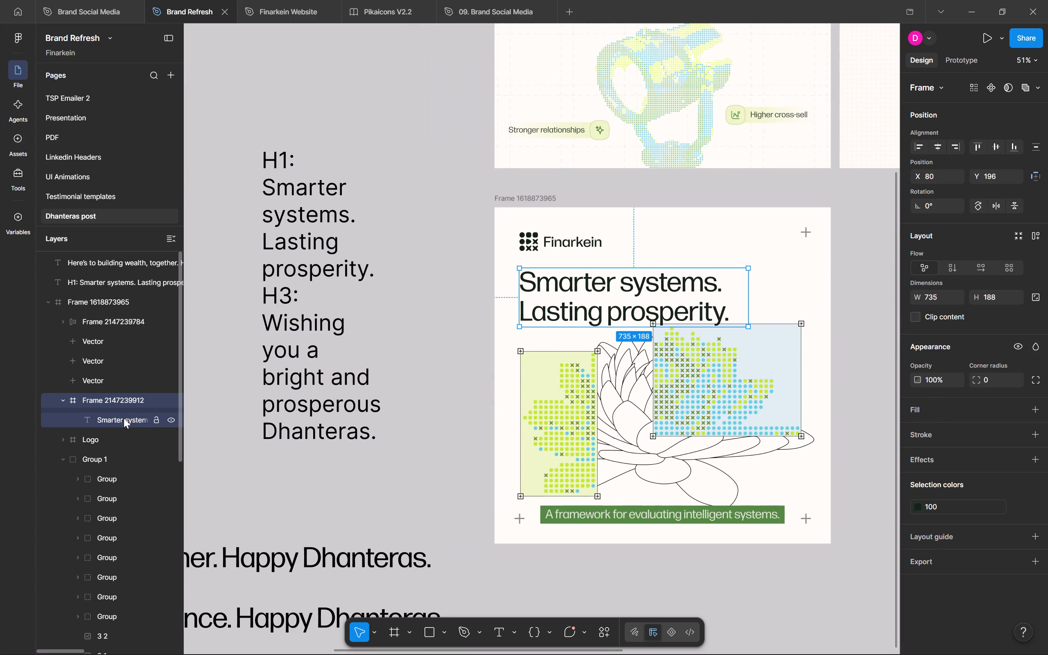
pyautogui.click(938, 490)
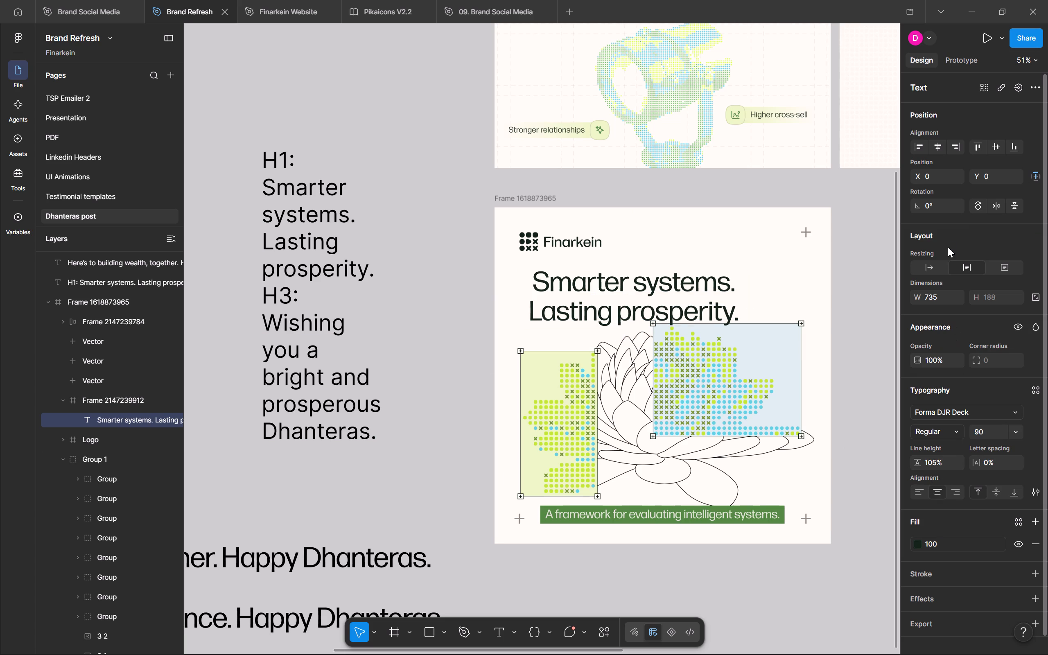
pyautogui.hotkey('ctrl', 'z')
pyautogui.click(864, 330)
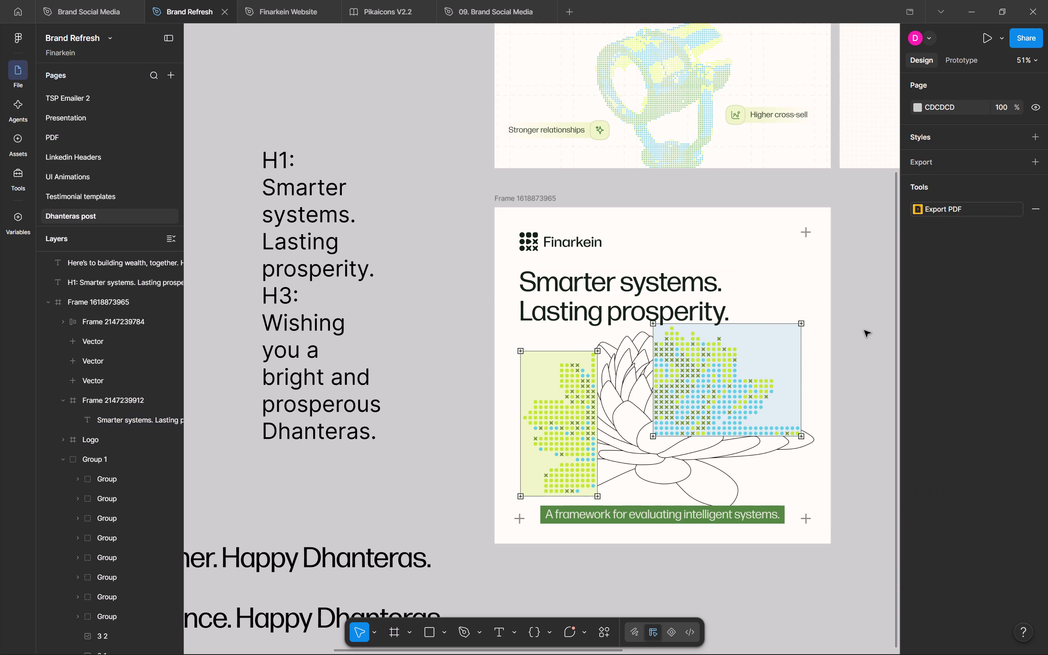
# Scale the lotus group down to about 875 × 619 and place it at X 125, Y 381 in the post frame.
pyautogui.click(750, 412)
pyautogui.moveTo(751, 391); pyautogui.dragTo(822, 424)
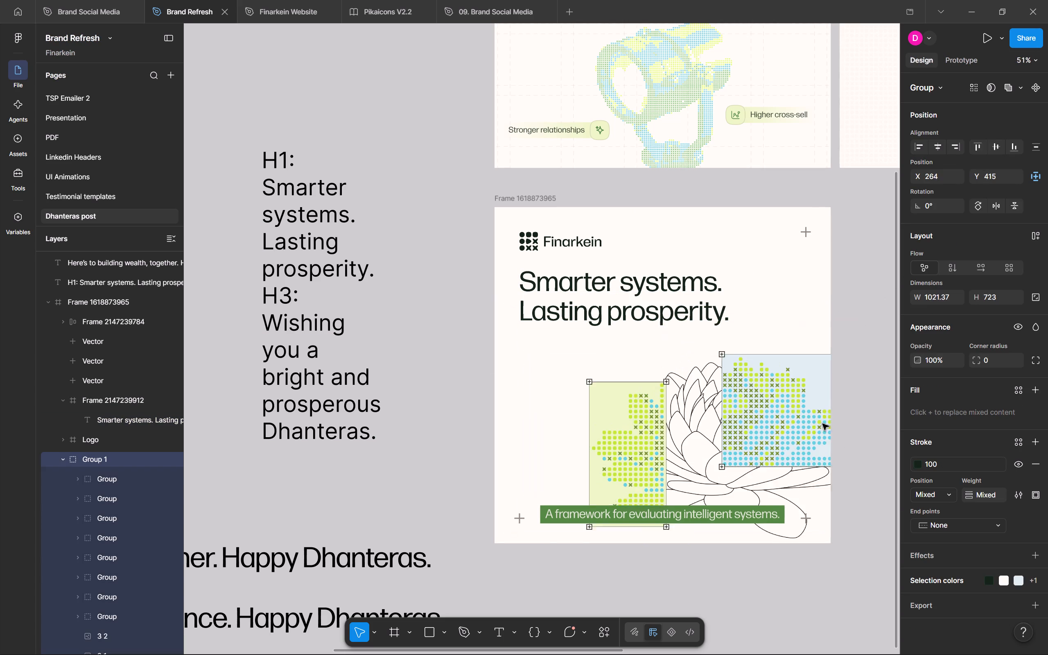
pyautogui.moveTo(822, 424); pyautogui.dragTo(790, 432)
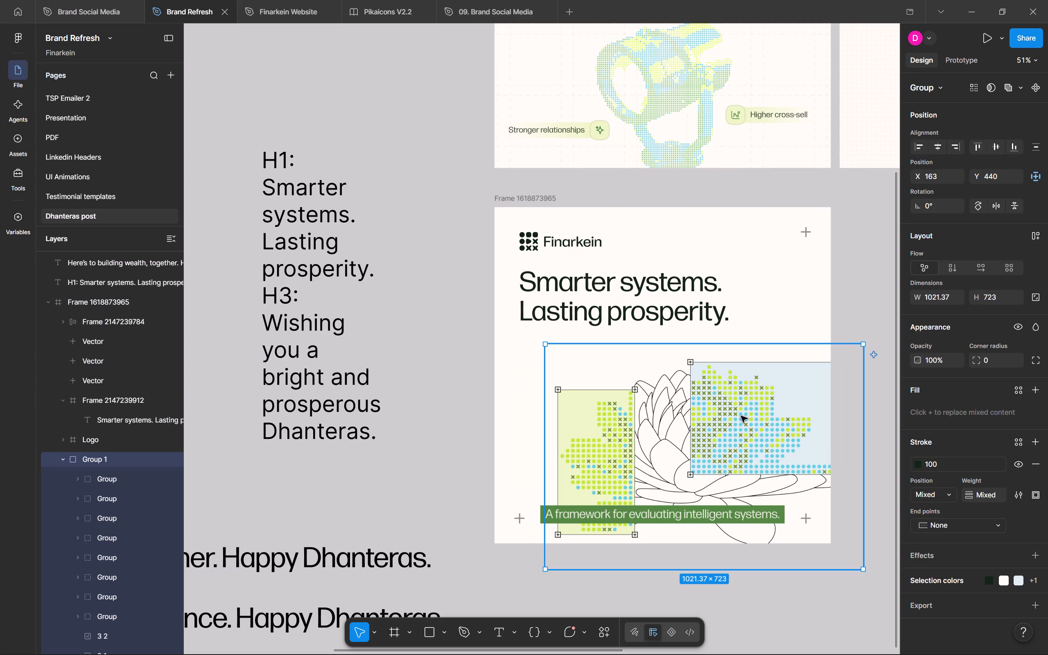
pyautogui.moveTo(741, 416); pyautogui.dragTo(765, 439)
pyautogui.moveTo(737, 429); pyautogui.dragTo(759, 414)
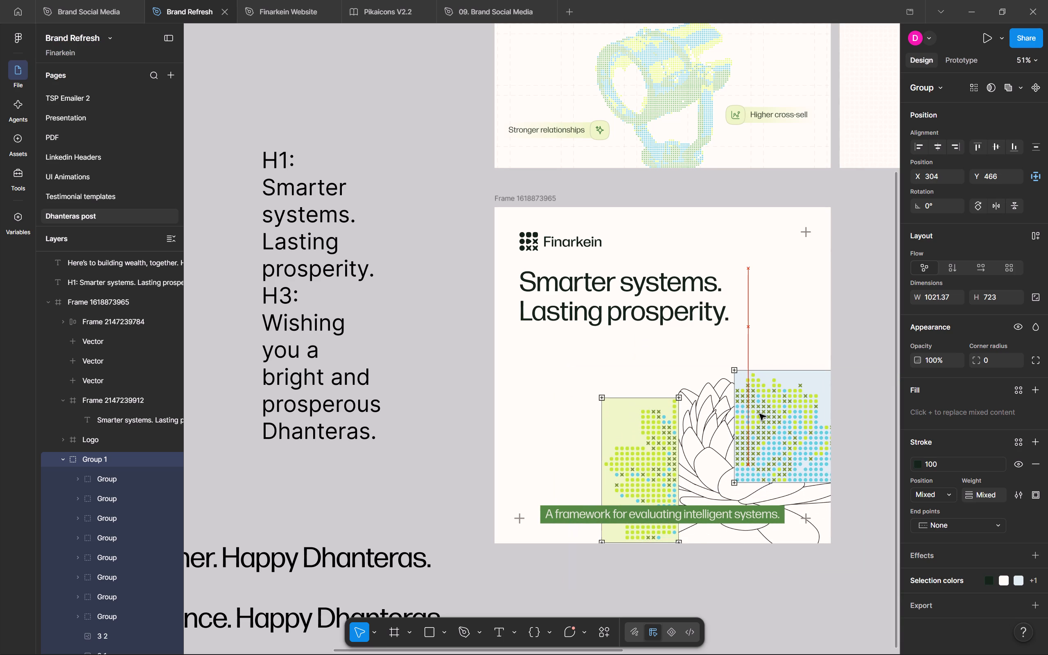
pyautogui.moveTo(759, 414); pyautogui.dragTo(693, 372)
pyautogui.hotkey('alt', 'Tab')
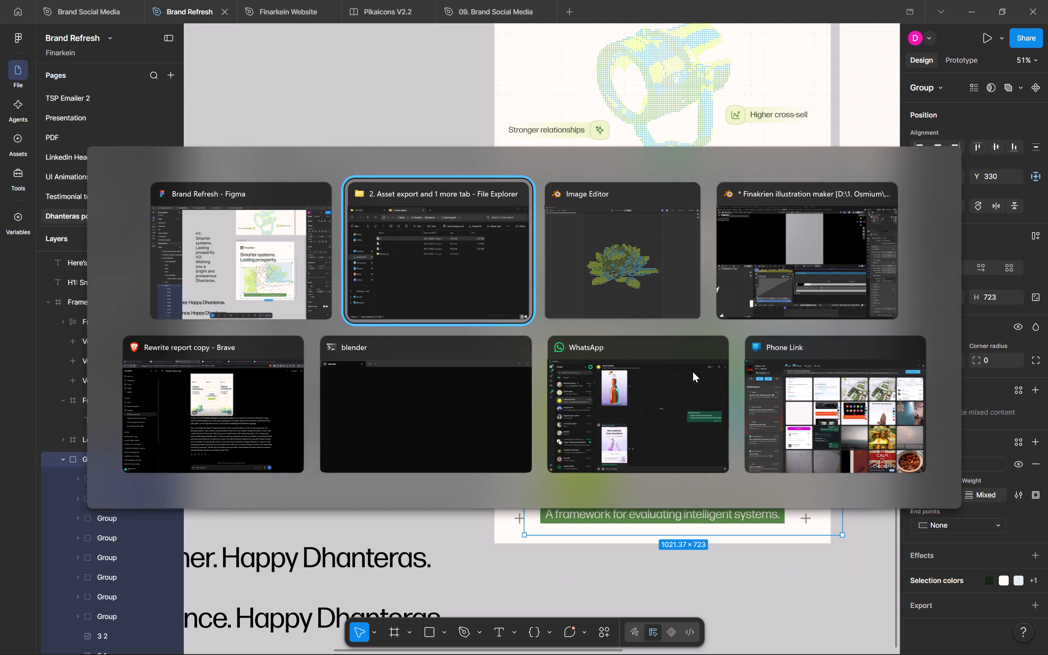
pyautogui.hotkey('alt', 'Escape')
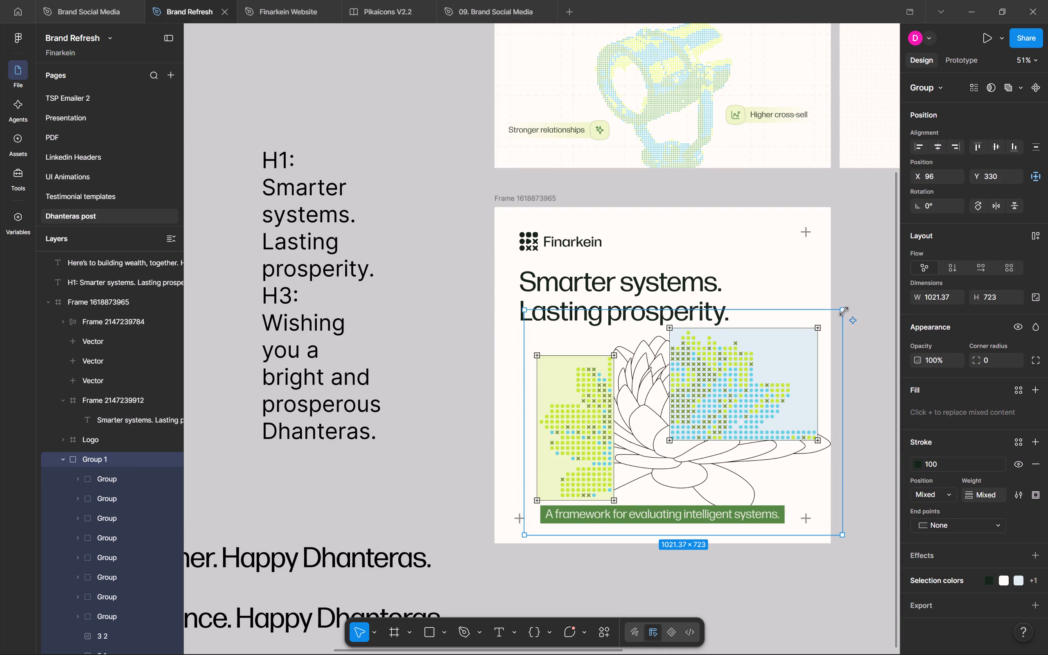
pyautogui.moveTo(844, 311); pyautogui.dragTo(819, 335)
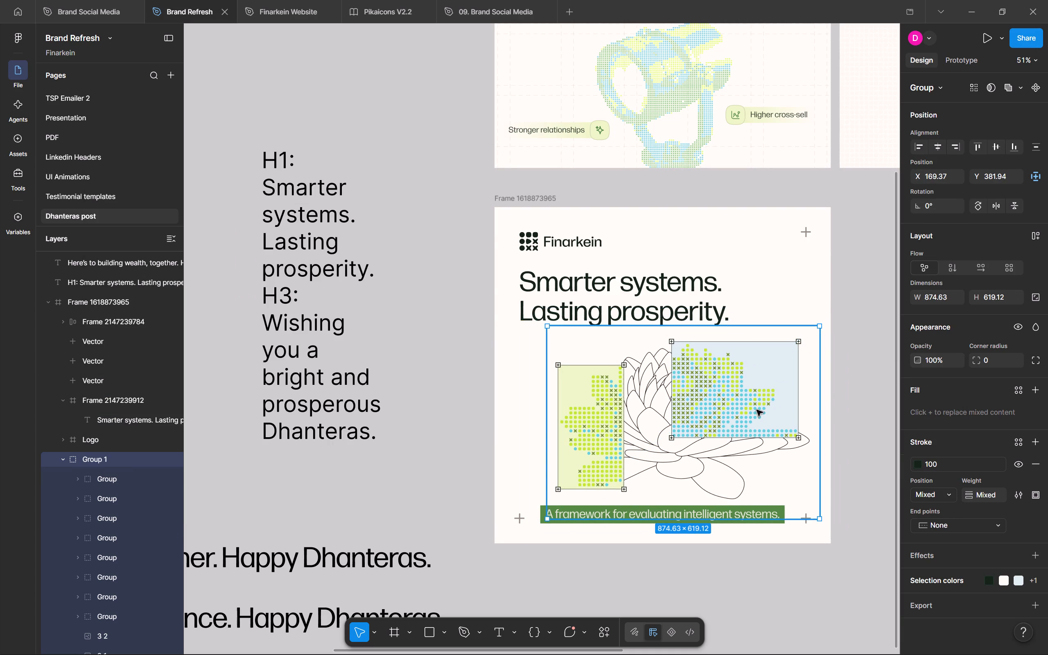
pyautogui.moveTo(757, 410); pyautogui.dragTo(742, 409)
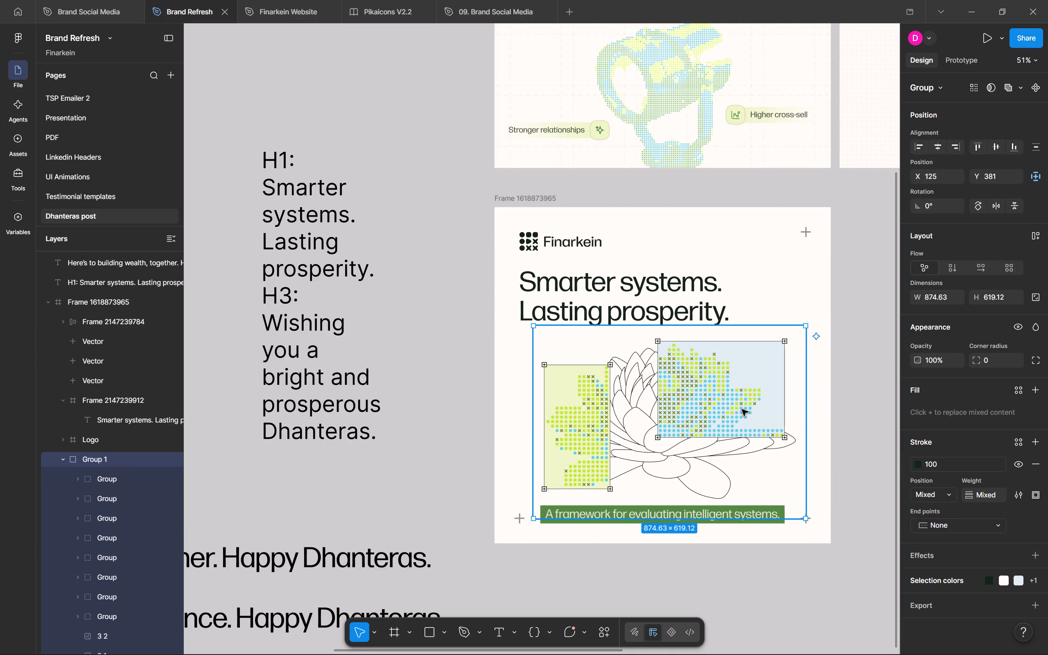
pyautogui.click(862, 452)
# Replace the green tagline's text with "Wishing you a bright and prosperous dhanteras".
pyautogui.hscroll(1, 862, 452)
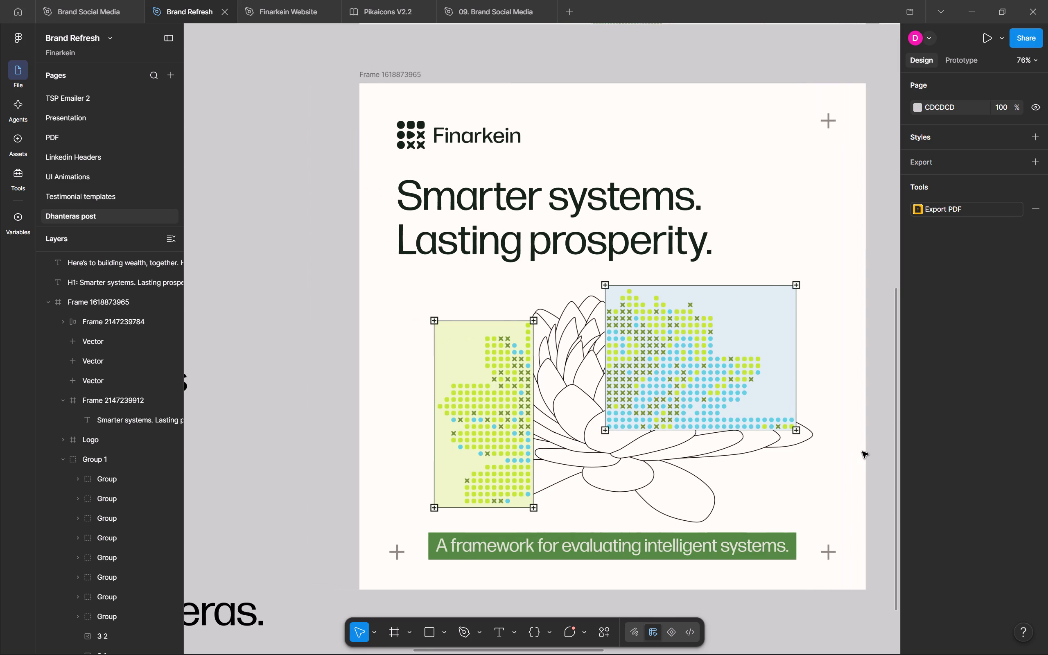
pyautogui.hscroll(1, 862, 452)
pyautogui.rightClick(862, 452)
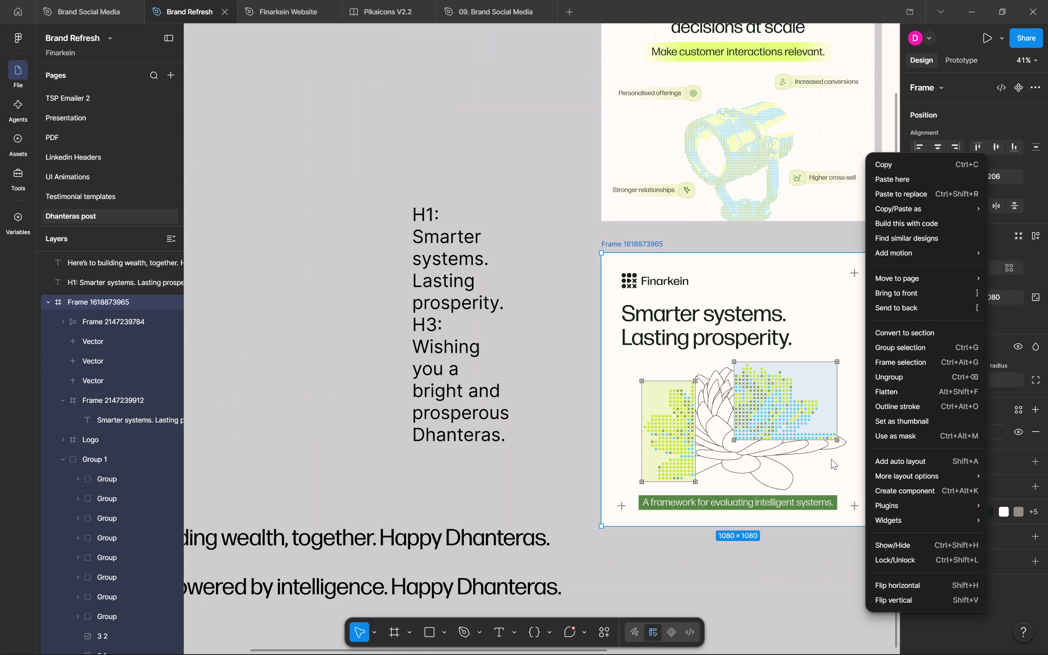
pyautogui.press('Escape')
pyautogui.press('t')
pyautogui.click(732, 504)
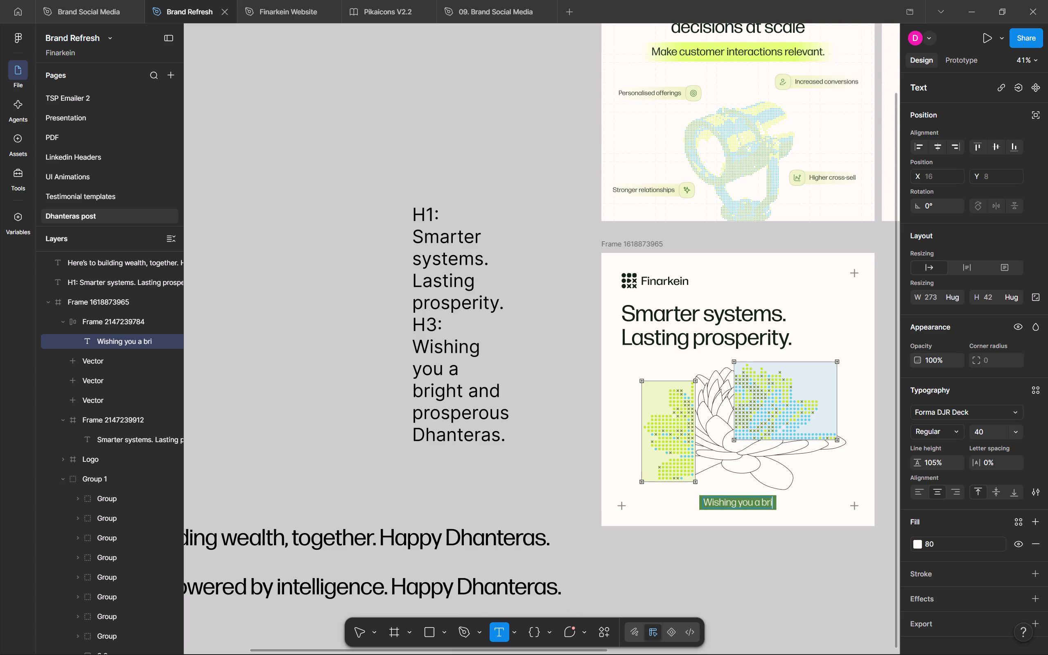
pyautogui.write('rosperous')
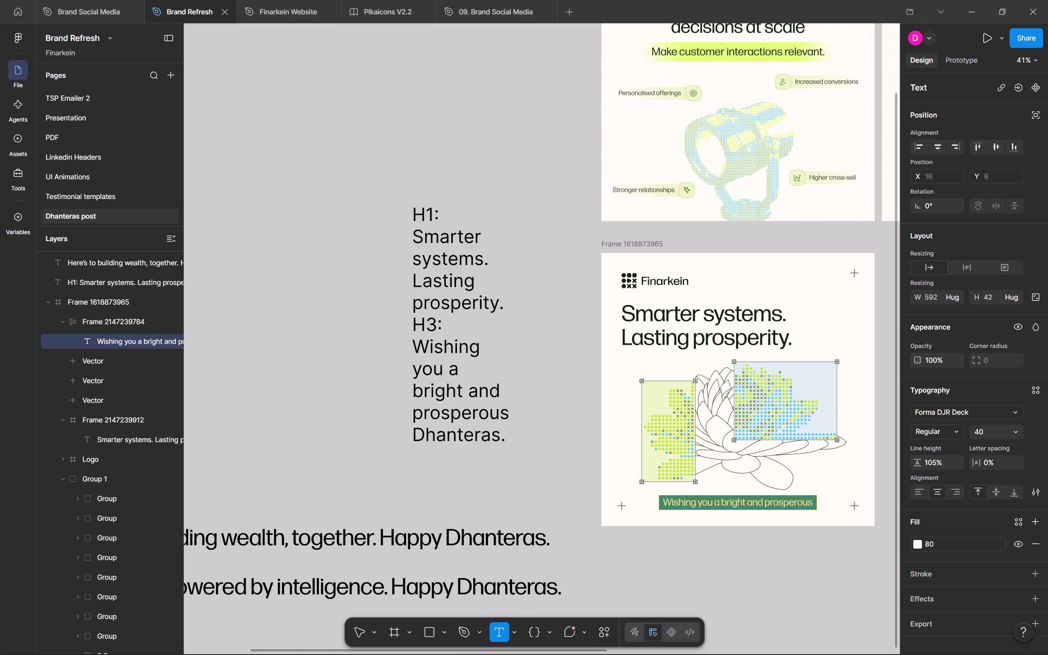
pyautogui.press('space')
pyautogui.write('dhanteras')
pyautogui.press('Escape')
pyautogui.click(837, 589)
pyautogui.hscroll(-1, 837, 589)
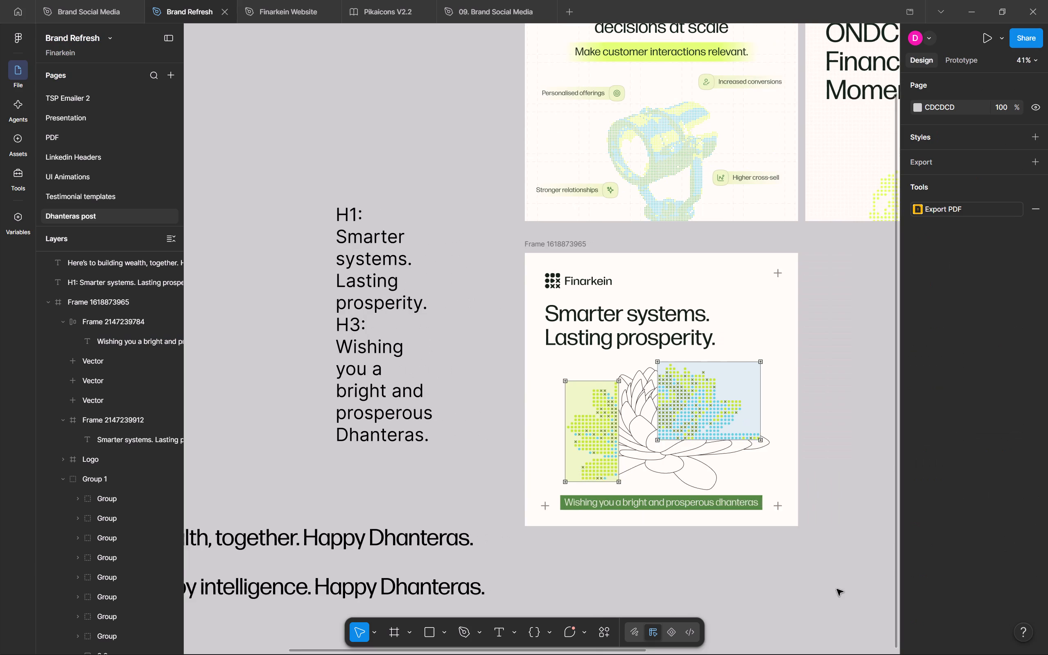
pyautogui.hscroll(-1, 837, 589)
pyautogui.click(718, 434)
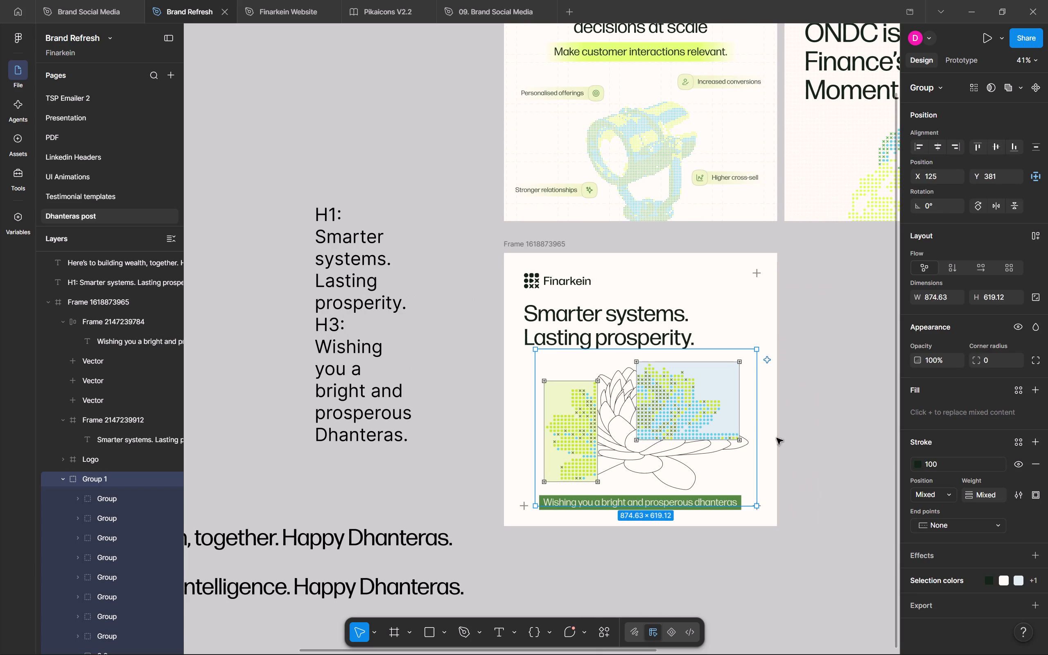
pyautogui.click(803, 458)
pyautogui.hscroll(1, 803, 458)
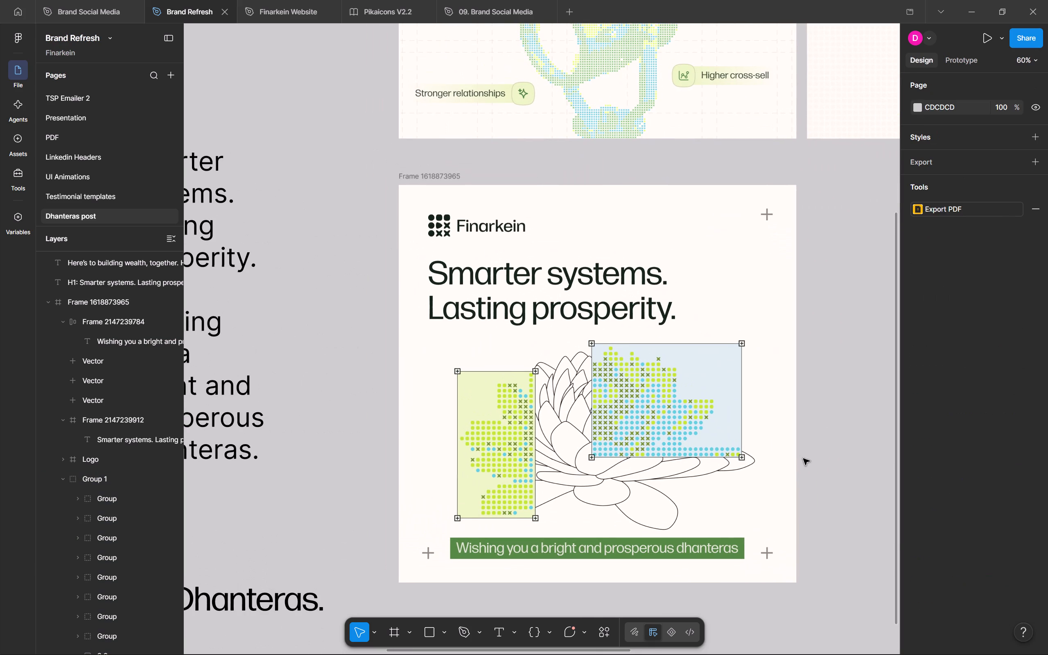
# Close the Finarkein Website file.
pyautogui.click(336, 0)
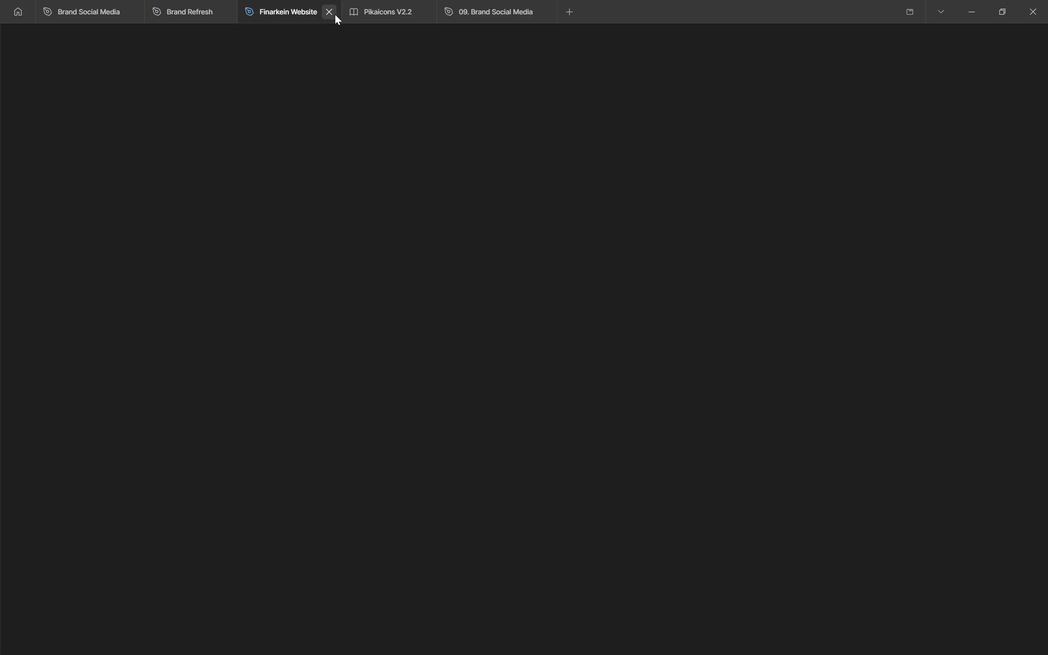
pyautogui.click(332, 14)
# Open the Finarkein - Assets file from the team's Finarkein folder.
pyautogui.click(33, 0)
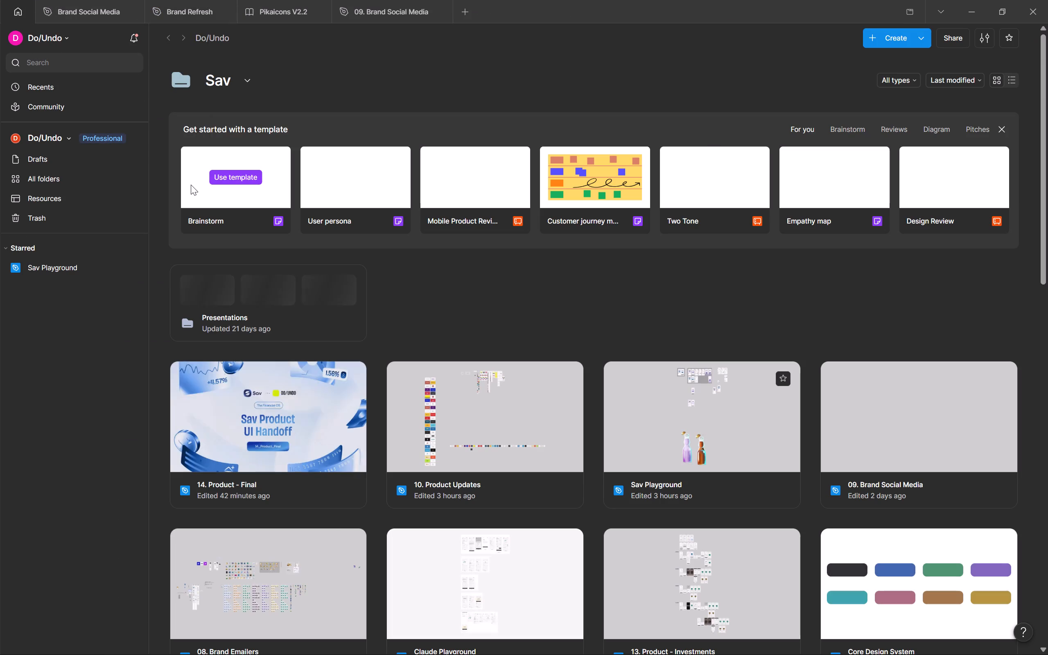
pyautogui.click(79, 184)
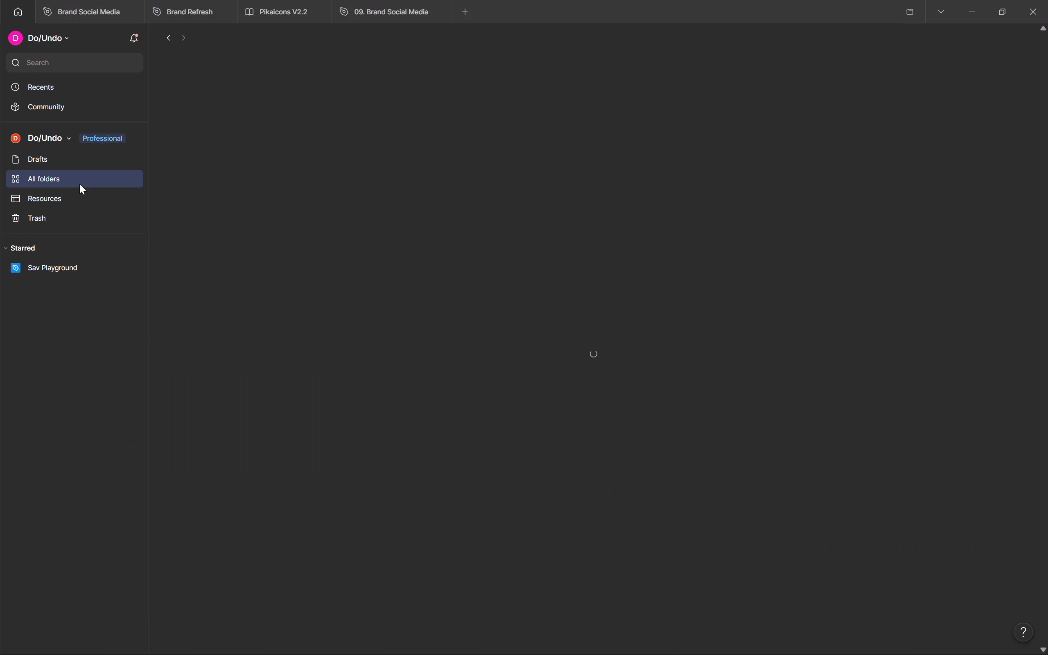
pyautogui.click(352, 195)
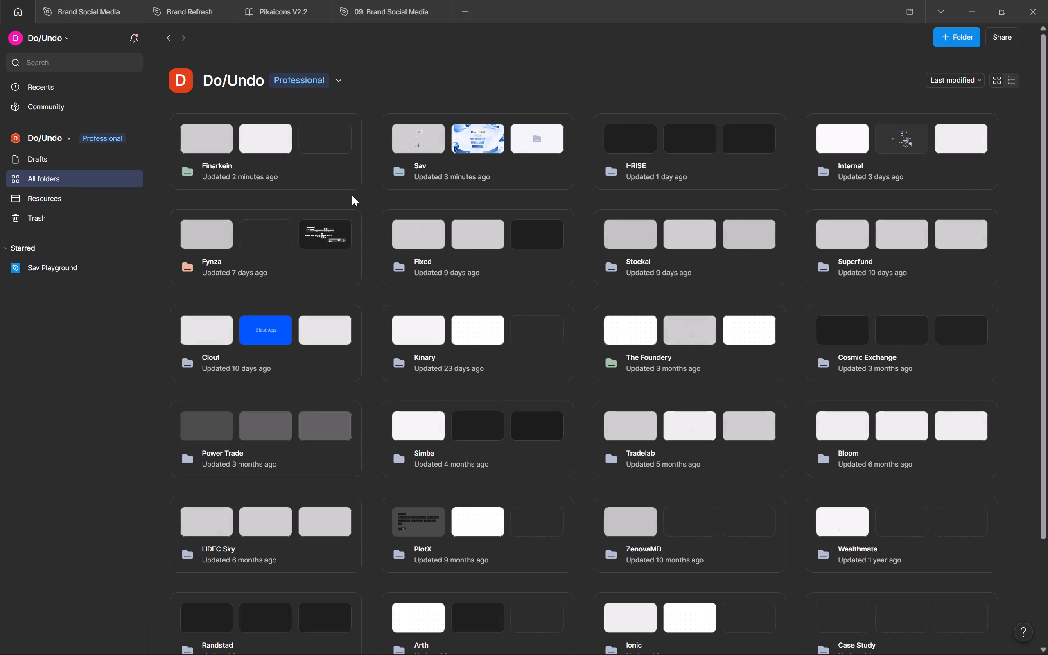
pyautogui.doubleClick(338, 181)
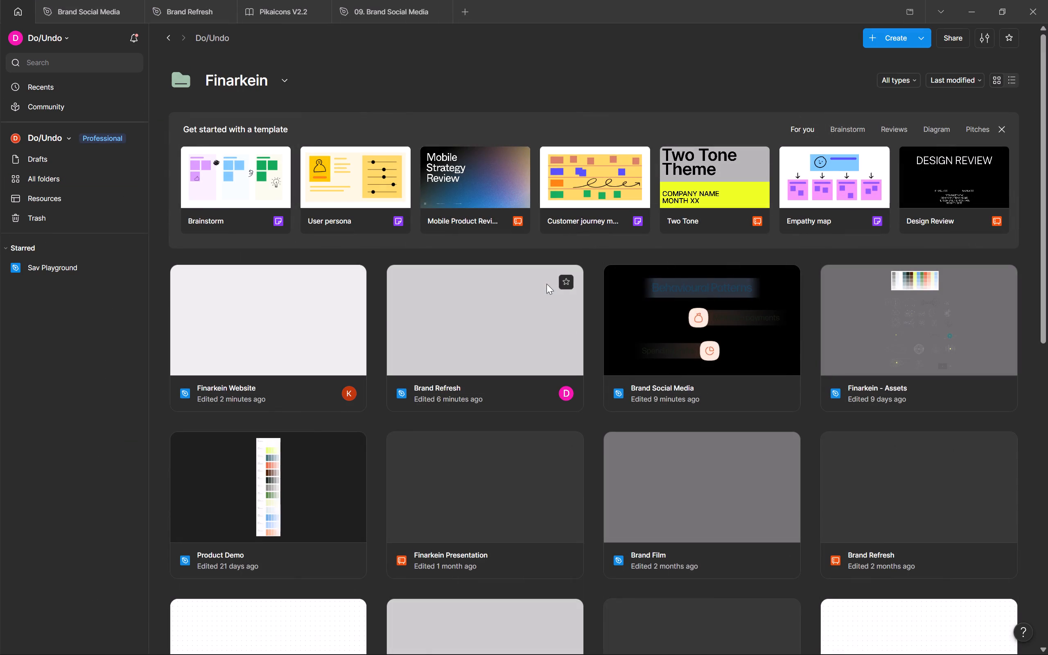
pyautogui.scroll(-1, 576, 377)
pyautogui.doubleClick(929, 304)
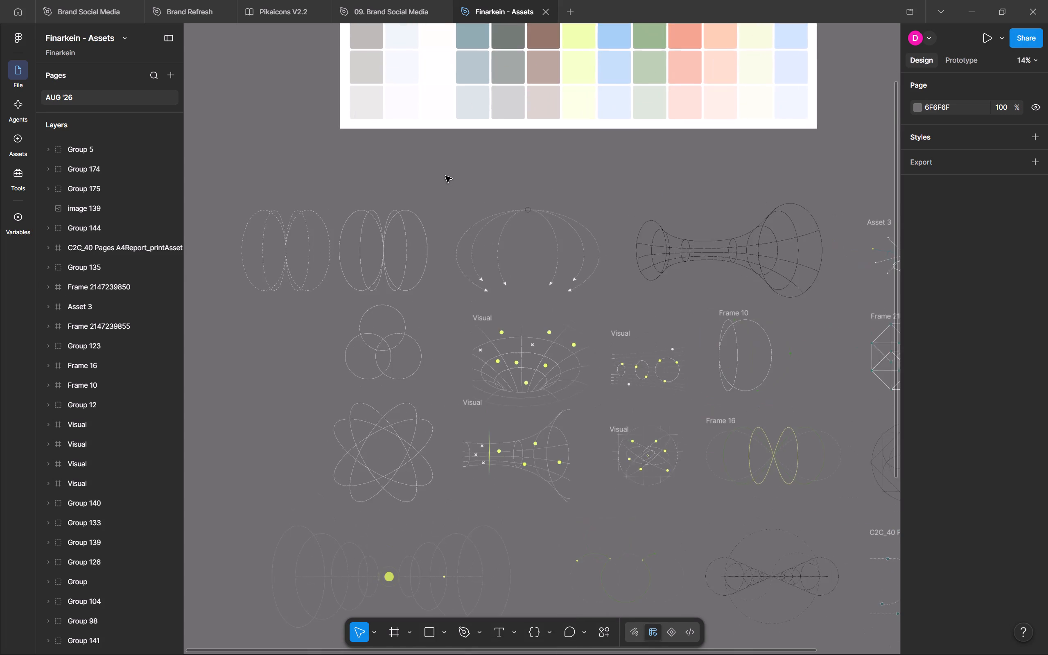
# Copy the dashed-ellipse line graphic from Finarkein - Assets, paste it into the Dhanteras post frame in Brand Refresh, and send it to the back.
pyautogui.hscroll(2, 445, 176)
pyautogui.moveTo(366, 192); pyautogui.dragTo(384, 402)
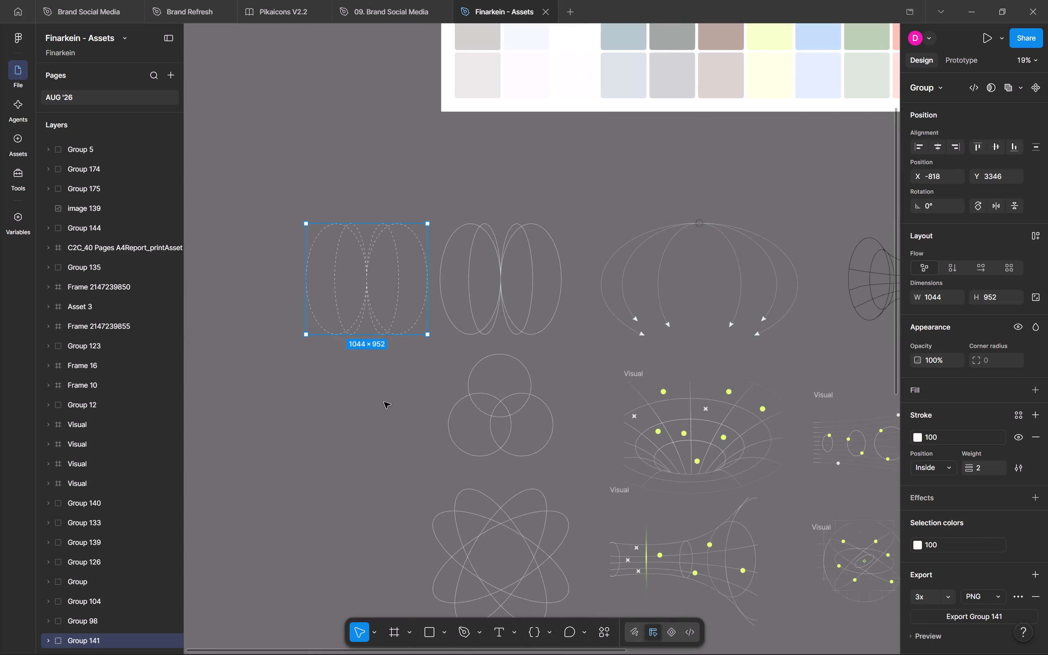
pyautogui.hotkey('ctrl', 'c')
pyautogui.click(50, 0)
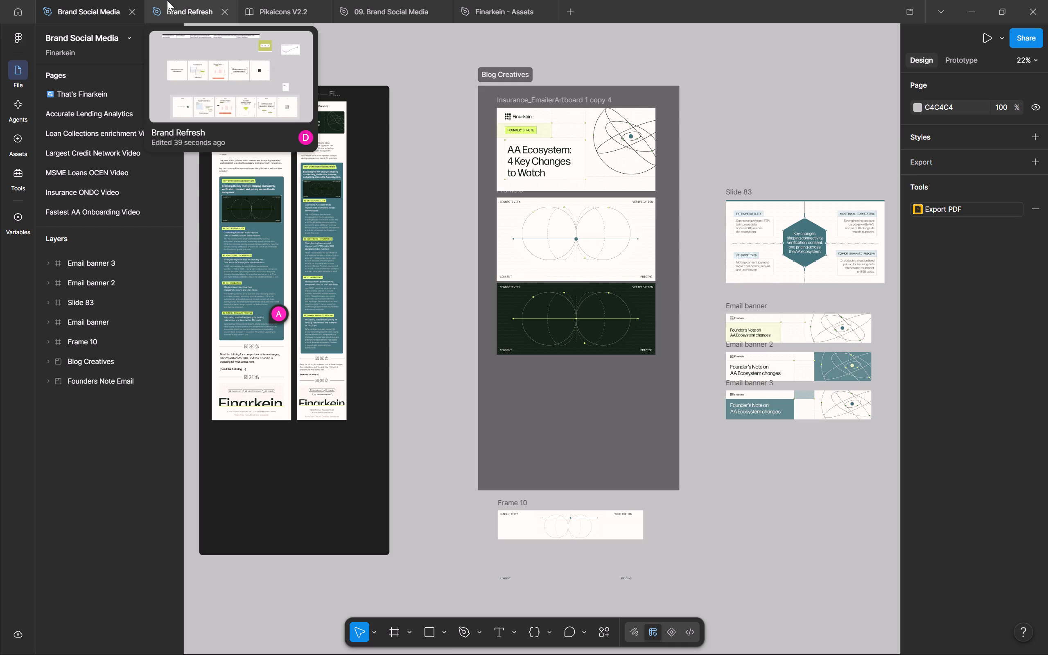
pyautogui.click(167, 0)
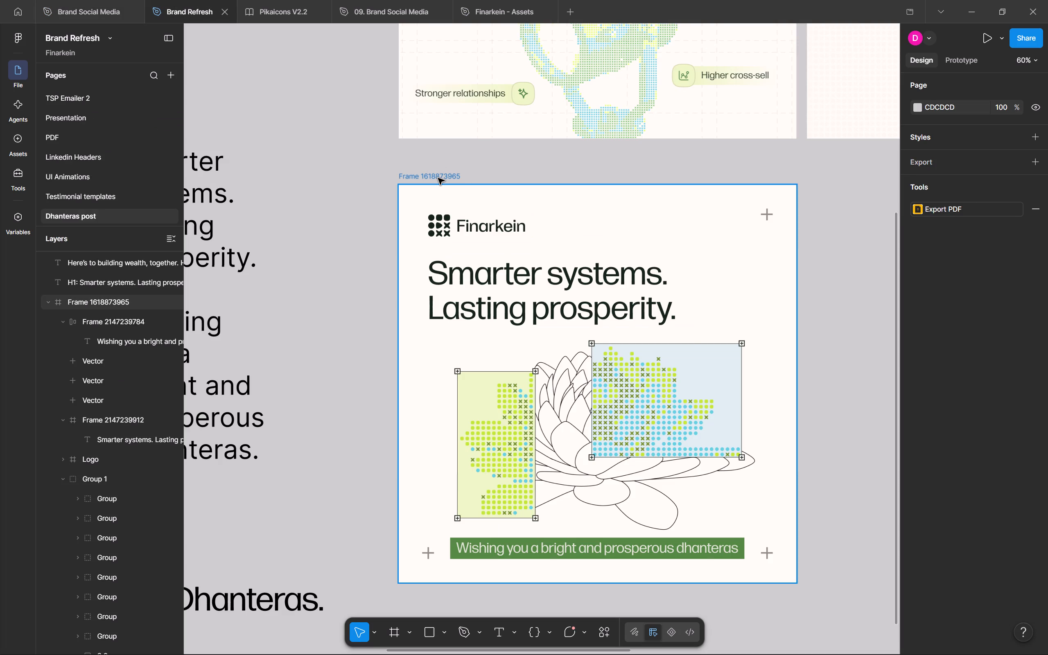
pyautogui.click(439, 178)
pyautogui.hotkey('ctrl', 'v')
pyautogui.hotkey('ctrl', 'shift', '[')
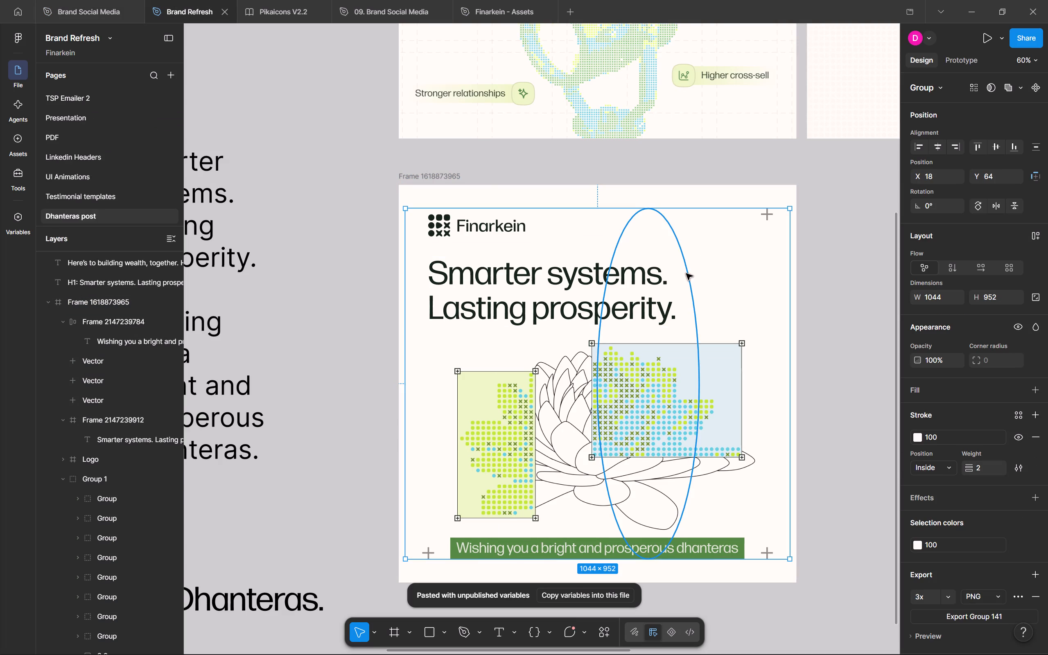
# Recolour the dashed-ellipse group's stroke with the second-lightest Grey swatch from the colour library.
pyautogui.click(942, 439)
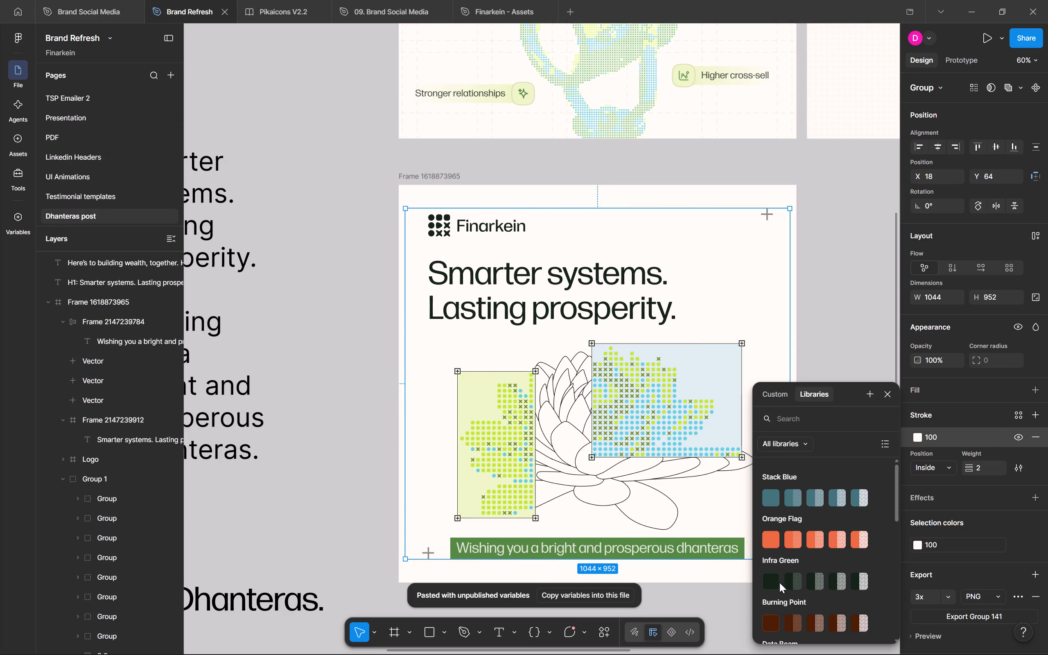
pyautogui.click(774, 583)
pyautogui.scroll(-2, 853, 542)
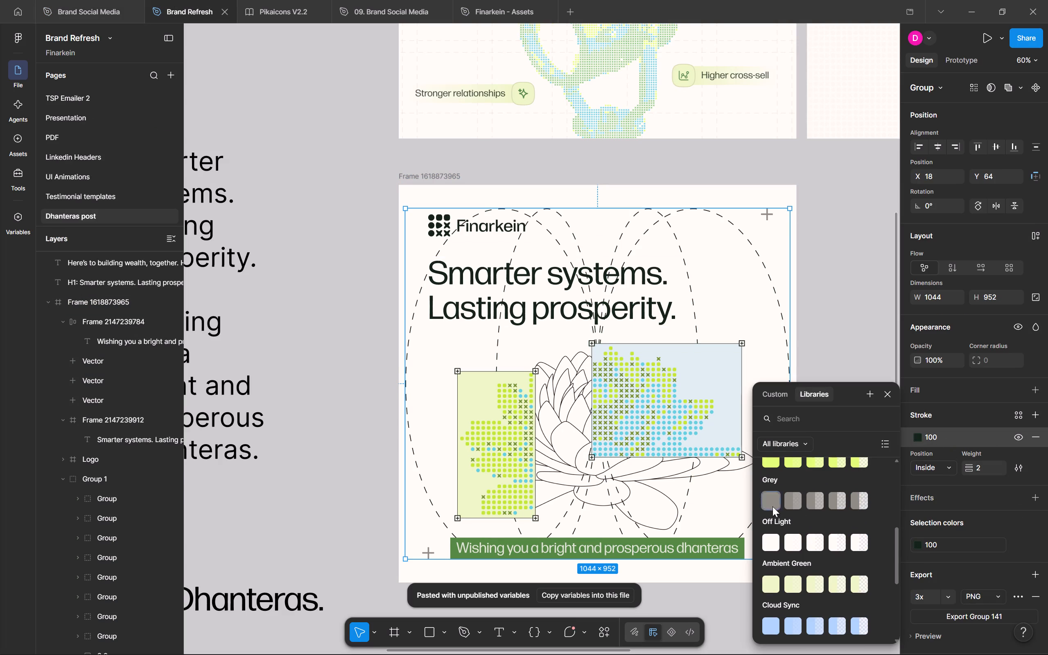
pyautogui.click(856, 503)
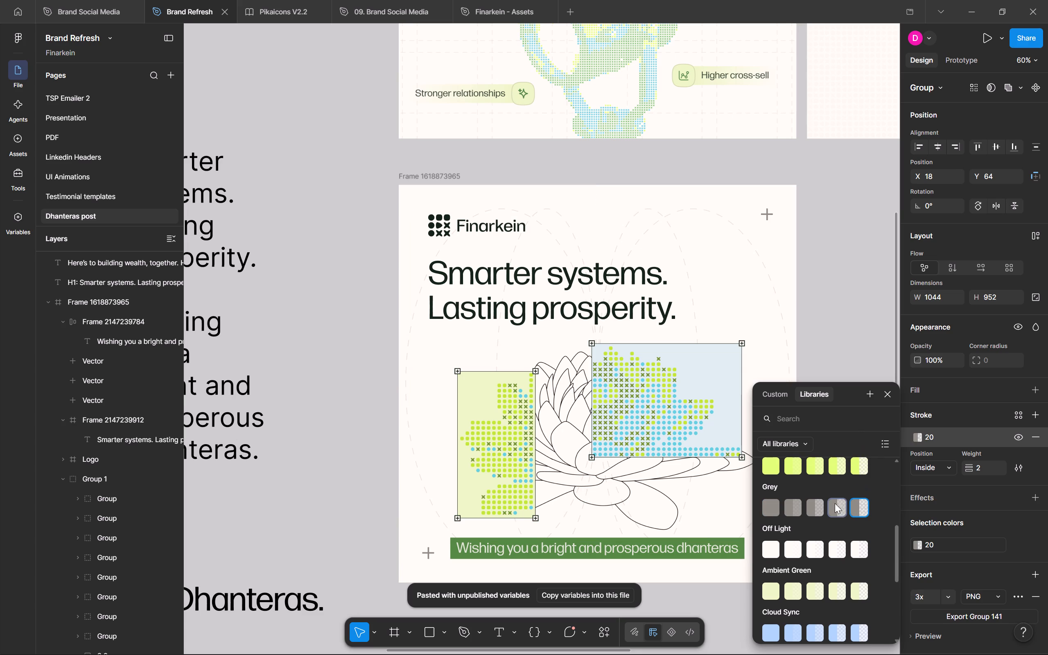
pyautogui.click(833, 506)
pyautogui.click(875, 315)
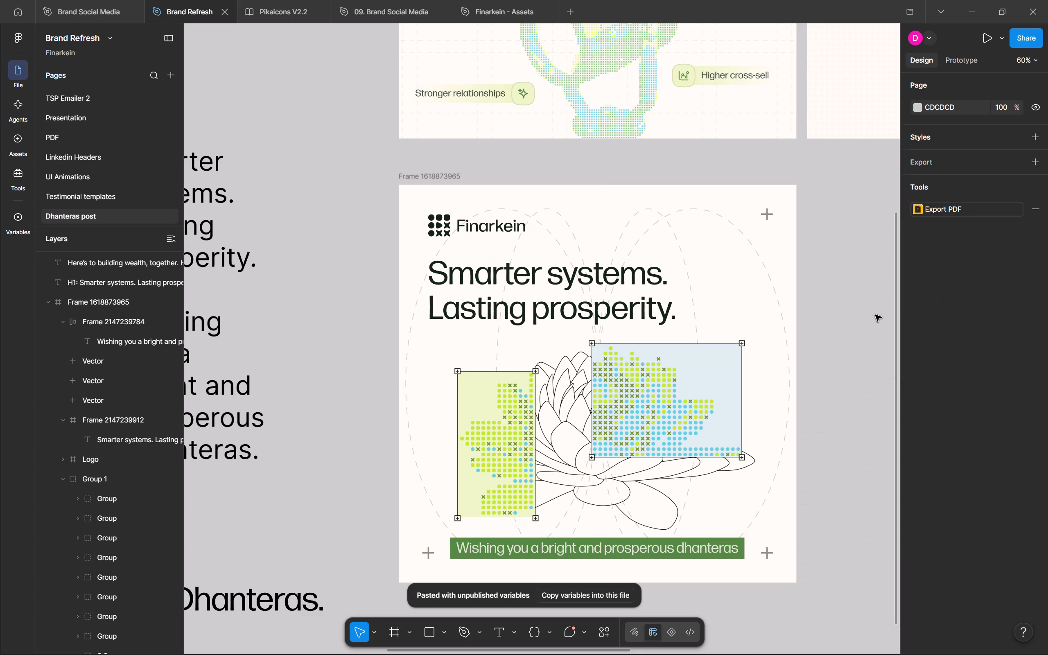
# Nudge the lotus group up to Y 371 and the headline's frame up to Y 186.
pyautogui.hscroll(-2, 875, 315)
pyautogui.scroll(1, 875, 315)
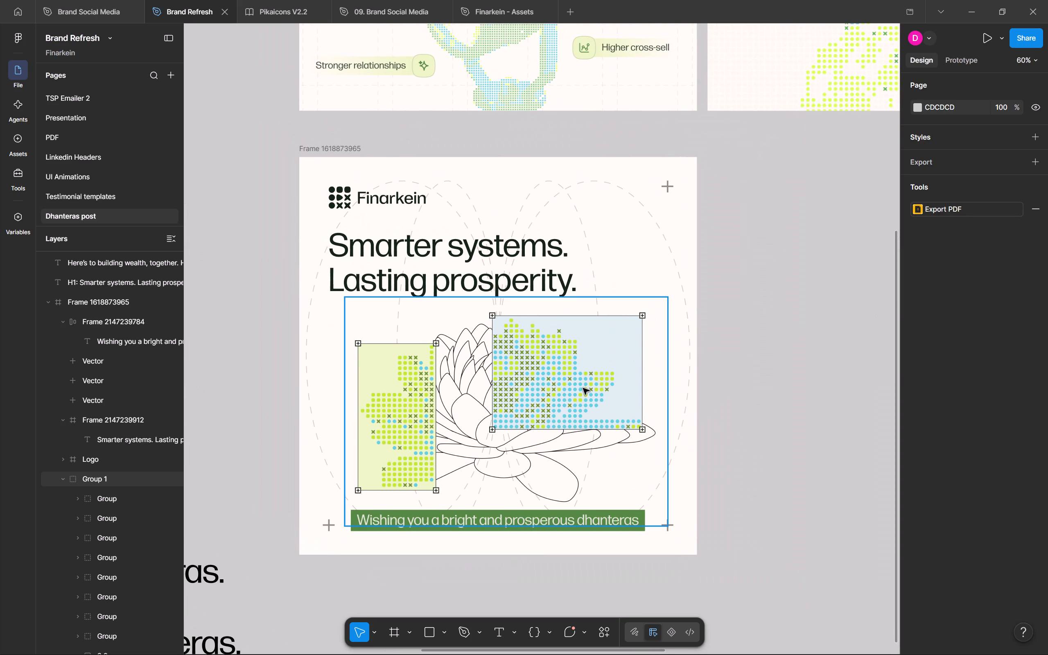
pyautogui.click(583, 388)
pyautogui.hotkey('shift', 'Up')
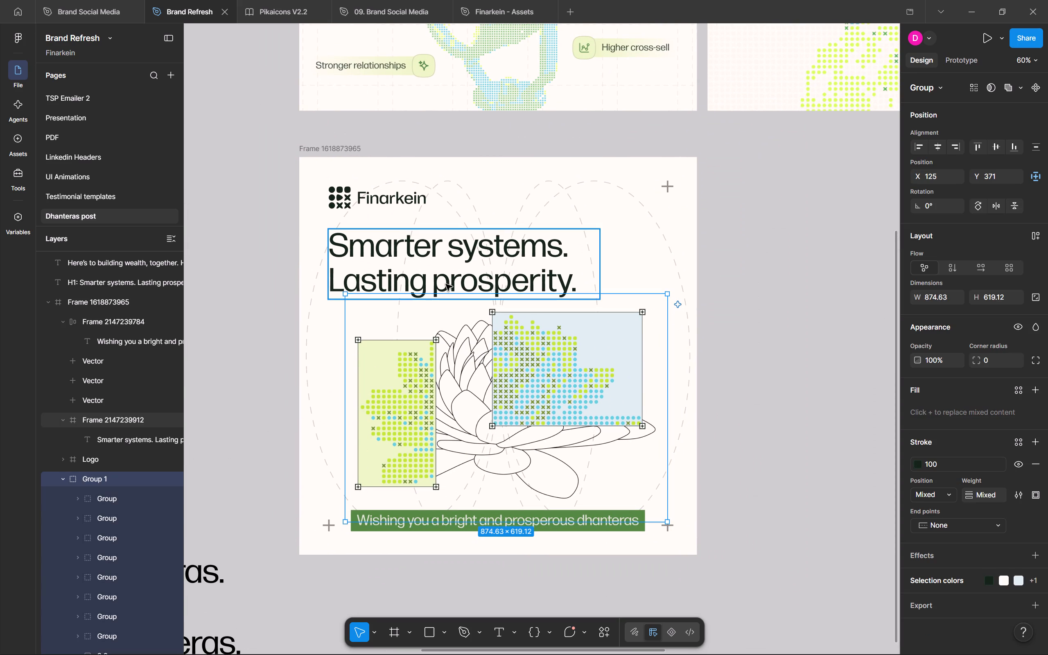
pyautogui.click(438, 278)
pyautogui.hotkey('shift', 'Up')
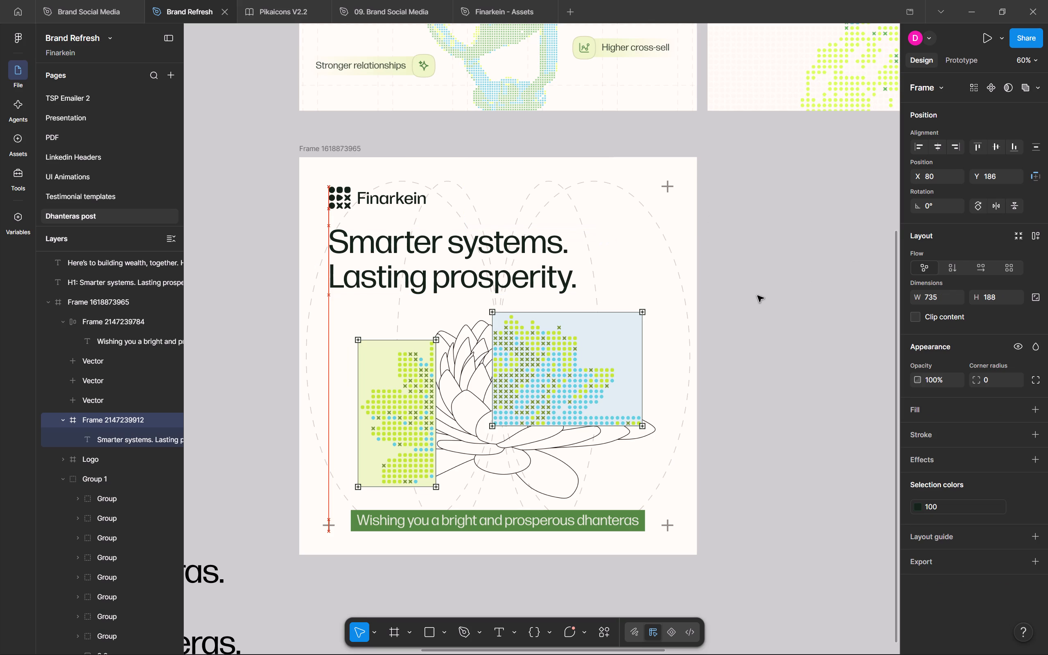
# Add an outside stroke of weight 1 and a solid Off Light library fill to the headline's frame.
pyautogui.click(947, 432)
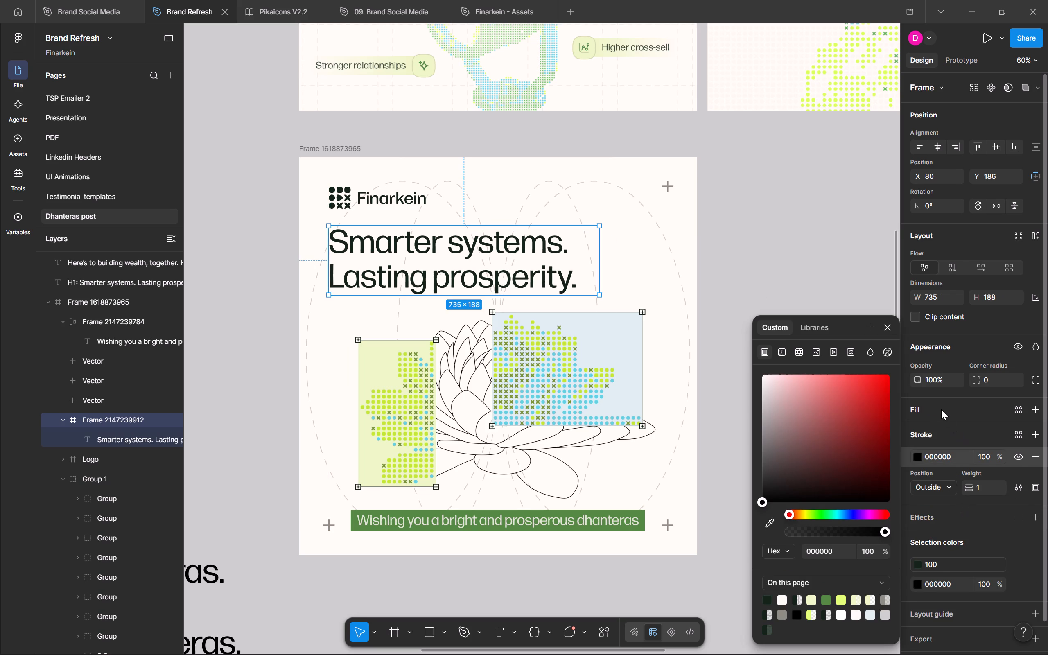
pyautogui.click(941, 409)
pyautogui.click(818, 336)
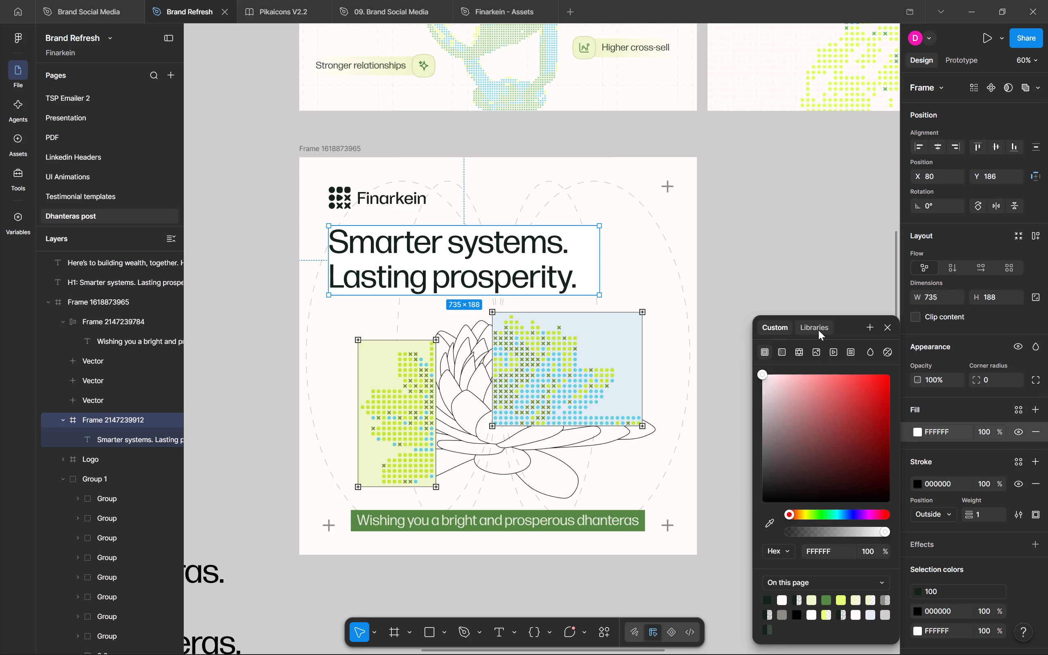
pyautogui.click(818, 330)
pyautogui.scroll(-5, 797, 506)
pyautogui.scroll(1, 797, 506)
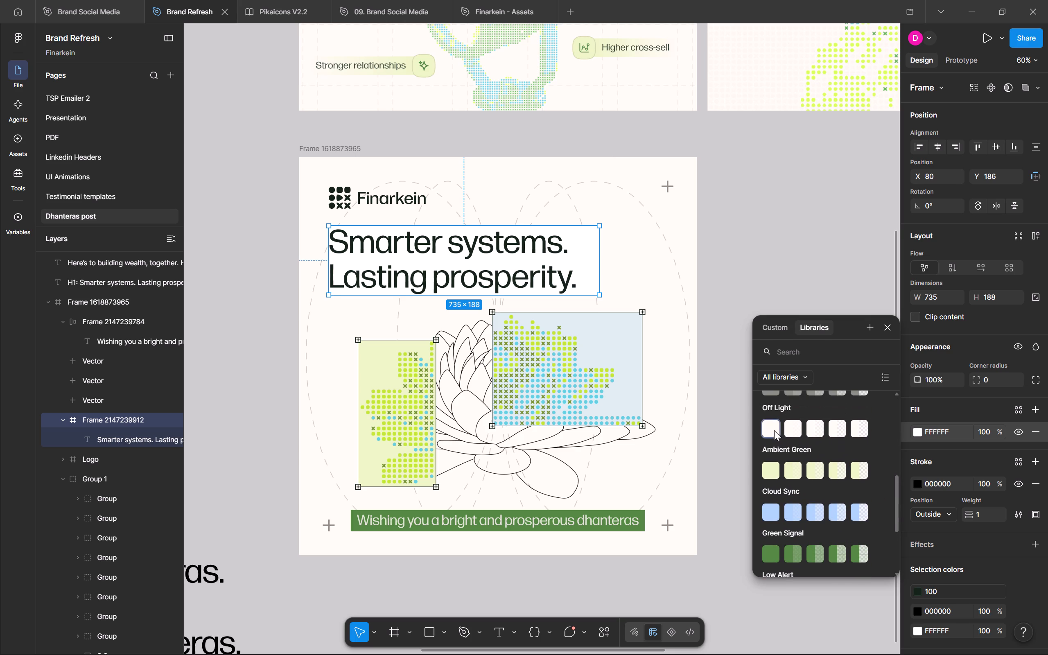
pyautogui.click(774, 429)
# Recolour the headline frame's outside stroke with the solid Off Light library swatch and set its weight to 31.
pyautogui.click(914, 483)
pyautogui.click(811, 327)
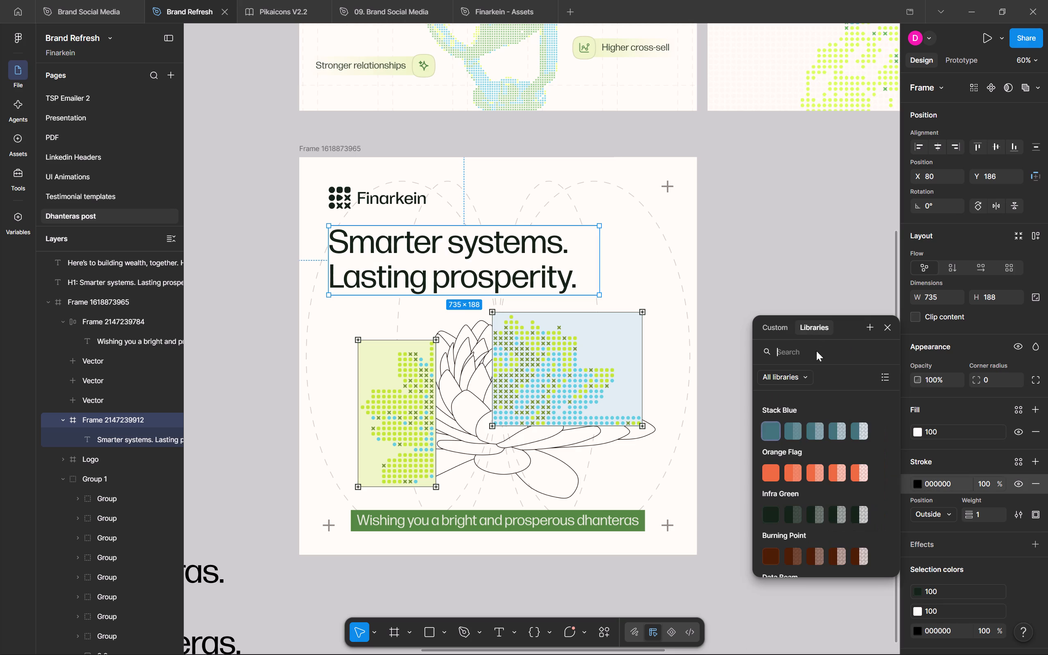
pyautogui.scroll(-3, 773, 516)
pyautogui.click(773, 480)
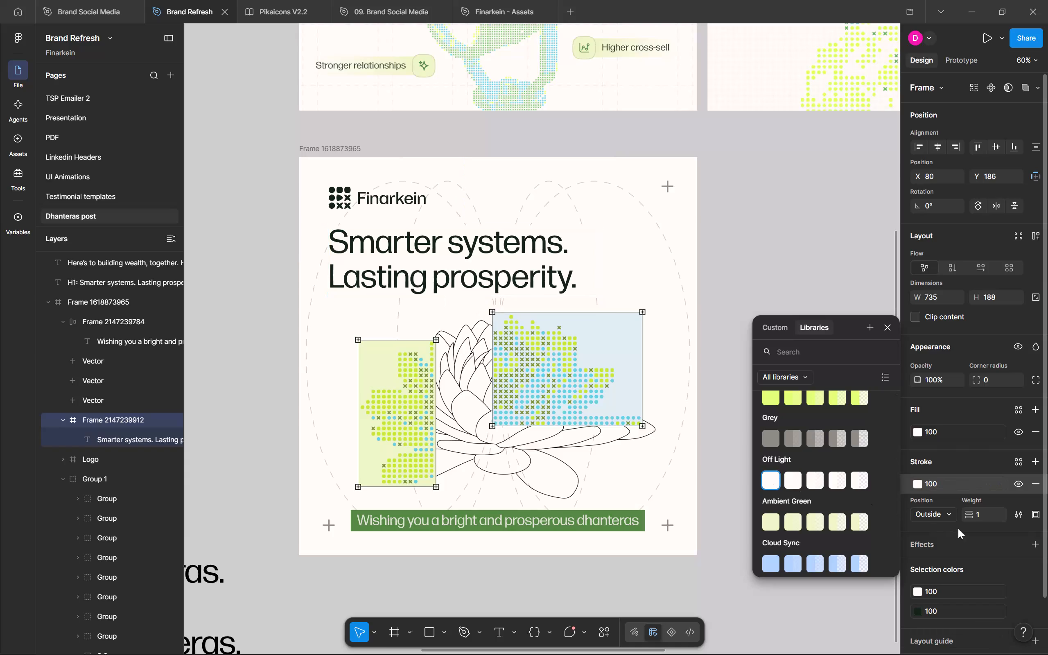
pyautogui.click(980, 514)
pyautogui.hotkey('shift', 'Up')
pyautogui.hotkey('shift', 'Up')
pyautogui.hotkey('shift', 'Up')
pyautogui.hotkey('shift', 'Up')
pyautogui.hotkey('shift', 'Up')
pyautogui.hotkey('shift', 'Down')
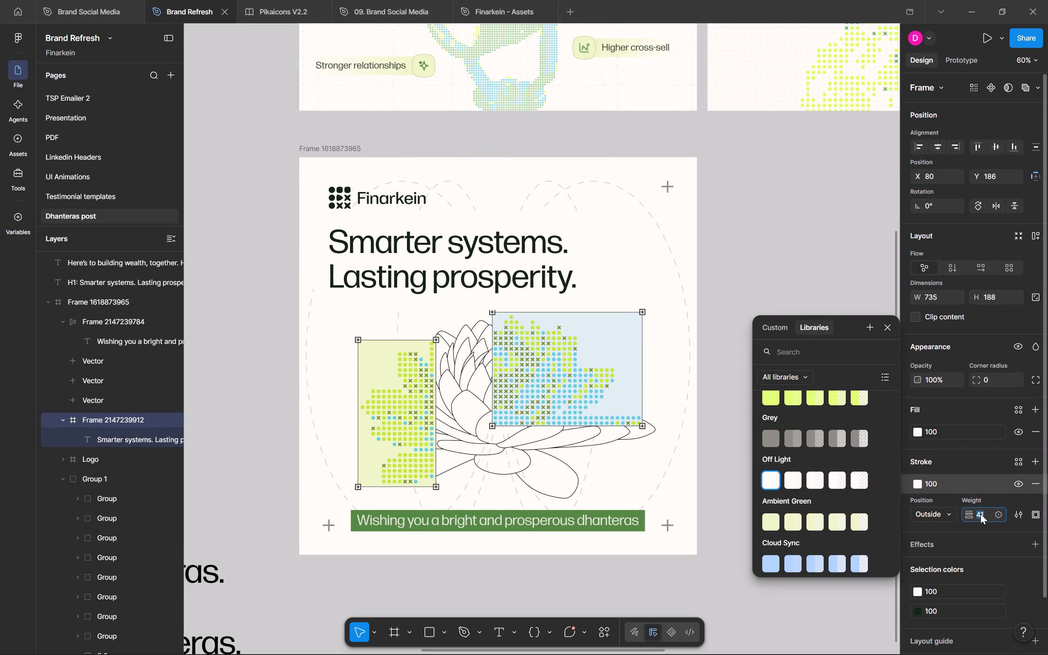
pyautogui.hotkey('shift', 'Down')
pyautogui.click(781, 258)
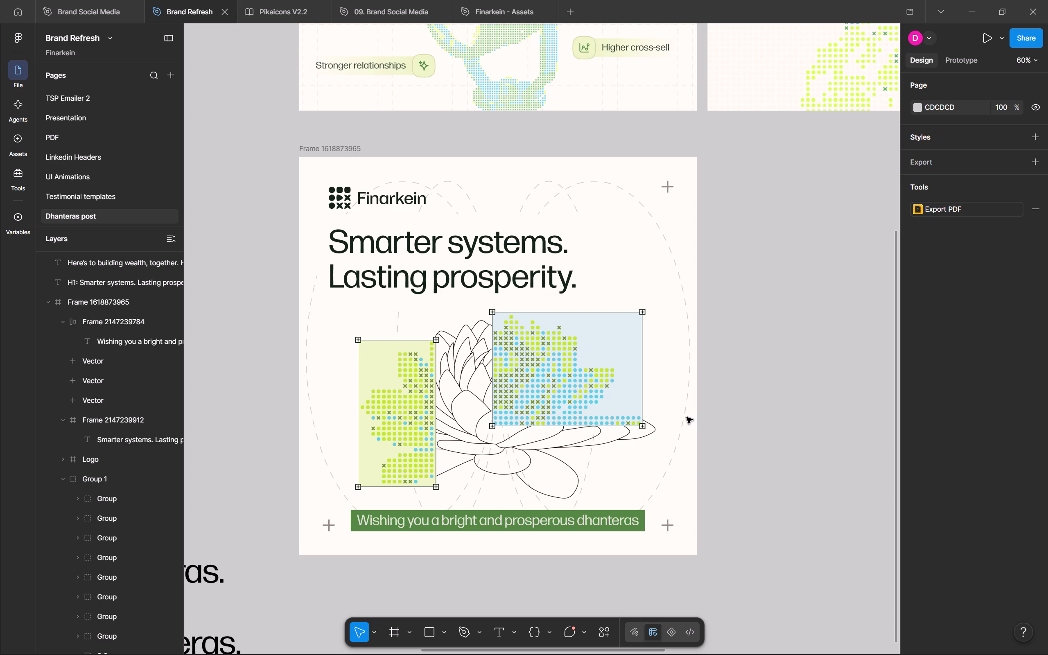
# Draw a rectangle about 154 × 182 over the centre of the lotus, covering the base where the petals meet.
pyautogui.click(405, 452)
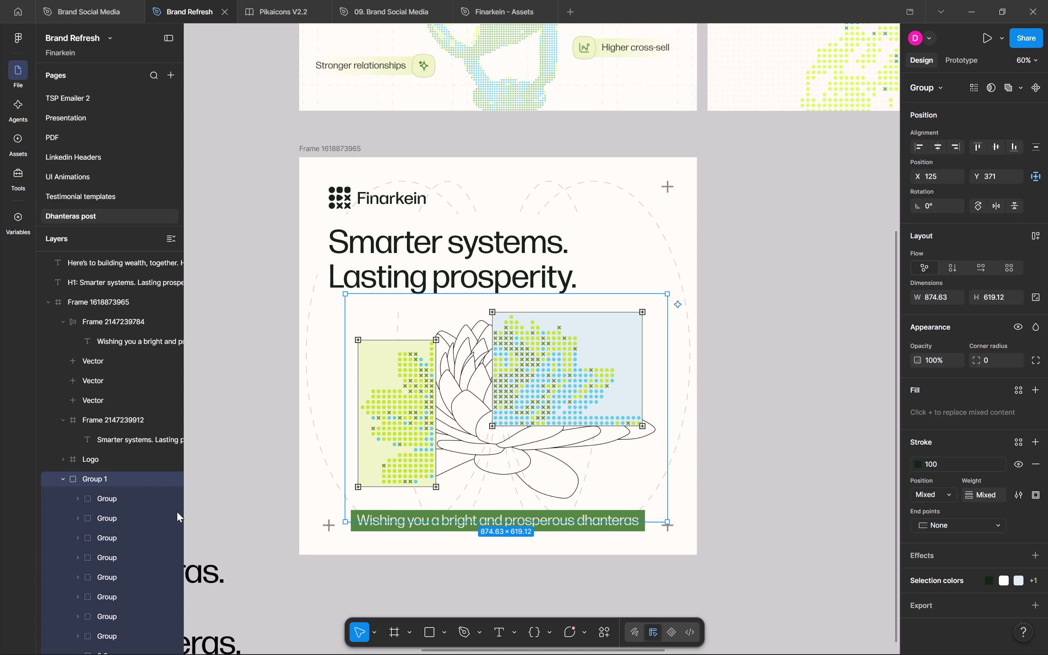
pyautogui.scroll(-2, 105, 559)
pyautogui.click(63, 302)
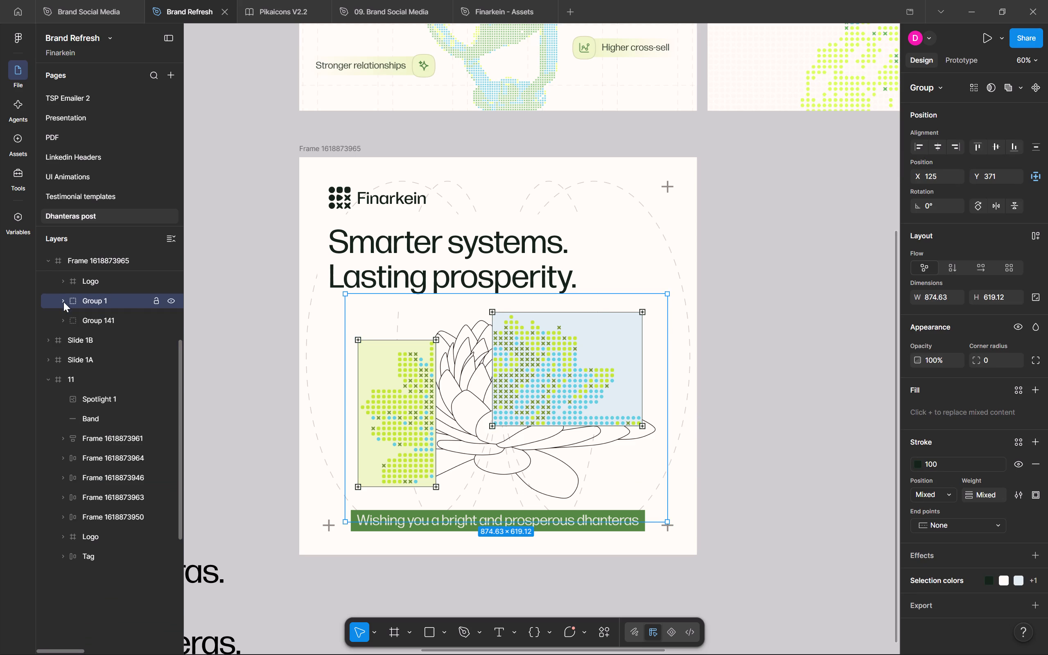
pyautogui.hscroll(2, 665, 504)
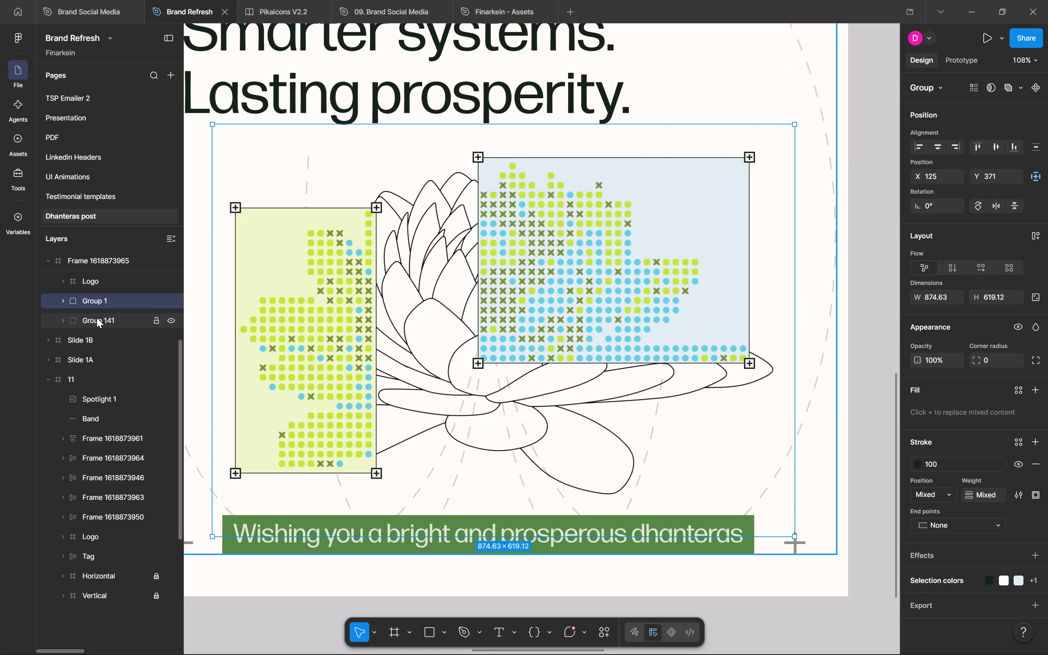
pyautogui.hscroll(1, 97, 318)
pyautogui.click(431, 633)
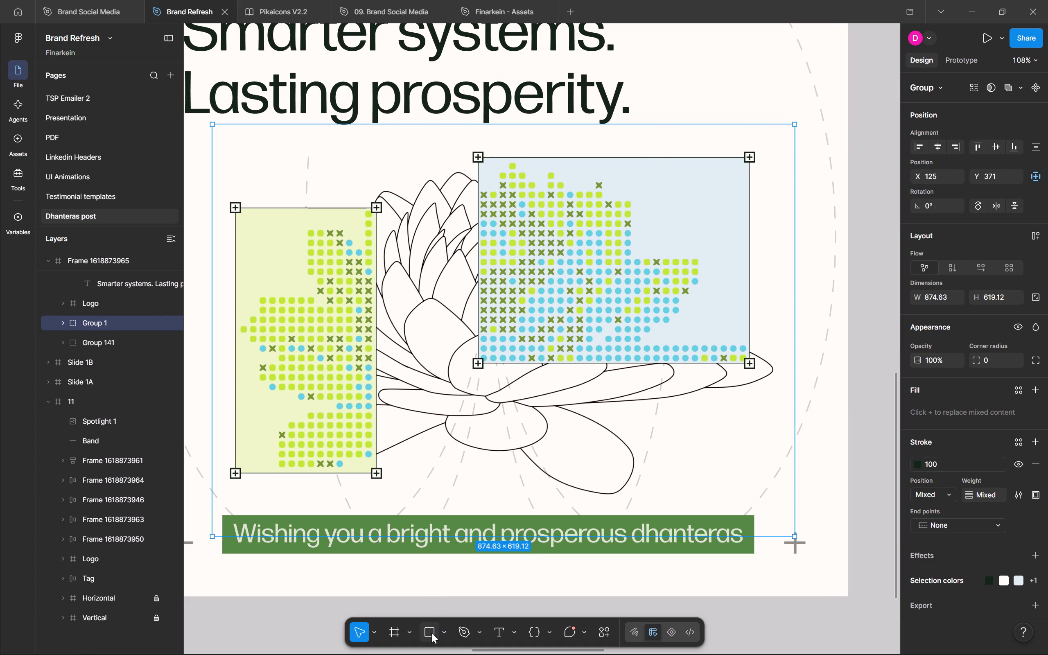
pyautogui.moveTo(443, 330); pyautogui.dragTo(547, 431)
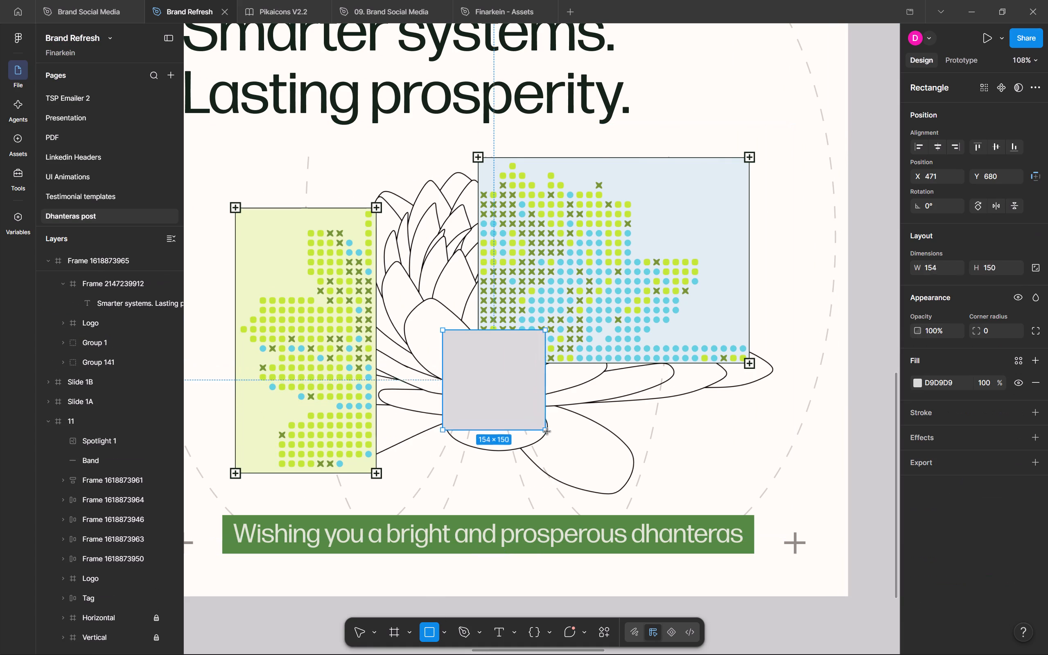
pyautogui.moveTo(547, 431); pyautogui.dragTo(545, 453)
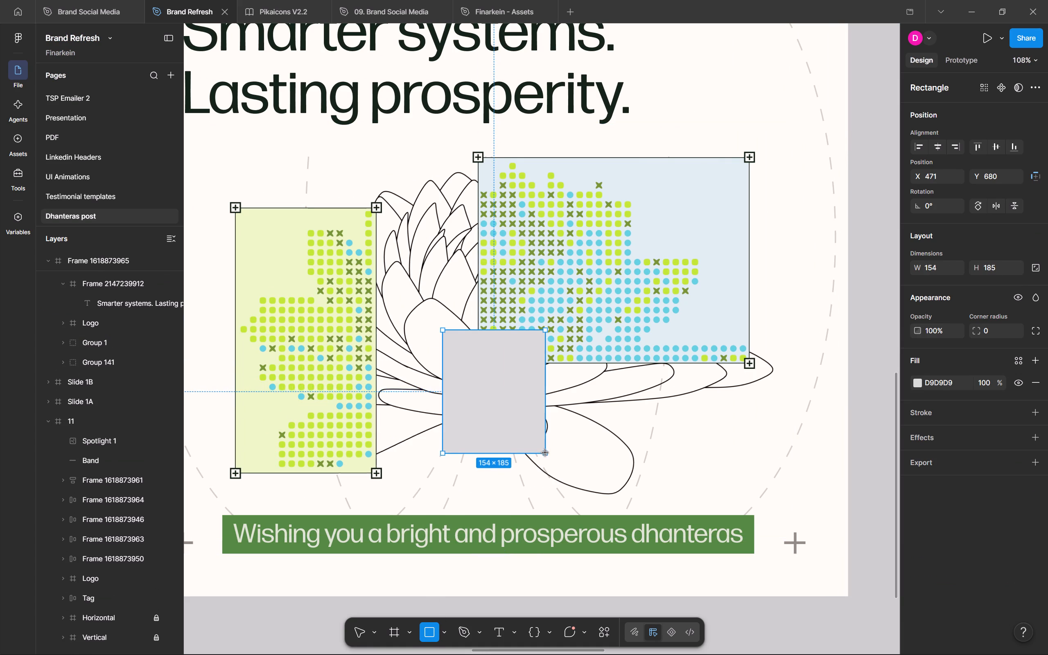
pyautogui.moveTo(545, 453); pyautogui.dragTo(544, 451)
# Fill the rectangle over the lotus with the solid Off Light swatch from the colour library.
pyautogui.click(912, 381)
pyautogui.click(915, 382)
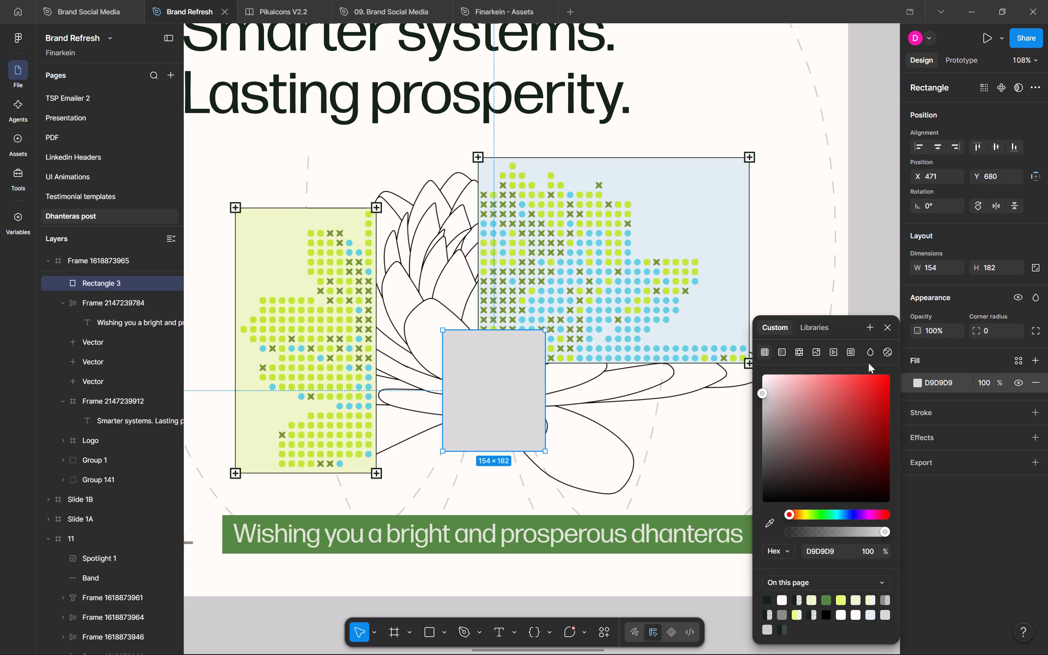
pyautogui.click(815, 328)
pyautogui.scroll(-9, 849, 512)
pyautogui.scroll(2, 804, 472)
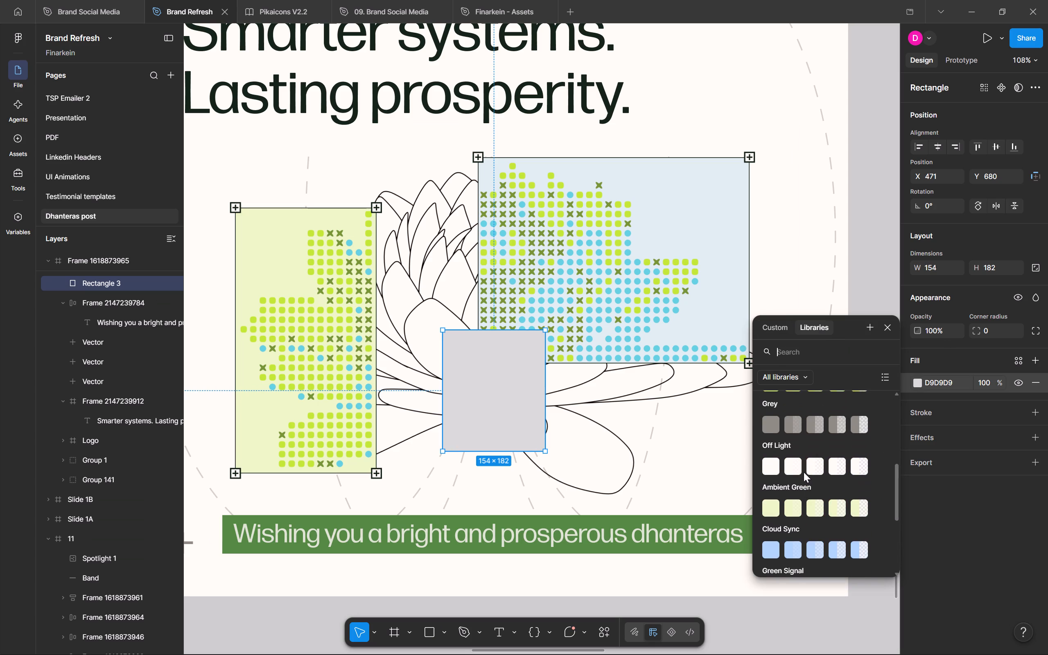
pyautogui.scroll(1, 804, 472)
pyautogui.click(762, 466)
pyautogui.press('Escape')
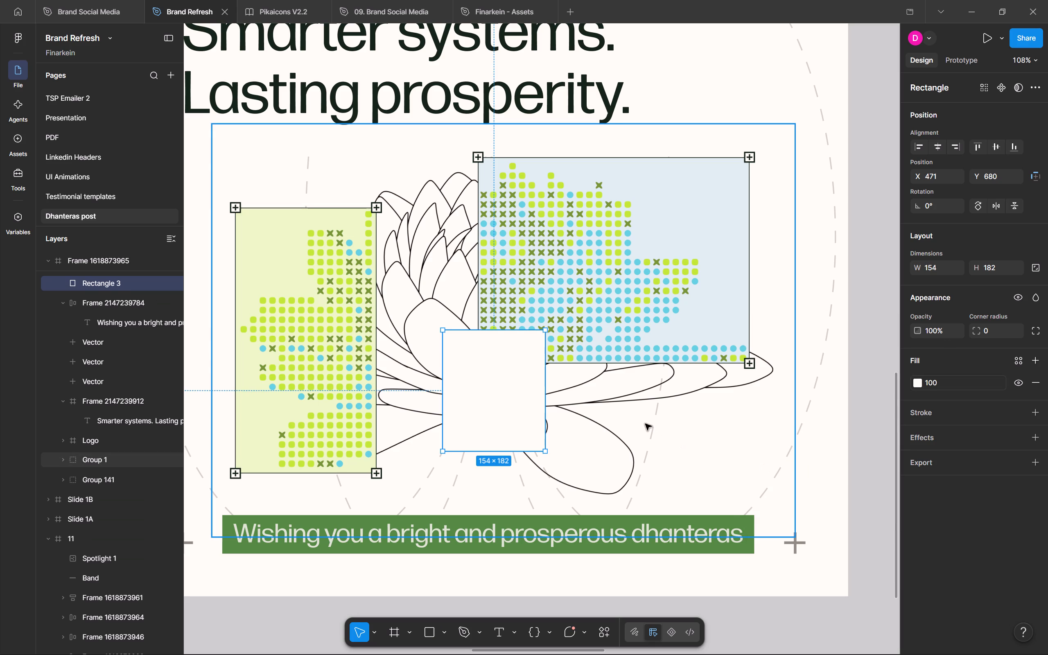
# Move the Off Light rectangle back in the layer order, behind the lotus group but in front of the dashed ellipses.
pyautogui.hotkey('ctrl', '[')
pyautogui.hotkey('ctrl', '[')
pyautogui.hotkey('ctrl', '[')
pyautogui.hotkey('ctrl', '[')
pyautogui.hotkey('ctrl', '[')
pyautogui.hotkey('ctrl', '[')
pyautogui.hotkey('ctrl', '[')
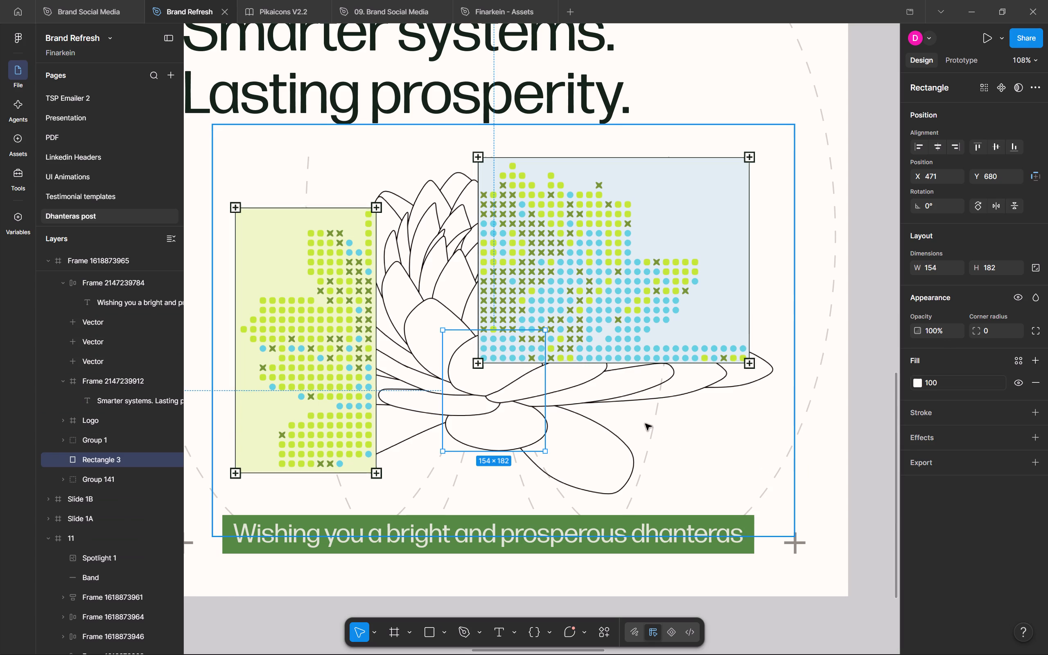
pyautogui.press('Escape')
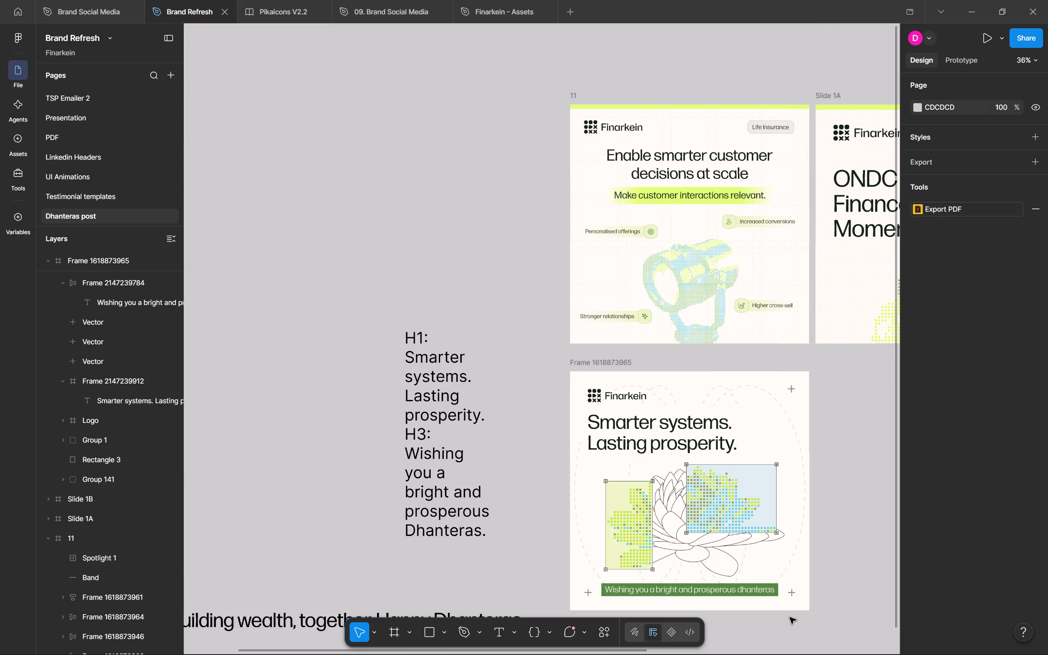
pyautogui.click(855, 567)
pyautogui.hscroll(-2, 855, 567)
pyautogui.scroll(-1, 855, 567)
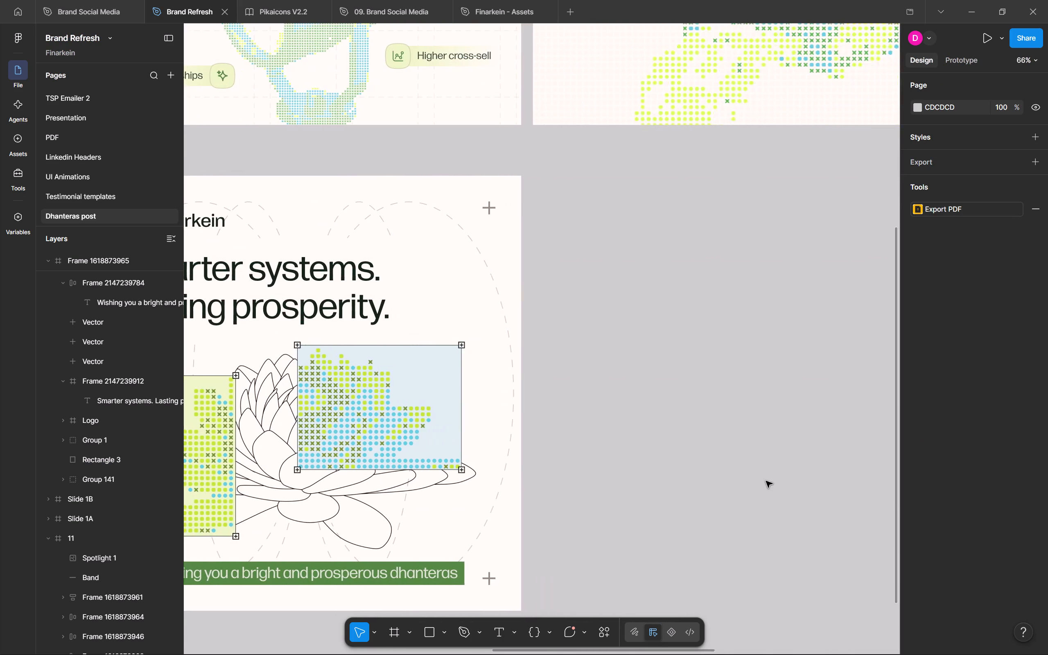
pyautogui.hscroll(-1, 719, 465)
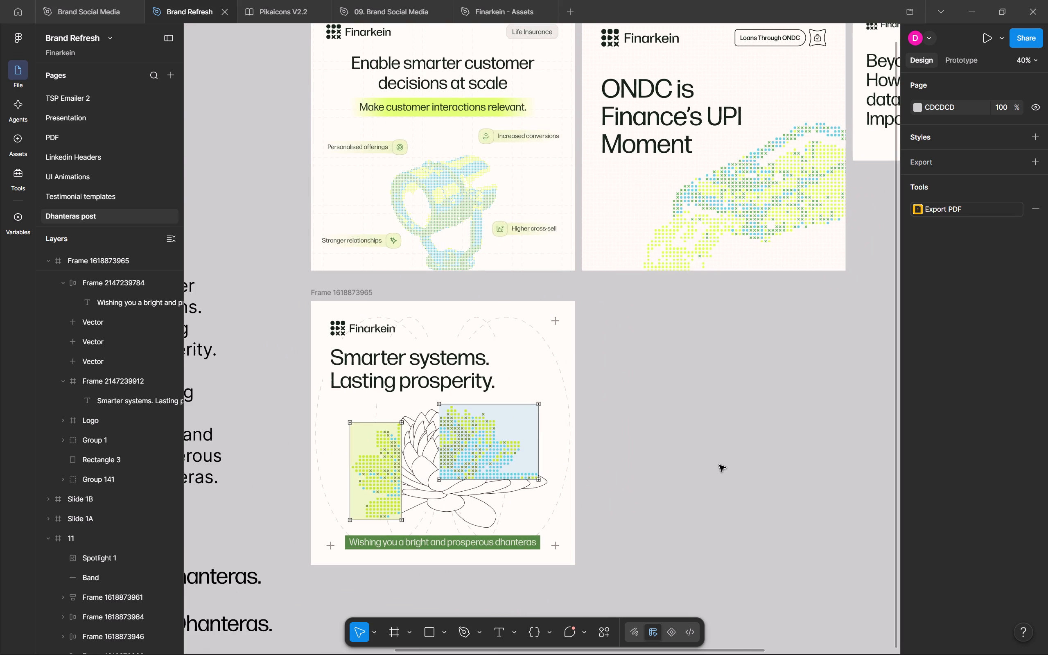
# Switch to the Finakrien illustration maker project in Blender.
pyautogui.hotkey('alt', 'Tab')
pyautogui.hotkey('alt', 'Tab')
pyautogui.hotkey('alt', 'Tab')
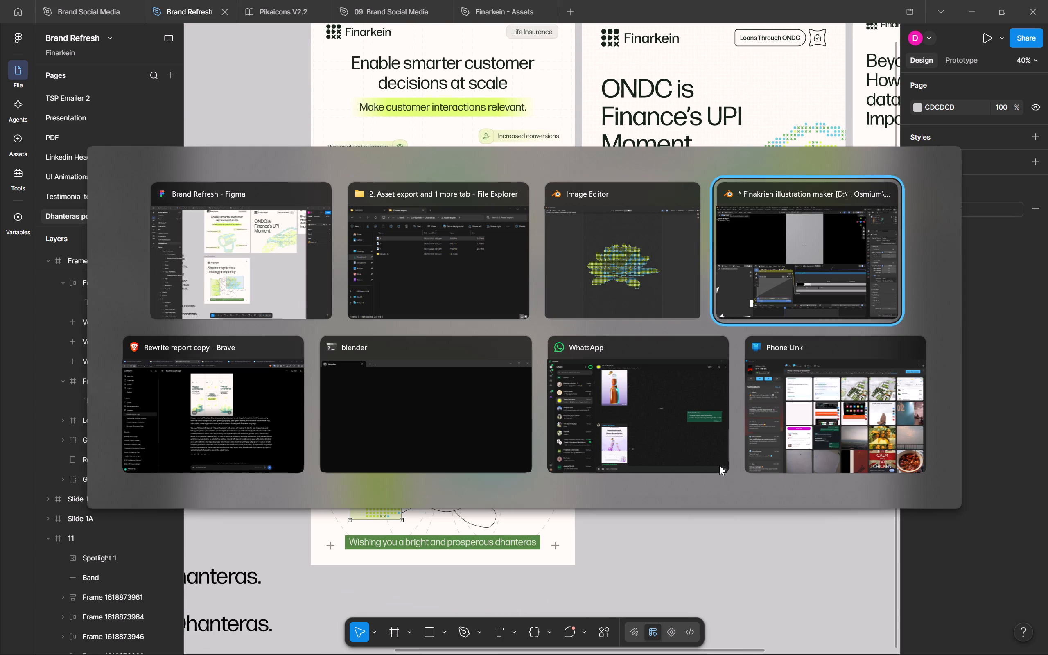
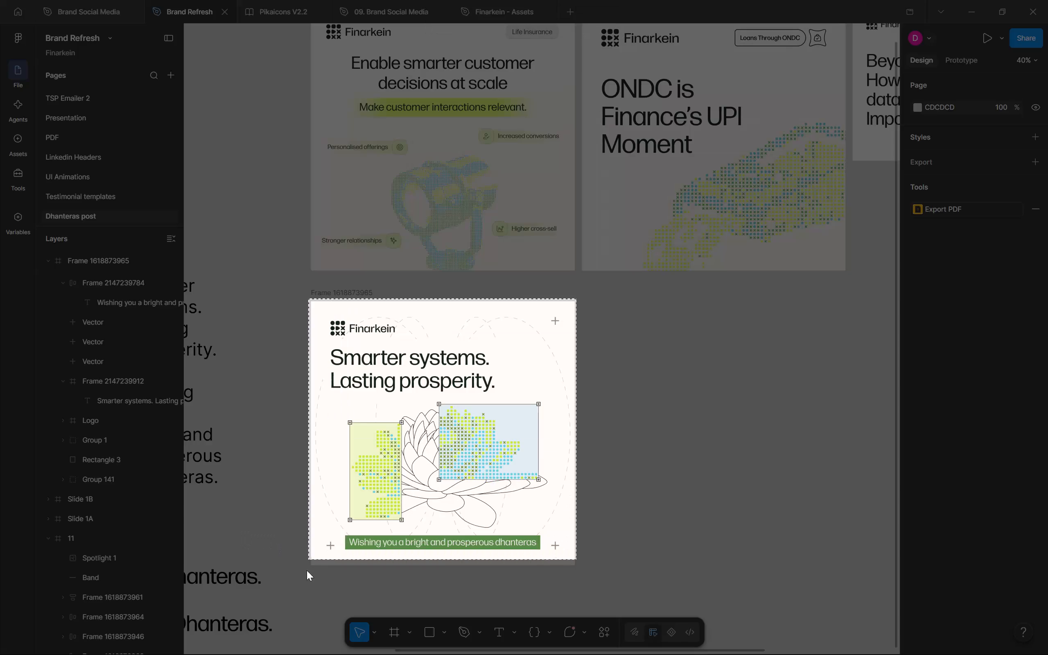
# Bring up the open windows to switch away from the screen capture of the Dhanteras post.
pyautogui.hotkey('alt', 'Tab')
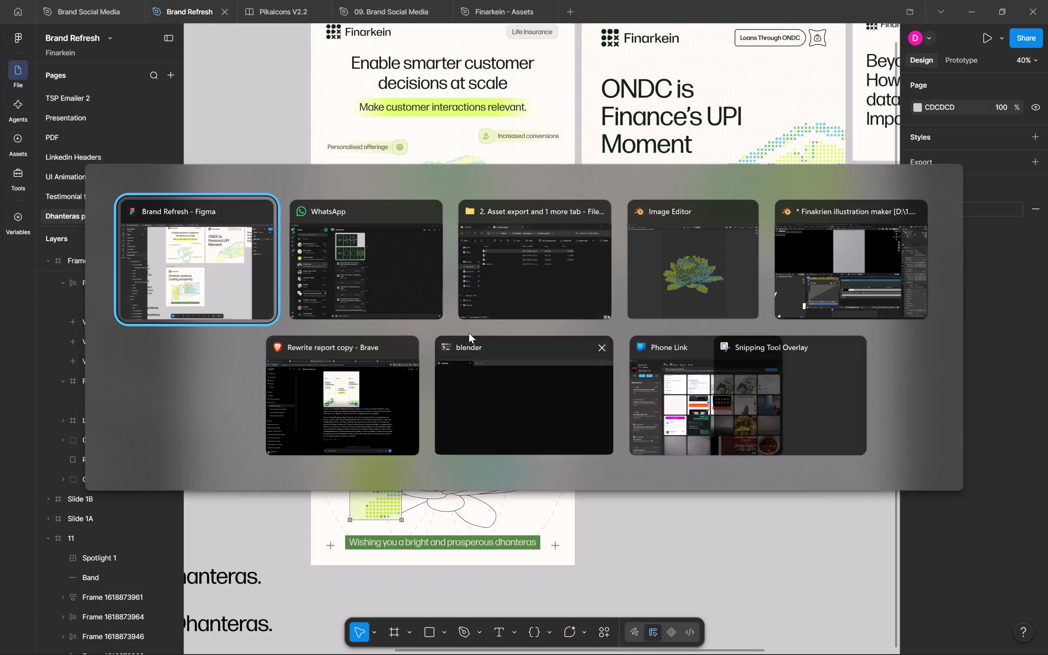
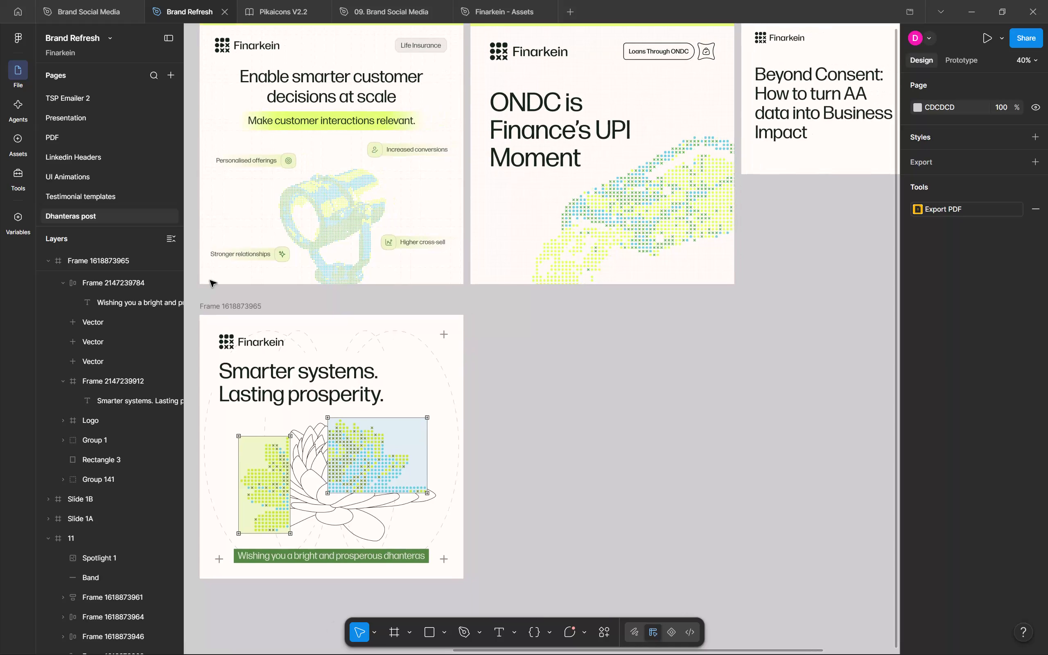
# Review the square Dhanteras post alongside the copy notes and the reference posts around it.
pyautogui.keyDown('alt'); pyautogui.hscroll(1, 232, 303); pyautogui.keyUp('alt')
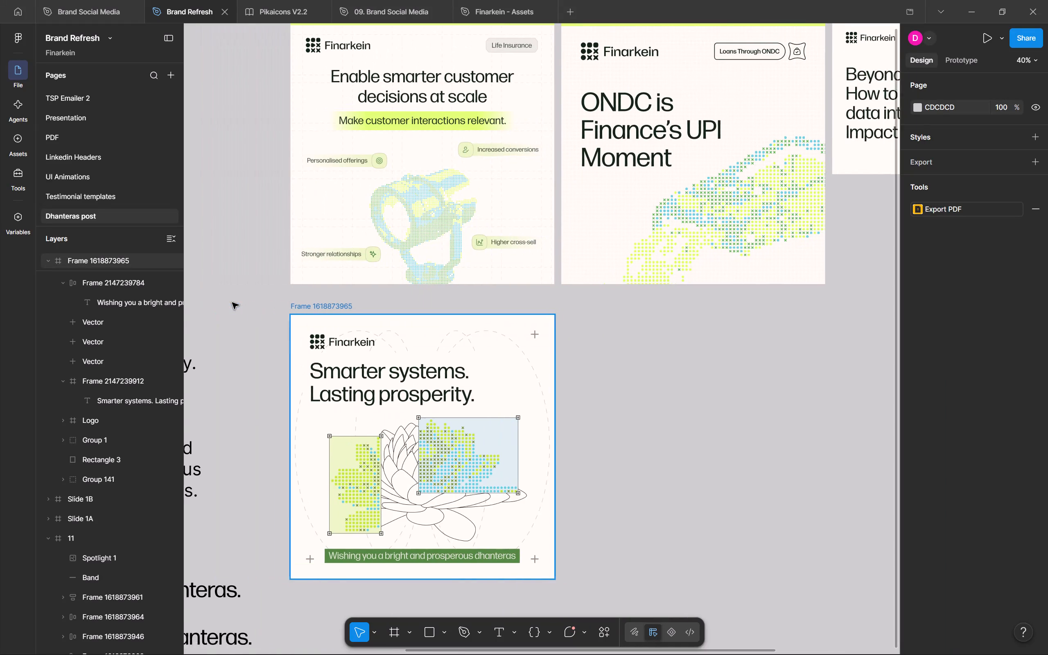
pyautogui.keyDown('alt'); pyautogui.hscroll(1, 232, 303); pyautogui.keyUp('alt')
pyautogui.keyDown('alt'); pyautogui.scroll(-1, 232, 303); pyautogui.keyUp('alt')
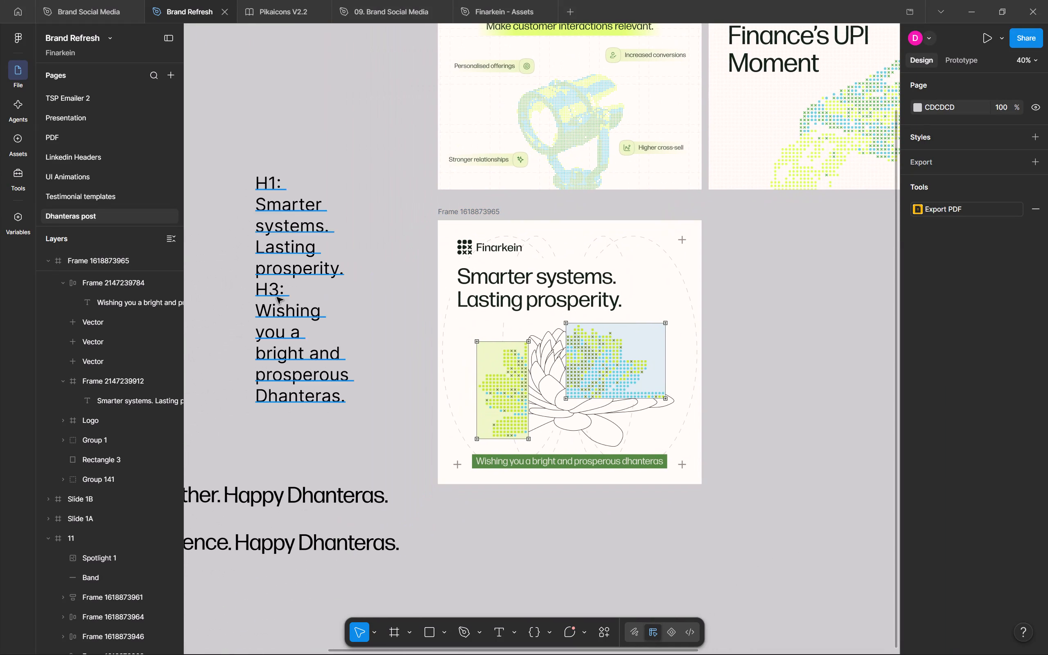
pyautogui.keyDown('alt'); pyautogui.moveTo(447, 250); pyautogui.dragTo(430, 268); pyautogui.keyUp('alt')
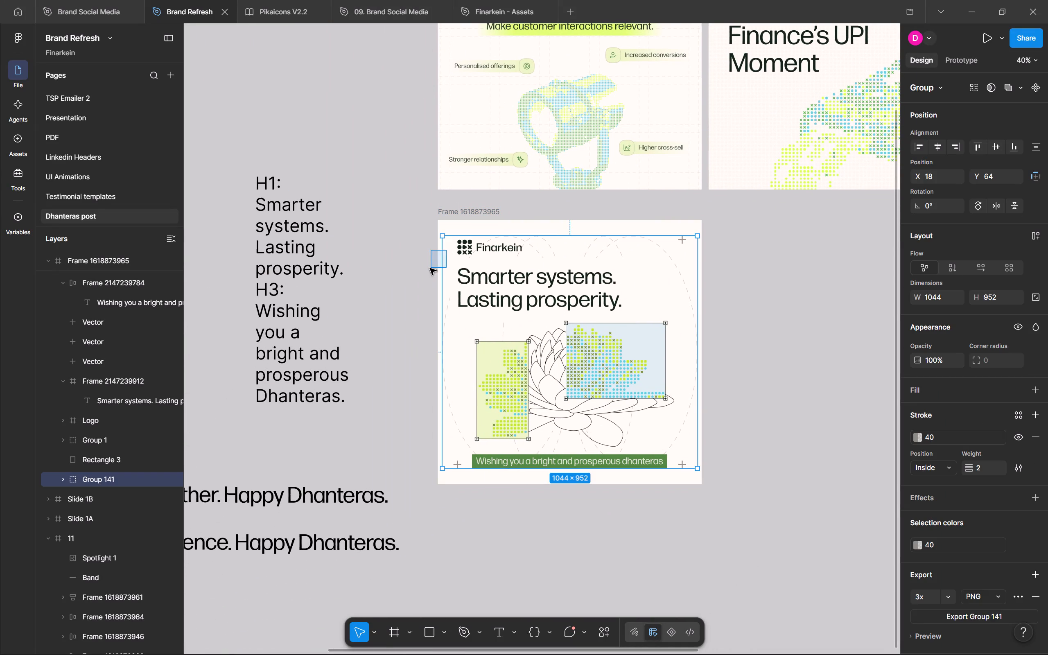
pyautogui.keyDown('alt'); pyautogui.moveTo(430, 268); pyautogui.dragTo(423, 271); pyautogui.keyUp('alt')
pyautogui.keyDown('alt'); pyautogui.click(422, 271); pyautogui.keyUp('alt')
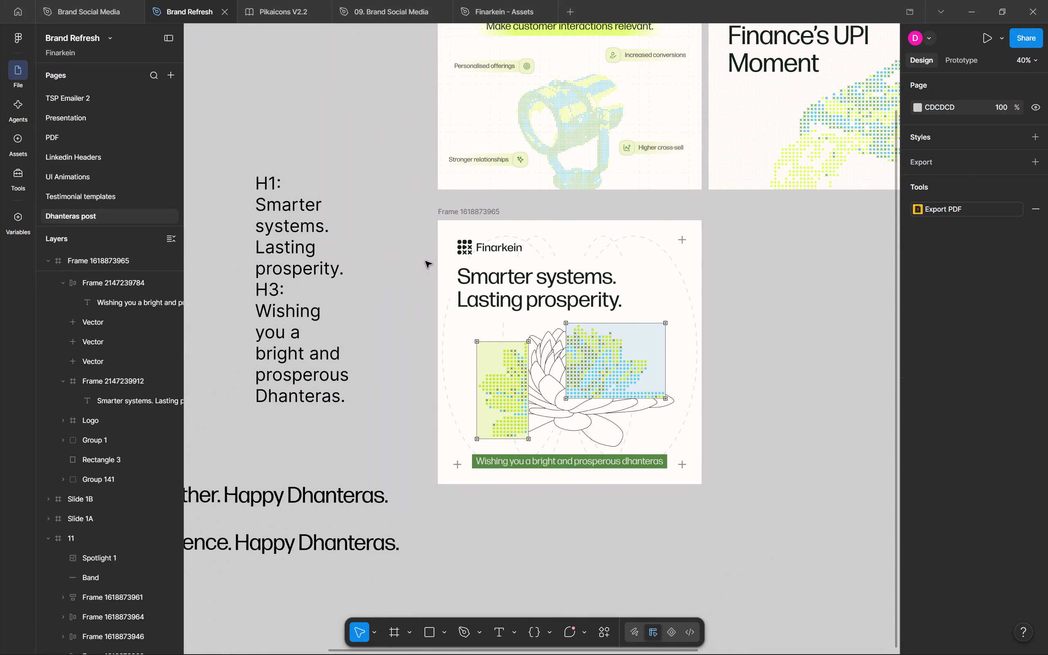
pyautogui.keyDown('alt'); pyautogui.hscroll(-2, 425, 261); pyautogui.keyUp('alt')
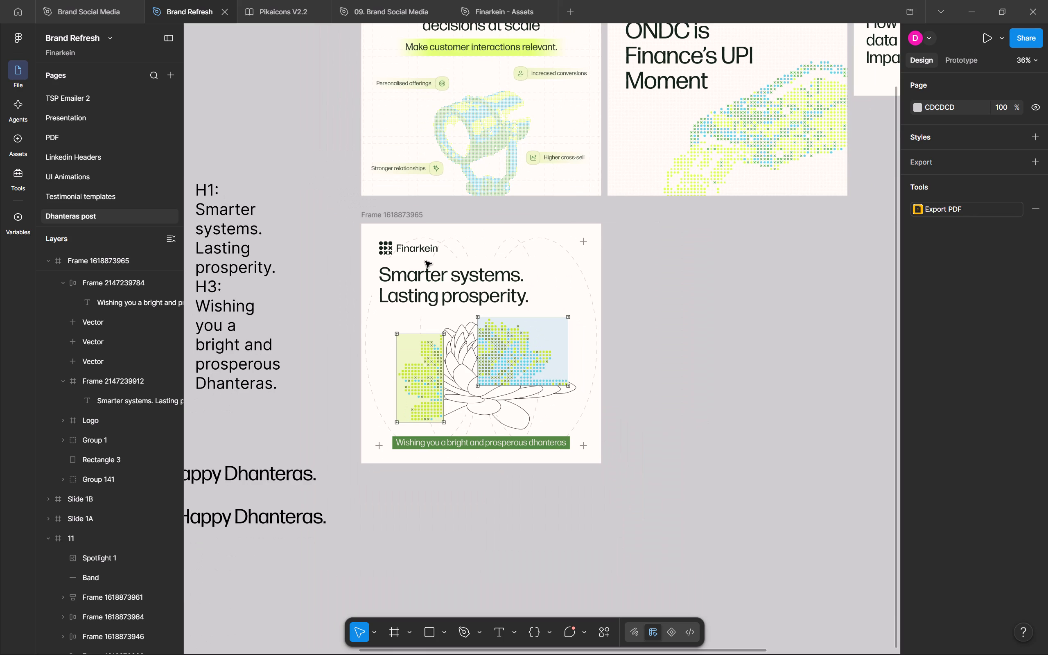
pyautogui.keyDown('alt'); pyautogui.hscroll(5, 425, 261); pyautogui.keyUp('alt')
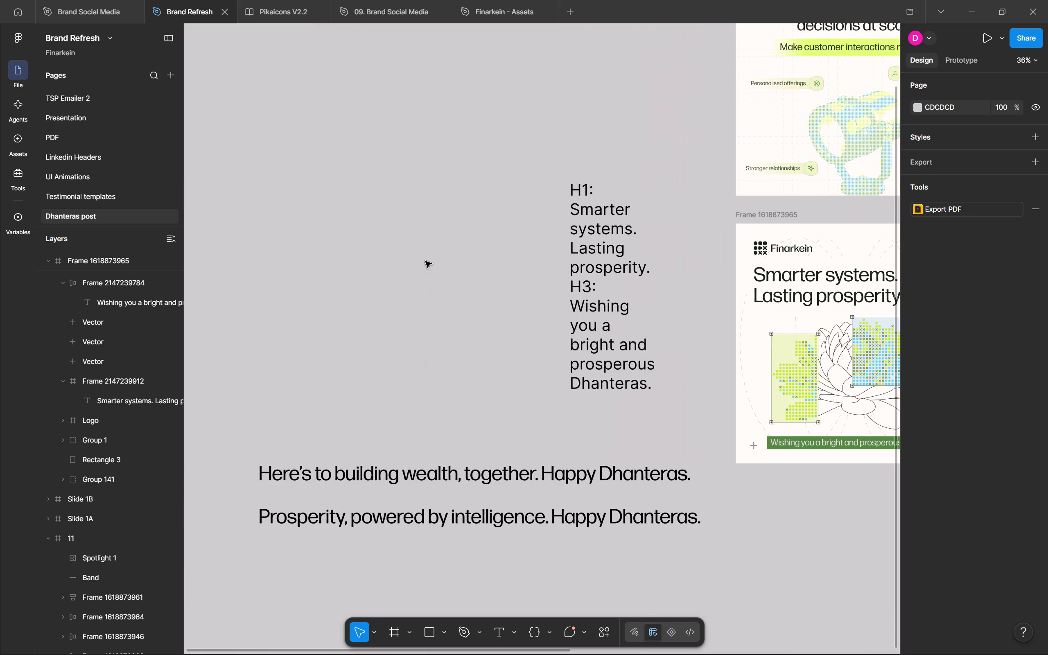
pyautogui.keyDown('alt'); pyautogui.hscroll(-1, 425, 261); pyautogui.keyUp('alt')
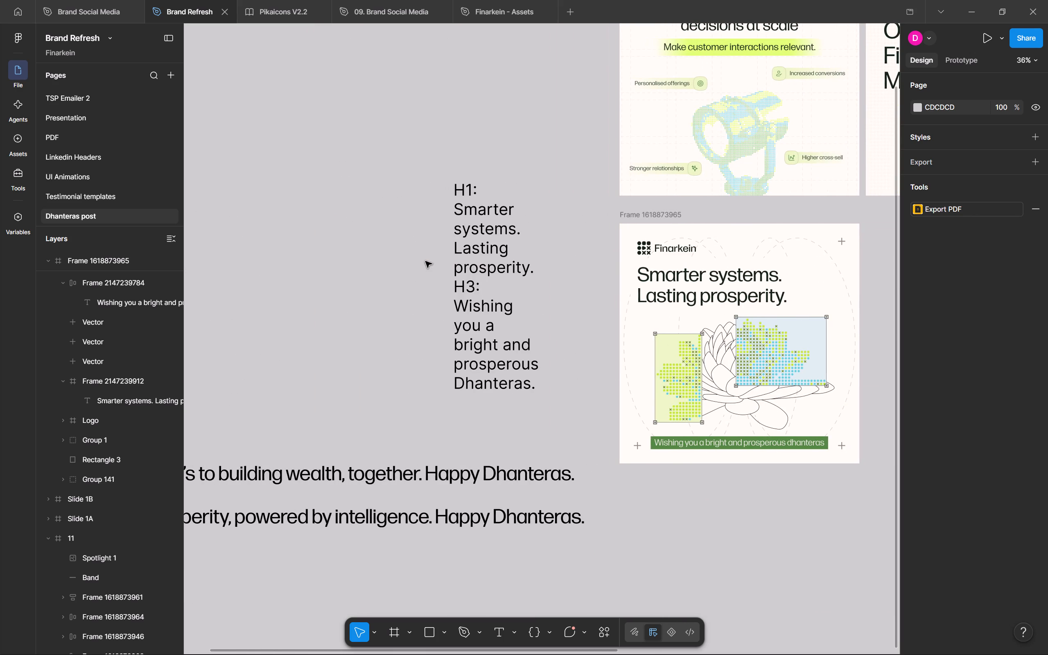
pyautogui.keyDown('alt'); pyautogui.hscroll(-4, 425, 261); pyautogui.keyUp('alt')
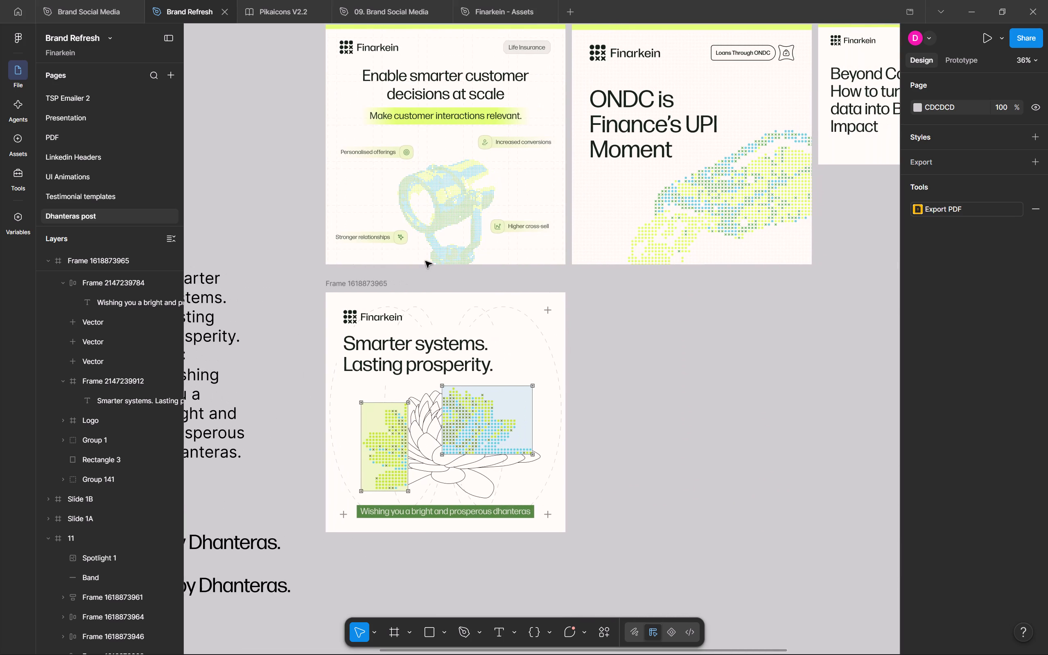
pyautogui.keyDown('alt'); pyautogui.hscroll(-1, 425, 261); pyautogui.keyUp('alt')
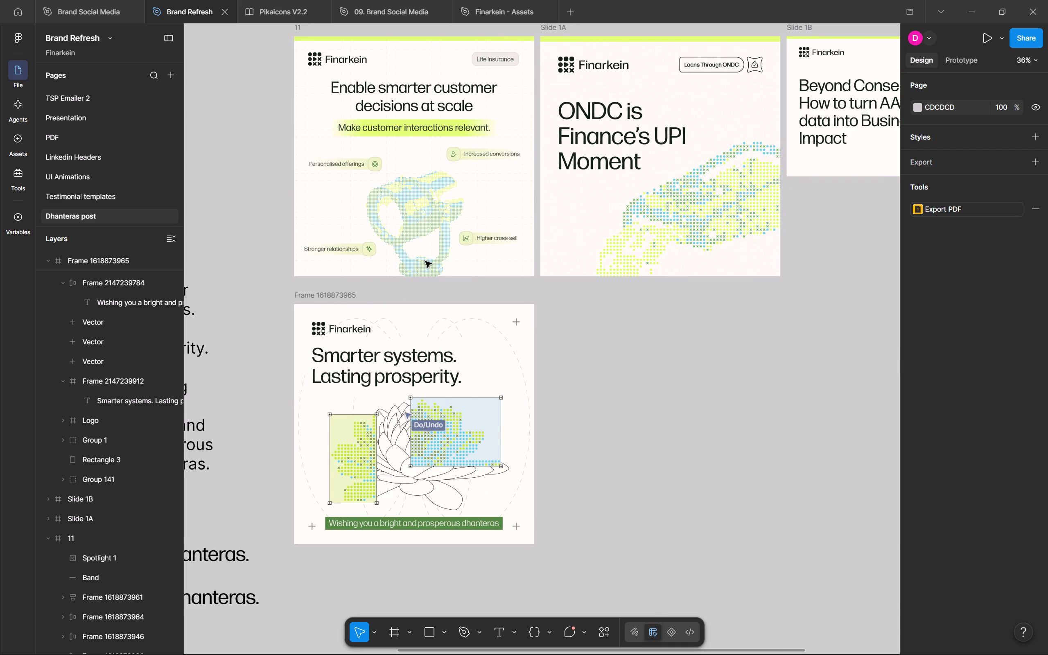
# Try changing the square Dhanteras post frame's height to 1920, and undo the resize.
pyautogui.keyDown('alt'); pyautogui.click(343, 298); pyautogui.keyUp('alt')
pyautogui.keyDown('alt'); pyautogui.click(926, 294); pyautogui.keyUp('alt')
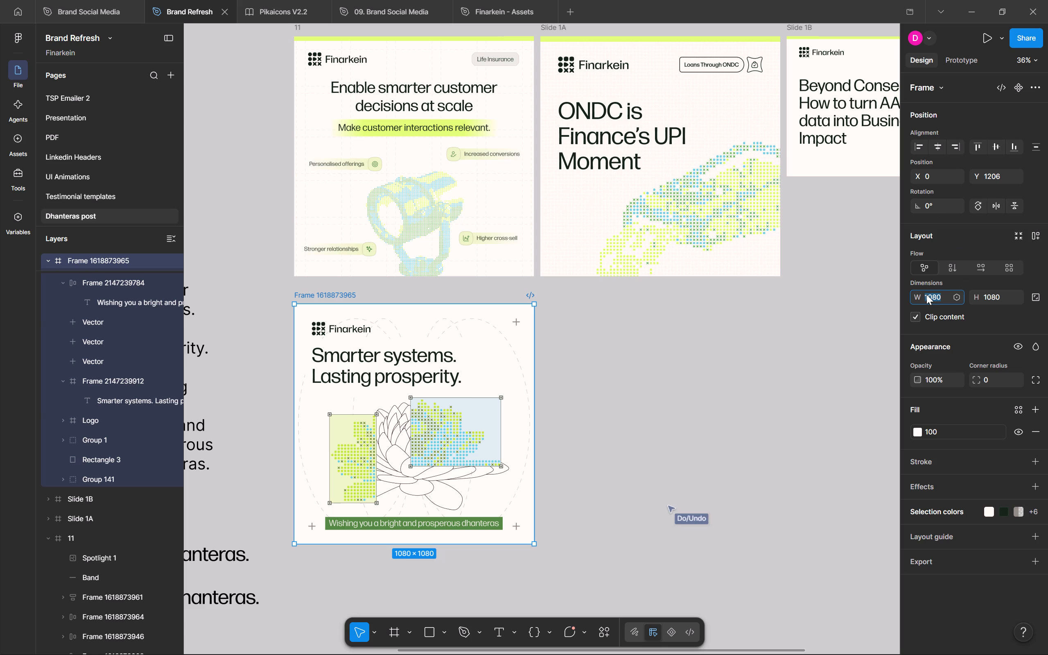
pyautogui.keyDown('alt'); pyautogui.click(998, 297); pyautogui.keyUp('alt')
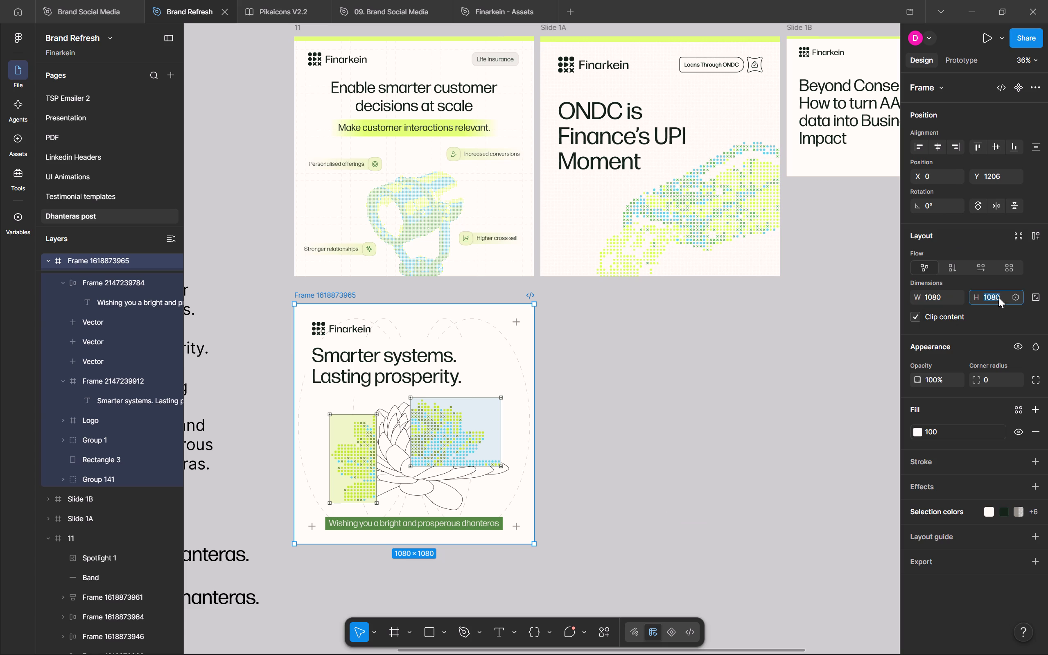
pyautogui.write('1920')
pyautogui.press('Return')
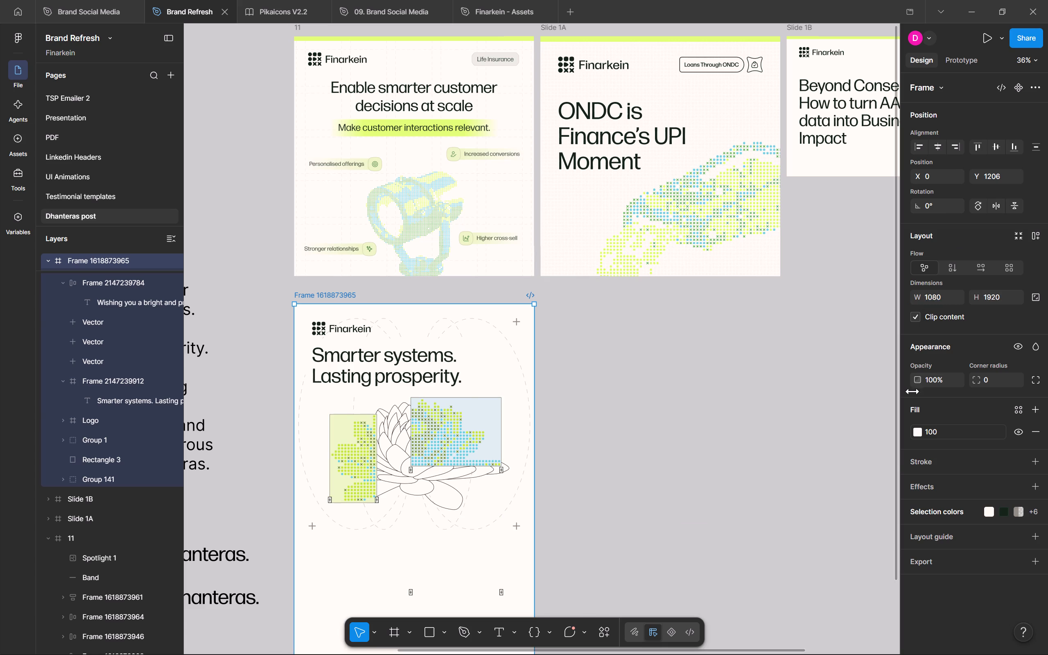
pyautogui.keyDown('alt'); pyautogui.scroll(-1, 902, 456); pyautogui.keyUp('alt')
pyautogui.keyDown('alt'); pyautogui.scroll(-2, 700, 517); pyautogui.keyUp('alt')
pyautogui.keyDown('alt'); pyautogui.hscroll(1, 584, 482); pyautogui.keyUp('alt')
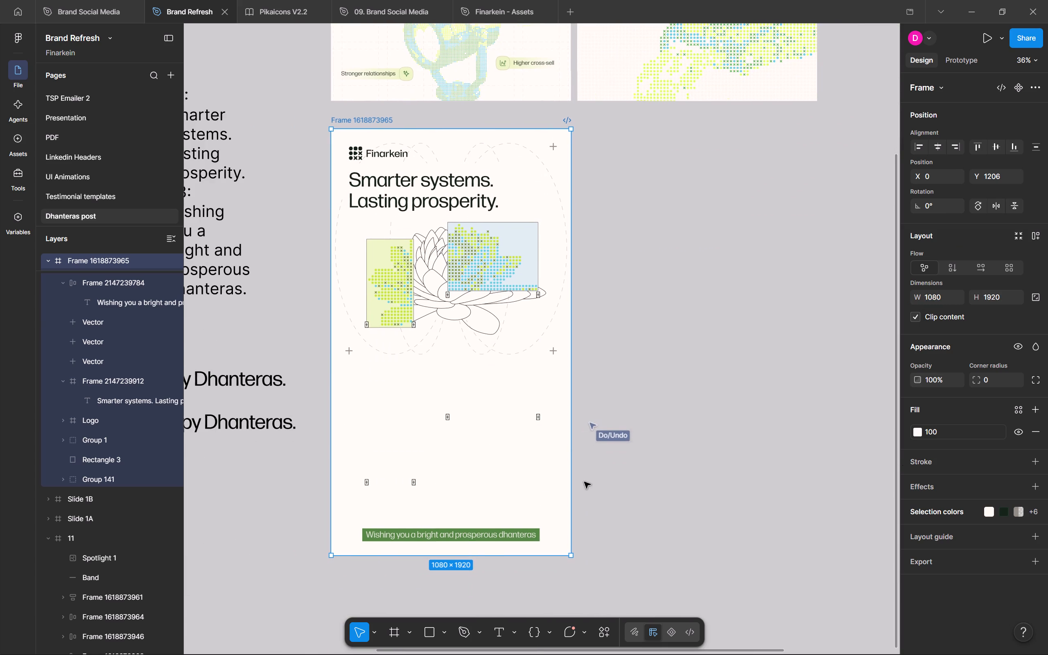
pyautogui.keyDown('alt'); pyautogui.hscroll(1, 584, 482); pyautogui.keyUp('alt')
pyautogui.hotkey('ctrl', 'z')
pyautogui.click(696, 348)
# Add a new 1080 × 1920 frame beside the square post, top-aligned with it at X 1142, Y 1206.
pyautogui.hscroll(-2, 696, 348)
pyautogui.click(397, 632)
pyautogui.click(631, 326)
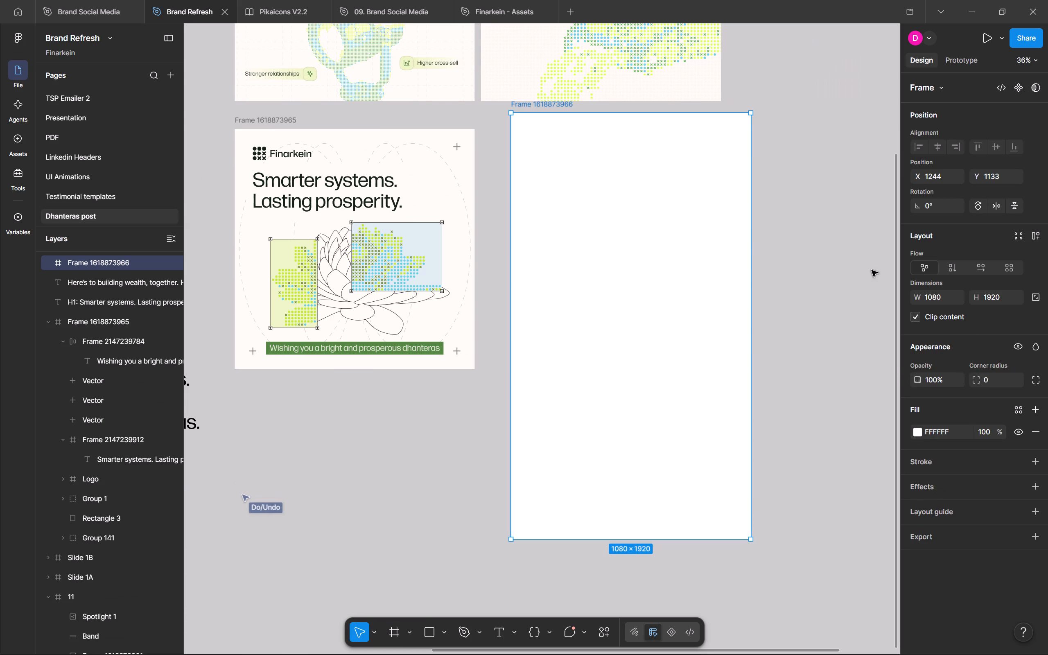
pyautogui.moveTo(547, 106); pyautogui.dragTo(524, 124)
pyautogui.click(498, 98)
# Fill the new tall frame with the solid off-white library colour used for the square post's background.
pyautogui.click(506, 121)
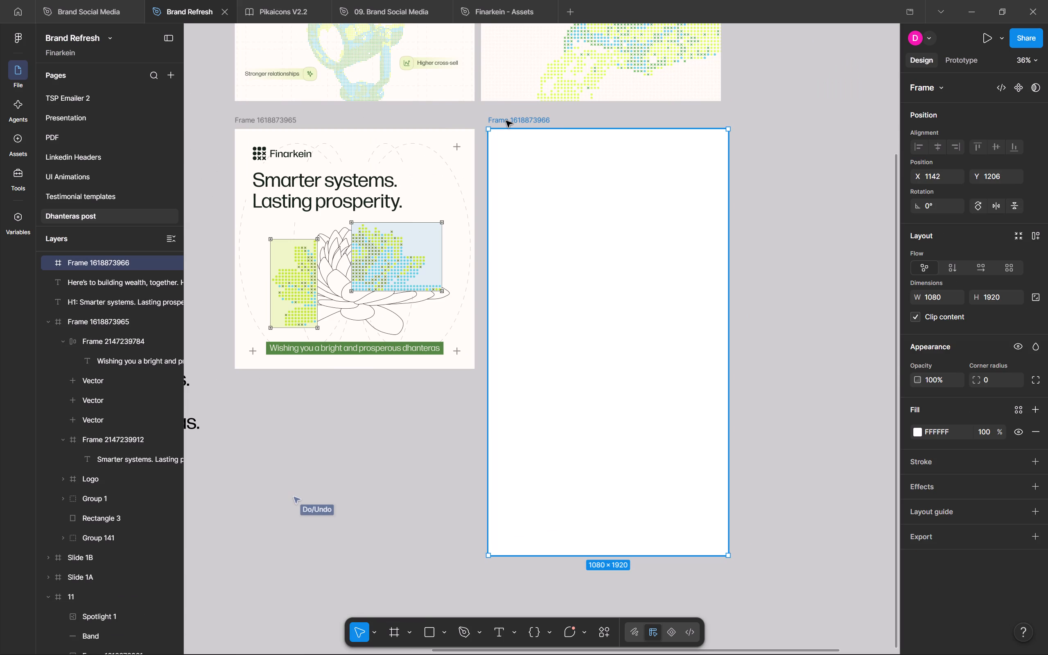
pyautogui.click(915, 433)
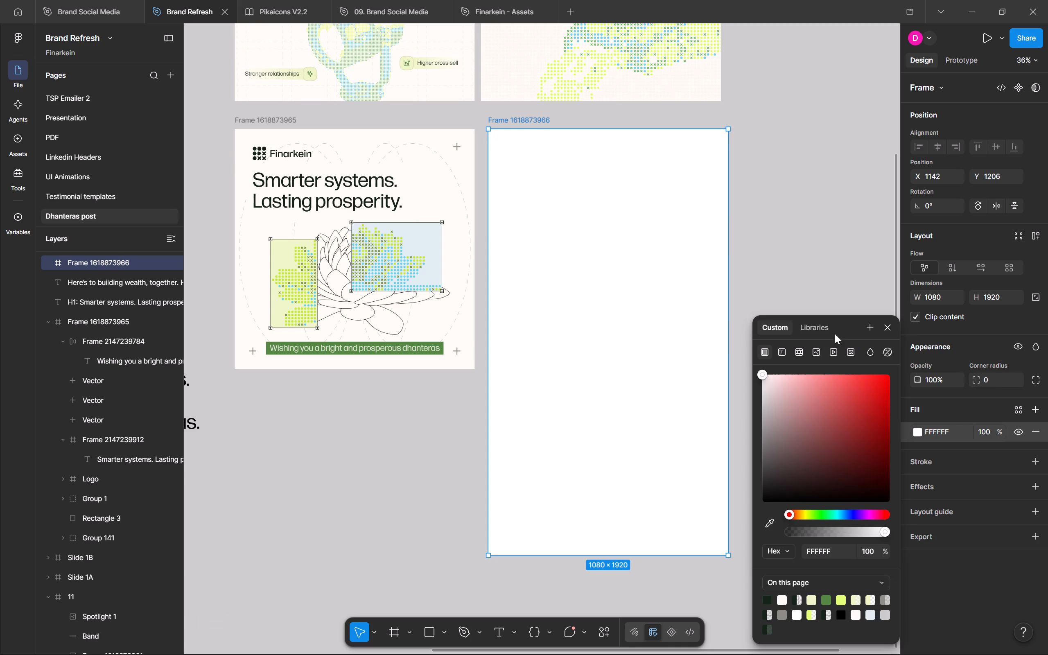
pyautogui.click(831, 332)
pyautogui.scroll(-6, 854, 442)
pyautogui.scroll(2, 854, 442)
pyautogui.scroll(1, 759, 405)
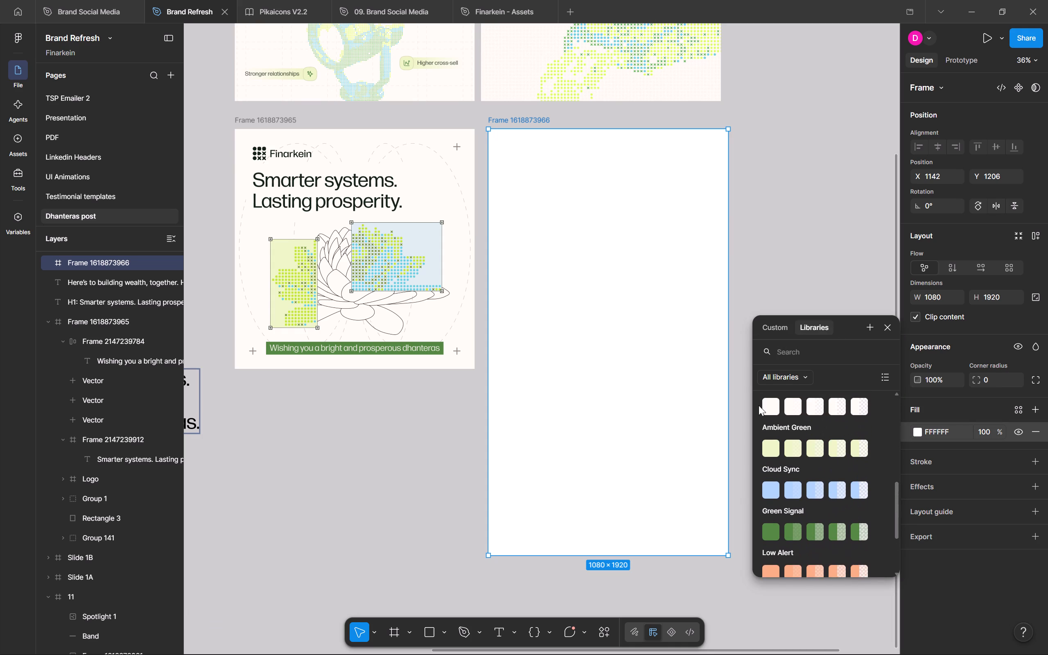
pyautogui.scroll(1, 759, 405)
pyautogui.click(768, 416)
pyautogui.click(781, 238)
# Copy the Finarkein logo and the upper corner plus mark from the square post into the tall frame.
pyautogui.hscroll(-1, 619, 231)
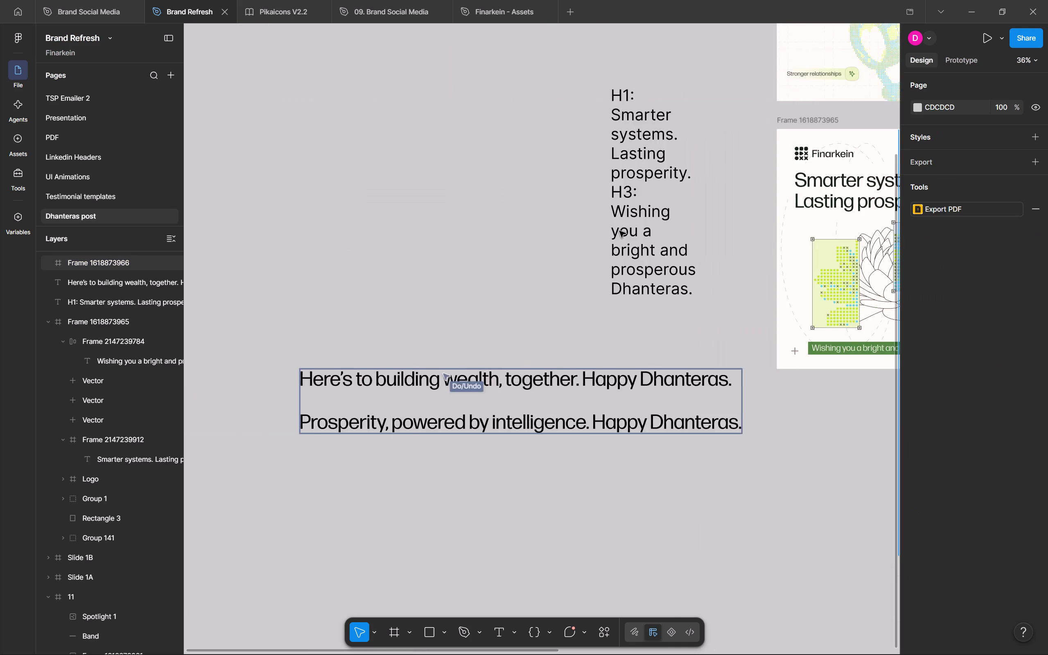
pyautogui.hscroll(-3, 619, 231)
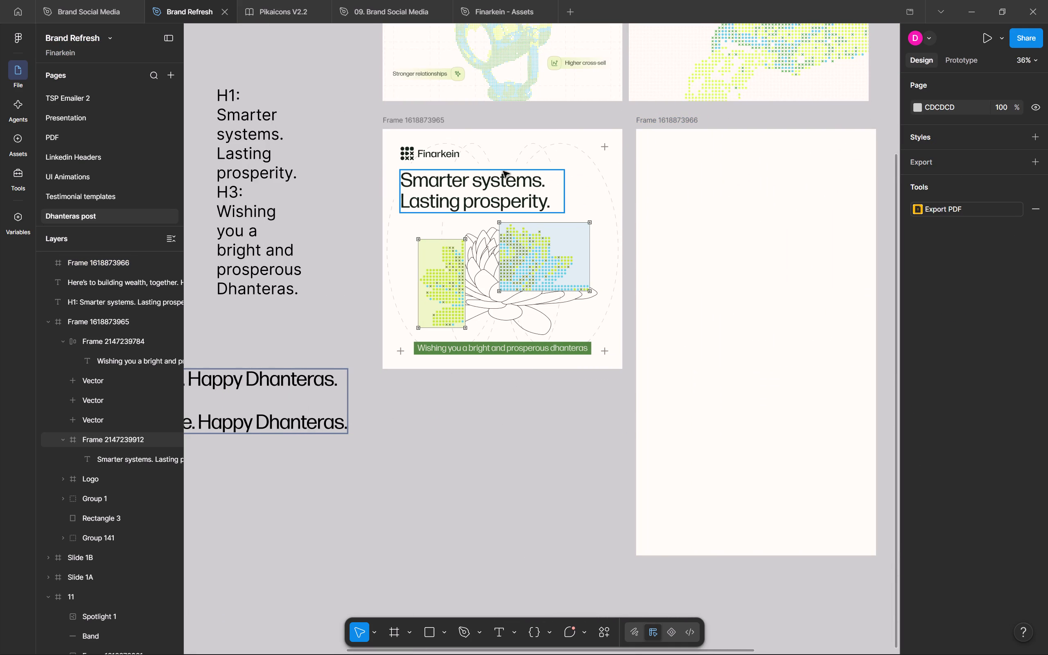
pyautogui.click(454, 156)
pyautogui.keyDown('shift'); pyautogui.click(605, 149); pyautogui.keyUp('shift')
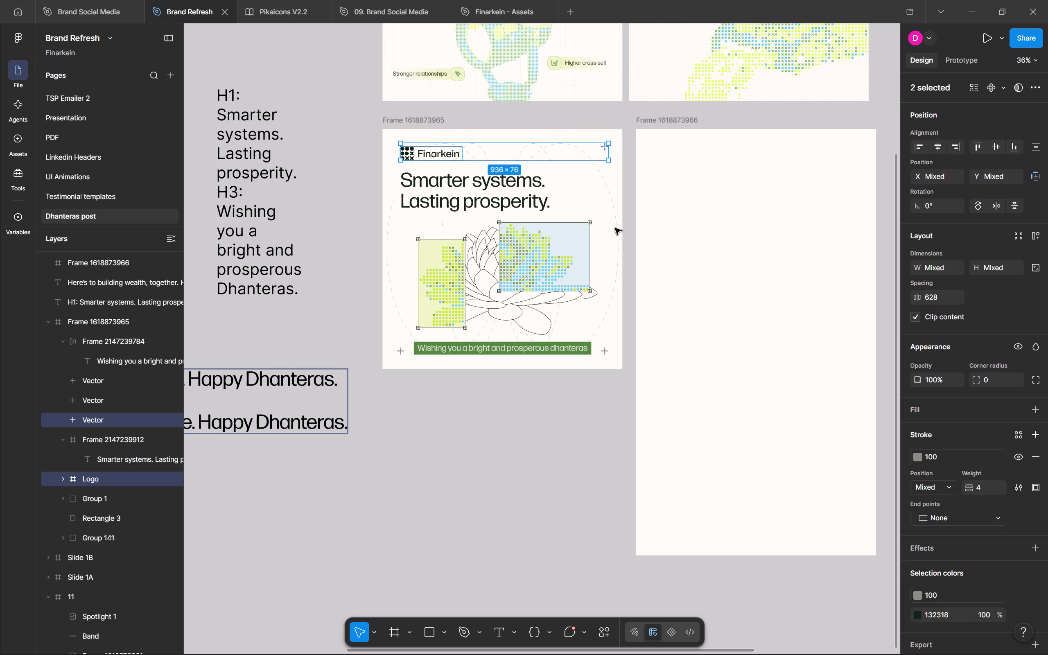
pyautogui.hotkey('ctrl', 'c')
pyautogui.click(673, 122)
pyautogui.hotkey('ctrl', 'v')
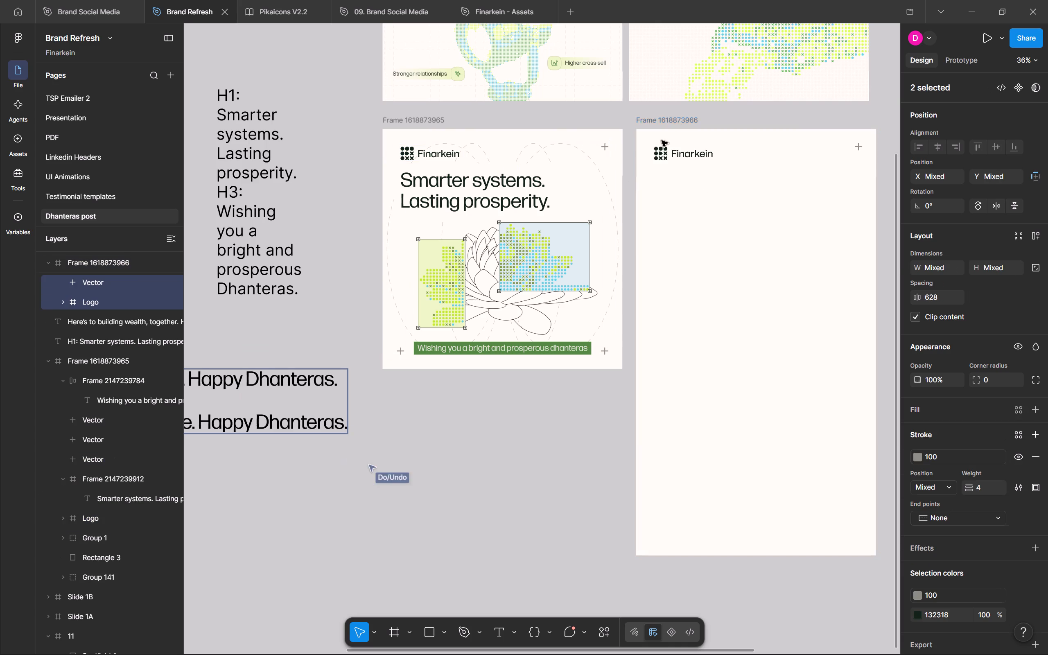
# Copy the green greeting tagline and the two lower plus marks from the square post into the tall frame.
pyautogui.click(397, 352)
pyautogui.keyDown('shift'); pyautogui.click(477, 345); pyautogui.keyUp('shift')
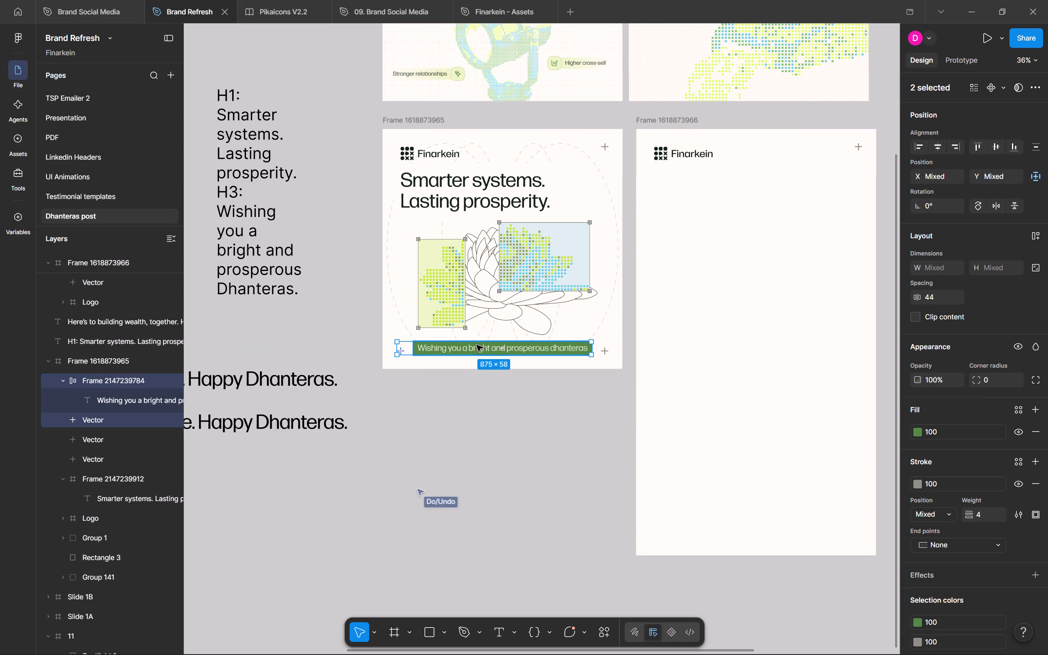
pyautogui.keyDown('shift'); pyautogui.click(606, 351); pyautogui.keyUp('shift')
pyautogui.hotkey('ctrl', 'c')
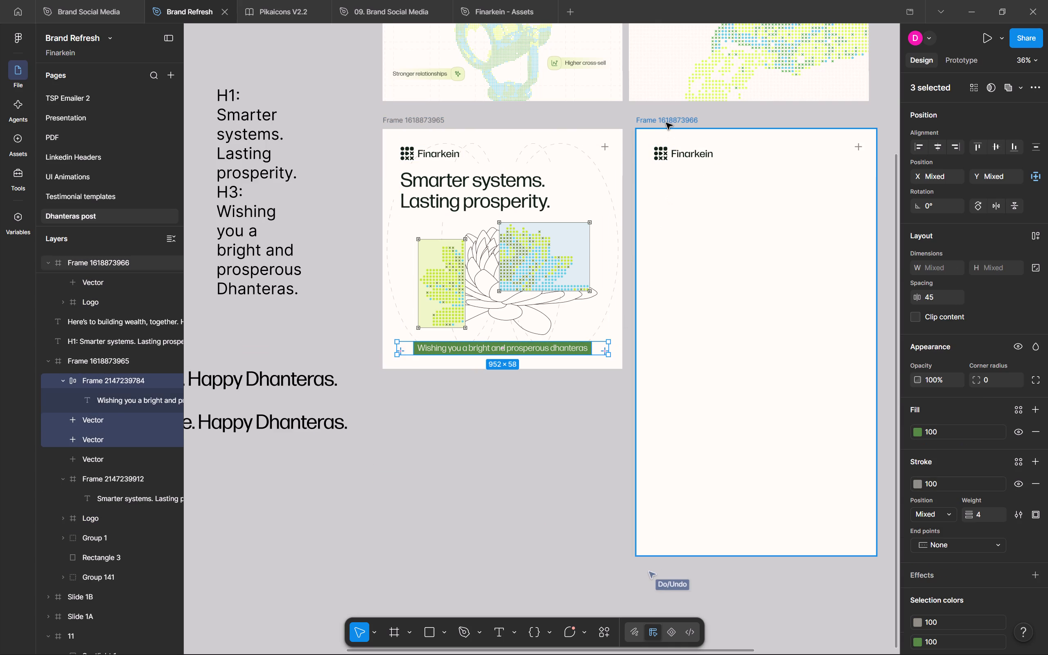
pyautogui.click(666, 123)
pyautogui.hotkey('ctrl', 'v')
pyautogui.hscroll(-1, 719, 263)
pyautogui.hotkey('ctrl', 'z')
pyautogui.scroll(1, 658, 270)
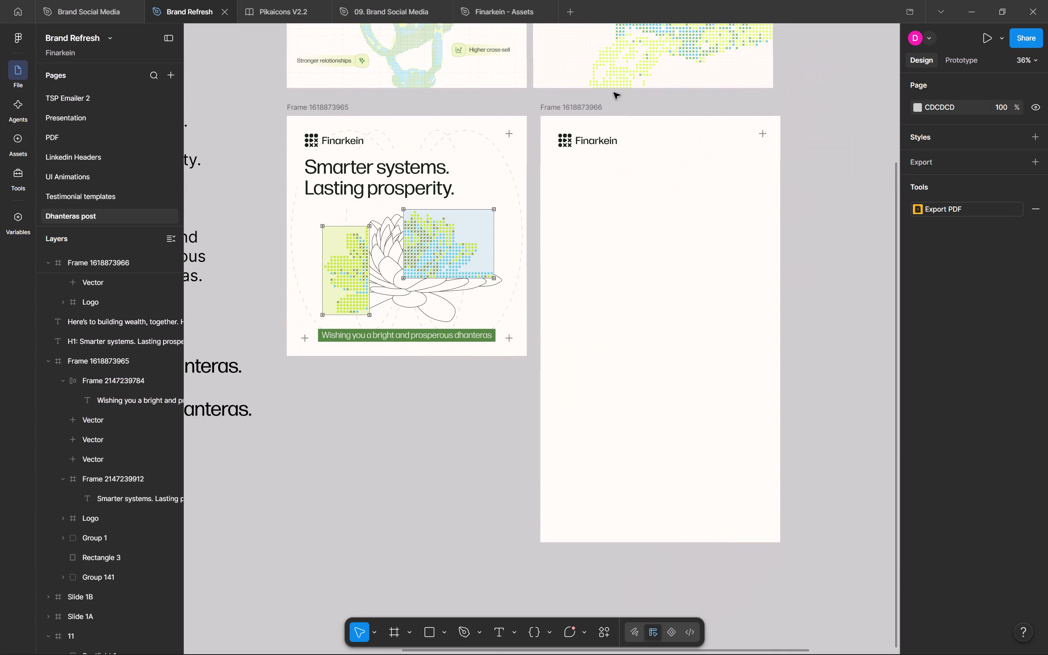
pyautogui.click(582, 105)
pyautogui.hotkey('ctrl', 'v')
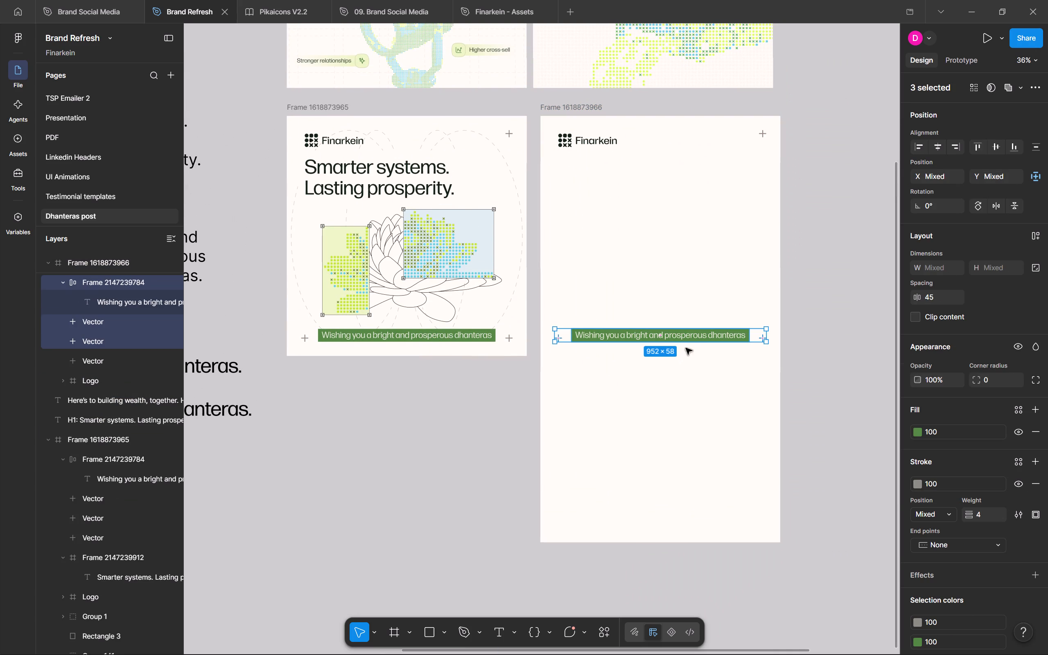
# Move the pasted tagline and plus marks straight down to the bottom margin of the tall frame.
pyautogui.moveTo(694, 334); pyautogui.dragTo(723, 513)
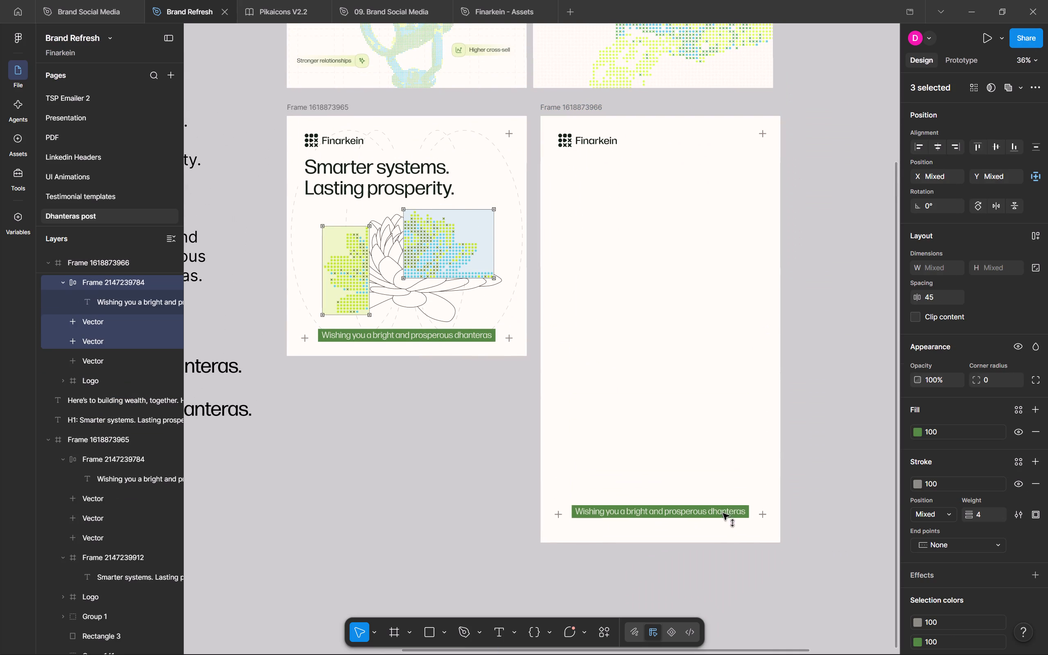
pyautogui.moveTo(723, 513); pyautogui.dragTo(723, 517)
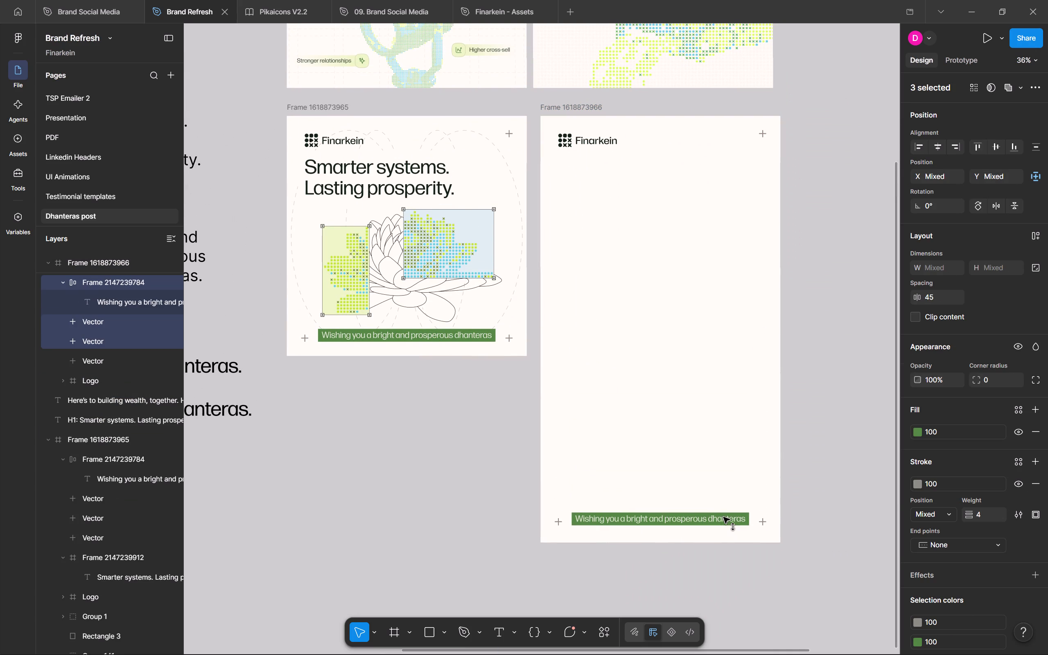
pyautogui.moveTo(723, 517); pyautogui.dragTo(722, 516)
pyautogui.click(802, 490)
# Copy the lotus illustration group into the tall frame and centre it vertically.
pyautogui.click(443, 298)
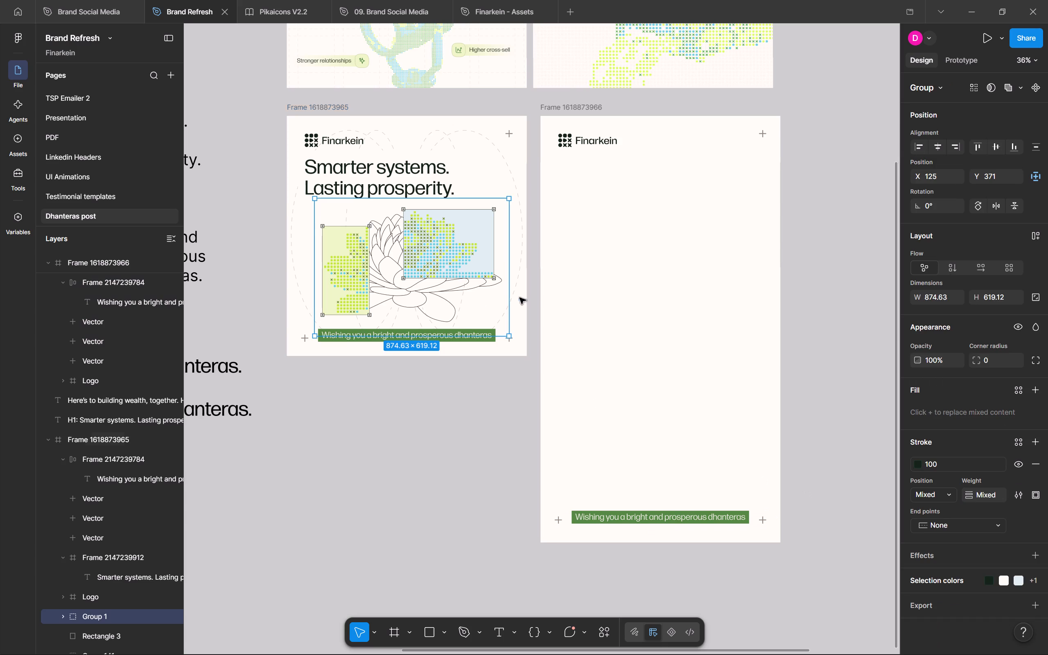
pyautogui.hotkey('ctrl', 'c')
pyautogui.click(578, 105)
pyautogui.hotkey('ctrl', 'v')
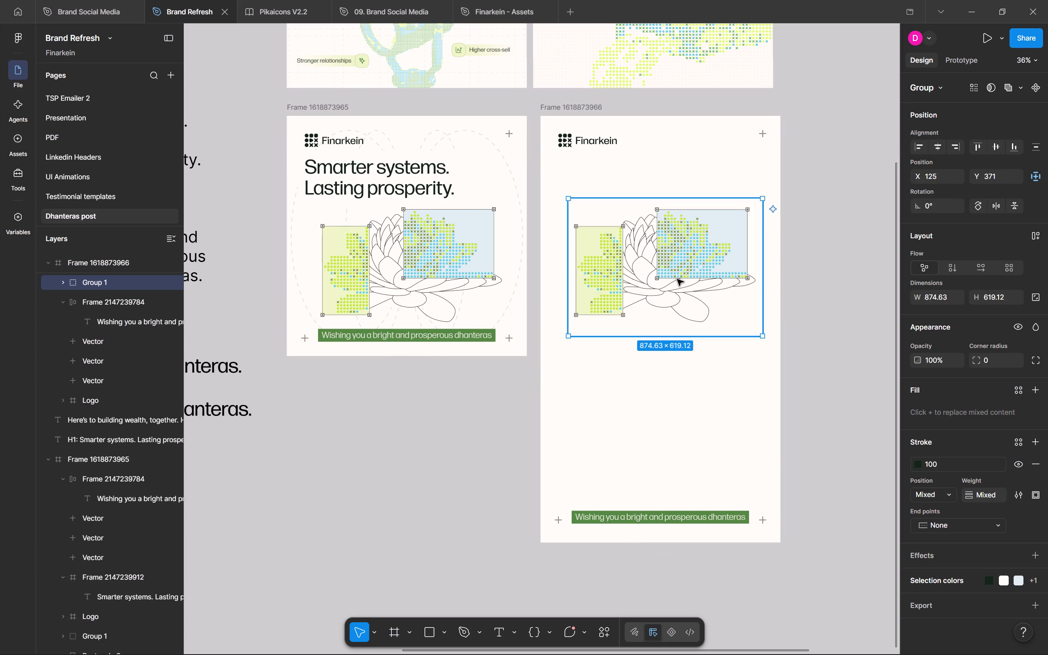
pyautogui.moveTo(677, 279); pyautogui.dragTo(695, 350)
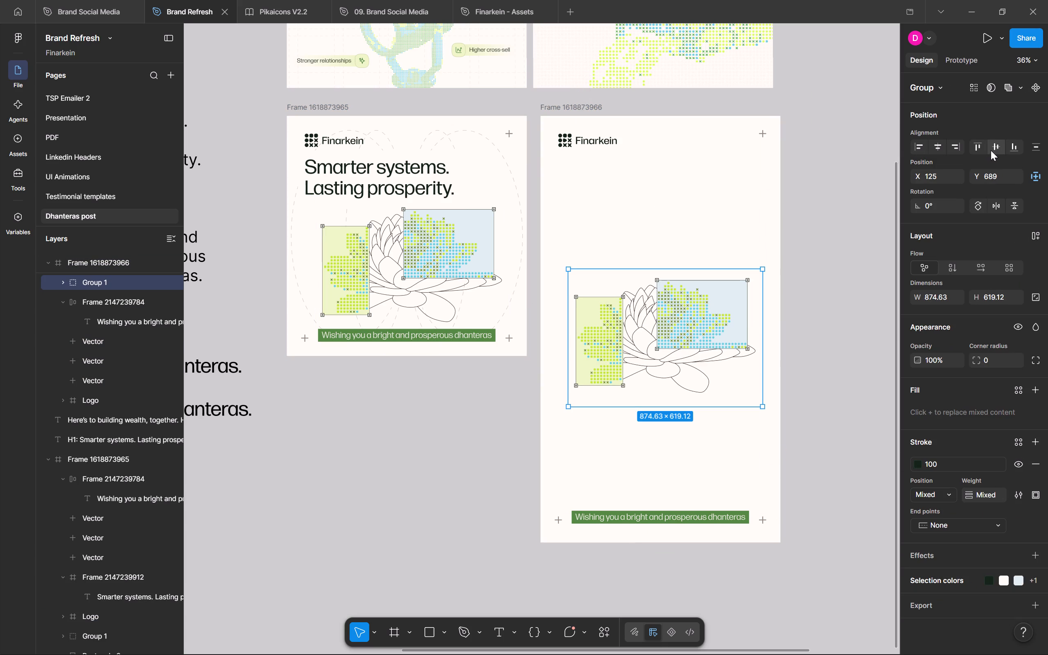
pyautogui.click(991, 150)
# Enlarge the tall frame's lotus proportionally from its centre until it nearly spans the width between the side margins.
pyautogui.moveTo(765, 262); pyautogui.dragTo(777, 251)
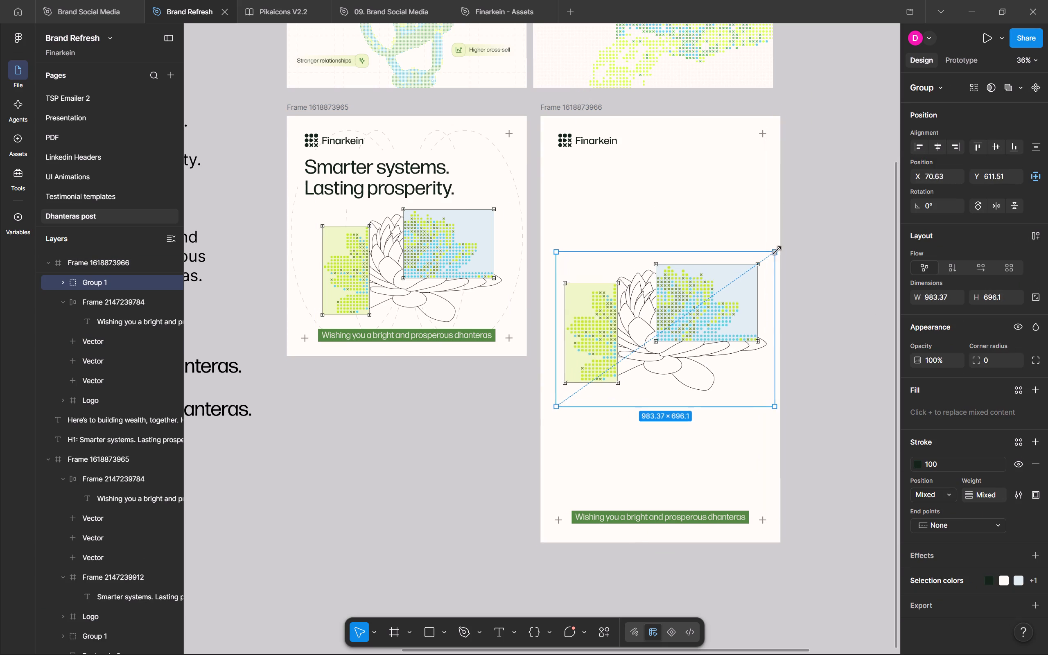
pyautogui.moveTo(777, 251); pyautogui.dragTo(784, 243)
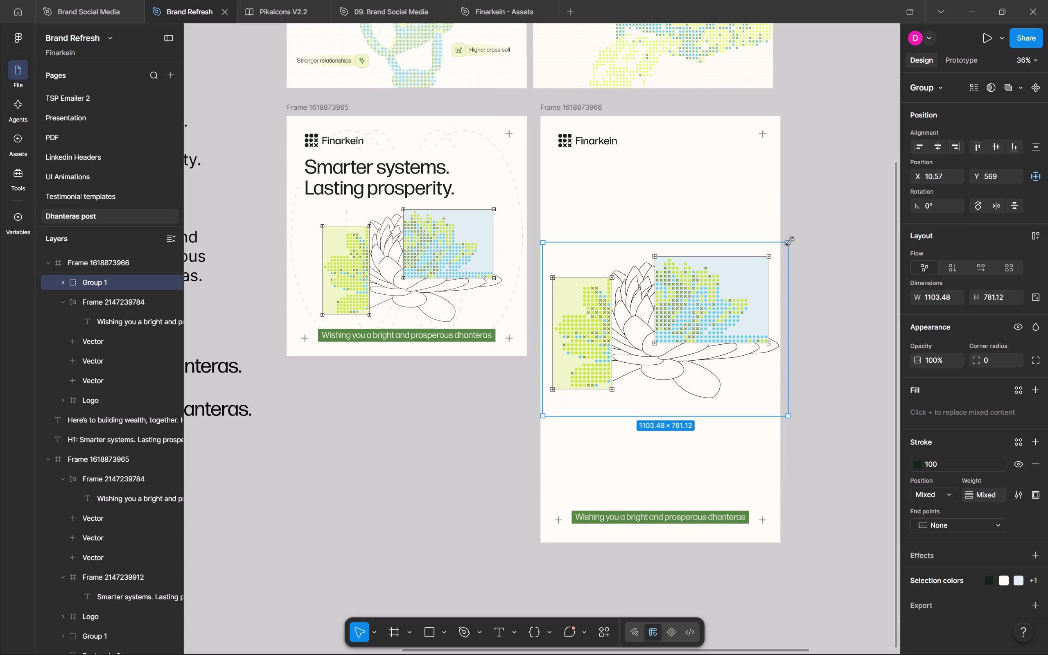
pyautogui.moveTo(790, 241); pyautogui.dragTo(772, 259)
pyautogui.click(791, 270)
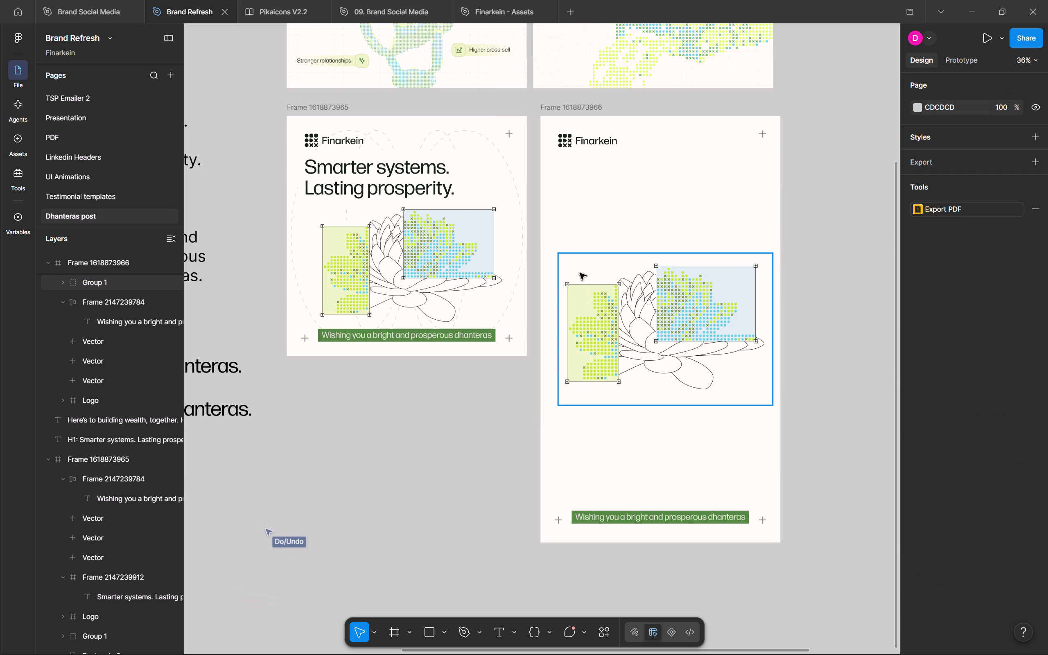
# Copy the headline "Smarter systems. Lasting prosperity." from the square post into the tall frame, beneath the logo.
pyautogui.click(373, 176)
pyautogui.hotkey('ctrl', 'c')
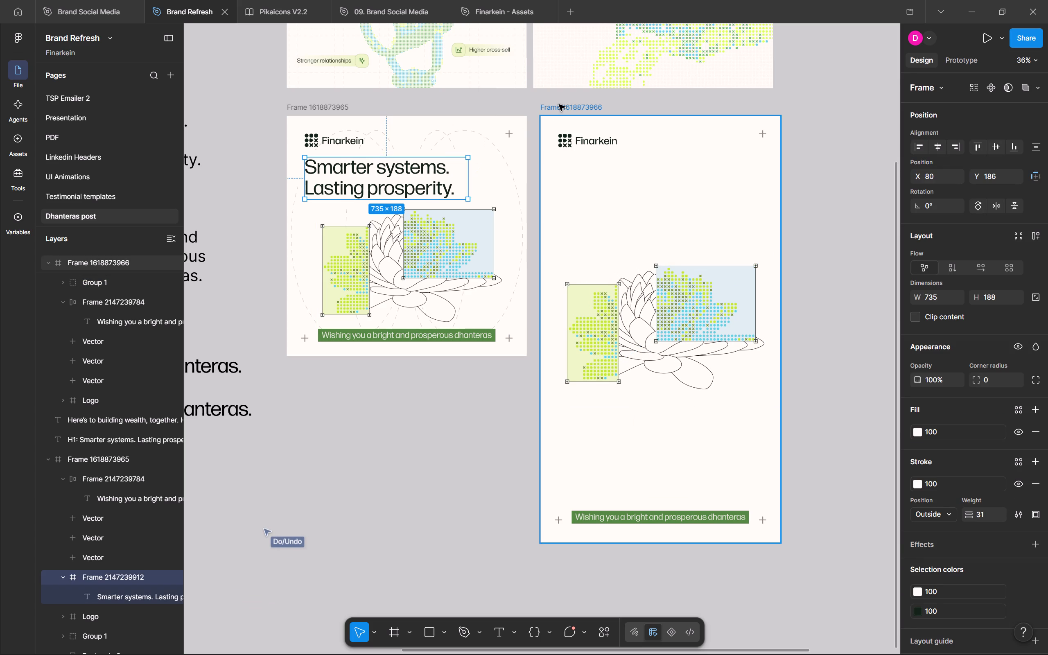
pyautogui.click(559, 104)
pyautogui.hotkey('ctrl', 'v')
pyautogui.click(804, 264)
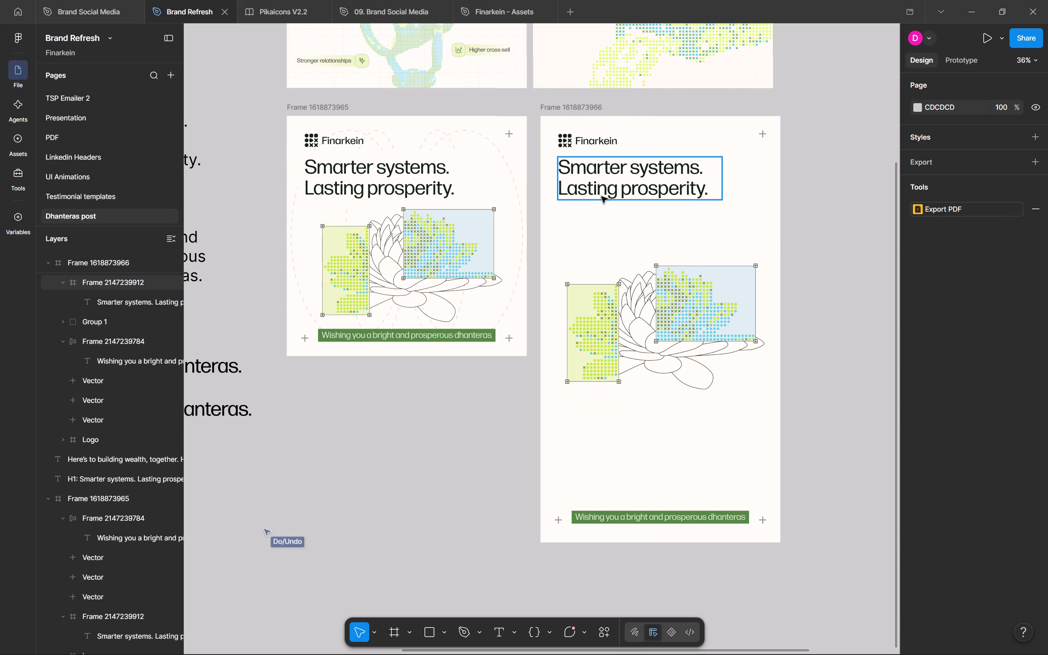
# Move the tall frame's headline down into the gap between the logo and the lotus, at about X 64, Y 286.
pyautogui.moveTo(602, 186); pyautogui.dragTo(599, 204)
pyautogui.moveTo(608, 199); pyautogui.dragTo(610, 207)
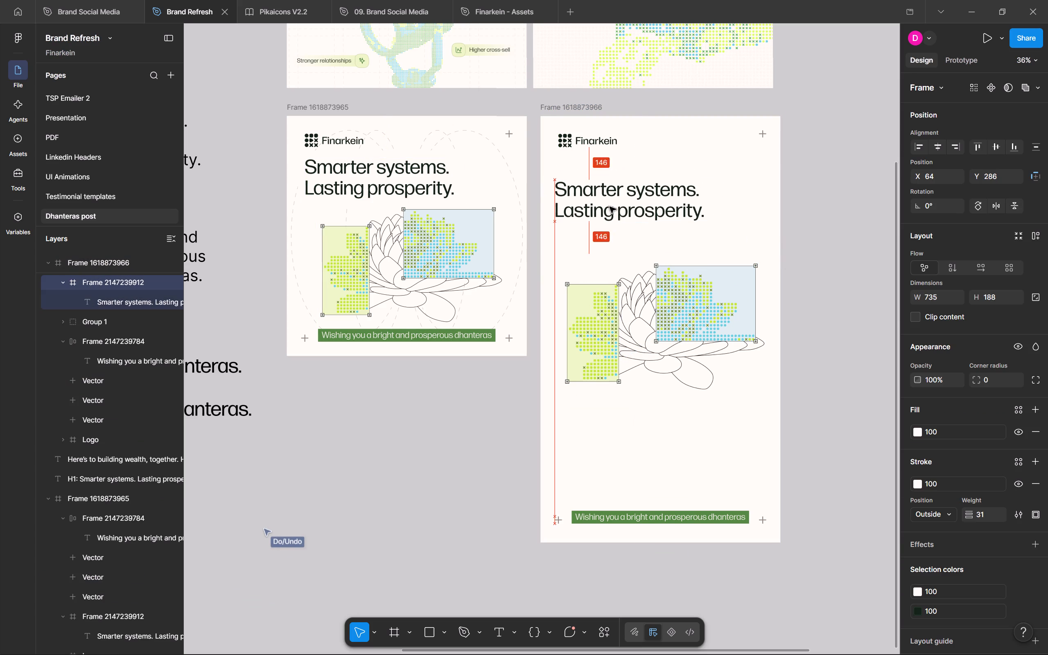
pyautogui.moveTo(610, 207); pyautogui.dragTo(609, 206)
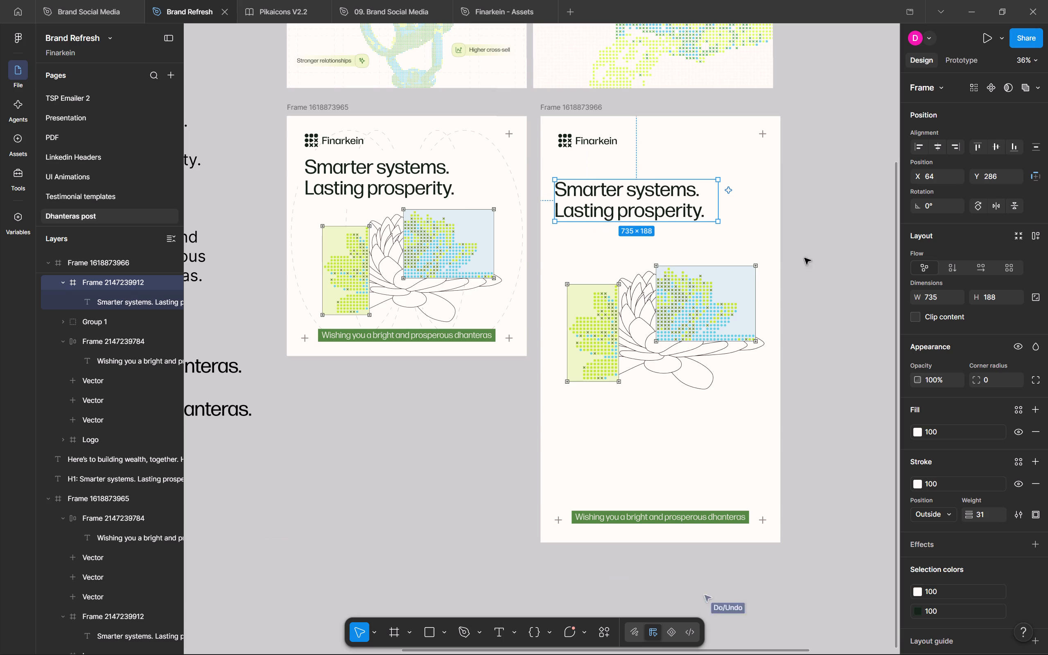
# Copy the dashed background curves group (Group 141) from the square post into the tall frame.
pyautogui.scroll(1, 830, 266)
pyautogui.hscroll(1, 786, 262)
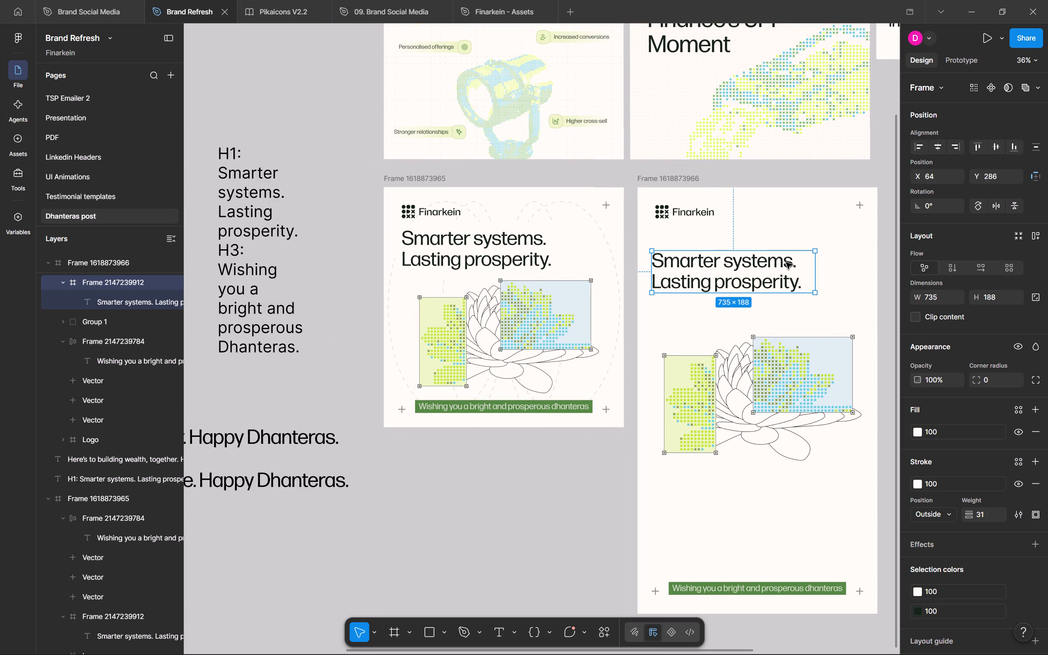
pyautogui.hscroll(2, 786, 262)
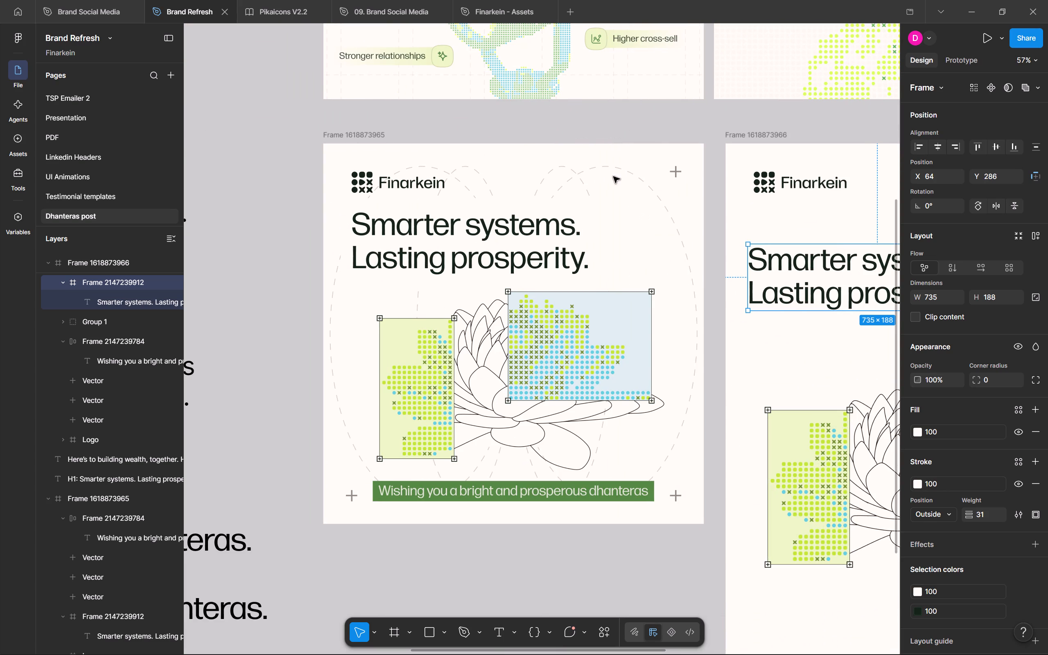
pyautogui.keyDown('ctrl'); pyautogui.click(600, 169); pyautogui.keyUp('ctrl')
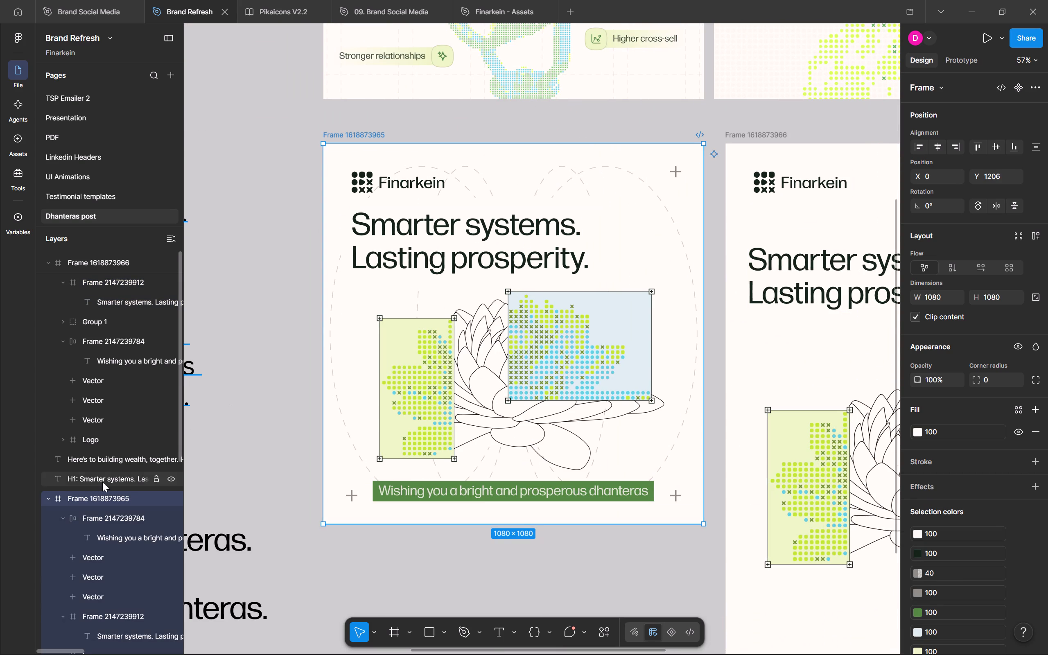
pyautogui.scroll(-2, 102, 482)
pyautogui.click(104, 535)
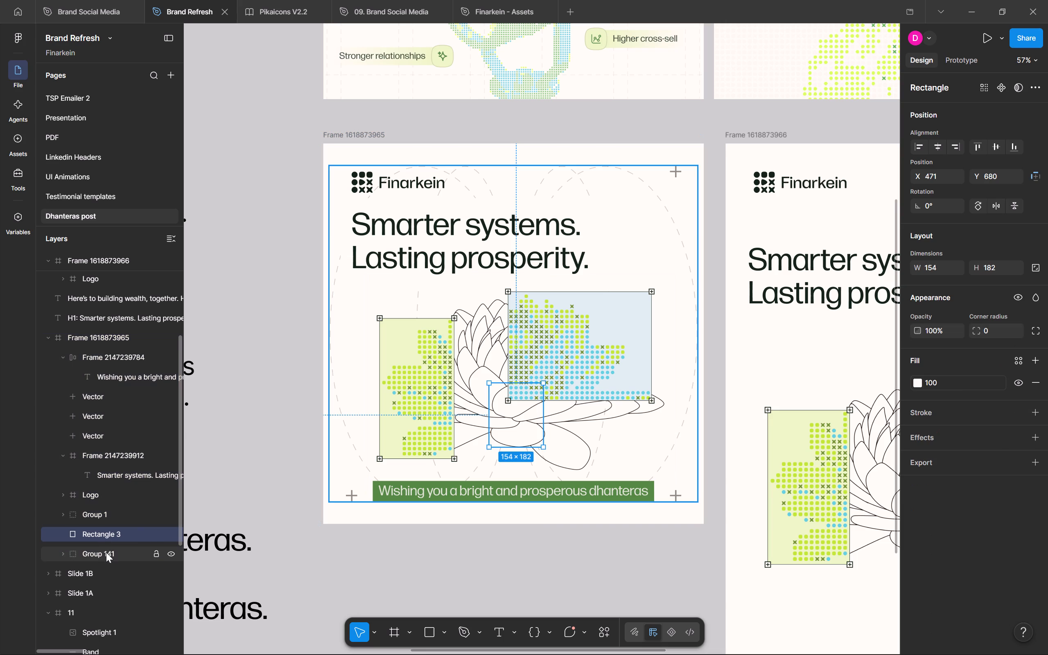
pyautogui.click(112, 550)
pyautogui.hotkey('ctrl', 'c')
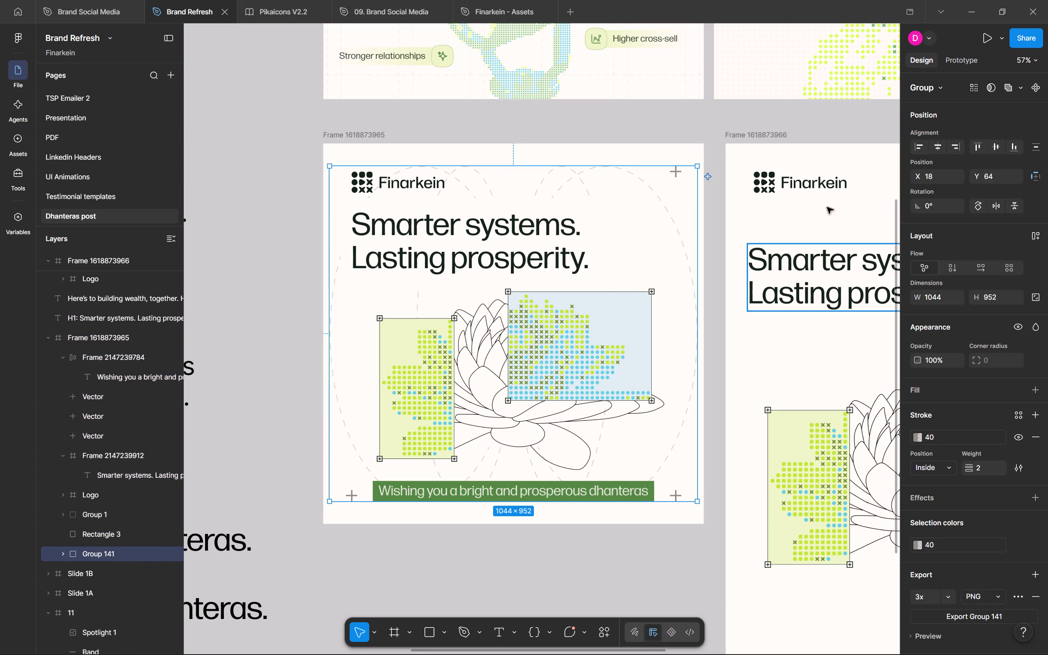
pyautogui.click(772, 136)
pyautogui.hotkey('ctrl', 'v')
pyautogui.hscroll(-4, 772, 136)
pyautogui.scroll(-1, 772, 136)
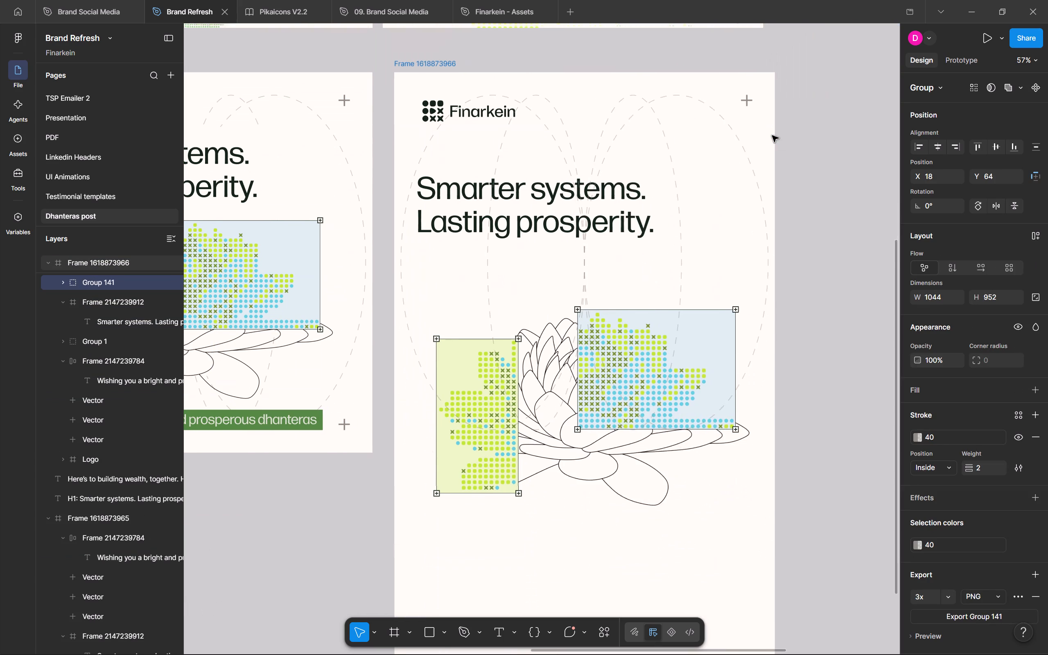
# Send the pasted dashed curves behind all other elements of the tall frame and centre them vertically.
pyautogui.scroll(-1, 772, 136)
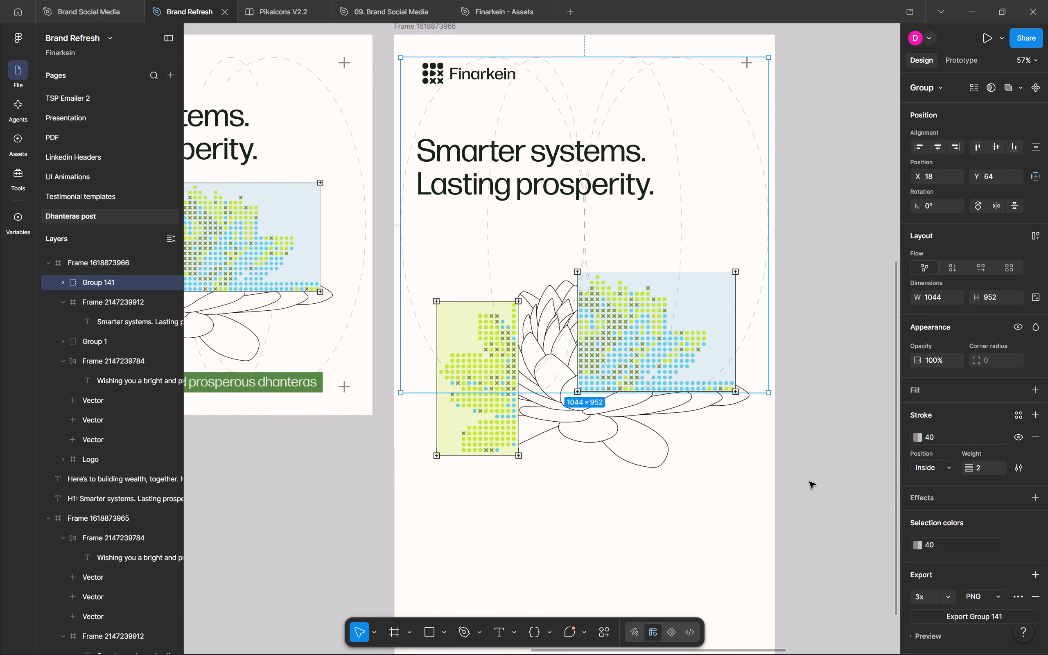
pyautogui.hotkey('ctrl', 'shift', '[')
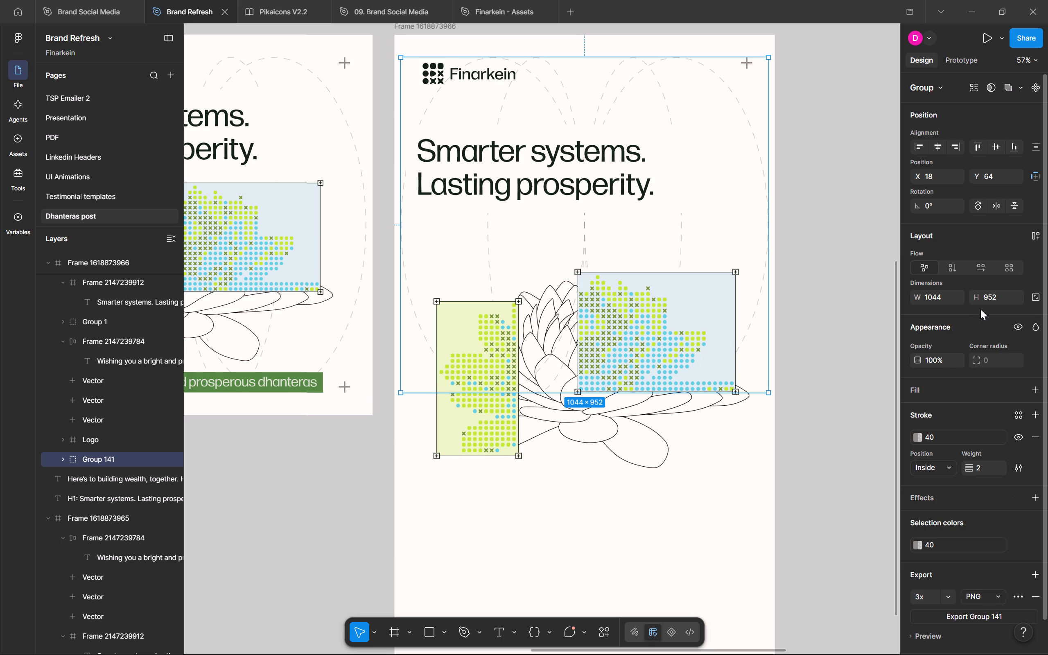
pyautogui.click(994, 147)
pyautogui.scroll(-1, 867, 235)
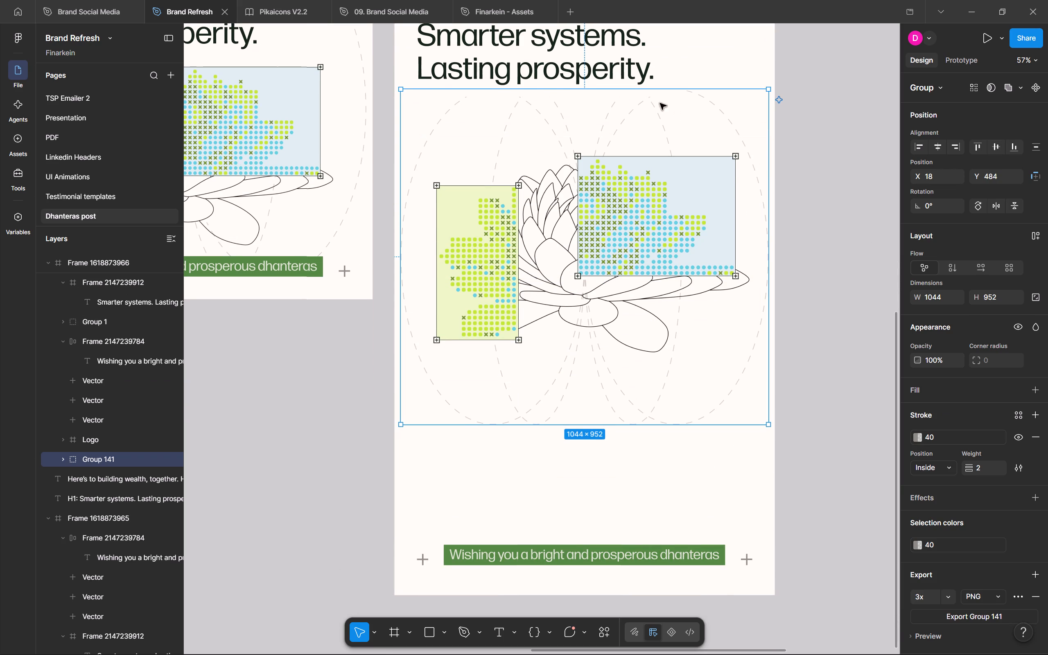
# Stretch the dashed curves vertically to about 1044 × 1675, starting at Y 80 and ending just above the green tagline.
pyautogui.keyDown('ctrl'); pyautogui.moveTo(605, 87); pyautogui.dragTo(610, 75); pyautogui.keyUp('ctrl')
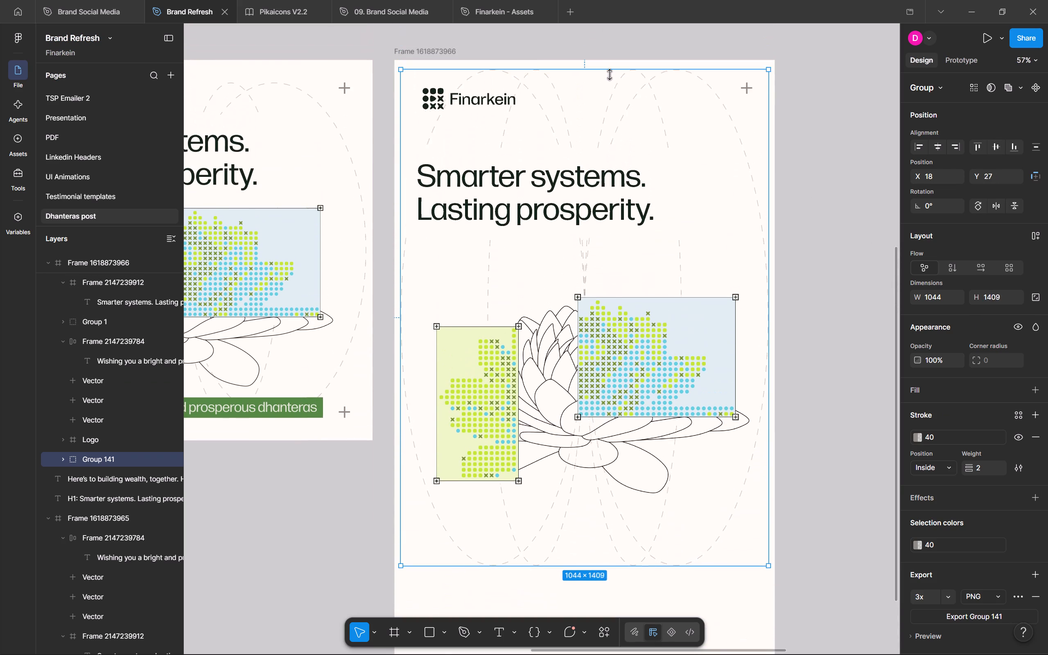
pyautogui.keyDown('ctrl'); pyautogui.moveTo(610, 75); pyautogui.dragTo(611, 88); pyautogui.keyUp('ctrl')
pyautogui.scroll(-3, 611, 88)
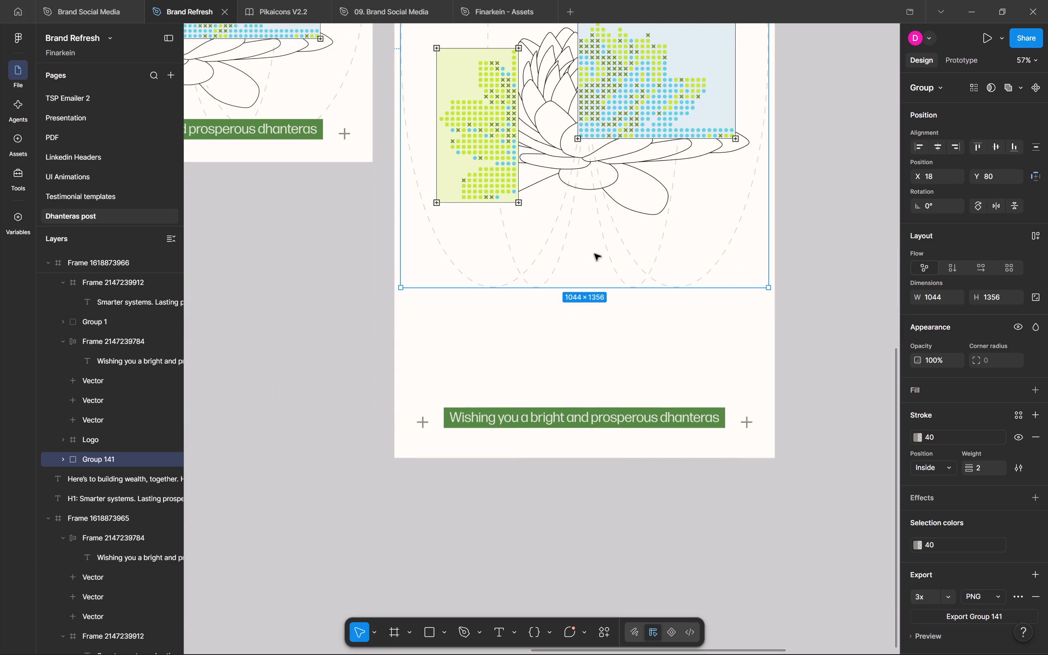
pyautogui.keyDown('ctrl'); pyautogui.moveTo(603, 291); pyautogui.dragTo(606, 388); pyautogui.keyUp('ctrl')
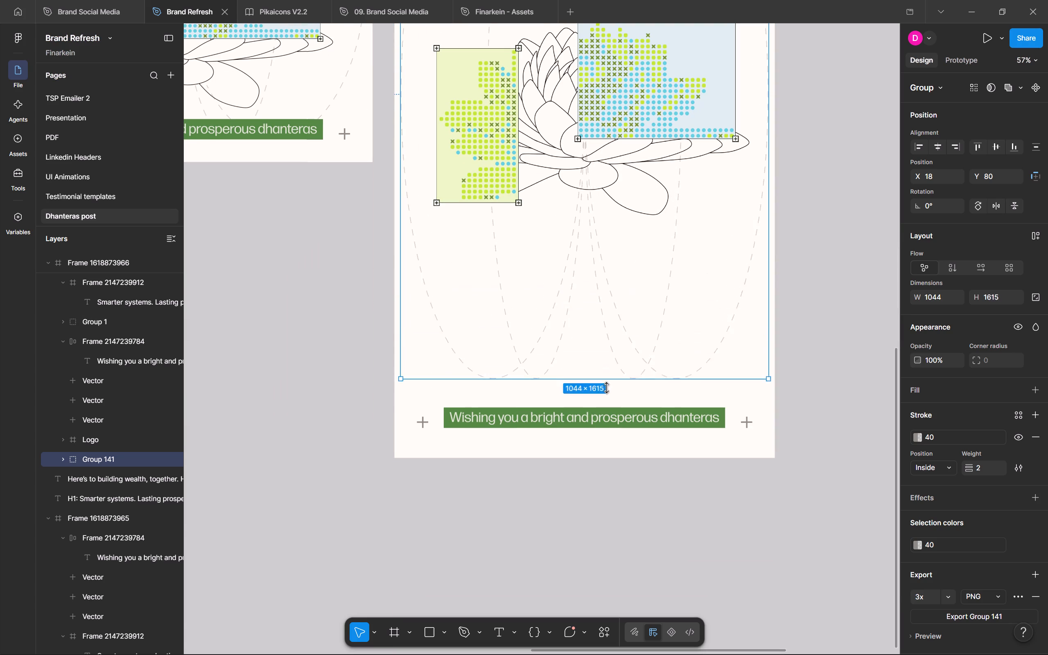
pyautogui.keyDown('ctrl'); pyautogui.moveTo(606, 388); pyautogui.dragTo(607, 438); pyautogui.keyUp('ctrl')
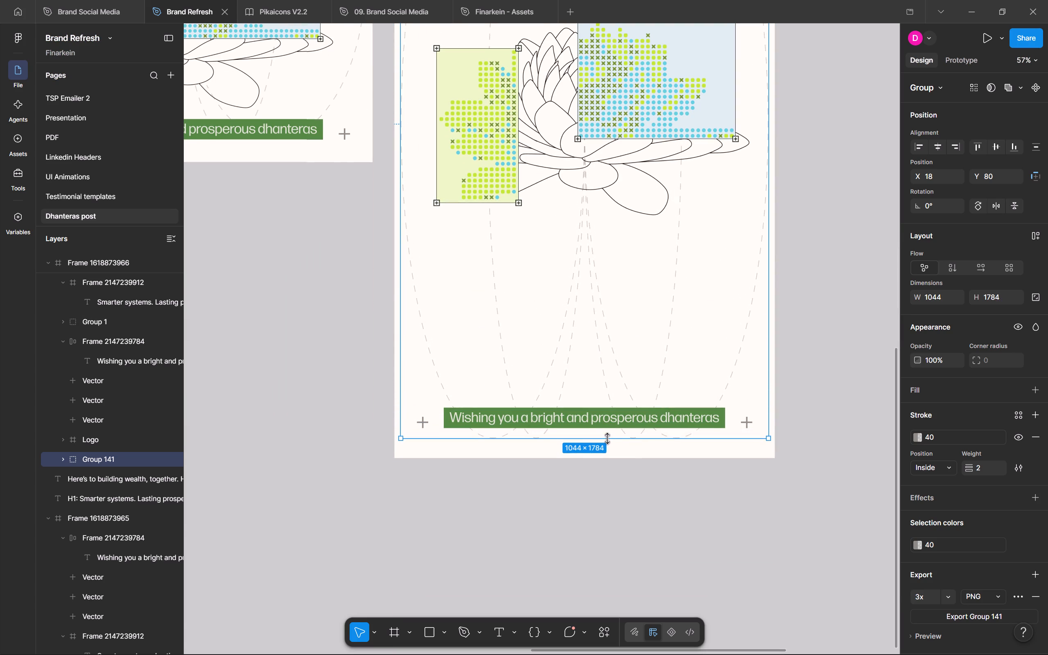
pyautogui.keyDown('ctrl'); pyautogui.moveTo(607, 438); pyautogui.dragTo(613, 398); pyautogui.keyUp('ctrl')
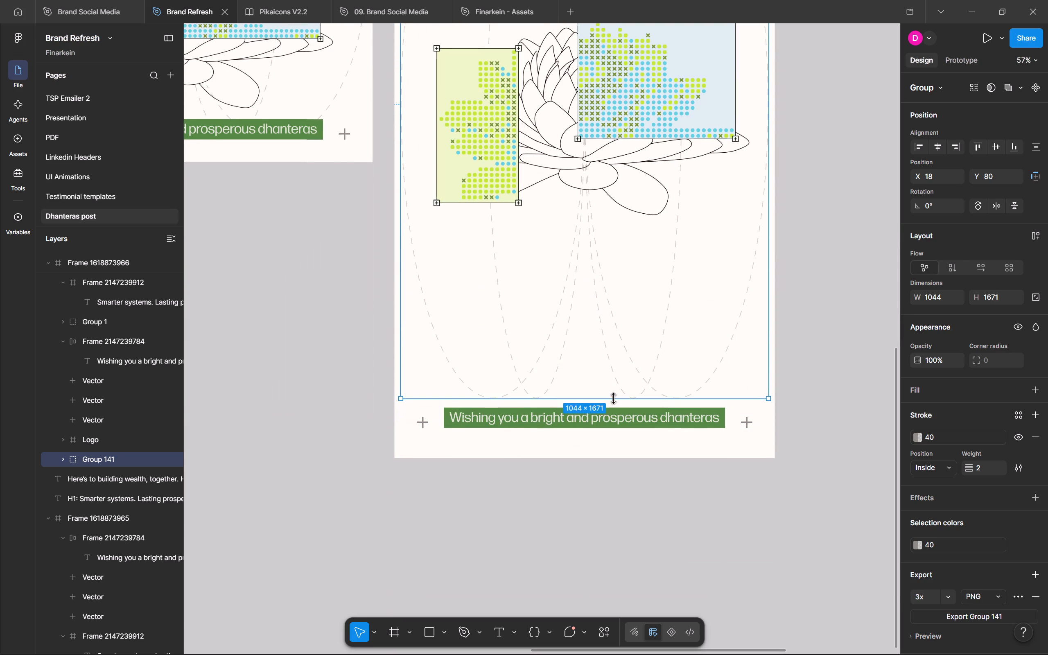
pyautogui.keyDown('ctrl'); pyautogui.moveTo(613, 398); pyautogui.dragTo(613, 400); pyautogui.keyUp('ctrl')
pyautogui.scroll(4, 613, 400)
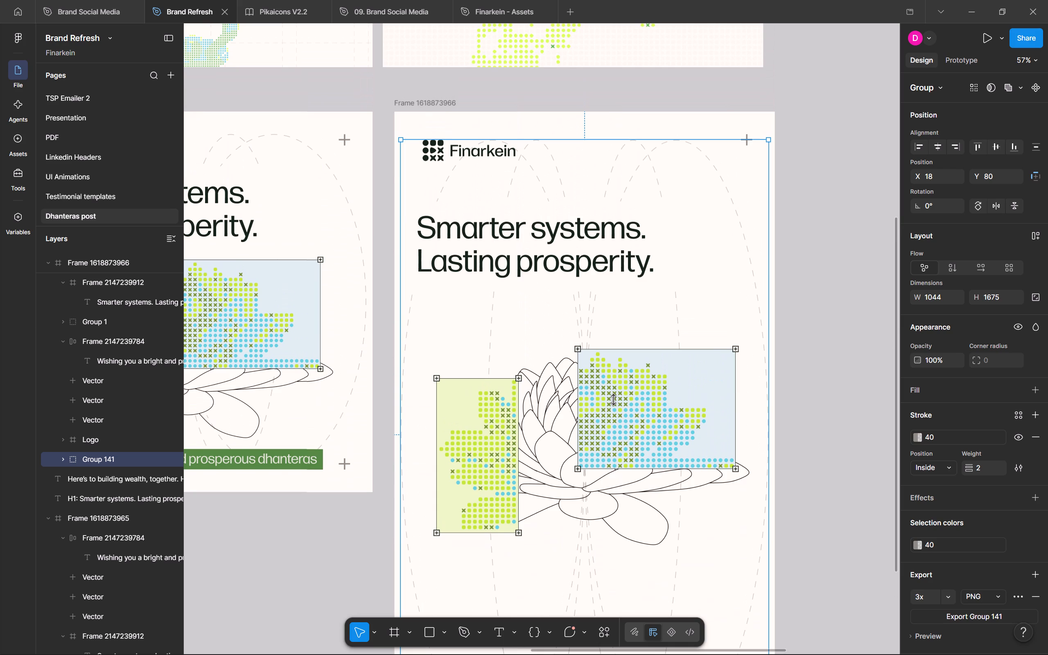
pyautogui.hscroll(1, 613, 400)
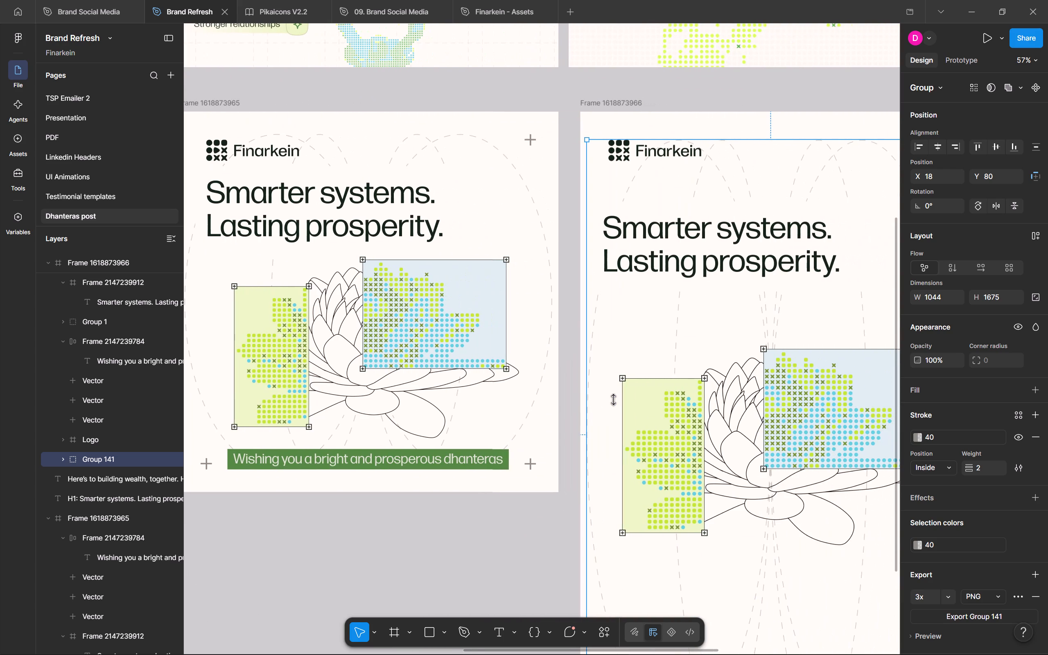
pyautogui.hscroll(1, 613, 400)
pyautogui.hotkey('alt', 'Tab')
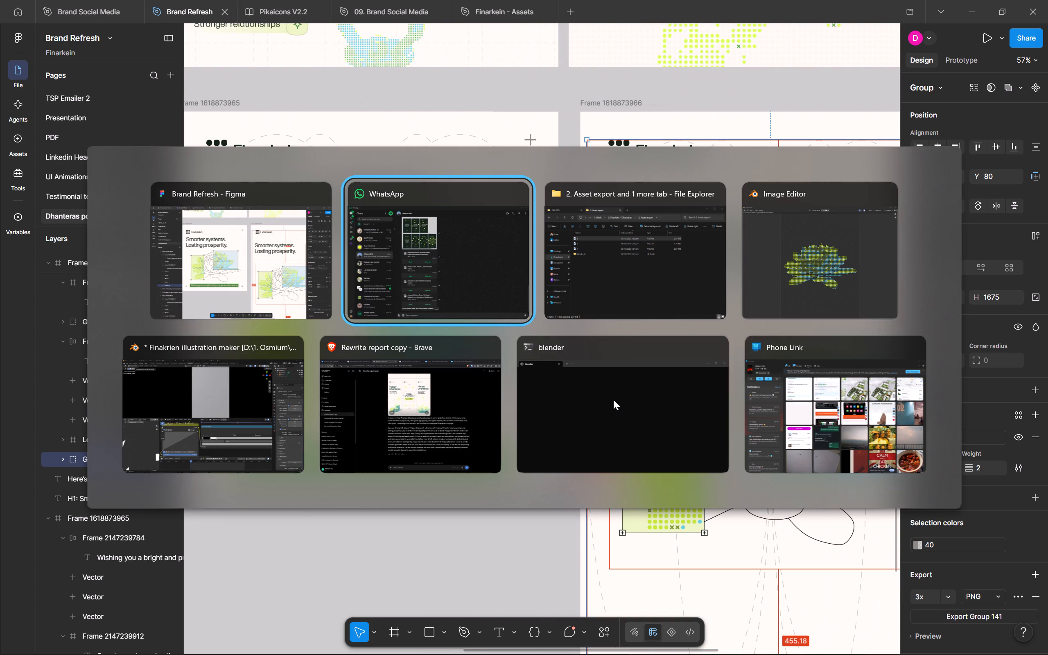
pyautogui.hotkey('alt', 'Escape')
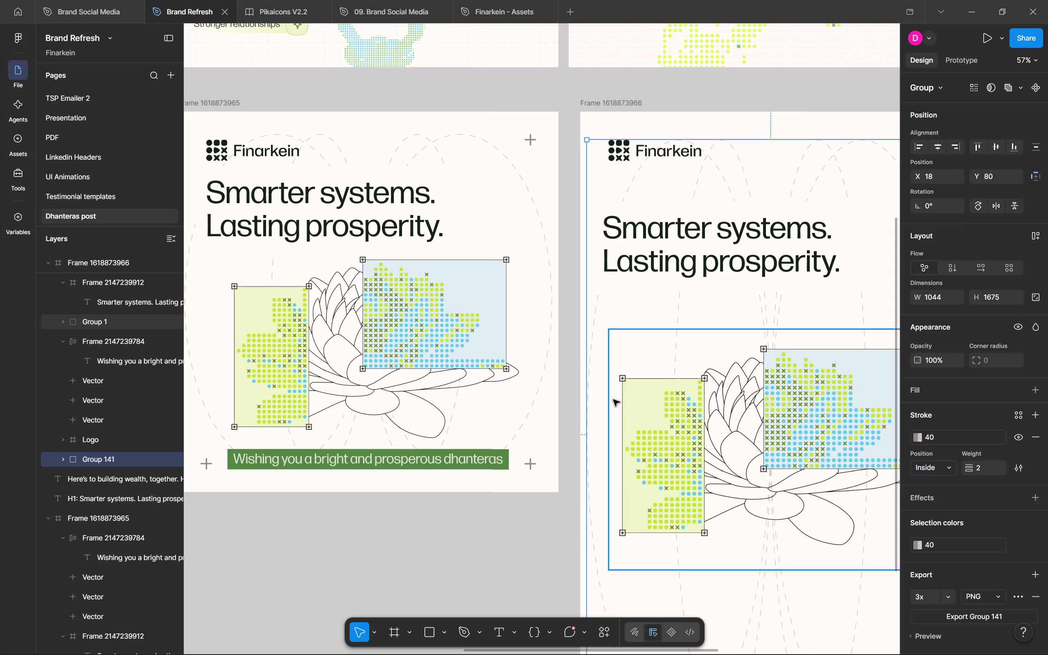
pyautogui.hscroll(-3, 613, 400)
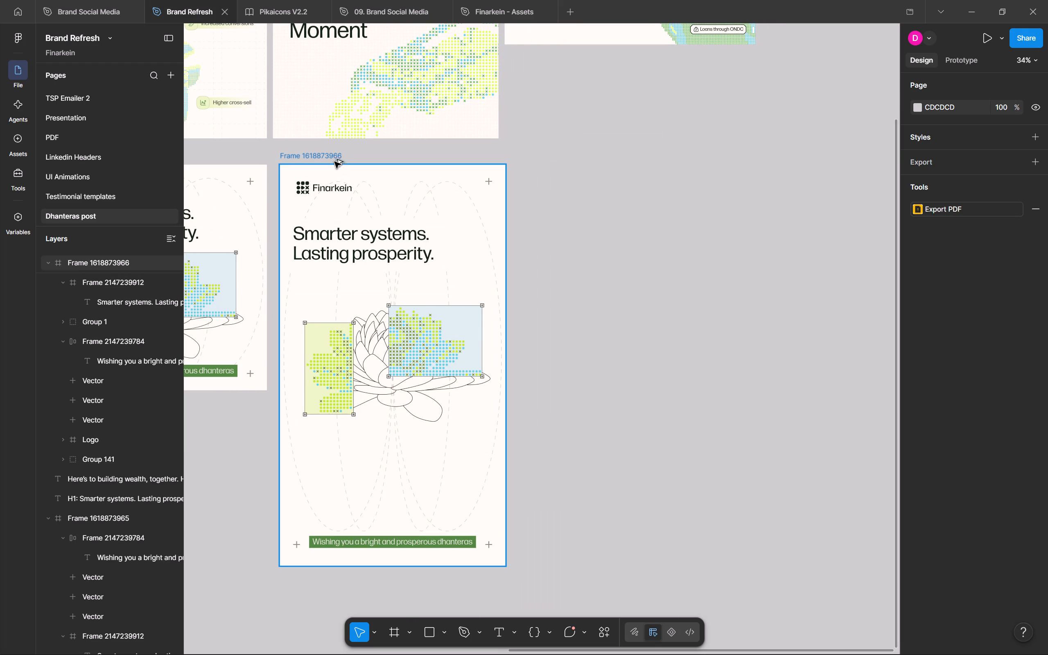
pyautogui.keyDown('alt'); pyautogui.moveTo(334, 161); pyautogui.dragTo(571, 177); pyautogui.keyUp('alt')
pyautogui.click(767, 242)
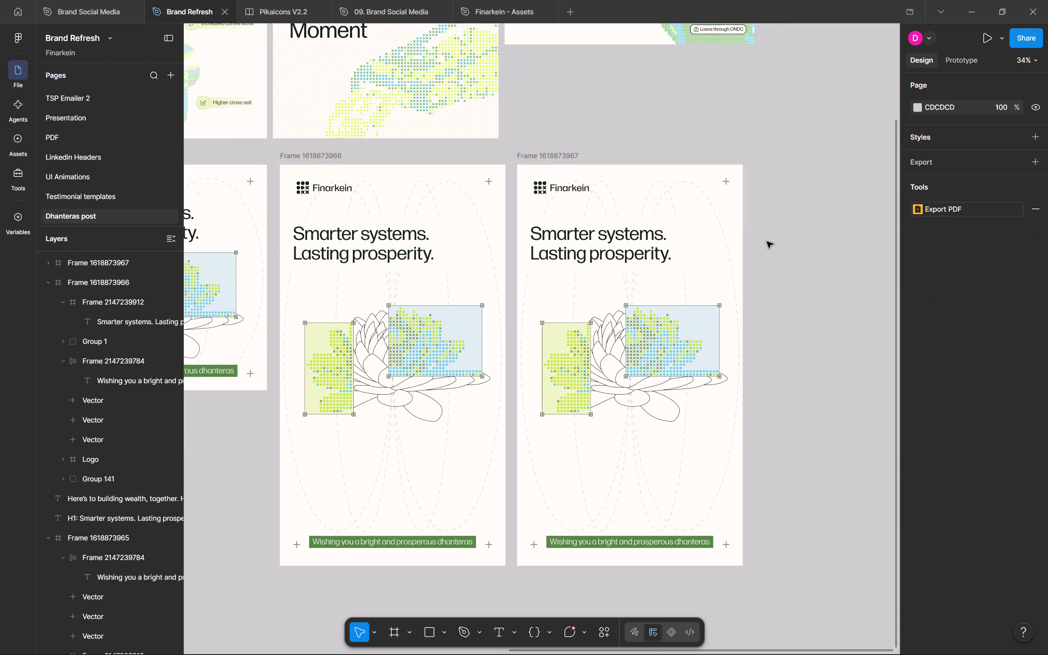
pyautogui.press('space')
pyautogui.press('Tab')
pyautogui.hotkey('alt', 'Tab')
pyautogui.hotkey('alt', 'Tab')
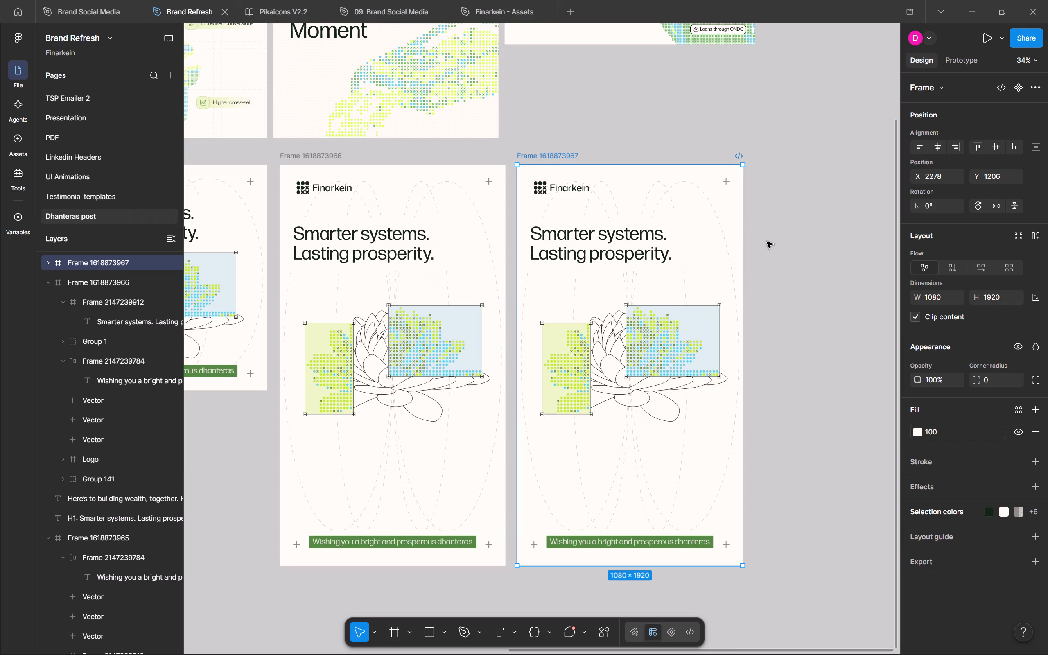
pyautogui.hscroll(1, 767, 242)
# Break the heading in the last copied frame into four lines: Smarter / systems. / Lasting / prosperity., following ChatGPT's first layout.
pyautogui.click(598, 226)
pyautogui.hotkey('alt', 'Tab')
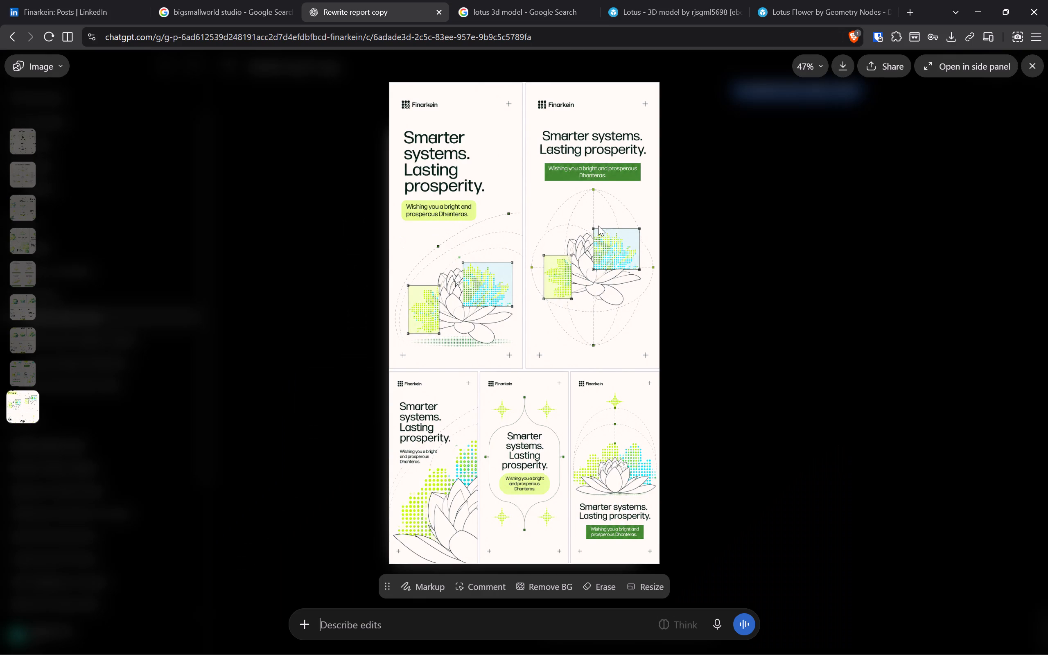
pyautogui.hotkey('alt', 'Tab')
pyautogui.press('t')
pyautogui.click(549, 230)
pyautogui.press('Return')
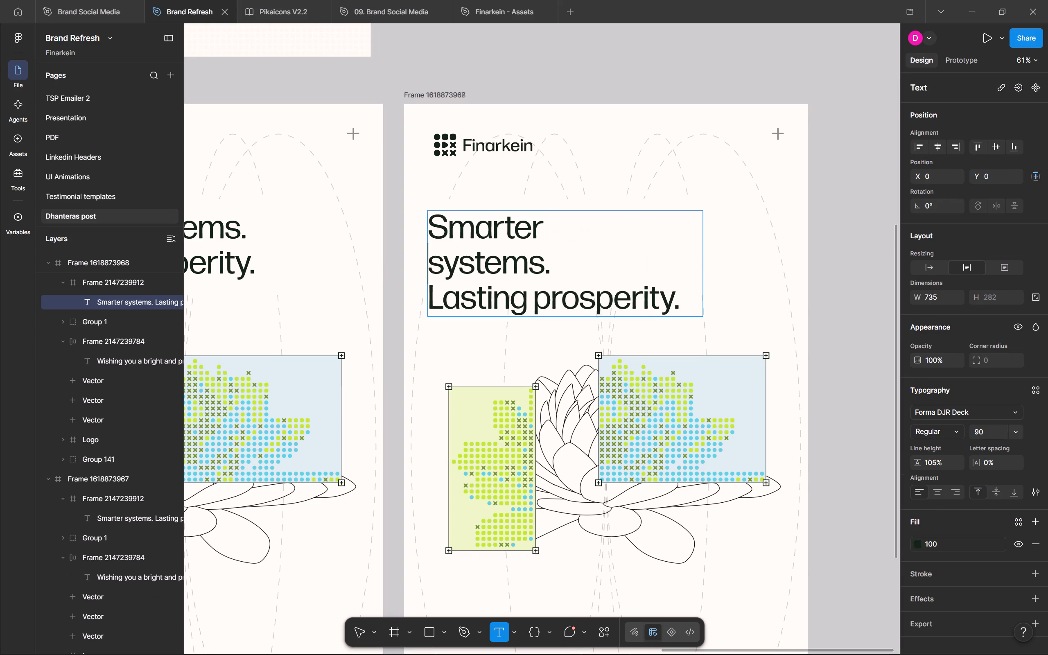
pyautogui.hotkey('alt', 'Tab')
pyautogui.hotkey('alt', 'Tab')
pyautogui.click(532, 305)
pyautogui.press('Return')
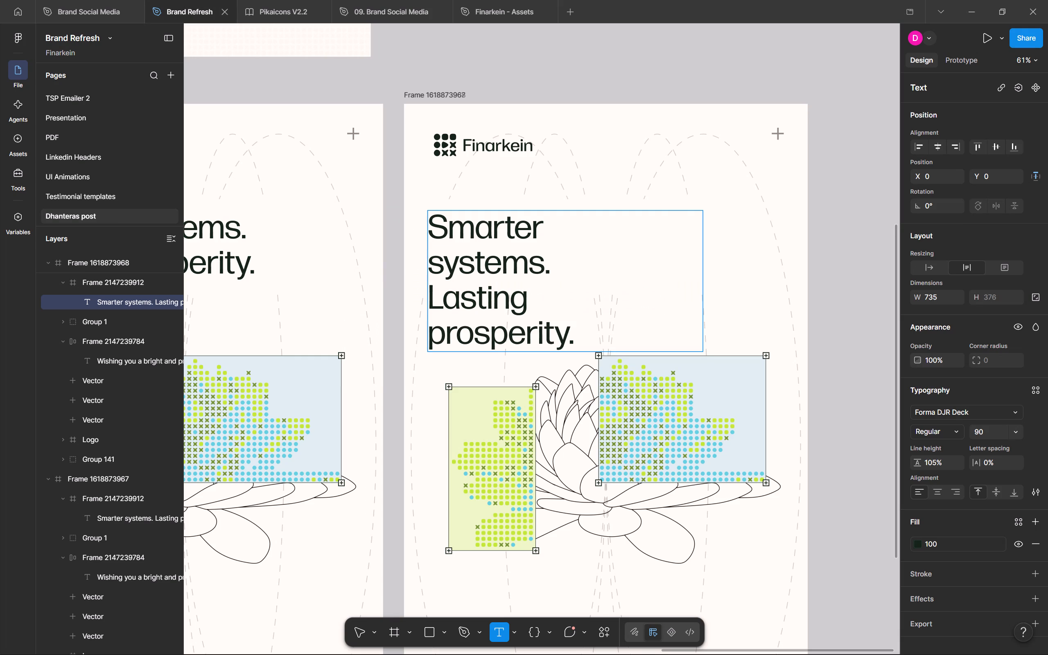
# Set the font size of the whole four-line heading to 130 and check it against the ChatGPT layout in Brave.
pyautogui.hotkey('ctrl', 'a')
pyautogui.click(985, 433)
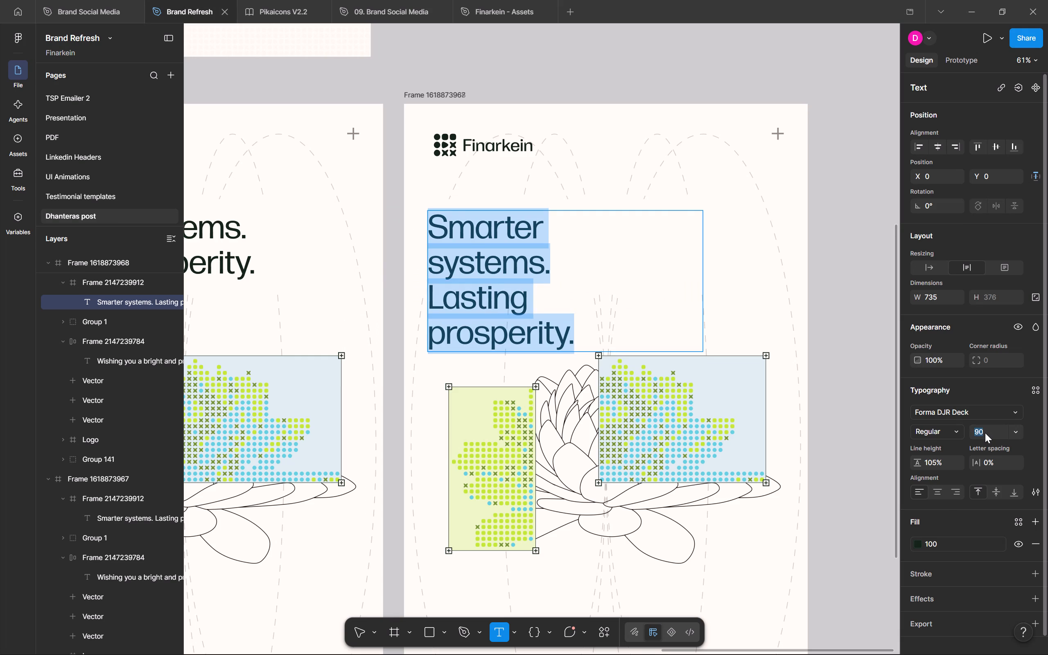
pyautogui.hotkey('shift', 'Up')
pyautogui.hotkey('shift', 'Up')
pyautogui.hotkey('shift', 'Up')
pyautogui.hotkey('shift', 'Up')
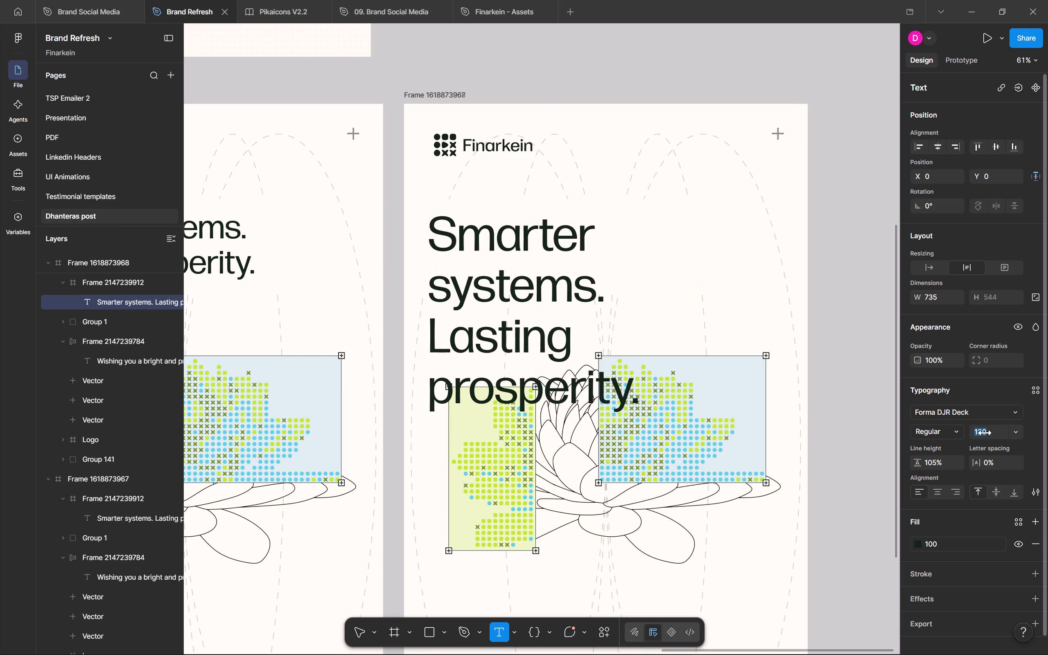
pyautogui.hotkey('alt', 'Tab')
pyautogui.hotkey('alt', 'Tab')
pyautogui.press('Escape')
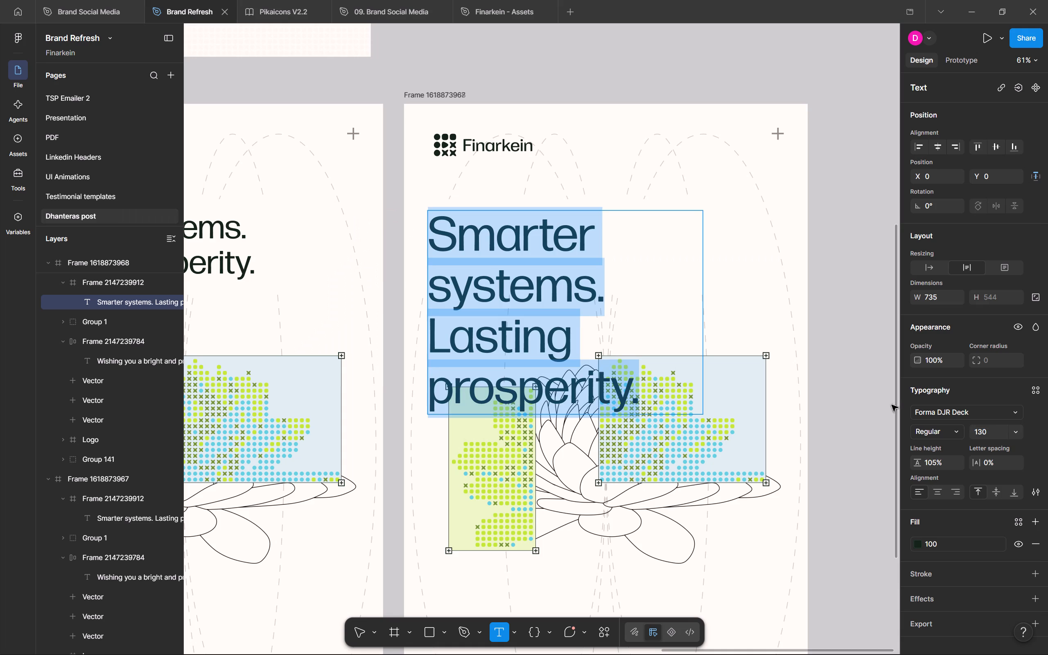
pyautogui.press('Escape')
pyautogui.click(876, 399)
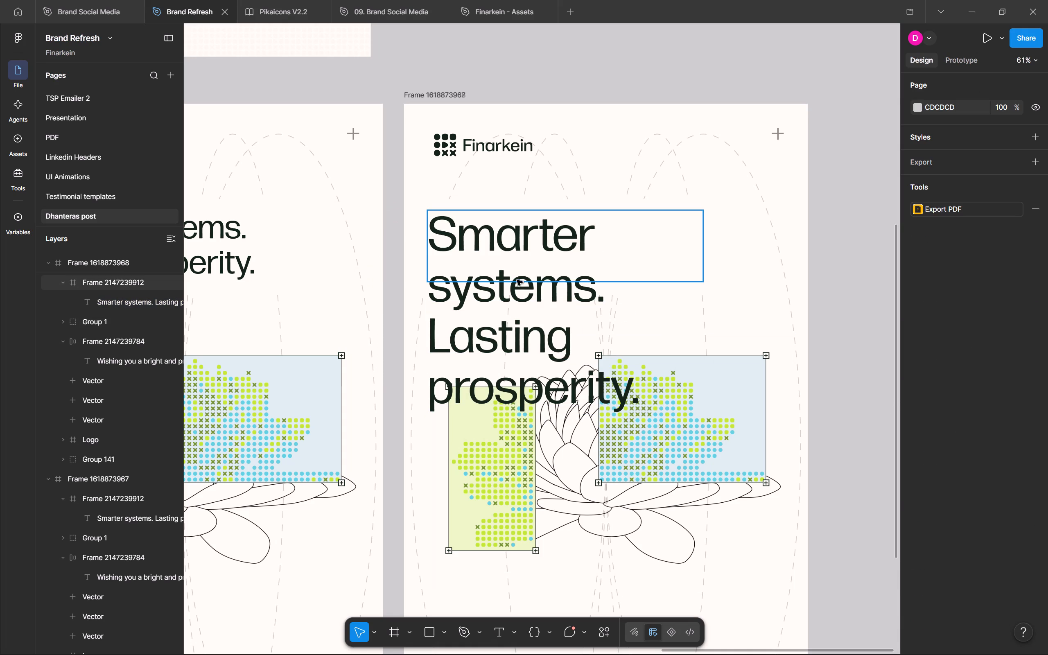
# Extend the heading's white background frame down to 735 × 544 so it encloses all four lines.
pyautogui.click(566, 263)
pyautogui.moveTo(607, 282); pyautogui.dragTo(613, 448)
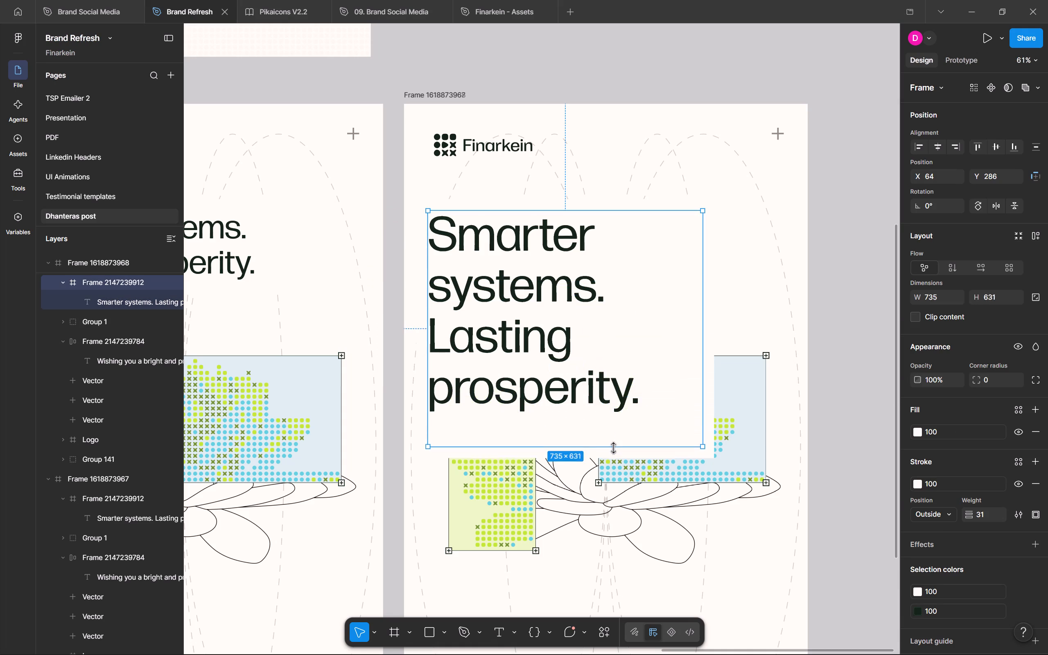
pyautogui.moveTo(613, 448); pyautogui.dragTo(614, 413)
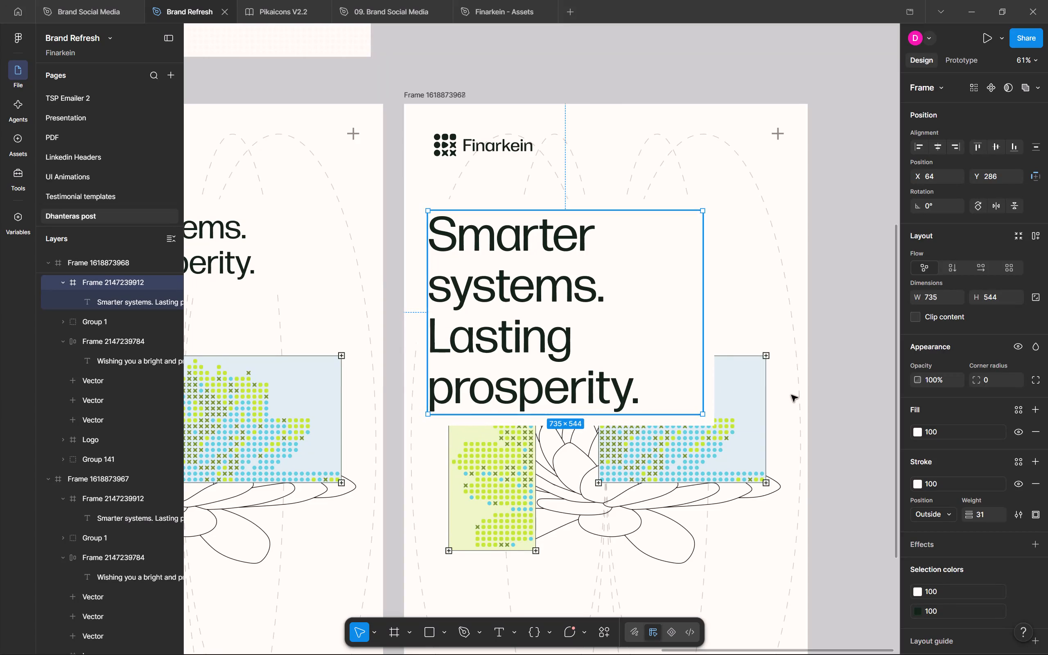
pyautogui.click(838, 420)
# Move the heading frame up beneath the Finarkein logo to X 82, Y 171, and widen it to about 757.
pyautogui.moveTo(539, 293); pyautogui.dragTo(540, 251)
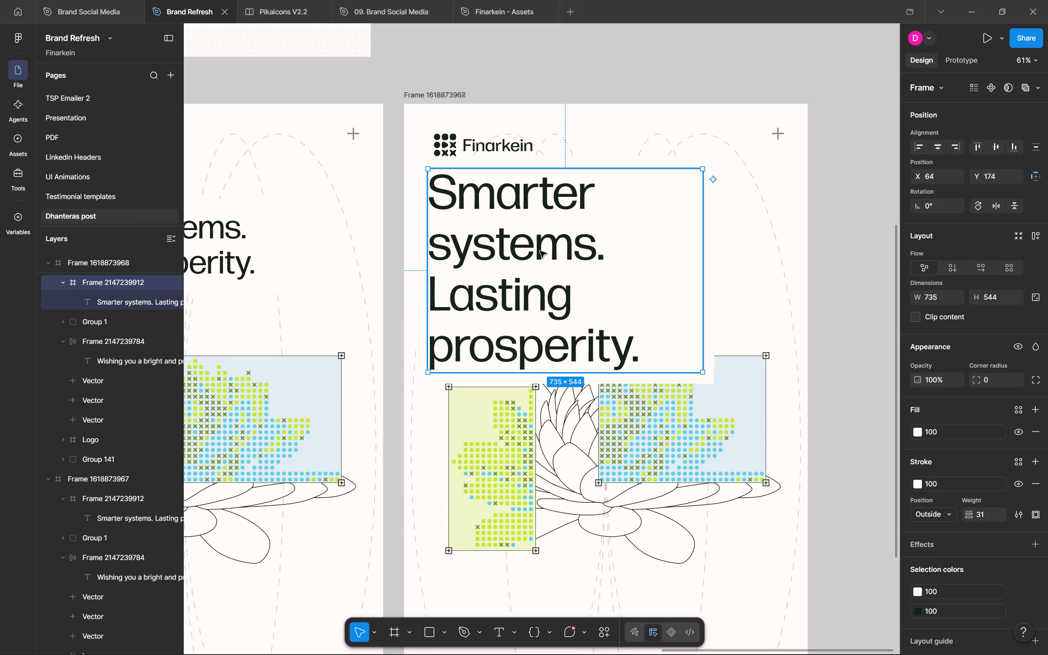
pyautogui.moveTo(510, 242); pyautogui.dragTo(520, 242)
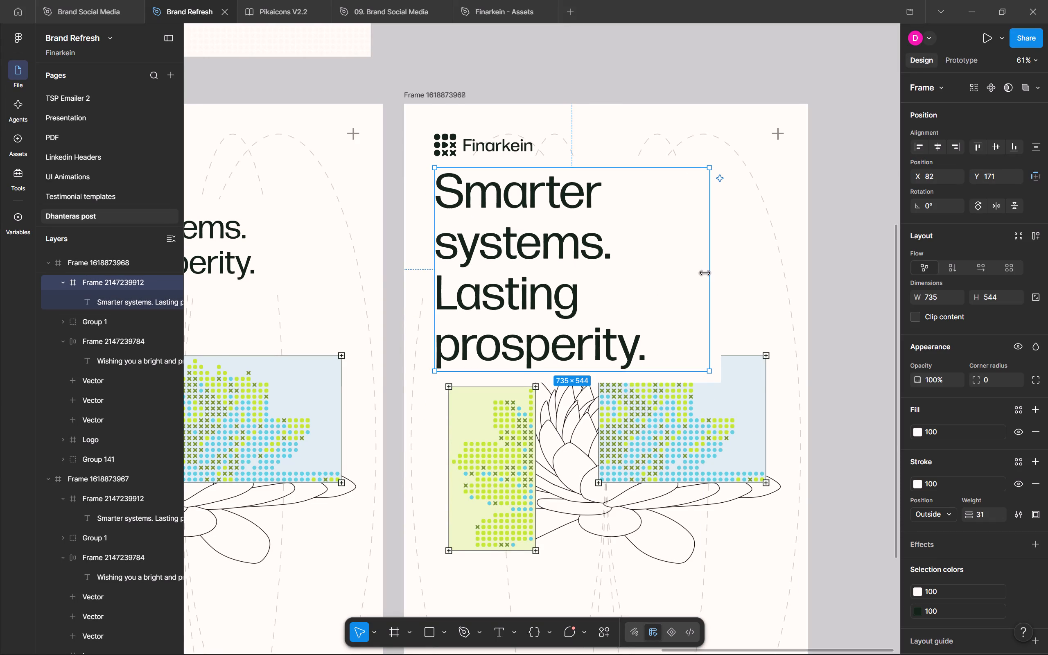
pyautogui.moveTo(712, 271); pyautogui.dragTo(688, 271)
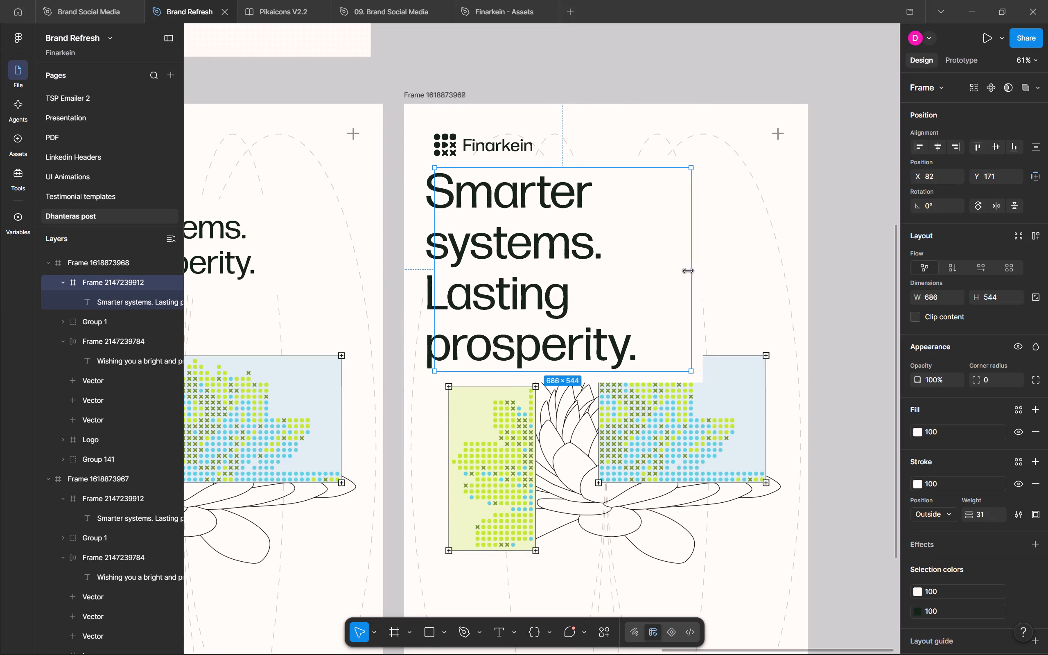
pyautogui.moveTo(688, 271); pyautogui.dragTo(717, 269)
pyautogui.click(842, 316)
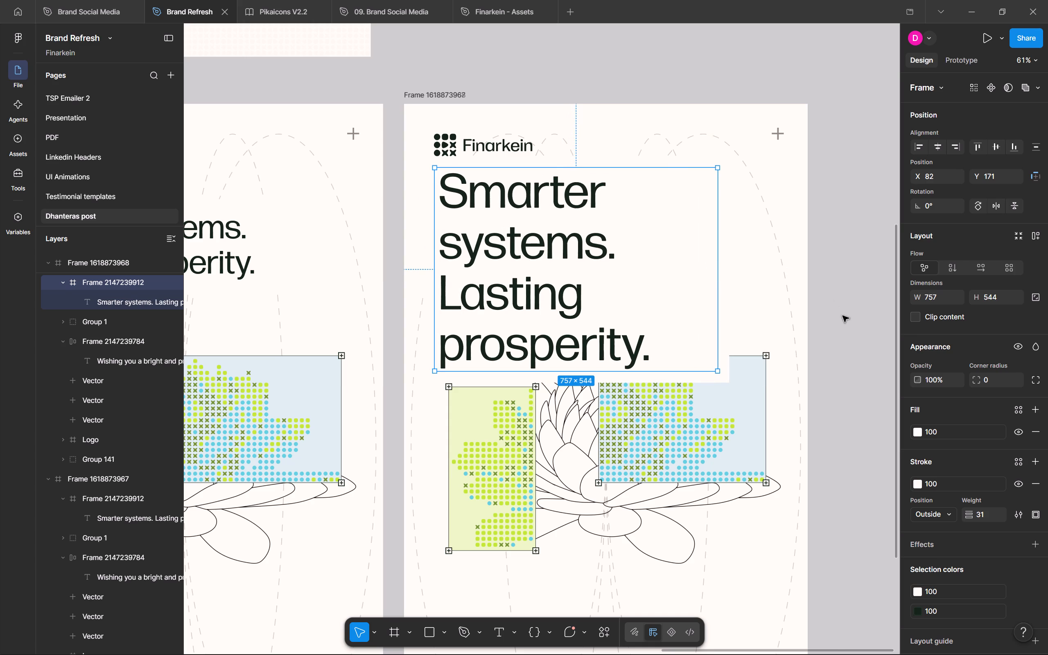
# Move the lotus illustration group down to about Y 1065 in the last copied frame, using the ChatGPT layout in Brave as reference.
pyautogui.scroll(-2, 842, 316)
pyautogui.moveTo(686, 296); pyautogui.dragTo(686, 374)
pyautogui.hotkey('alt', 'Tab')
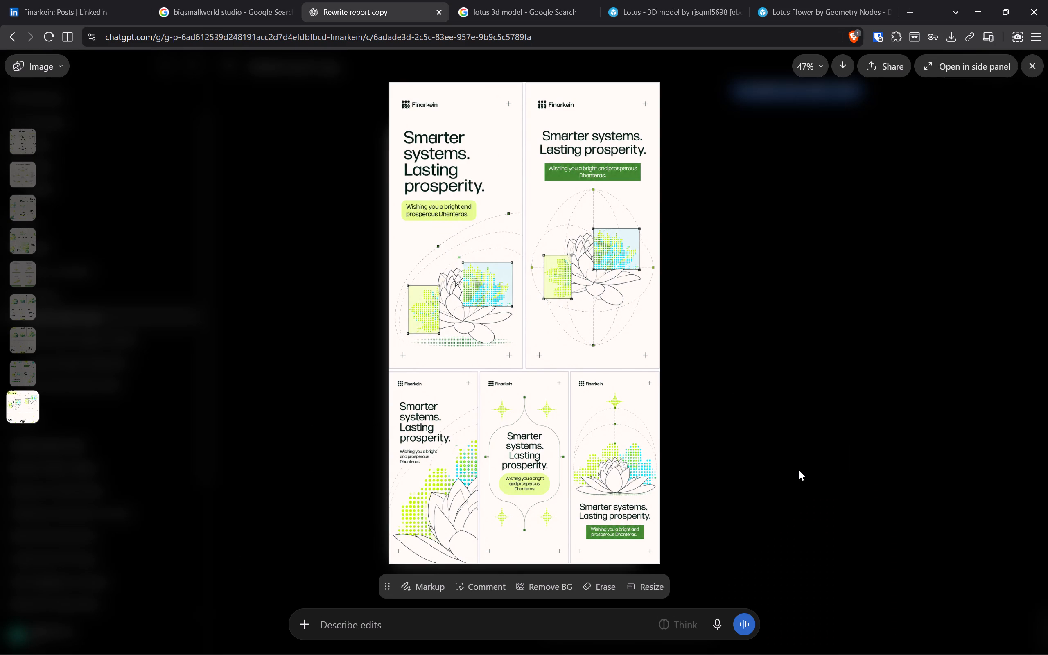
pyautogui.hotkey('alt', 'Tab')
pyautogui.click(829, 406)
pyautogui.scroll(-1, 829, 406)
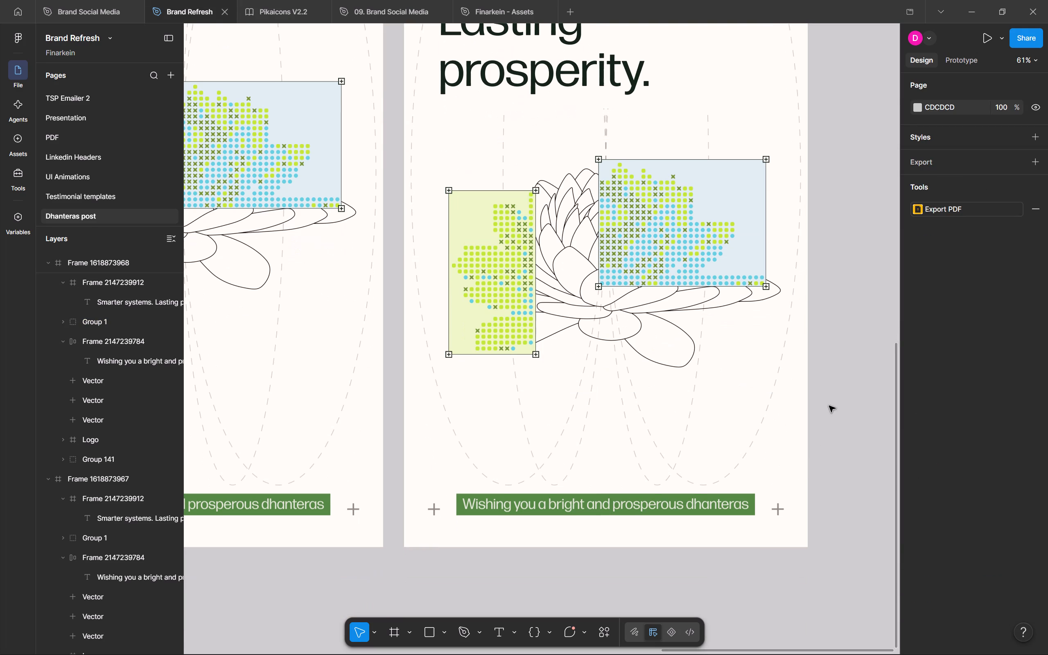
pyautogui.moveTo(733, 303); pyautogui.dragTo(737, 391)
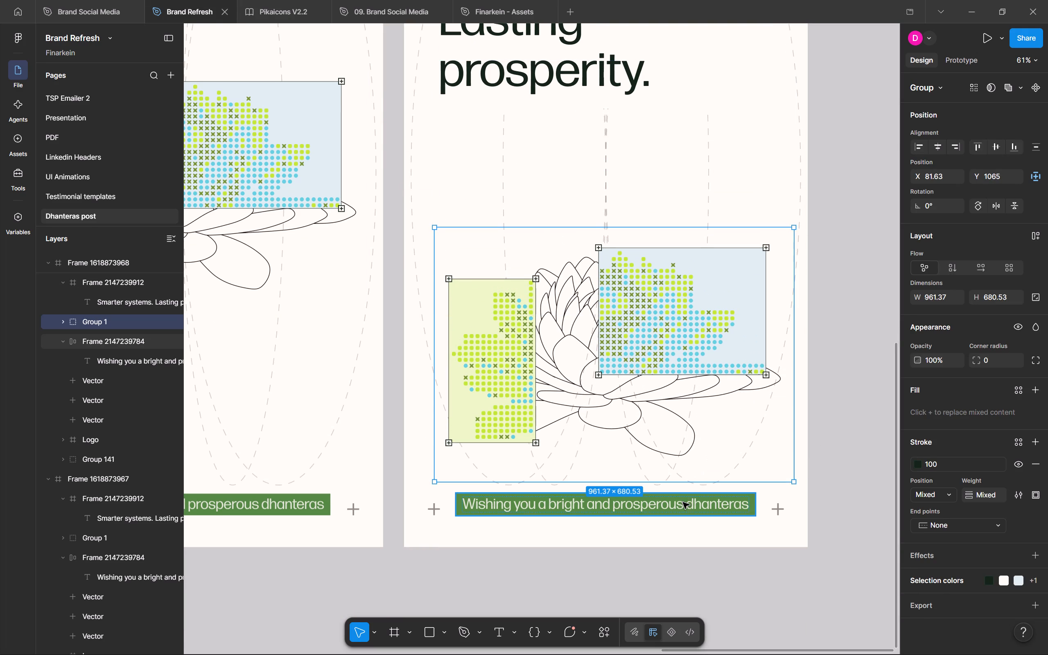
# Move the green tagline up between the heading and the lotus, at about X 140, Y 809, and compare with ChatGPT's tagline placement.
pyautogui.moveTo(683, 502); pyautogui.dragTo(653, 141)
pyautogui.hotkey('alt', 'Tab')
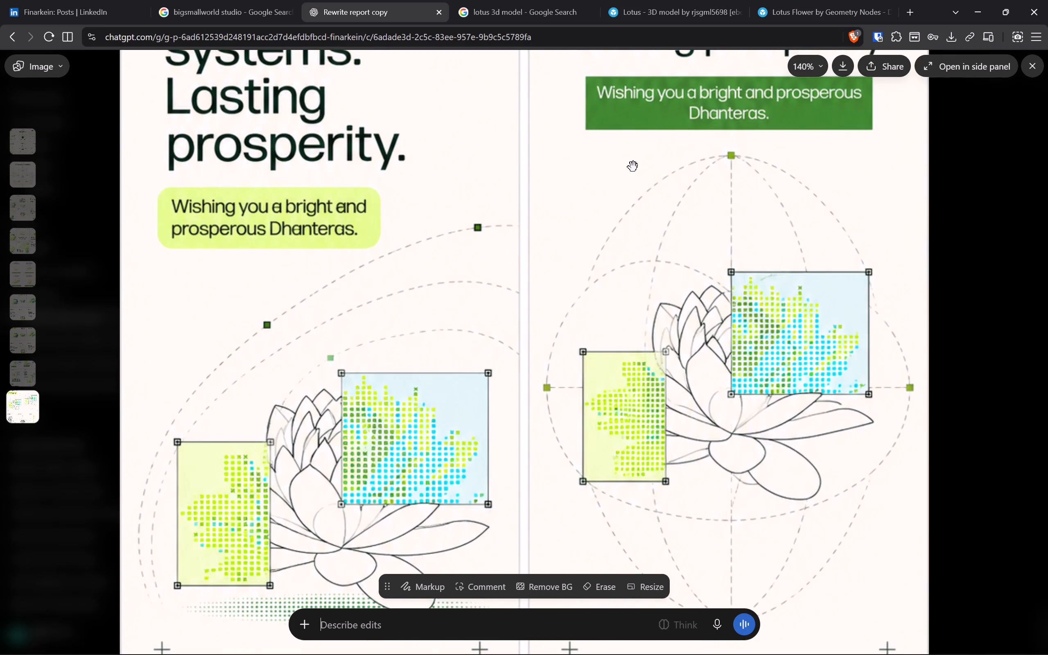
pyautogui.moveTo(633, 167); pyautogui.dragTo(635, 325)
pyautogui.hotkey('alt', 'Tab')
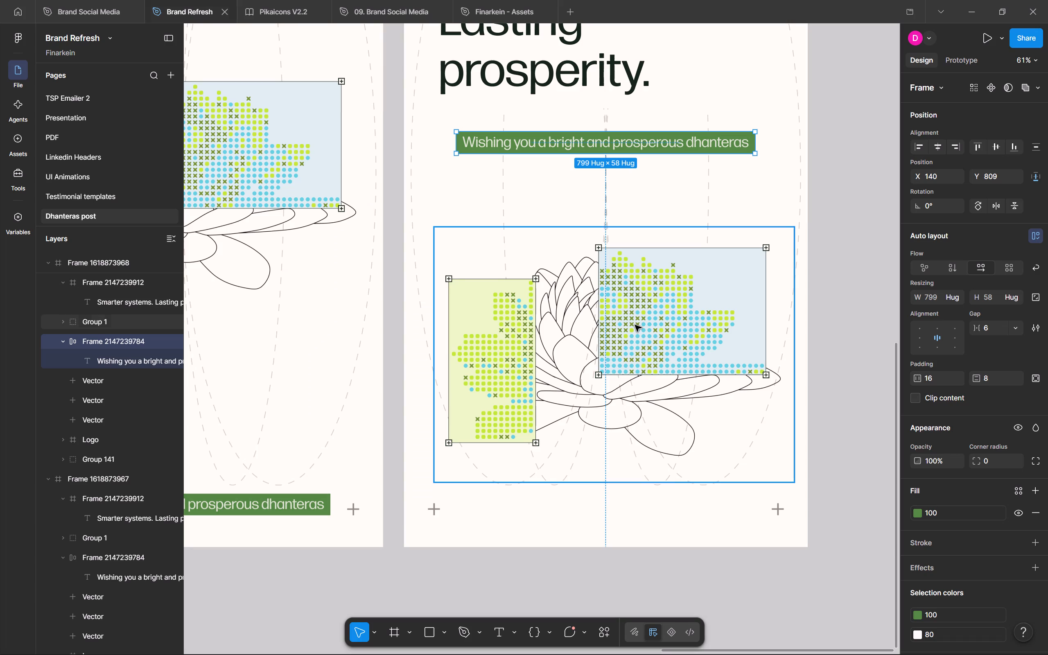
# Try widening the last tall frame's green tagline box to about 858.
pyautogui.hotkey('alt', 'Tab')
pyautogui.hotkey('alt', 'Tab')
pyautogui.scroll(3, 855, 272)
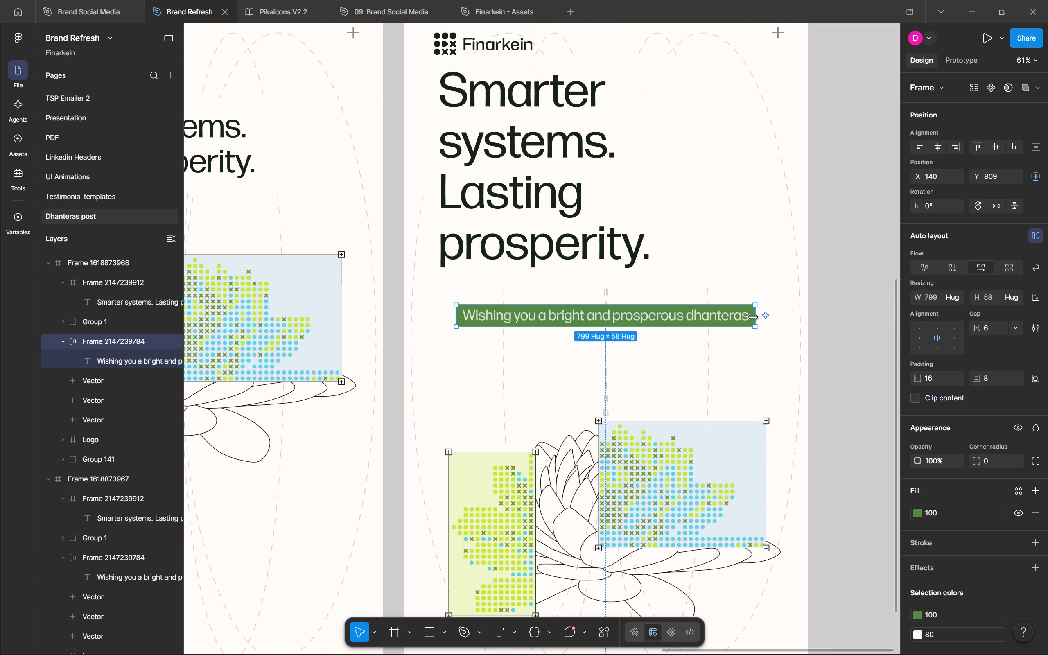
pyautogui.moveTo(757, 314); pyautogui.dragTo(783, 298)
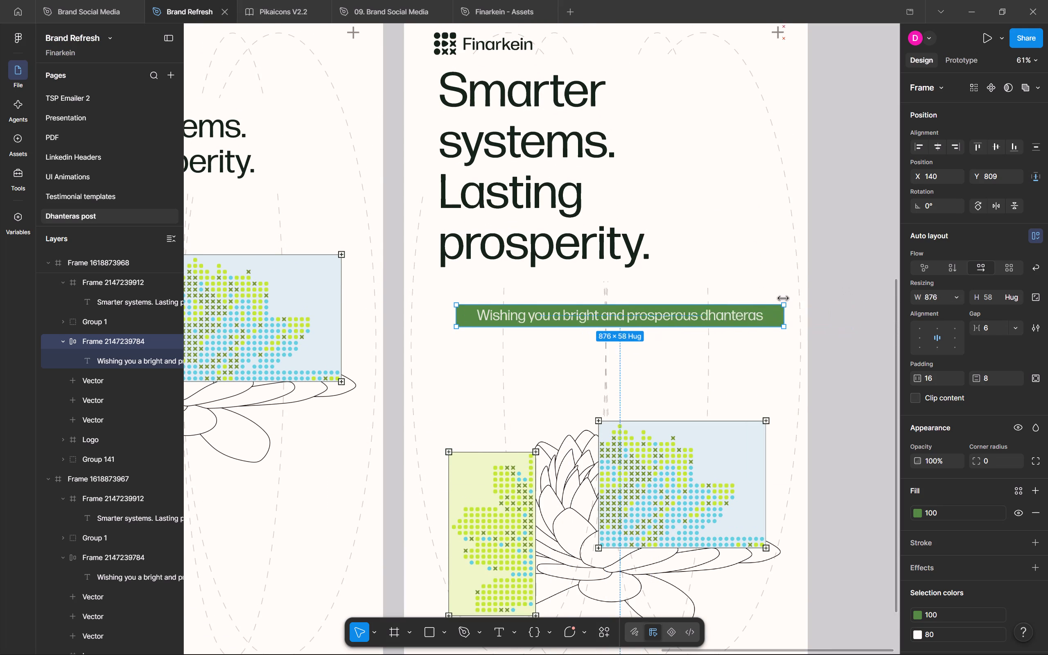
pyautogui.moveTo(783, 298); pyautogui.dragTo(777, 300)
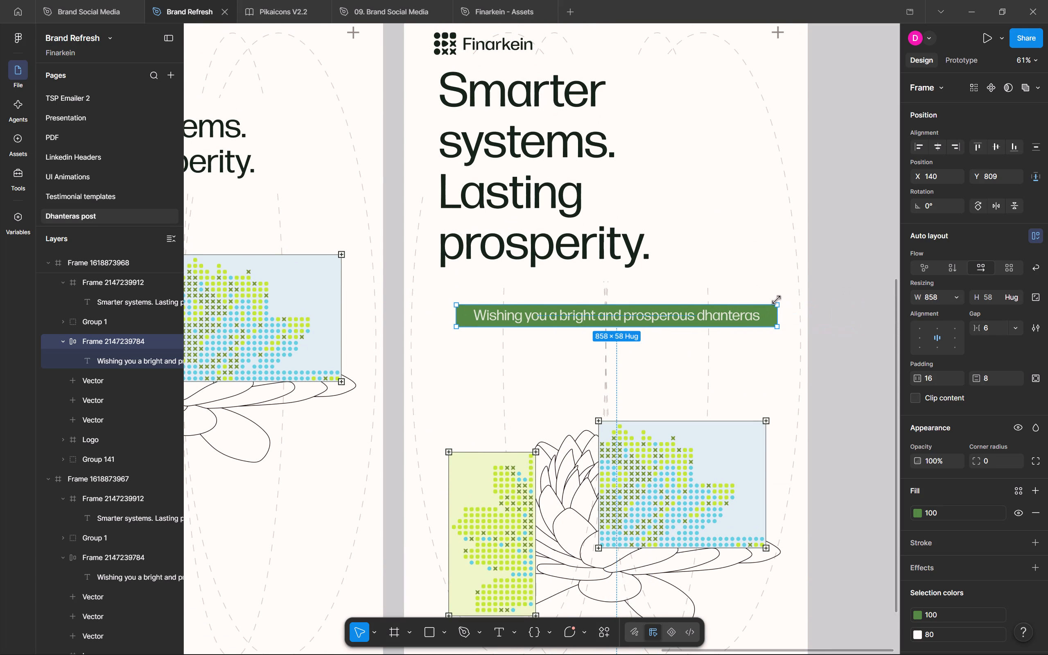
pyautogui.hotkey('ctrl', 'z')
# Break the green tagline text onto two lines after "Wishing you a bright and".
pyautogui.hotkey('alt', 'Tab')
pyautogui.hotkey('alt', 'Tab')
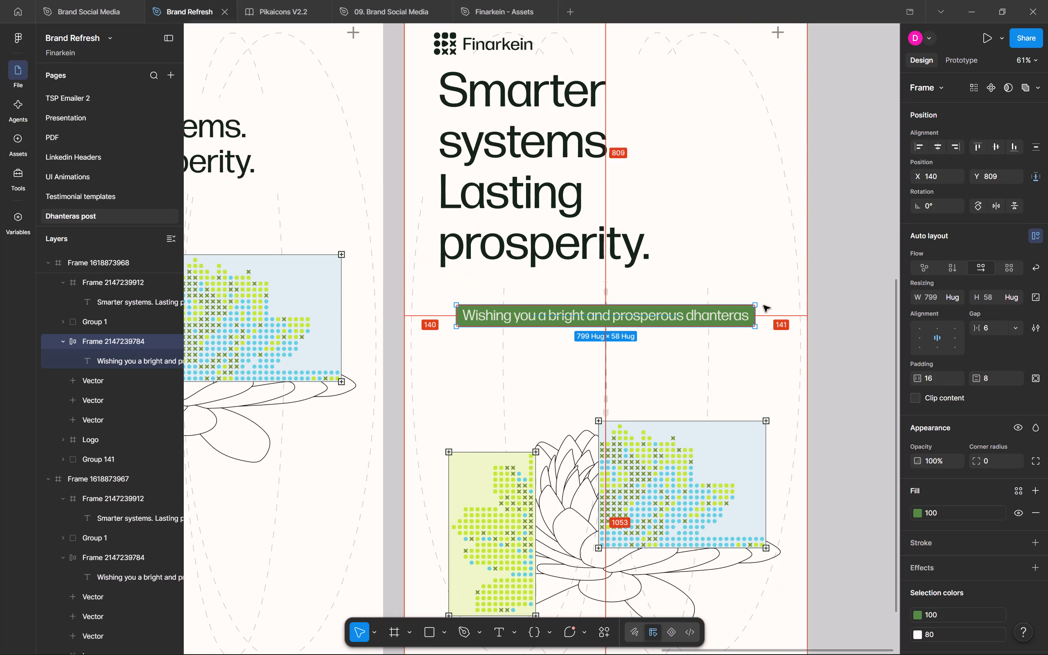
pyautogui.press('t')
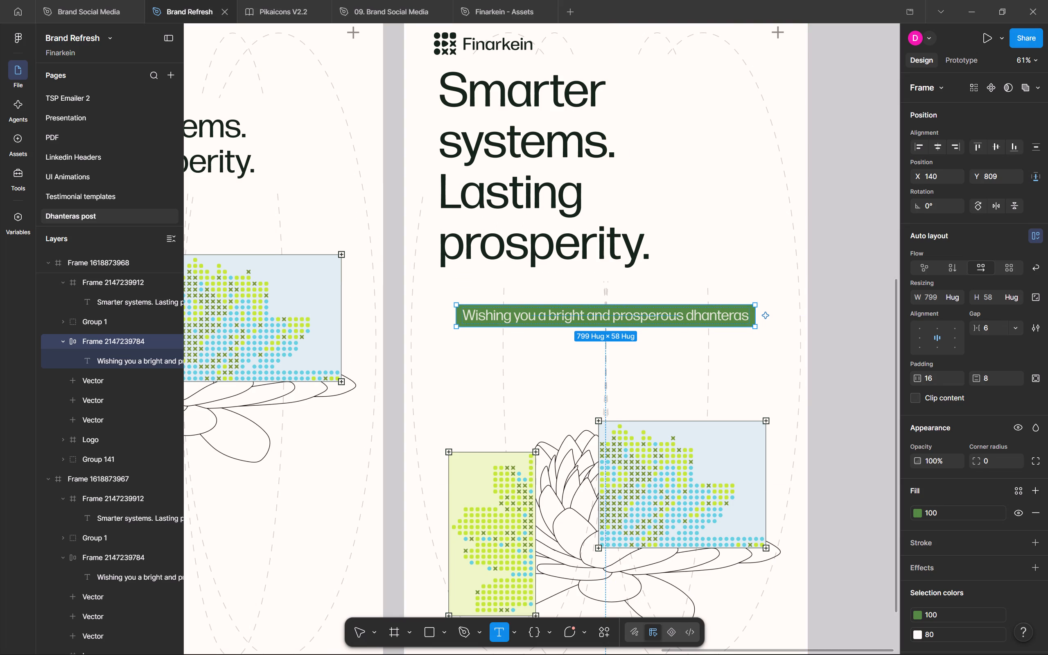
pyautogui.click(612, 318)
pyautogui.press('Return')
pyautogui.press('Escape')
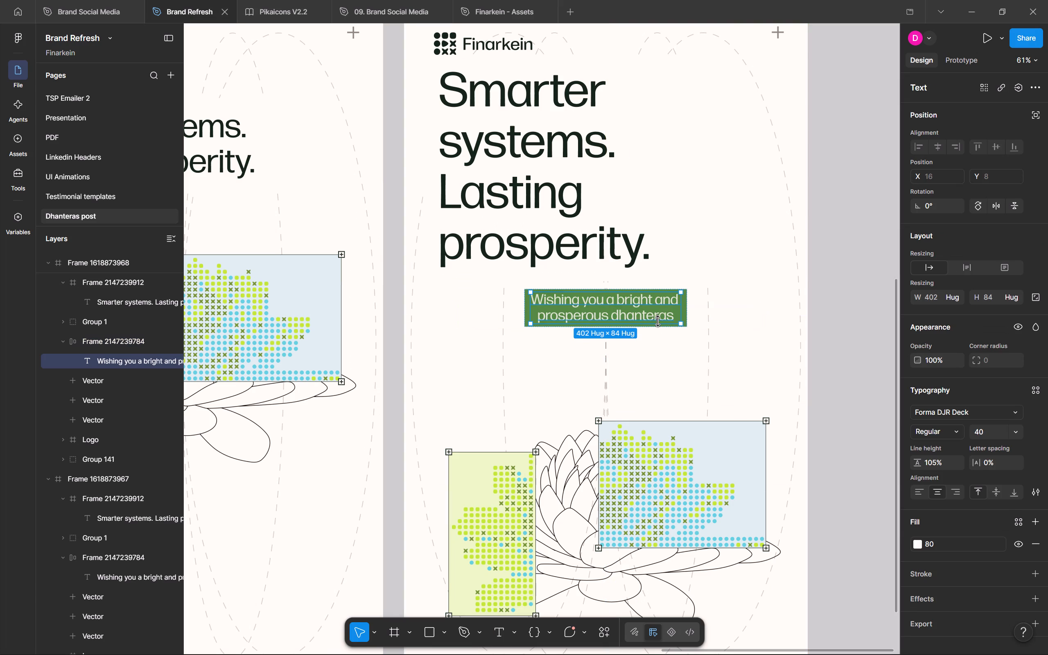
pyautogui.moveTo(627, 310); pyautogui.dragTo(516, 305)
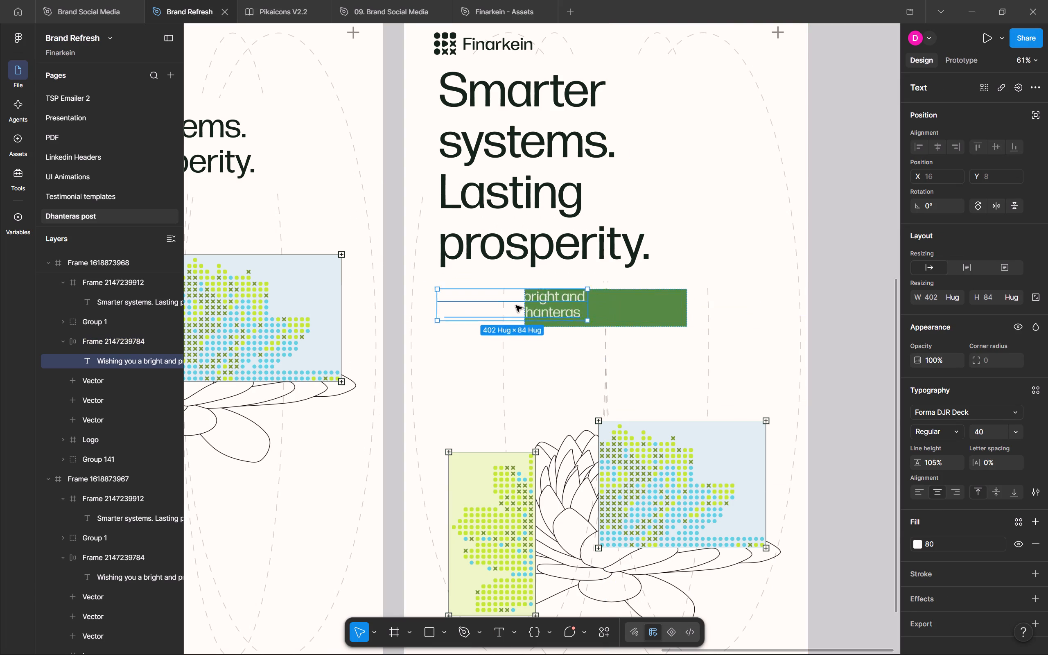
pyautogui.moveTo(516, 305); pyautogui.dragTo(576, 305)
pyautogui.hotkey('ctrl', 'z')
# Move the green tagline frame directly beneath the heading, aligned with its left edge at about X 94, Y 755.
pyautogui.click(87, 343)
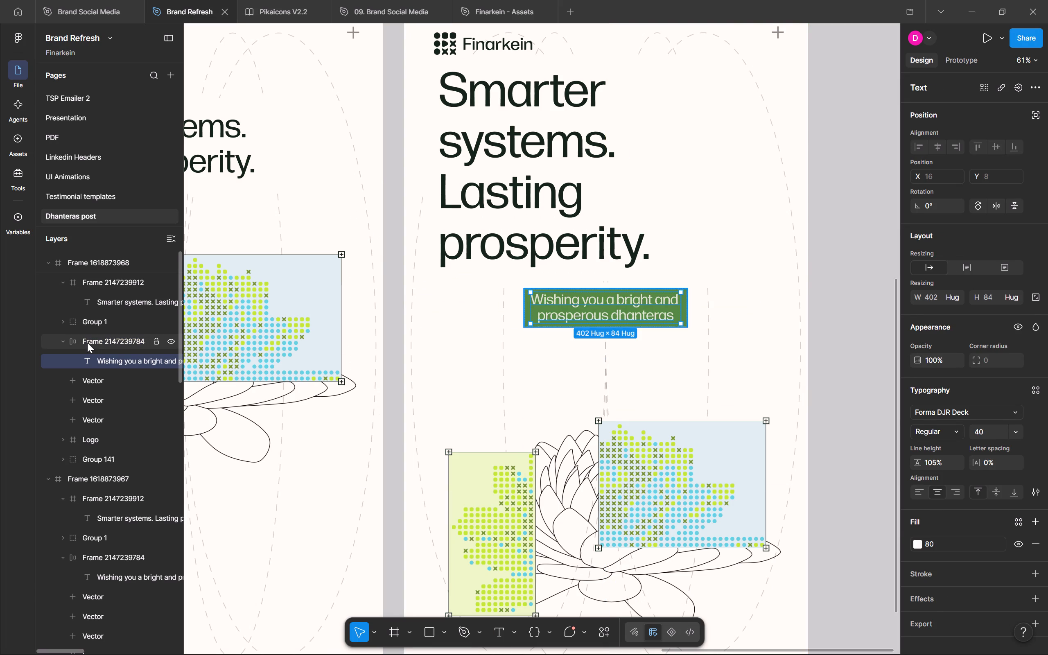
pyautogui.moveTo(608, 312); pyautogui.dragTo(523, 305)
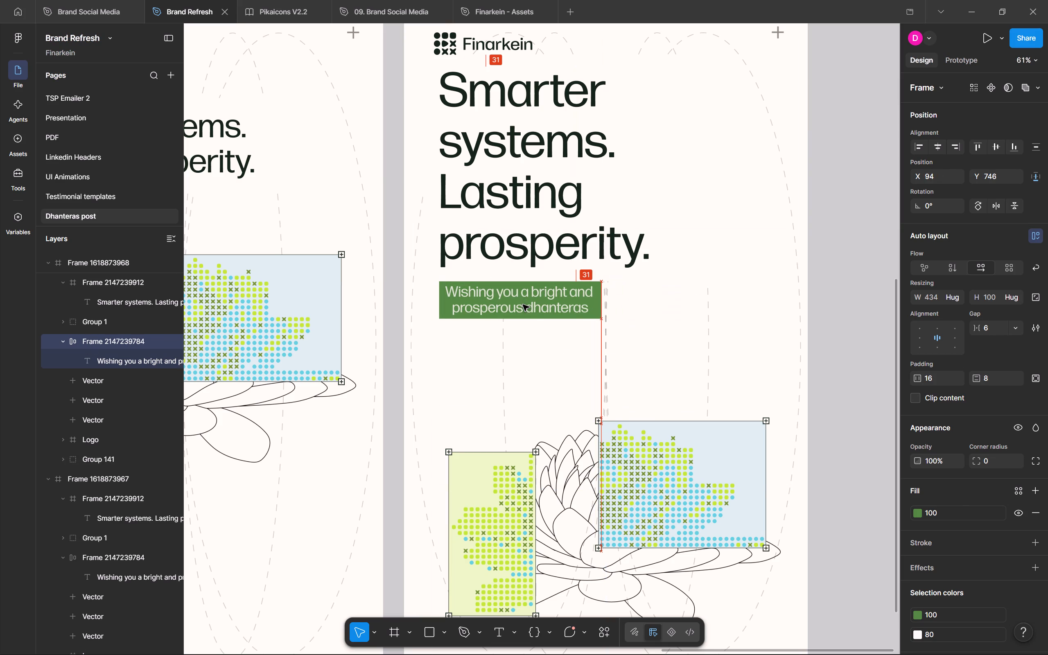
pyautogui.moveTo(523, 305); pyautogui.dragTo(522, 307)
# Examine ChatGPT's layout options in Brave, comparing their heading, tagline, curve and lotus arrangements.
pyautogui.hotkey('alt', 'Tab')
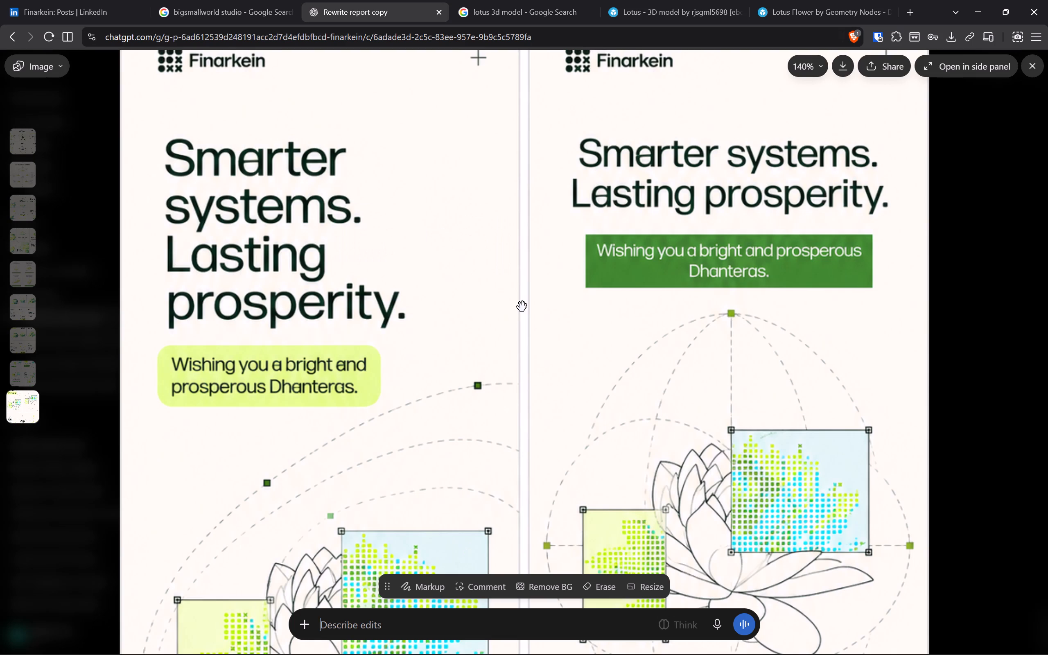
pyautogui.scroll(-3, 572, 481)
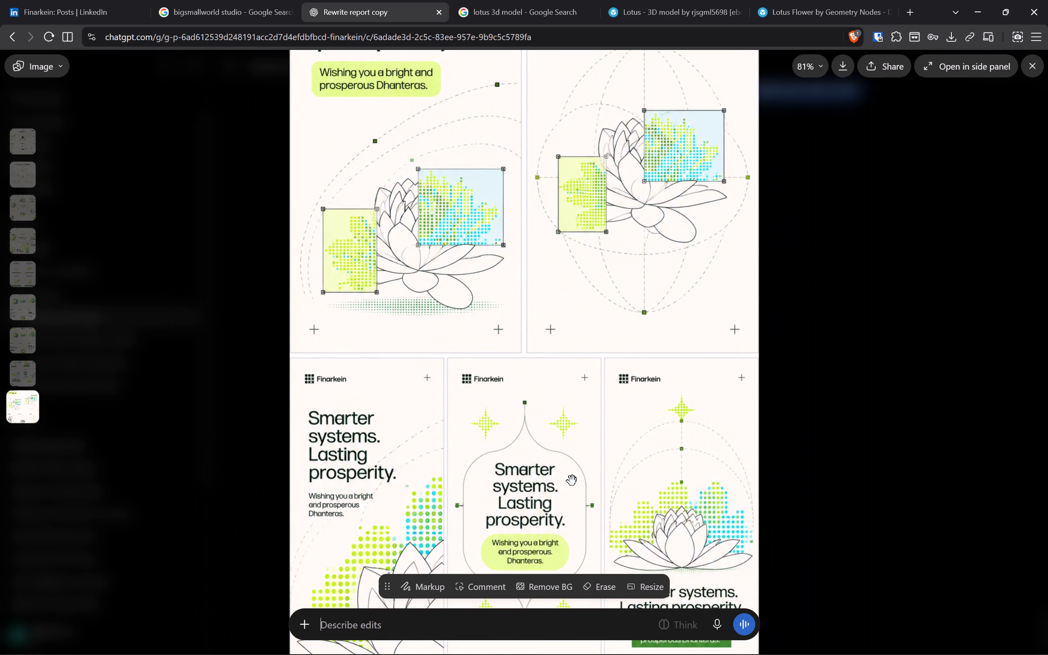
pyautogui.scroll(-2, 572, 481)
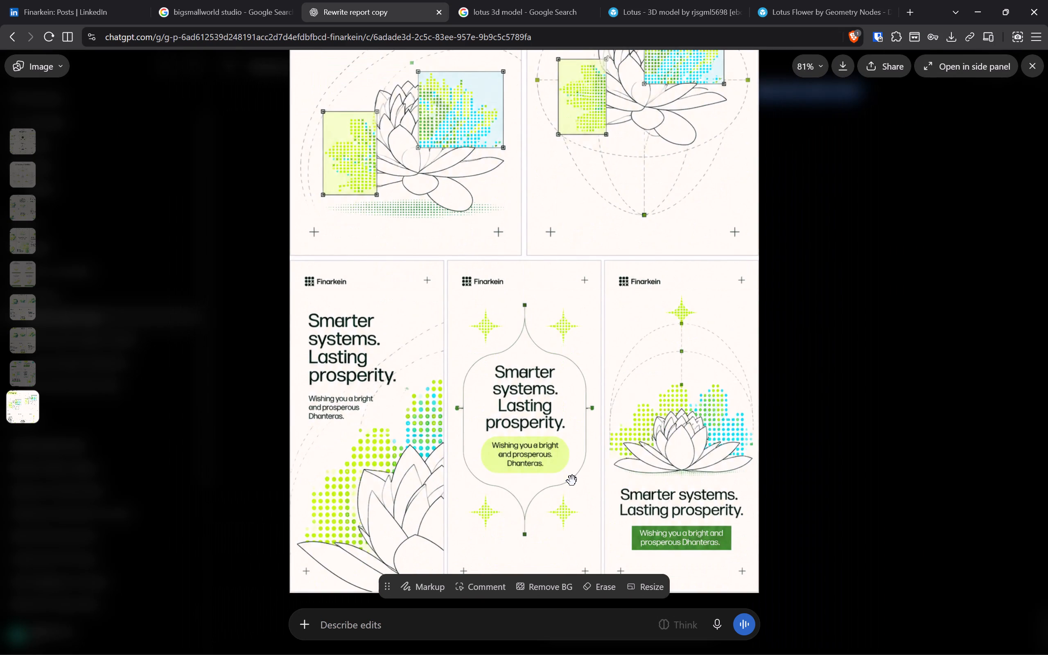
pyautogui.scroll(5, 572, 481)
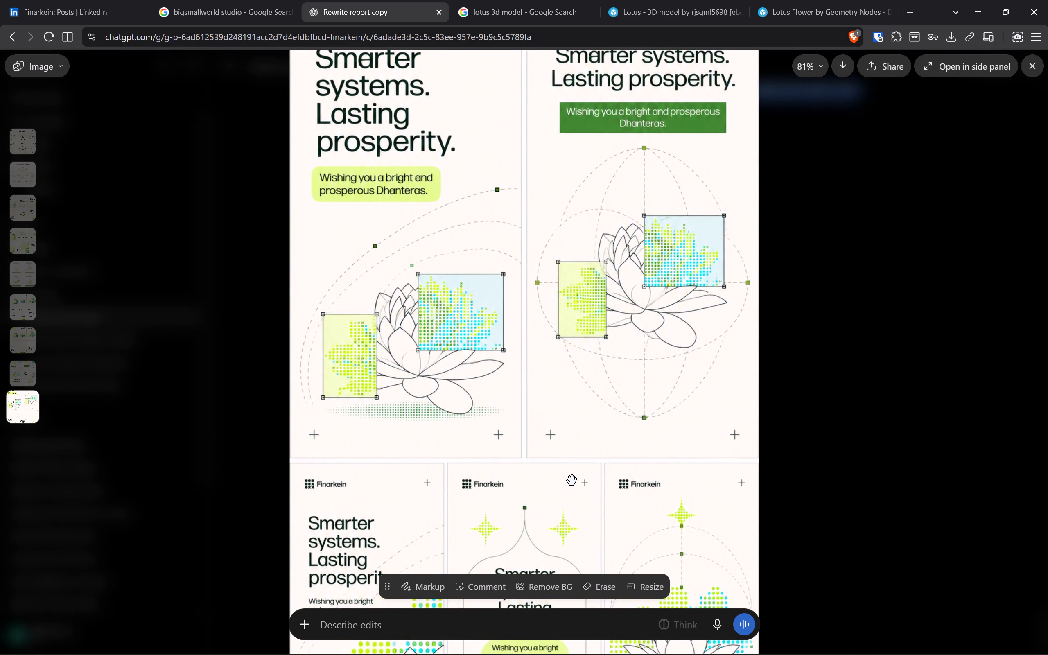
pyautogui.scroll(1, 572, 481)
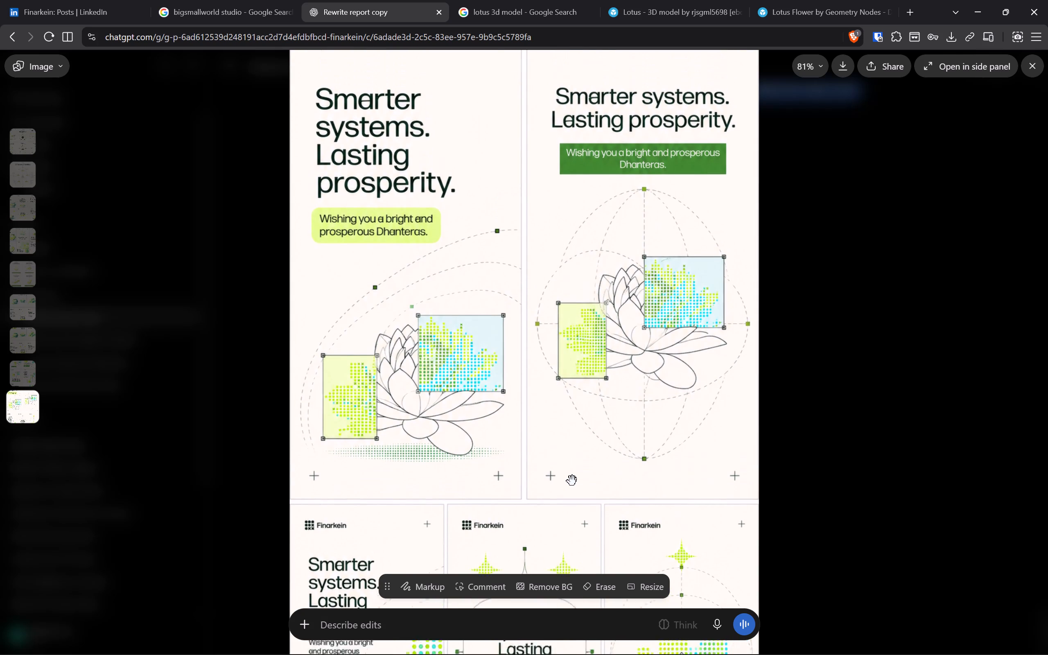
pyautogui.scroll(1, 572, 481)
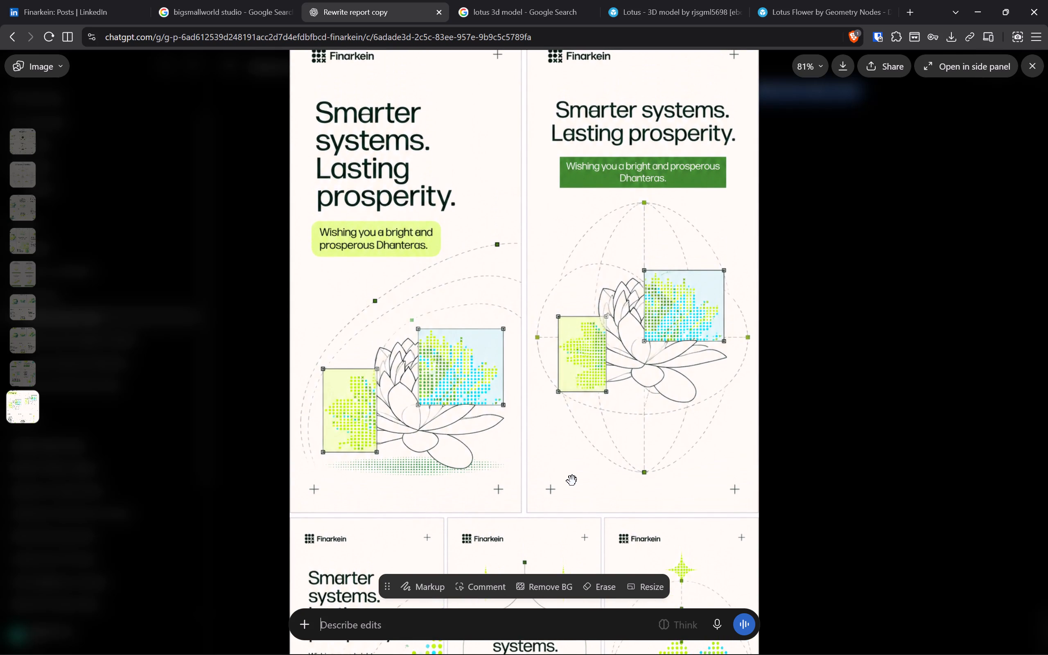
pyautogui.scroll(1, 572, 481)
pyautogui.hotkey('alt', 'Tab')
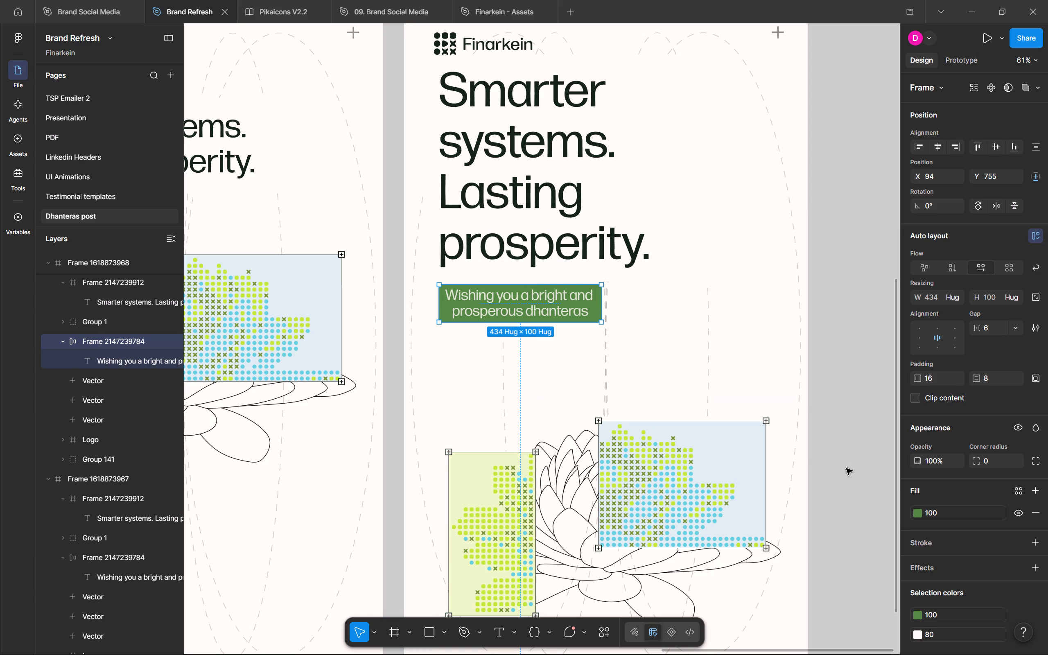
# Move the lotus illustration group slightly upward in the last tall frame.
pyautogui.click(846, 468)
pyautogui.scroll(-4, 846, 468)
pyautogui.scroll(2, 846, 468)
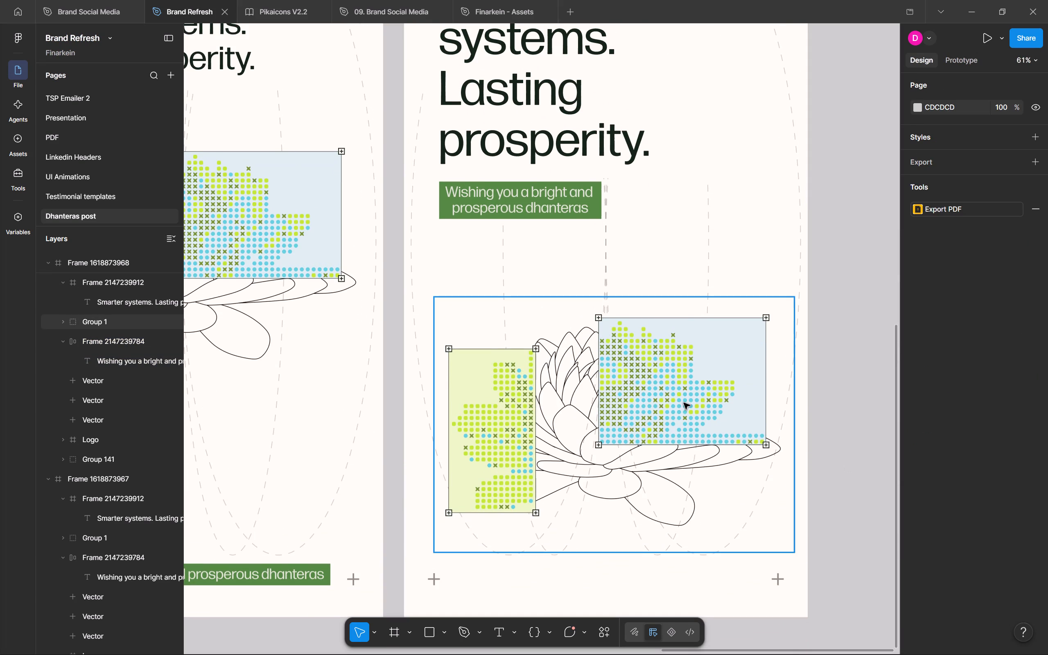
pyautogui.moveTo(684, 403); pyautogui.dragTo(685, 390)
# Delete the dashed curve group from the last tall frame's background.
pyautogui.click(801, 204)
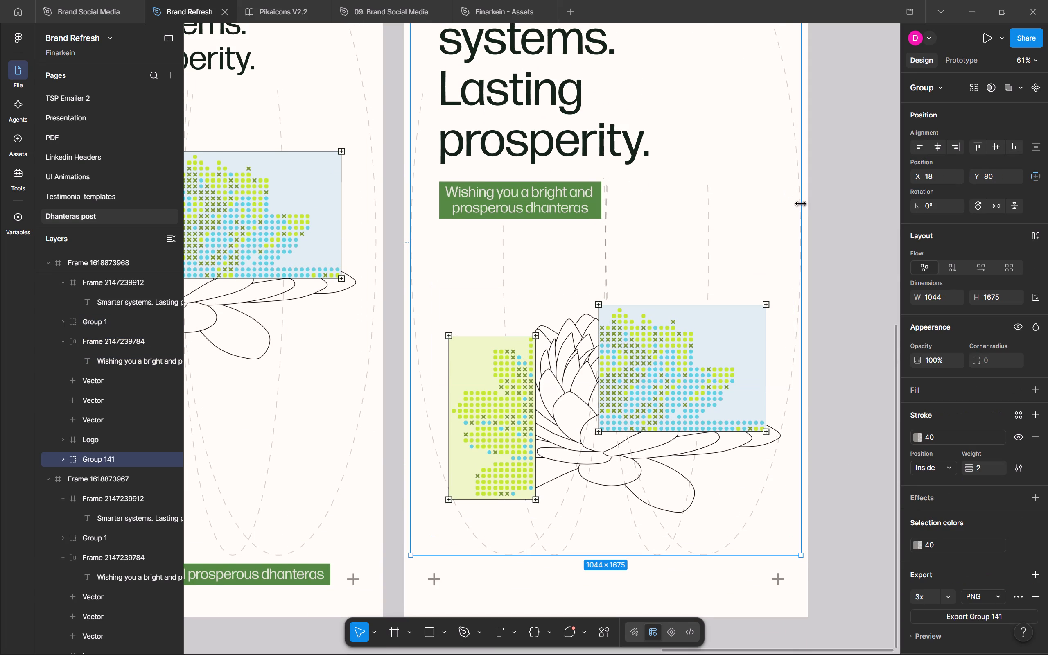
pyautogui.press('Delete')
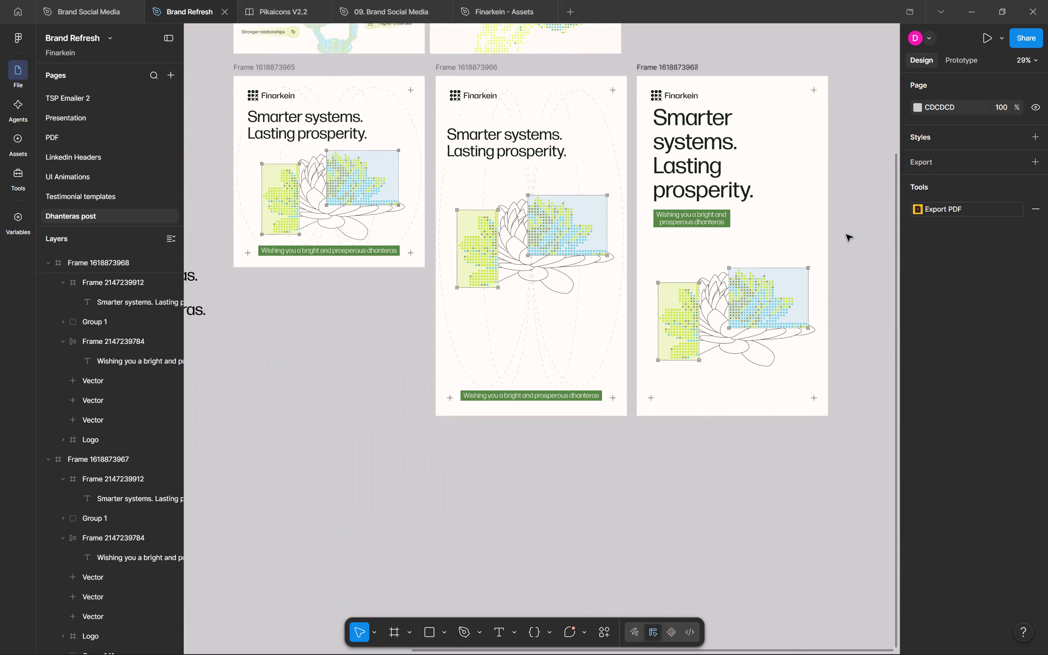
# Enlarge the green tagline box to about 480 × 110 and place it beneath the heading at about X 93, Y 771.
pyautogui.scroll(1, 846, 235)
pyautogui.hotkey('alt', 'Tab')
pyautogui.hotkey('alt', 'Tab')
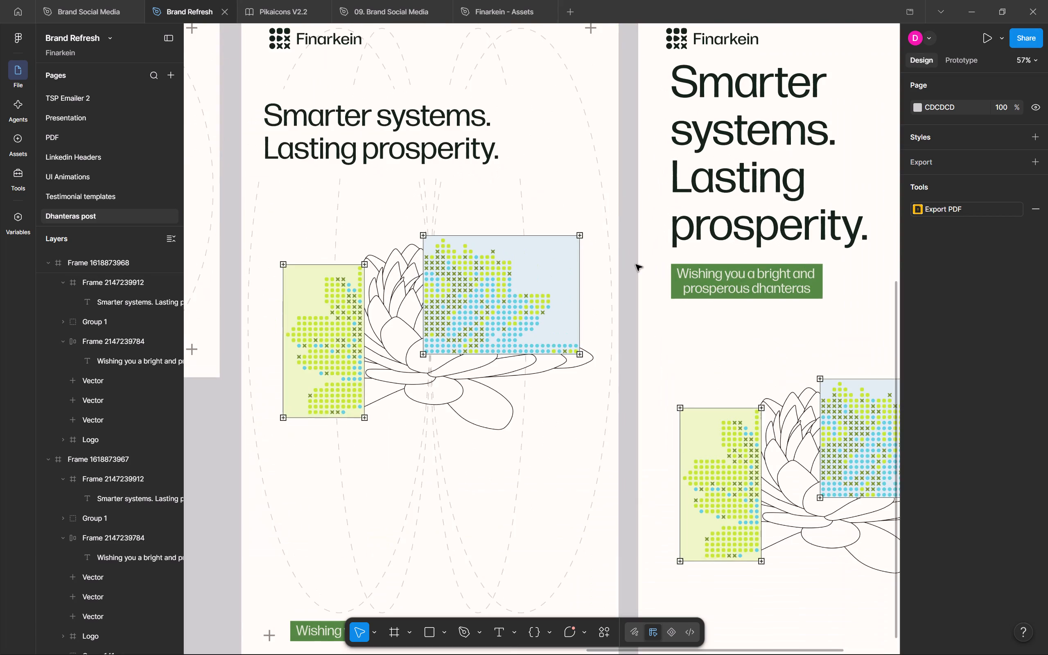
pyautogui.hscroll(-2, 636, 264)
pyautogui.click(641, 284)
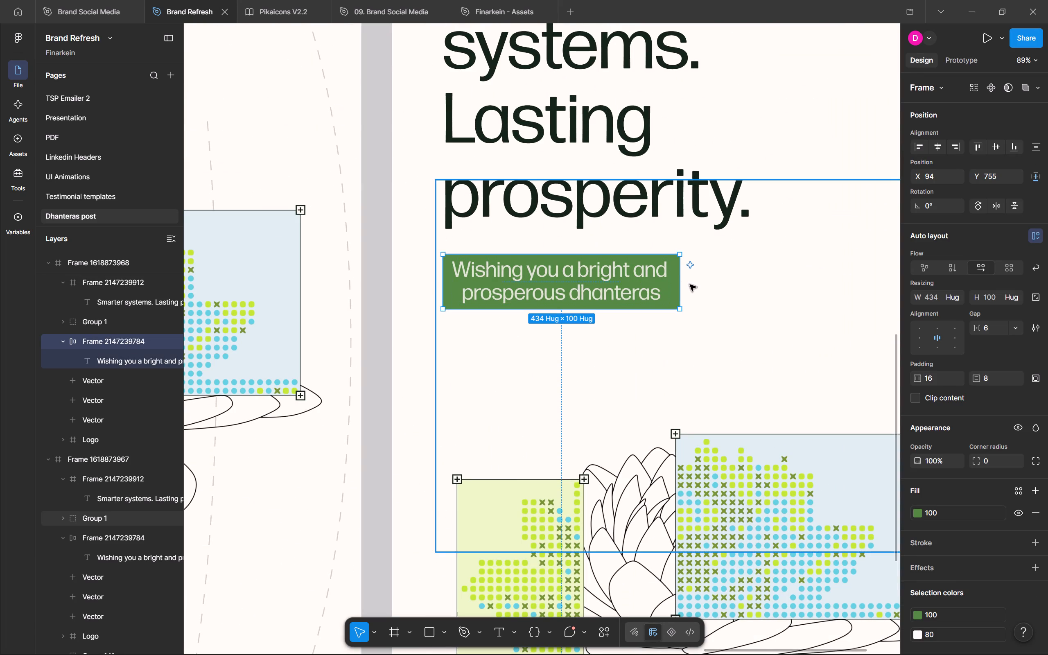
pyautogui.keyDown('alt'); pyautogui.moveTo(683, 287); pyautogui.dragTo(689, 285); pyautogui.keyUp('alt')
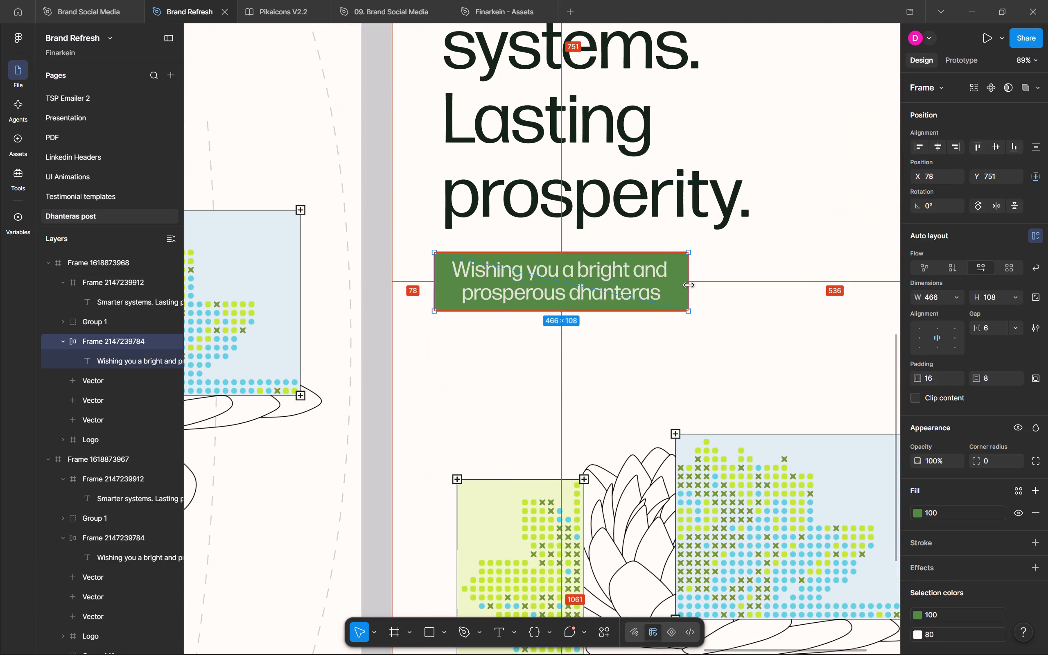
pyautogui.keyDown('alt'); pyautogui.moveTo(689, 285); pyautogui.dragTo(692, 285); pyautogui.keyUp('alt')
pyautogui.moveTo(640, 278); pyautogui.dragTo(653, 286)
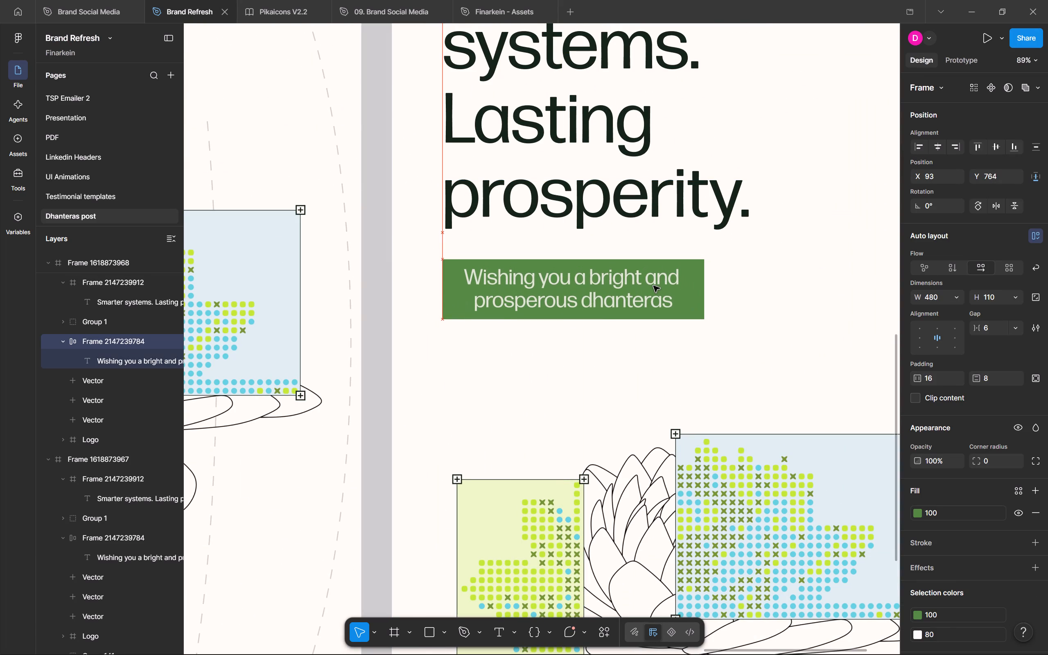
pyautogui.moveTo(653, 286); pyautogui.dragTo(653, 290)
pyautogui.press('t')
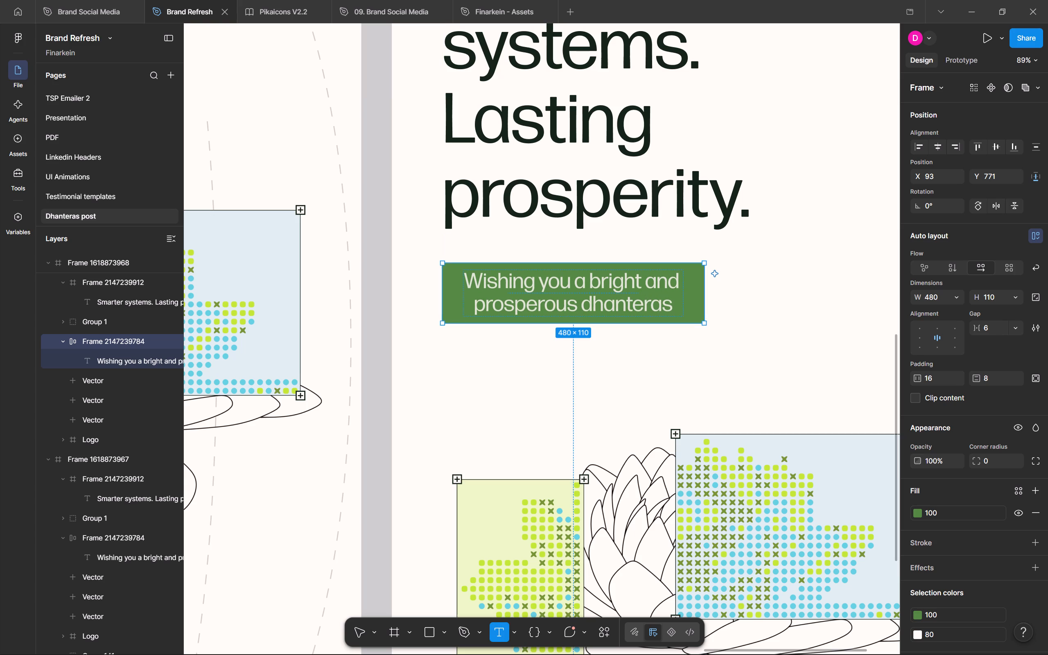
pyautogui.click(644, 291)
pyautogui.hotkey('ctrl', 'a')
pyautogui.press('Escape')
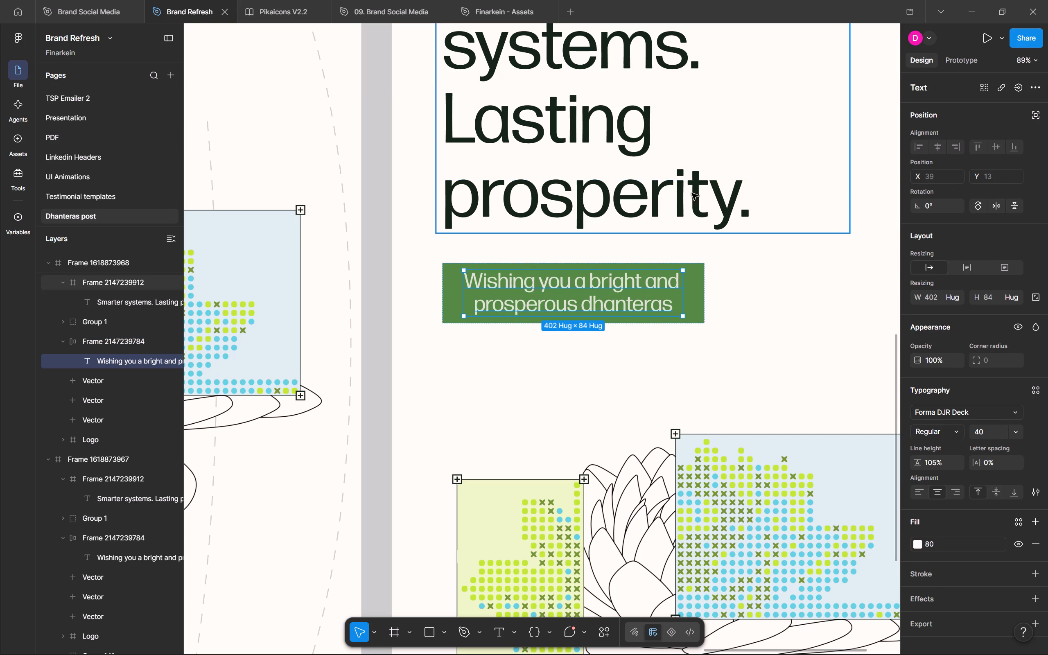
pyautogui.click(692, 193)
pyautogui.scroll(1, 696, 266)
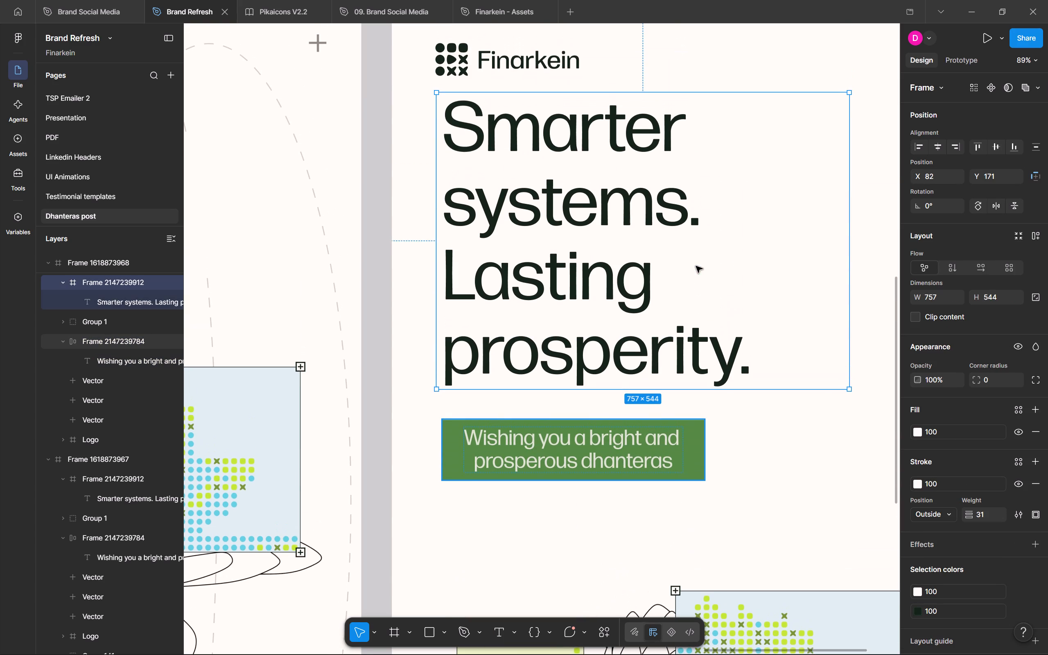
# Replace the last tall frame's heading with the copied canvas line "Here's to building wealth, together. Happy Dhanteras.".
pyautogui.hscroll(2, 696, 266)
pyautogui.hscroll(1, 460, 350)
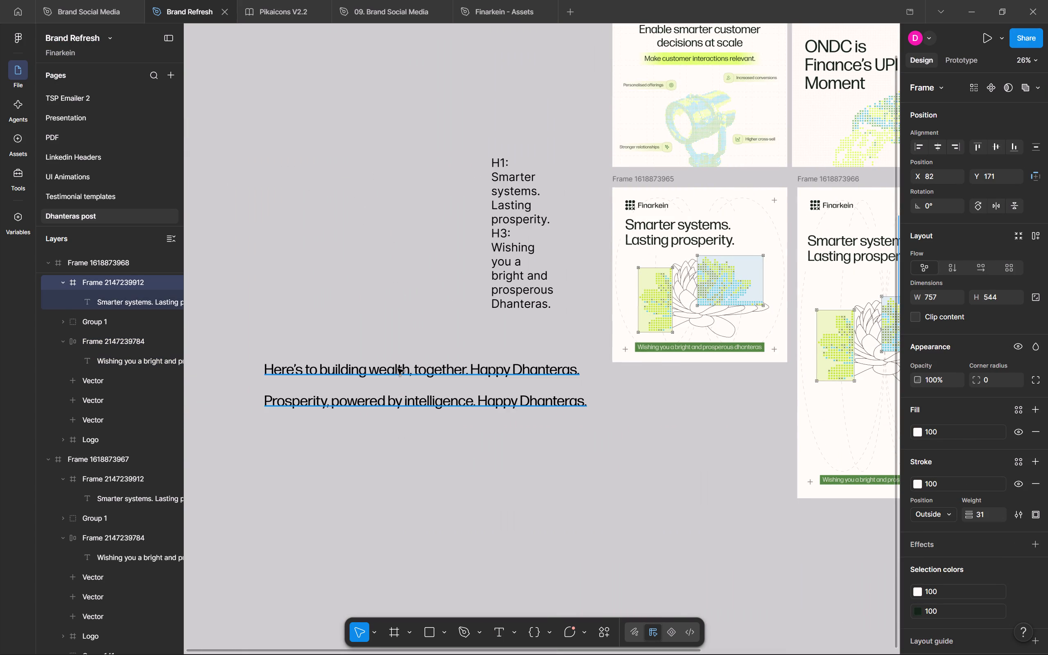
pyautogui.click(398, 369)
pyautogui.click(527, 497)
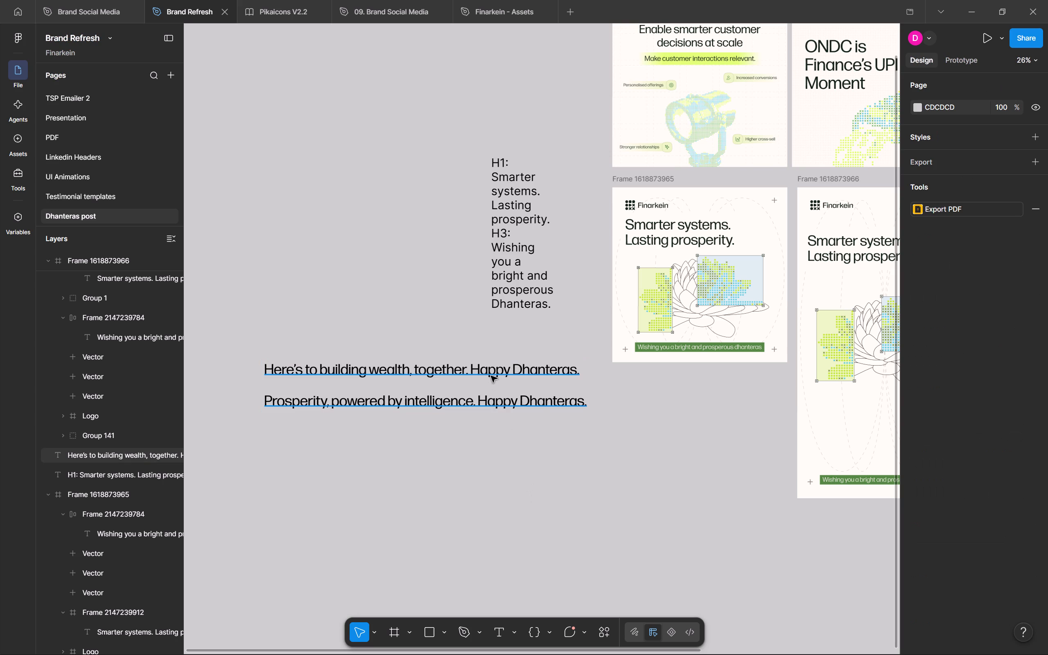
pyautogui.press('t')
pyautogui.tripleClick(491, 376)
pyautogui.click(557, 373)
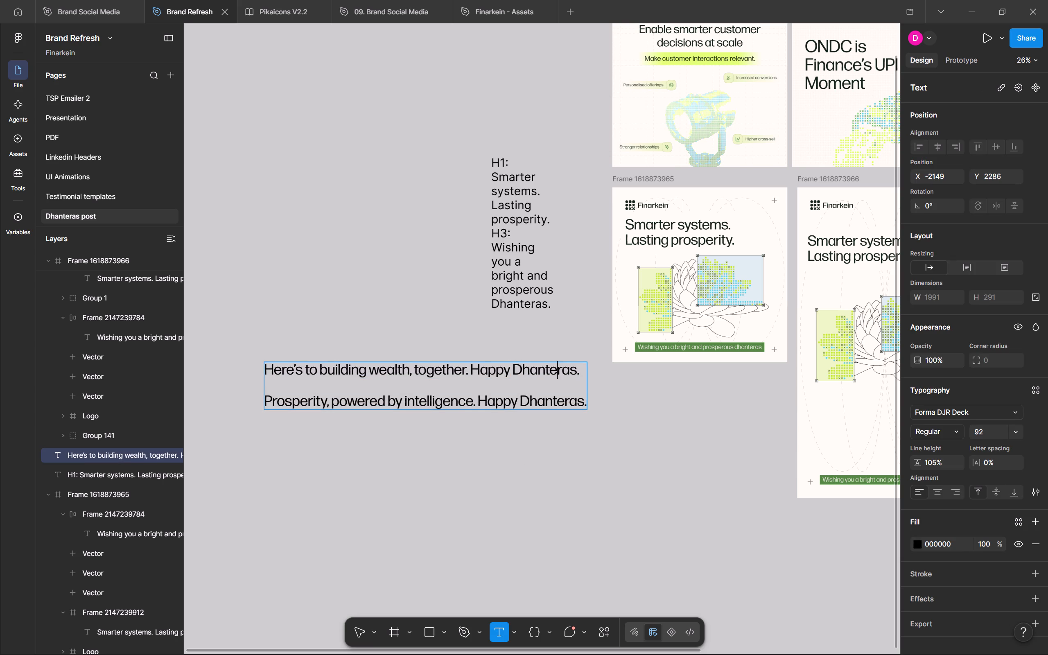
pyautogui.moveTo(580, 369); pyautogui.dragTo(255, 363)
pyautogui.hotkey('ctrl', 'c')
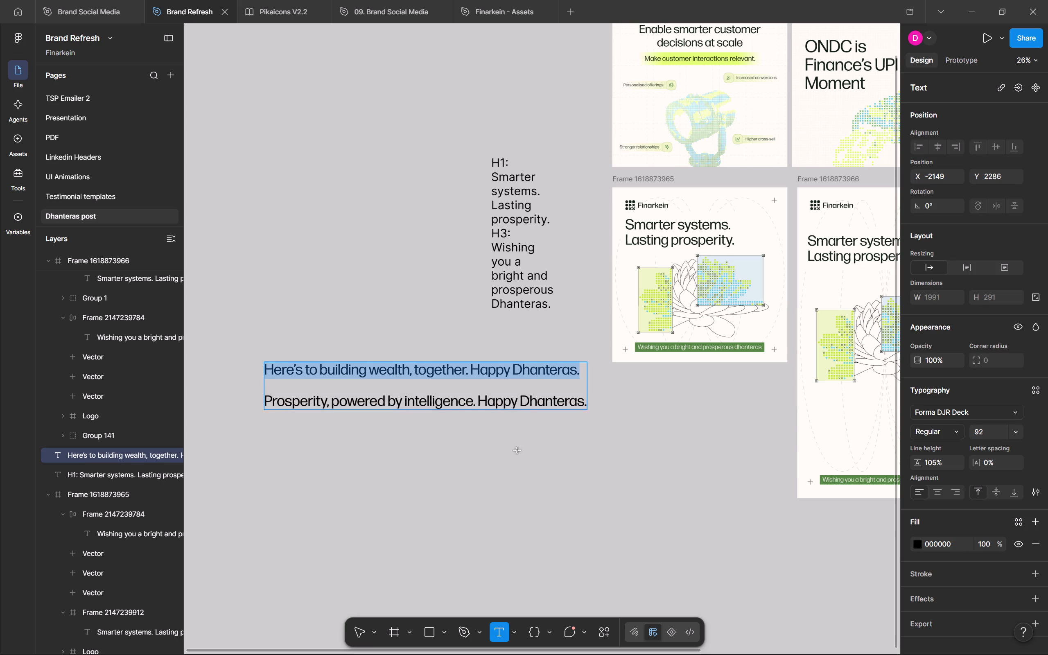
pyautogui.press('Escape')
pyautogui.hscroll(-4, 551, 420)
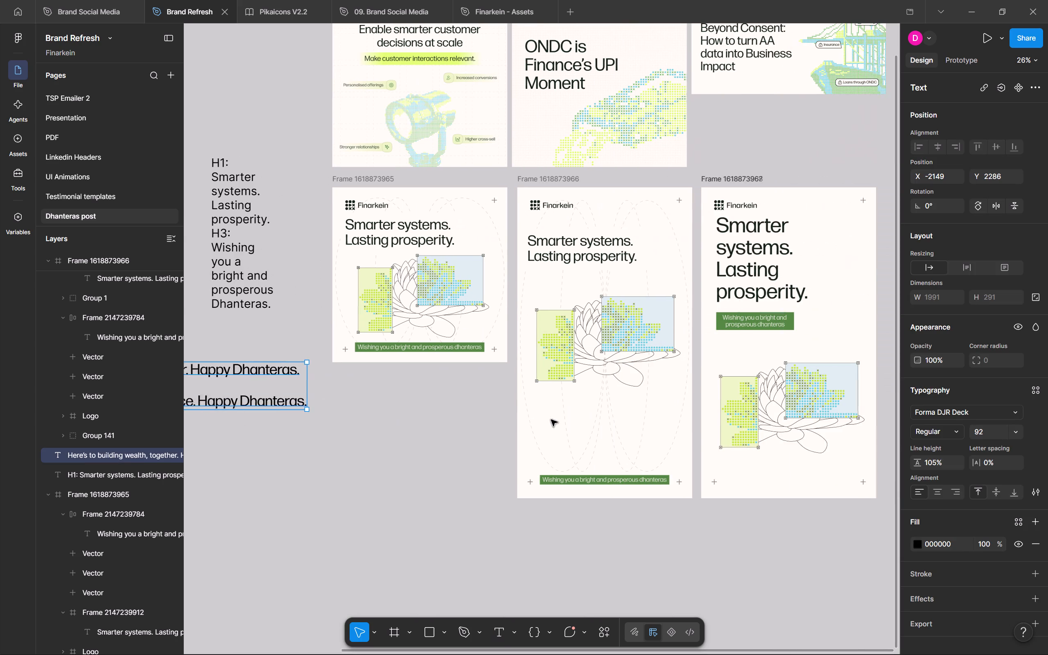
pyautogui.press('t')
pyautogui.click(711, 271)
pyautogui.hotkey('ctrl', 'a')
pyautogui.hotkey('ctrl', 'v')
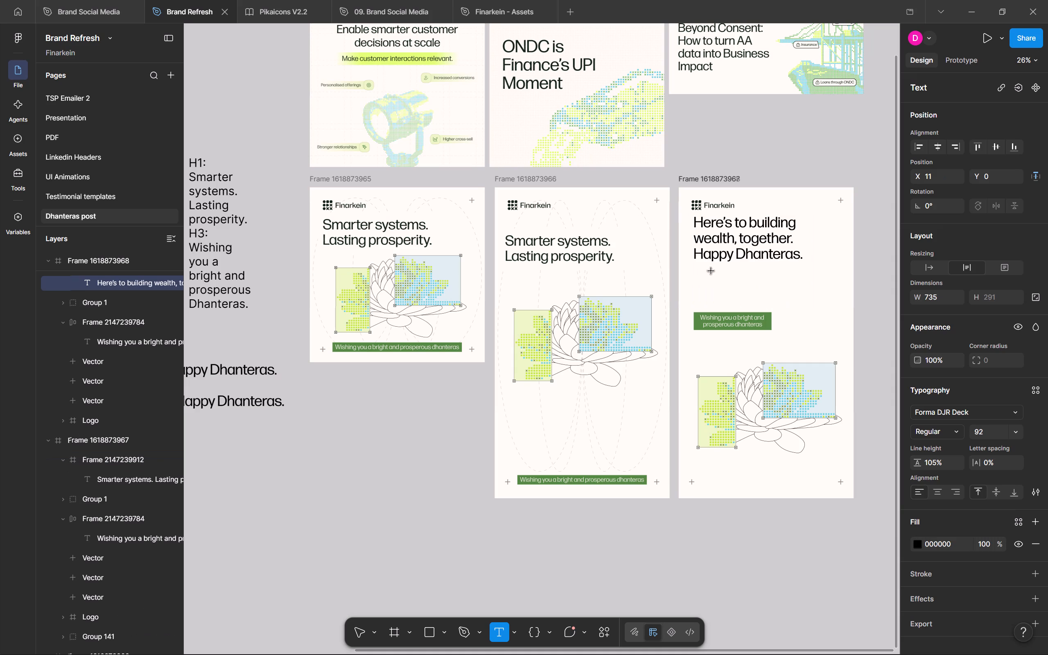
# Increase the new heading's font size to 114.
pyautogui.click(778, 246)
pyautogui.hotkey('ctrl', 'a')
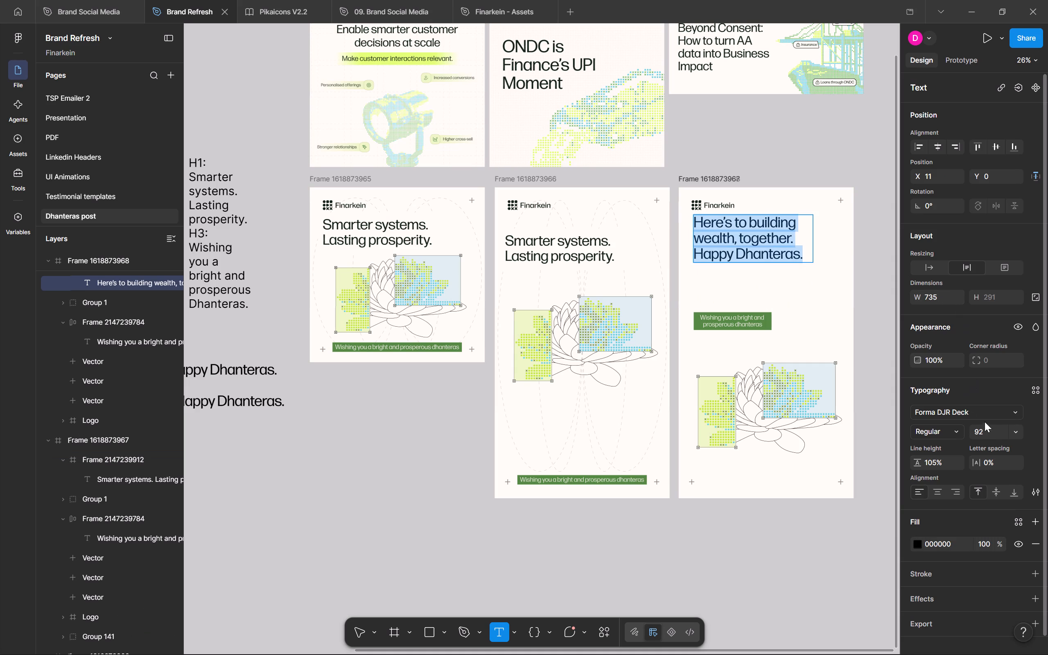
pyautogui.click(989, 433)
pyautogui.press('Up')
pyautogui.hotkey('shift', 'Up')
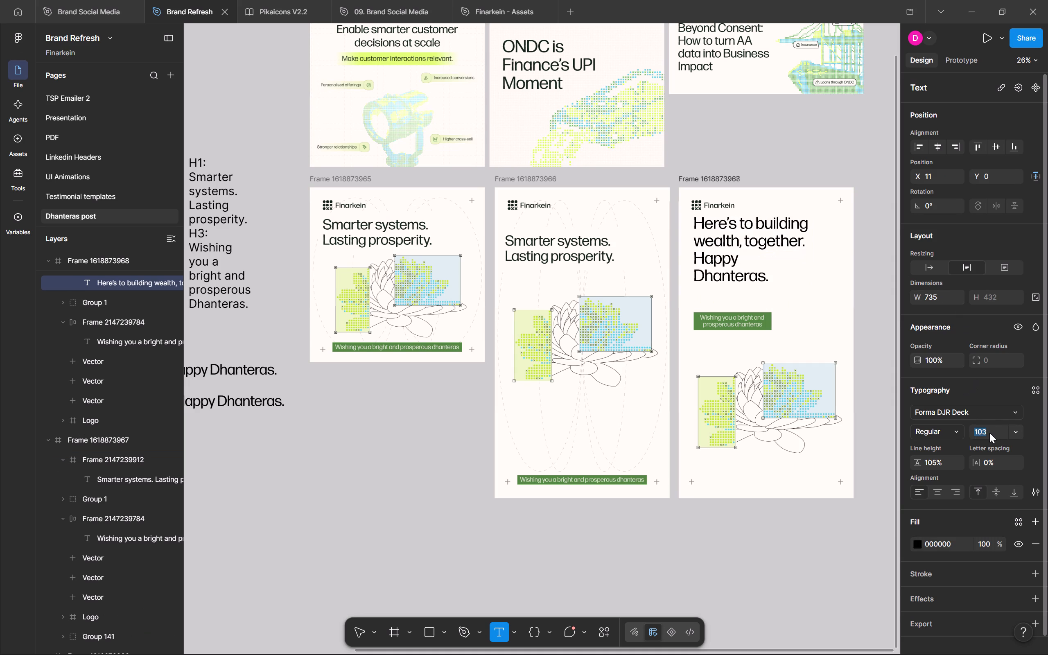
pyautogui.press('Up')
pyautogui.hotkey('shift', 'Up')
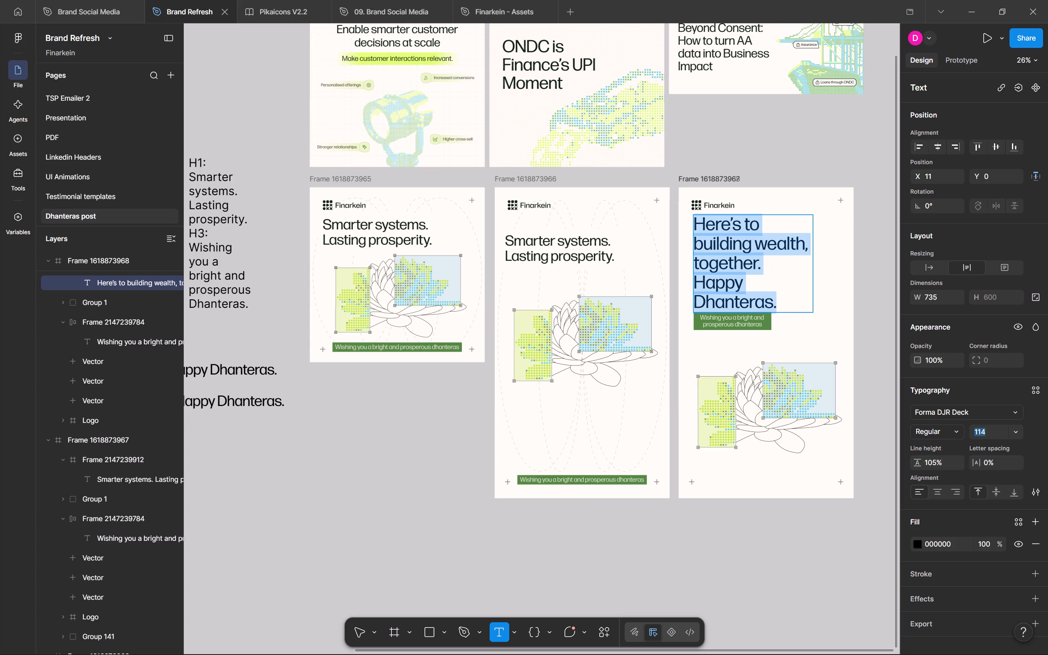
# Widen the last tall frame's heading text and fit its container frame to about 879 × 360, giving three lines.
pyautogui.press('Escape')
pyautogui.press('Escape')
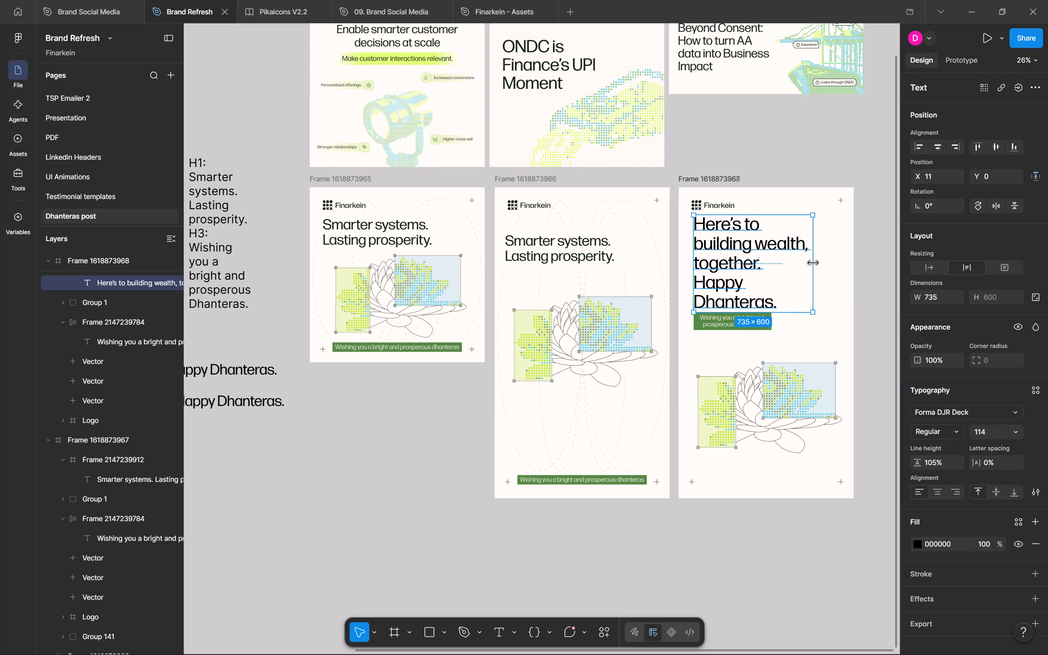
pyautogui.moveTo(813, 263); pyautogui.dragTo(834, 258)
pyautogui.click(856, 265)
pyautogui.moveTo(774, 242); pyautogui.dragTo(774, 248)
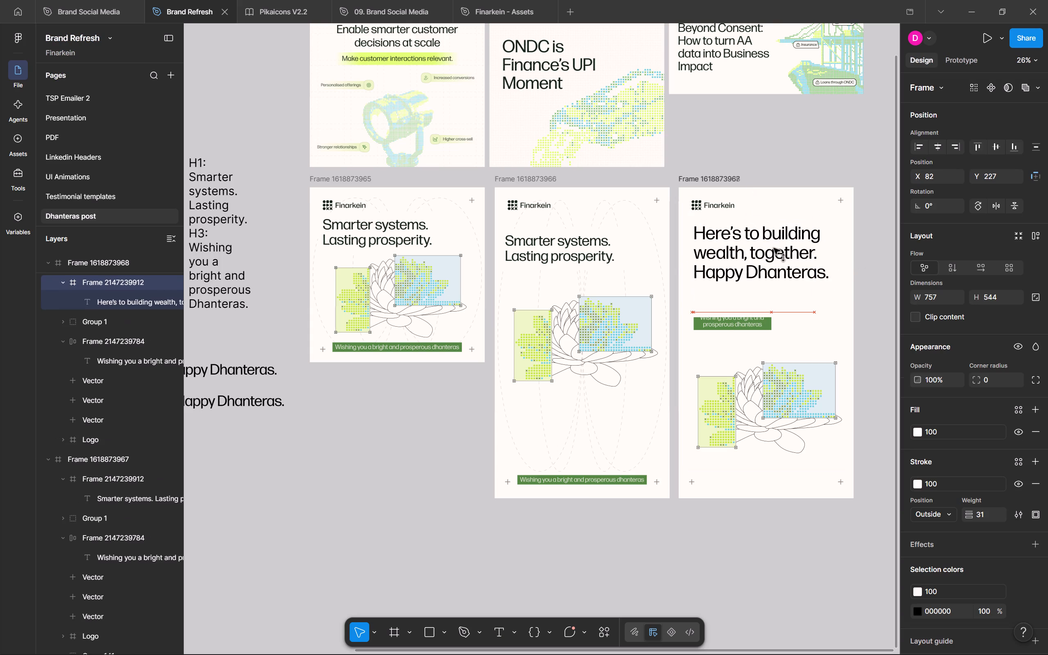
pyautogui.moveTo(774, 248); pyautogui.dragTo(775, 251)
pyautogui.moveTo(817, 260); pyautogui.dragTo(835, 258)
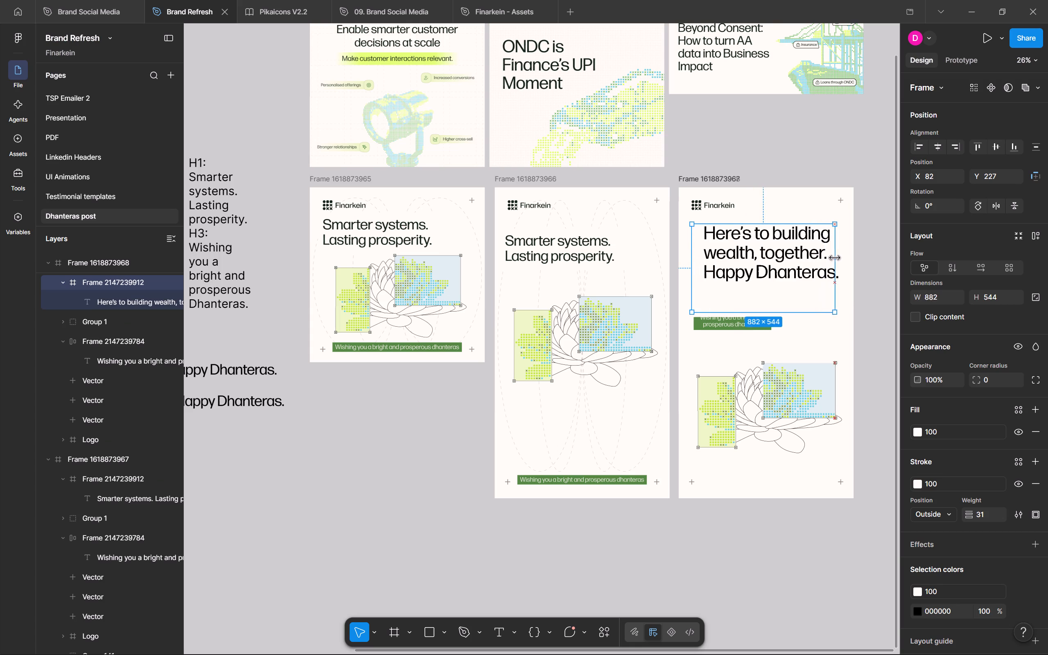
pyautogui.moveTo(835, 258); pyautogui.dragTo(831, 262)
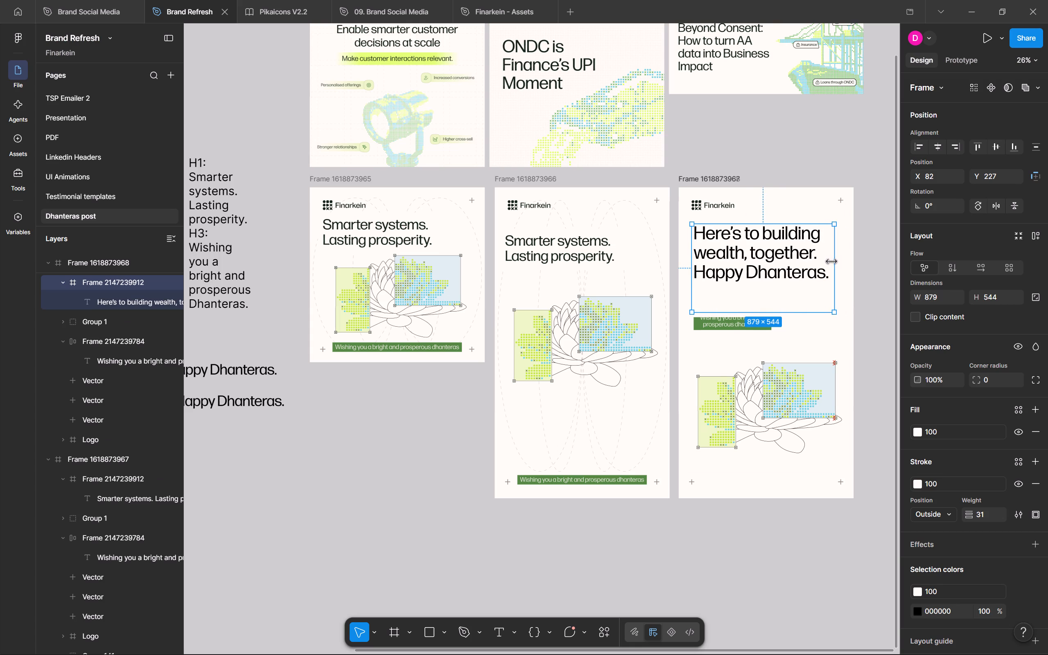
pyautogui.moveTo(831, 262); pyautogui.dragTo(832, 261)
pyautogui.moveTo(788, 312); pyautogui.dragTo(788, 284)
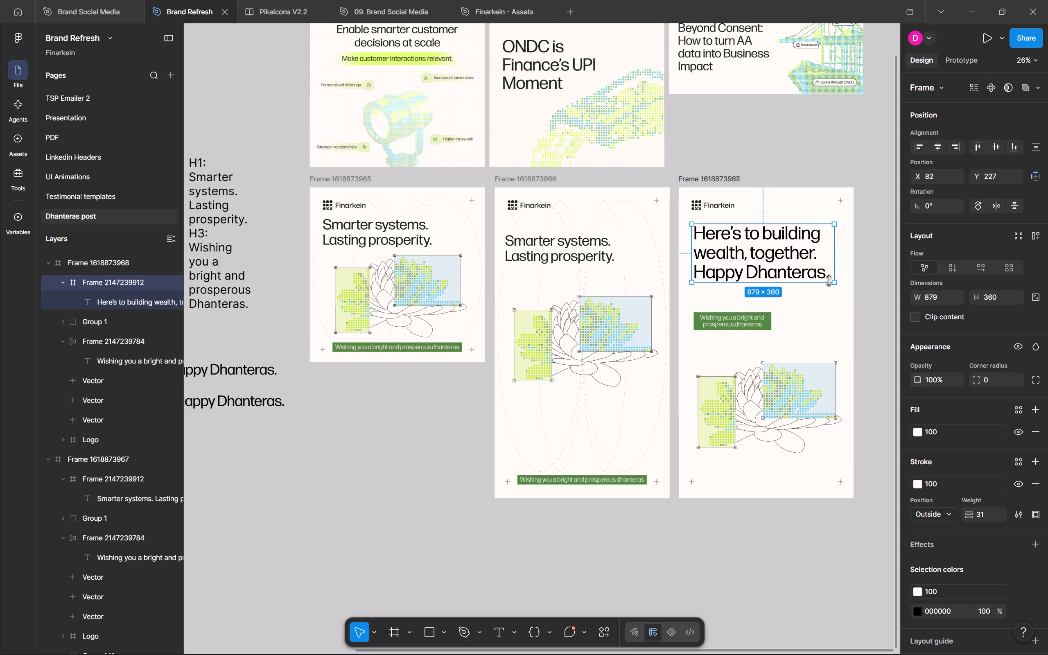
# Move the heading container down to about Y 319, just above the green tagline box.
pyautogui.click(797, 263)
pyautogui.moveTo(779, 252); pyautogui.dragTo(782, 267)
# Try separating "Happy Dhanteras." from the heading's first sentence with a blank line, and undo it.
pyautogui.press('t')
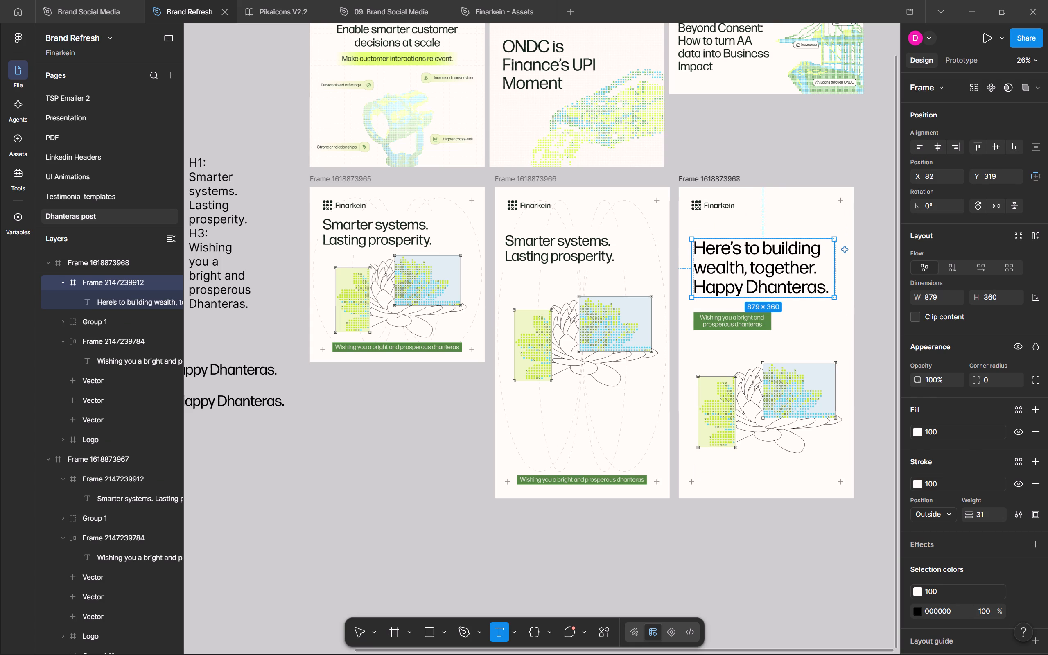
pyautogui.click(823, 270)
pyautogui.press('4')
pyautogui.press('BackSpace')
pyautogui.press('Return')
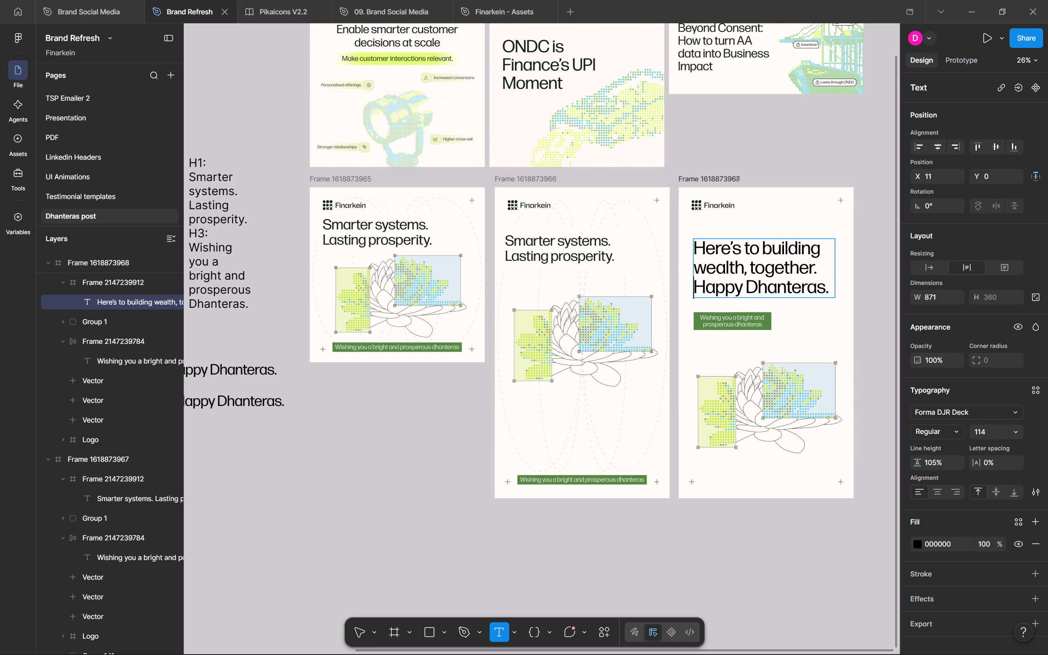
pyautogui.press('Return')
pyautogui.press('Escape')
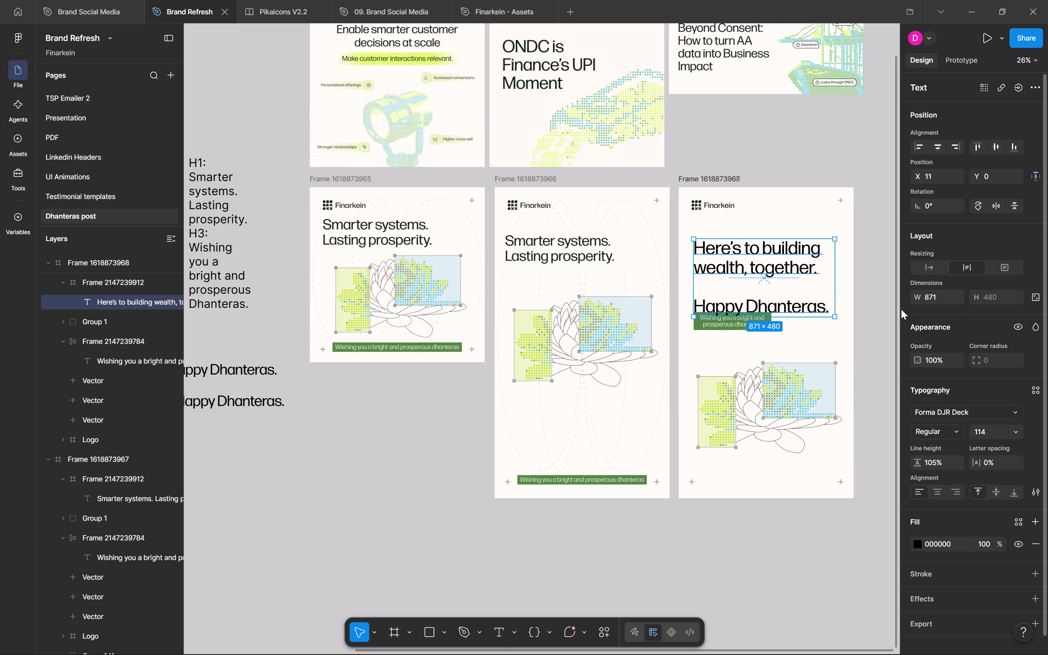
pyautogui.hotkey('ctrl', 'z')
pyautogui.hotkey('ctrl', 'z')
# Review the two alternative heading lines on the canvas against the three Dhanteras frames.
pyautogui.click(876, 316)
pyautogui.hscroll(2, 876, 316)
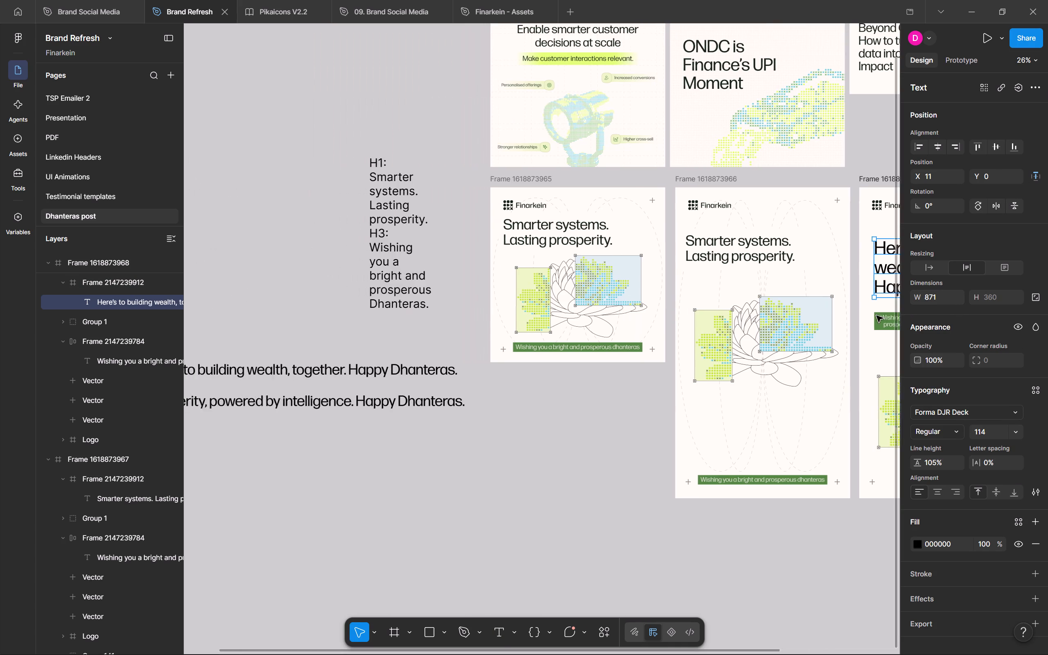
pyautogui.hscroll(1, 876, 316)
pyautogui.hscroll(-11, 876, 316)
pyautogui.hscroll(4, 586, 410)
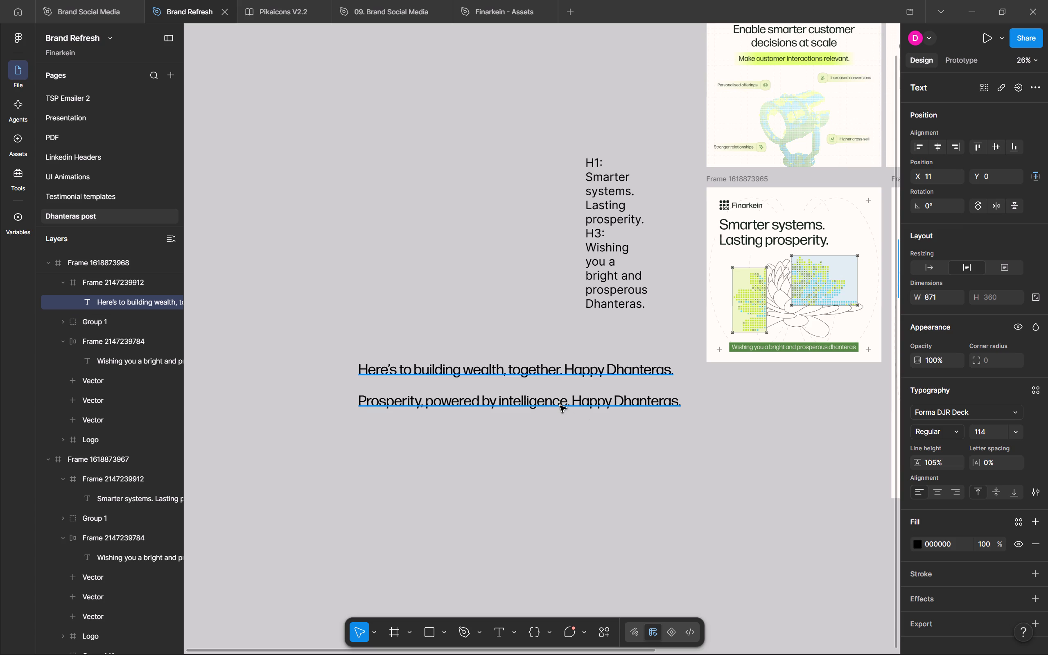
pyautogui.hscroll(-3, 560, 406)
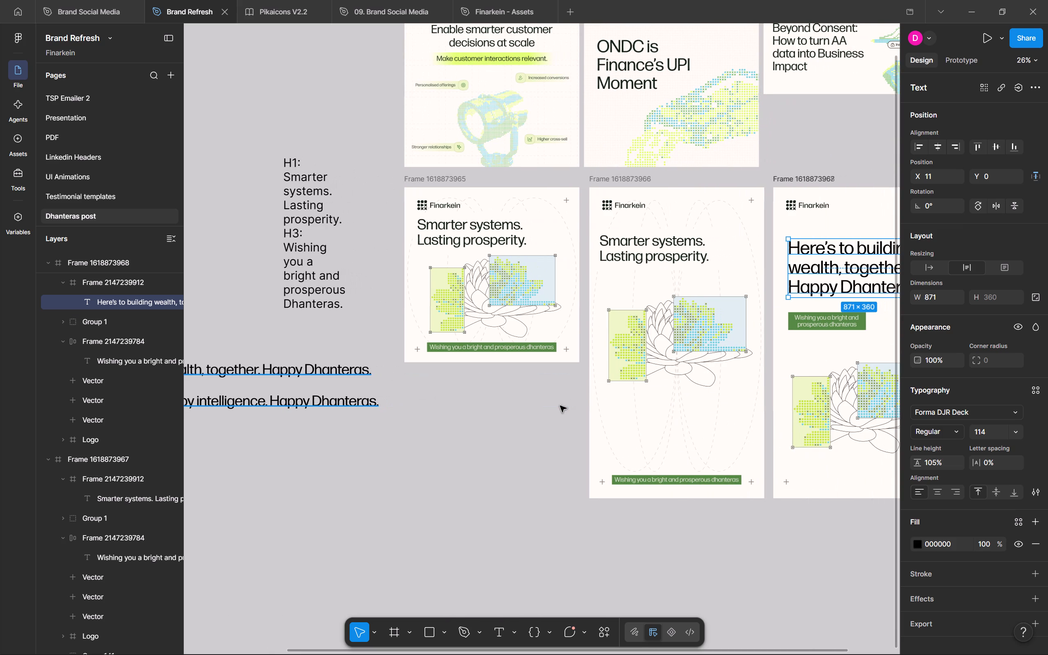
pyautogui.hscroll(-5, 560, 406)
pyautogui.click(648, 385)
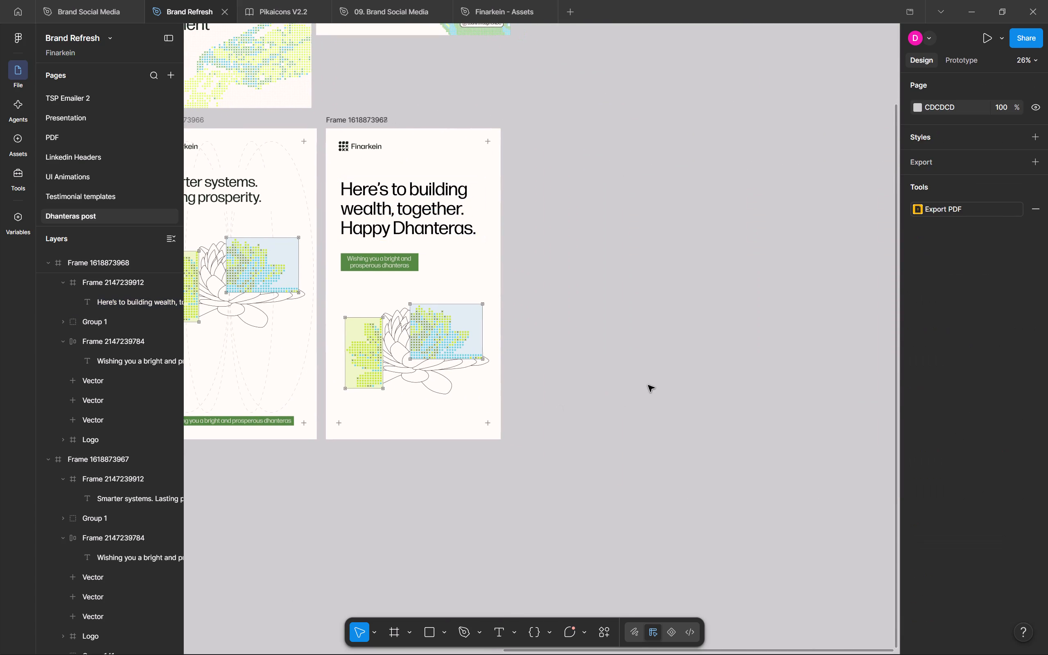
# Undo the alternative heading edits until the last tall frame's heading reads "Smarter systems. Lasting prosperity." again.
pyautogui.hscroll(2, 648, 385)
pyautogui.scroll(1, 648, 385)
pyautogui.hotkey('ctrl', 'z')
pyautogui.hotkey('ctrl', 'z')
pyautogui.hotkey('ctrl', 'z')
pyautogui.hotkey('ctrl', 'z')
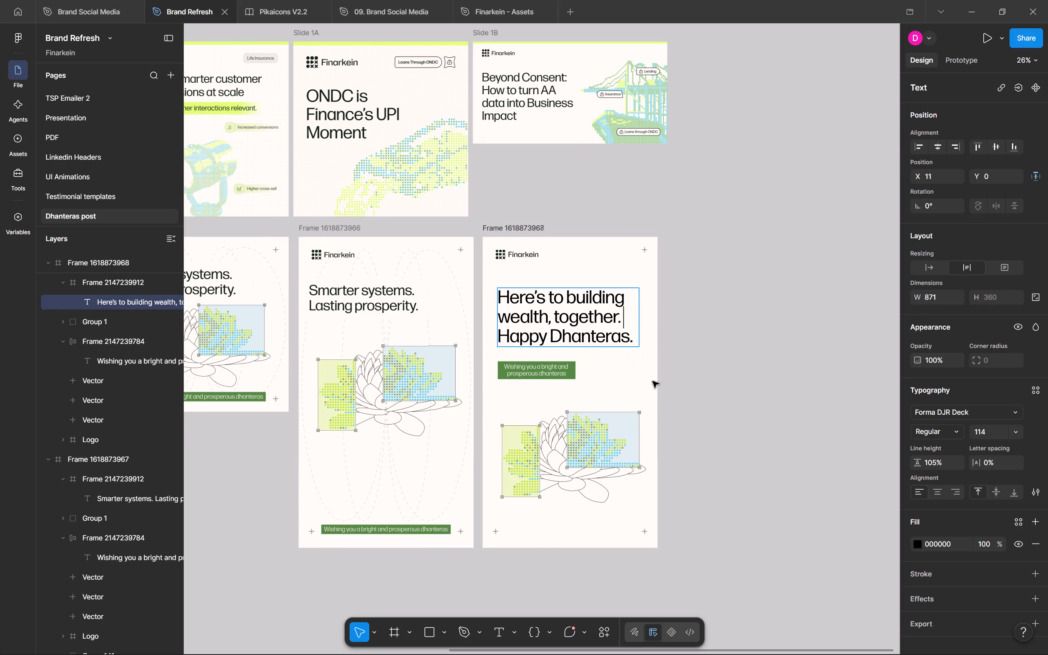
pyautogui.hotkey('ctrl', 'z')
pyautogui.hotkey('ctrl', 'z')
pyautogui.hotkey('ctrl', 'z')
pyautogui.hotkey('ctrl', 'z')
pyautogui.hotkey('ctrl', 'z')
pyautogui.hotkey('ctrl', 'z')
pyautogui.hotkey('ctrl', 'z')
pyautogui.hotkey('ctrl', 'z')
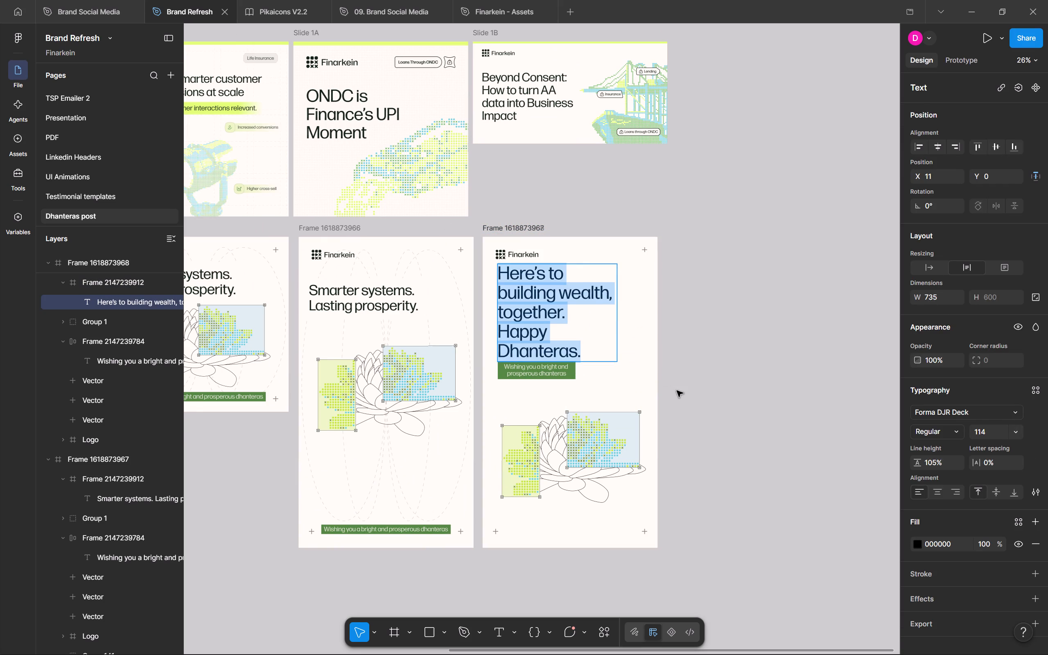
pyautogui.hotkey('ctrl', 'z')
pyautogui.hotkey('ctrl', 'z')
pyautogui.hotkey('ctrl', 'z')
pyautogui.hotkey('ctrl', 'z')
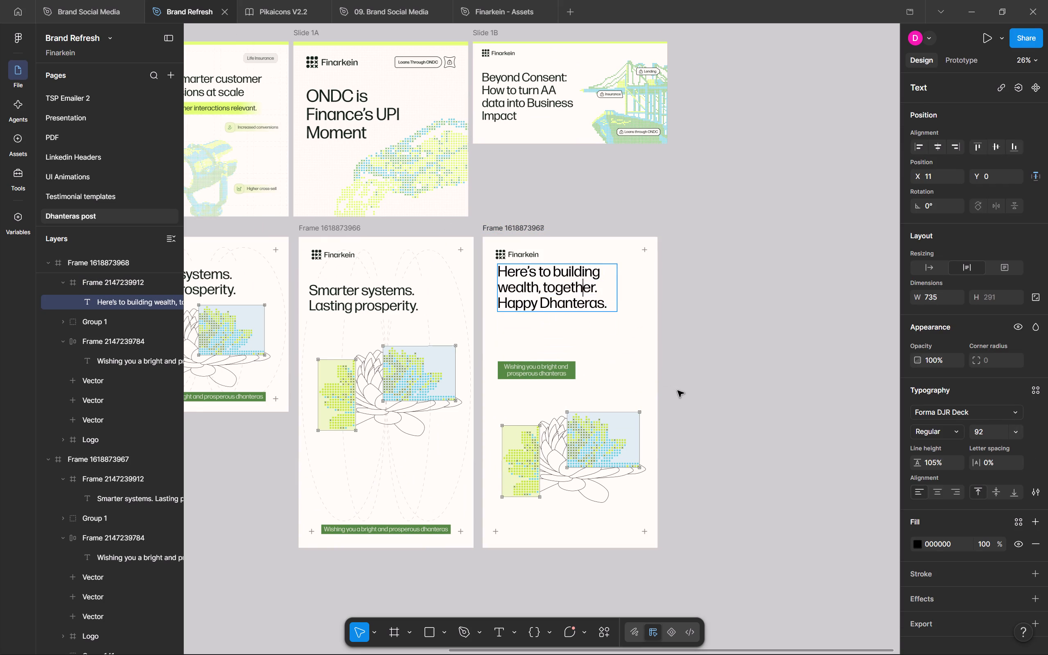
pyautogui.hotkey('ctrl', 'z')
pyautogui.hotkey('ctrl', 'z')
pyautogui.click(678, 391)
pyautogui.click(678, 391)
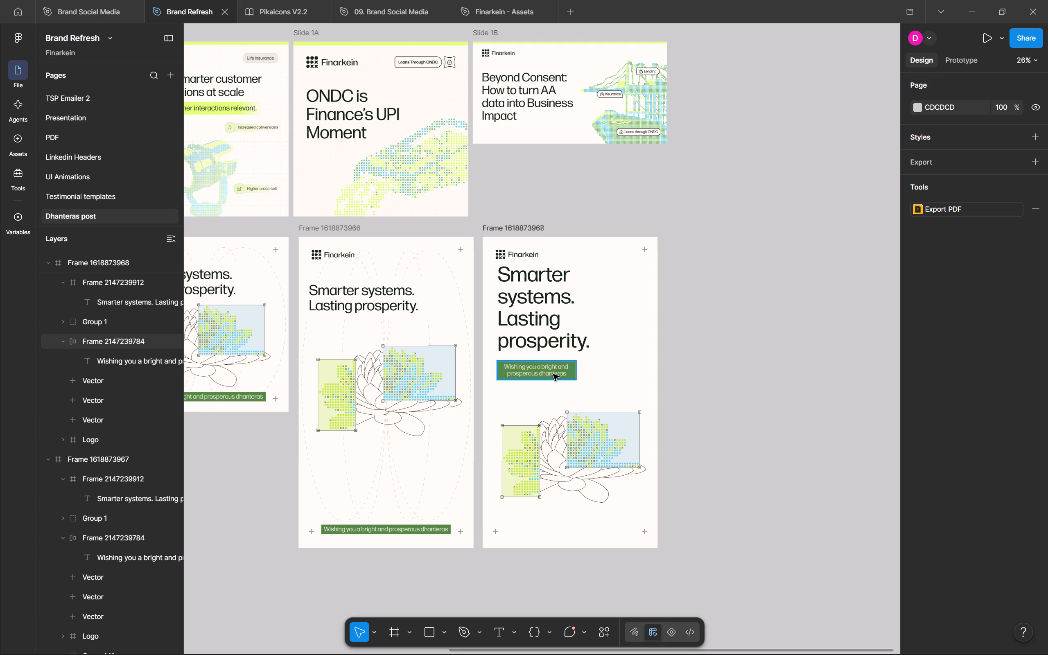
# Compare the Figma frames with ChatGPT's left-aligned layout in the browser, and return to the Figma file.
pyautogui.hscroll(4, 553, 374)
pyautogui.hscroll(-1, 553, 374)
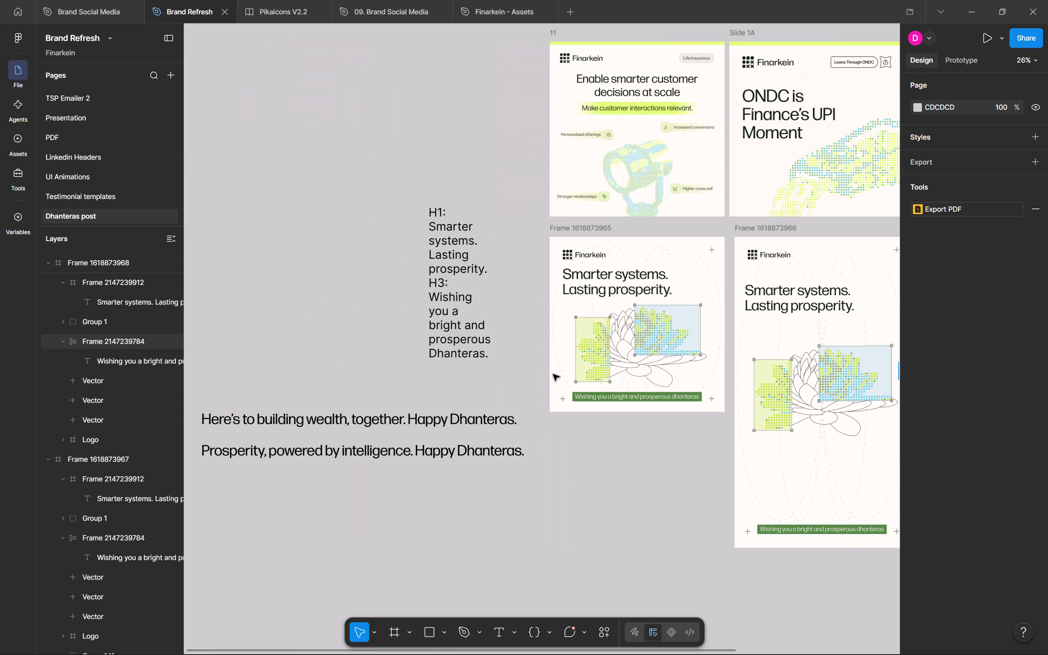
pyautogui.hscroll(-1, 553, 374)
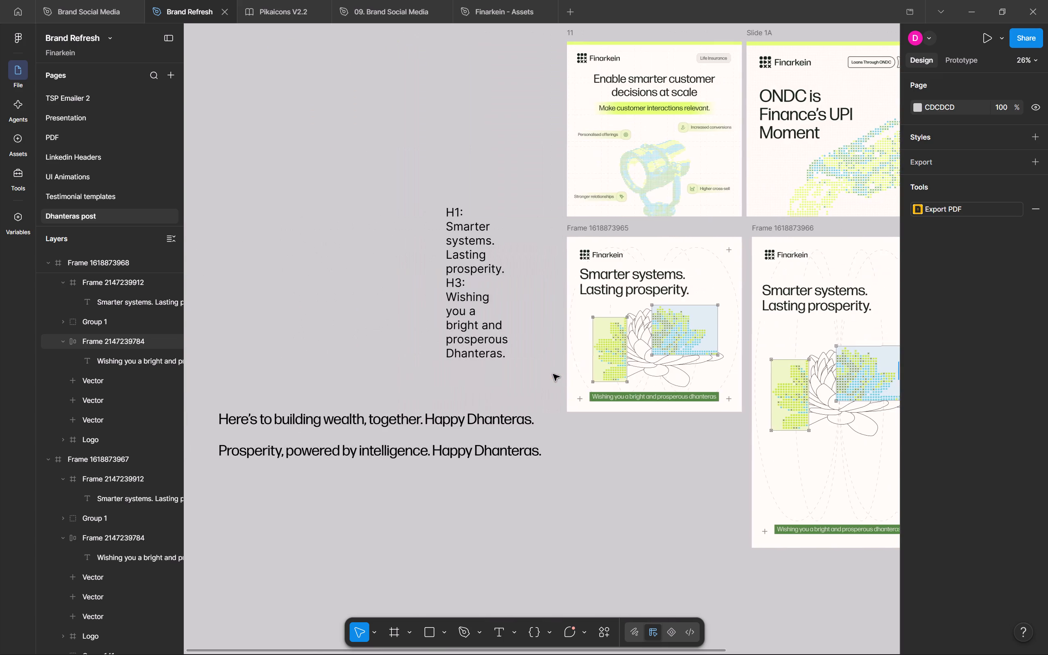
pyautogui.hscroll(-1, 553, 374)
pyautogui.hotkey('alt', 'Tab')
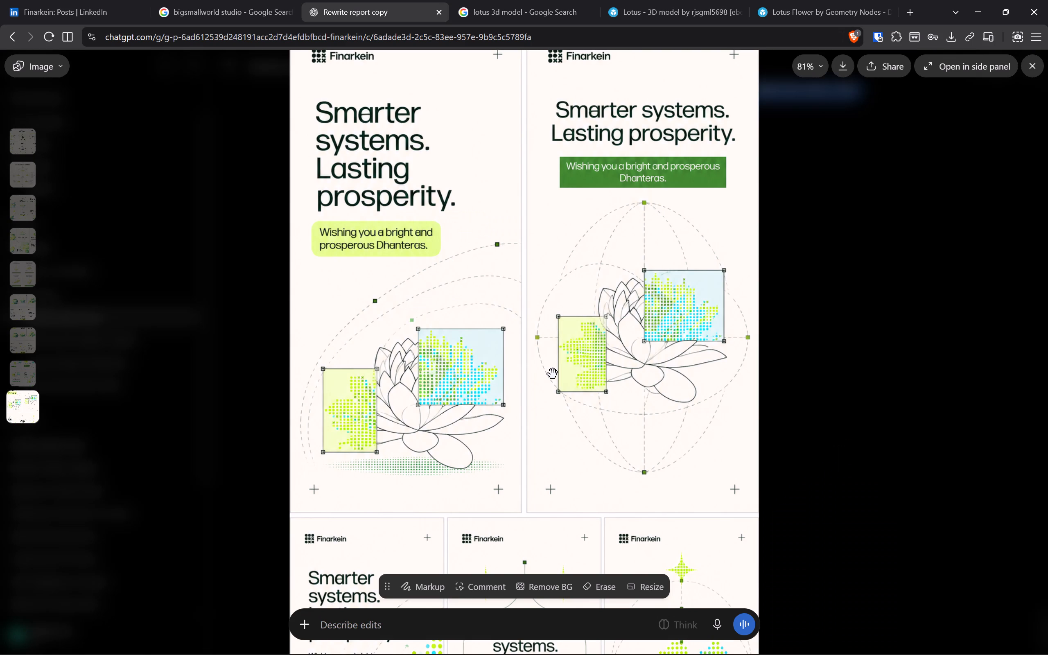
pyautogui.hotkey('alt', 'Tab')
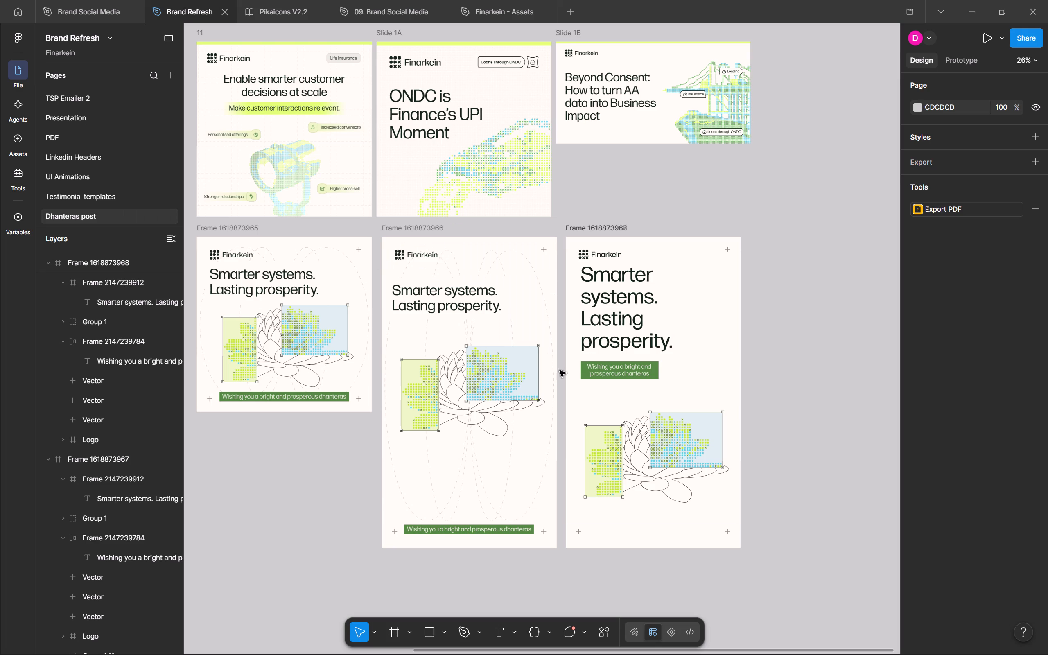
# Join "Smarter" and "systems." on one line in the last tall frame's heading, widening the text box to about 1053.
pyautogui.click(617, 330)
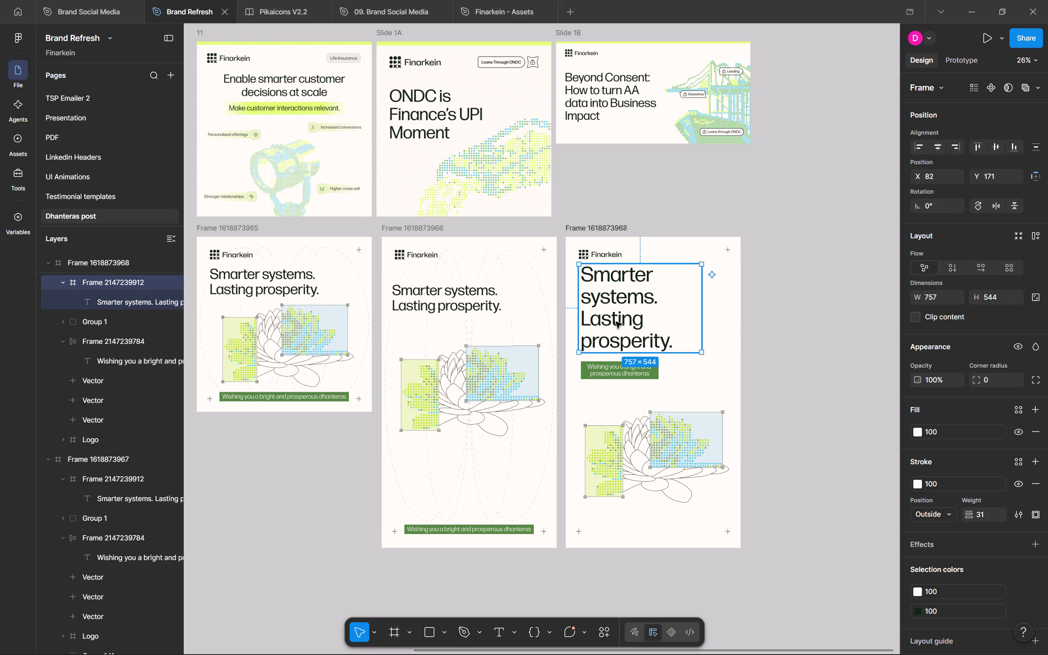
pyautogui.doubleClick(593, 320)
pyautogui.press('t')
pyautogui.click(584, 302)
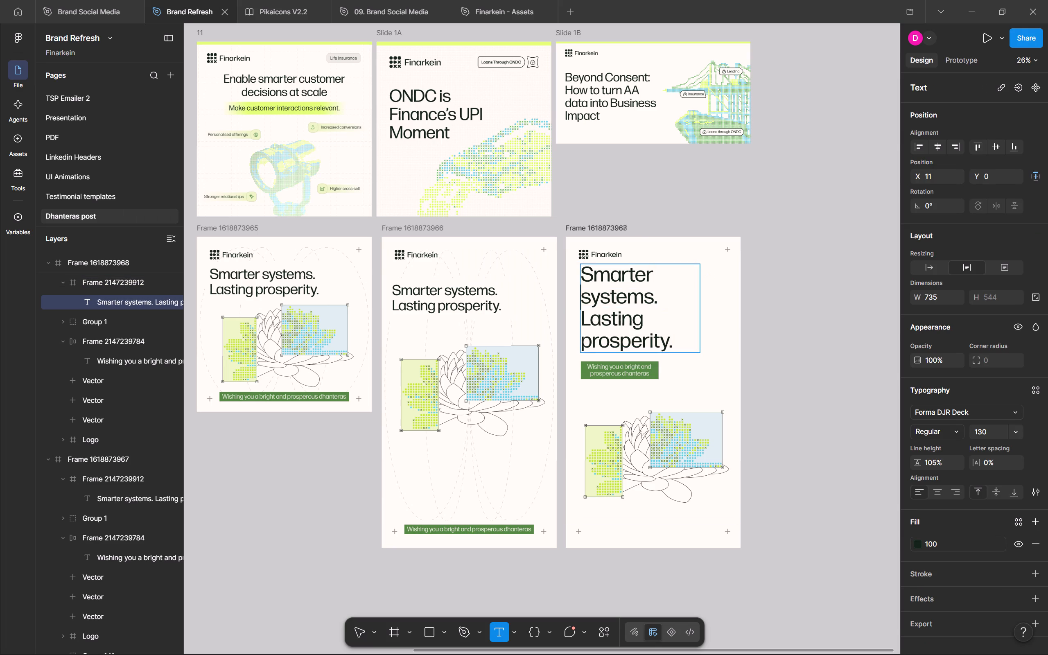
pyautogui.press('BackSpace')
pyautogui.press('space')
pyautogui.press('Escape')
pyautogui.moveTo(699, 303); pyautogui.dragTo(752, 303)
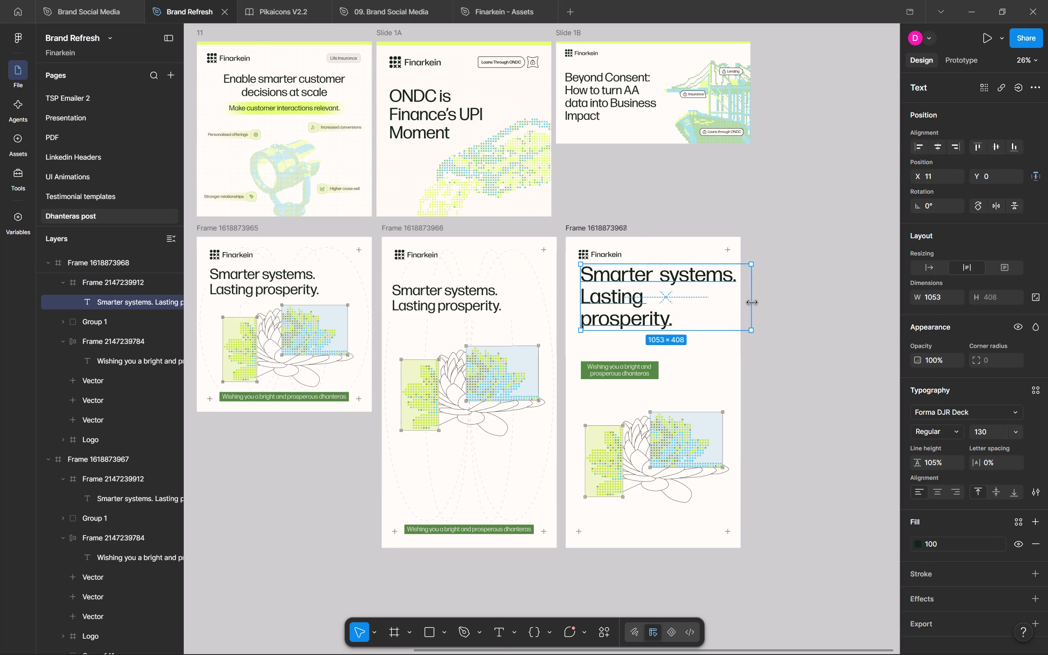
pyautogui.moveTo(752, 303); pyautogui.dragTo(751, 303)
# Join "Lasting" and "prosperity." on one line in the same heading.
pyautogui.press('t')
pyautogui.click(583, 321)
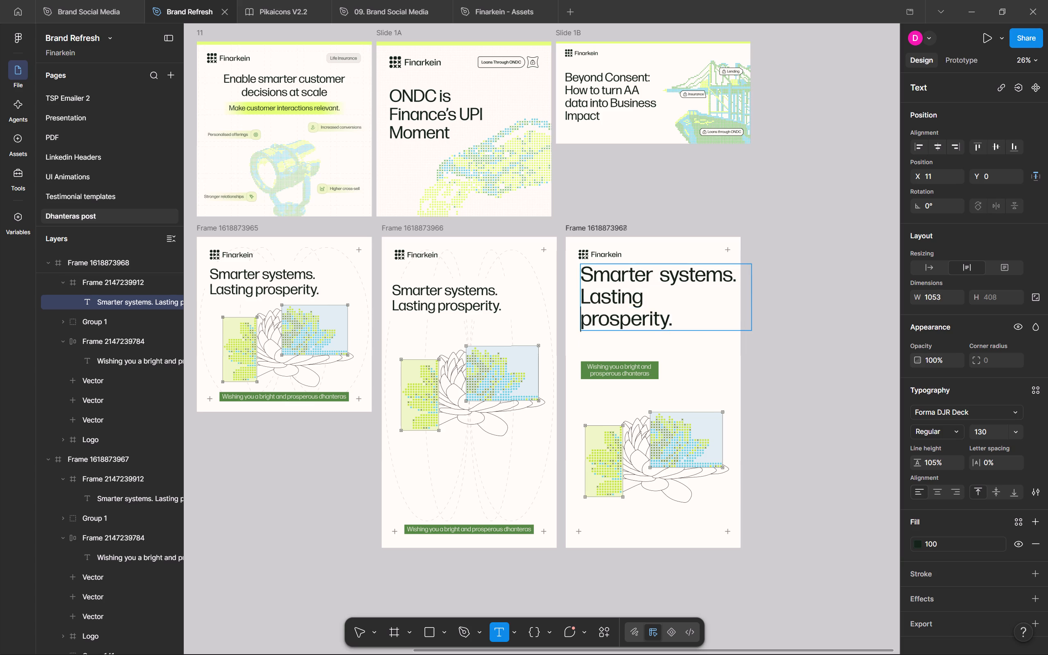
pyautogui.press('BackSpace')
pyautogui.press('space')
pyautogui.press('Escape')
pyautogui.hotkey('ctrl', 'a')
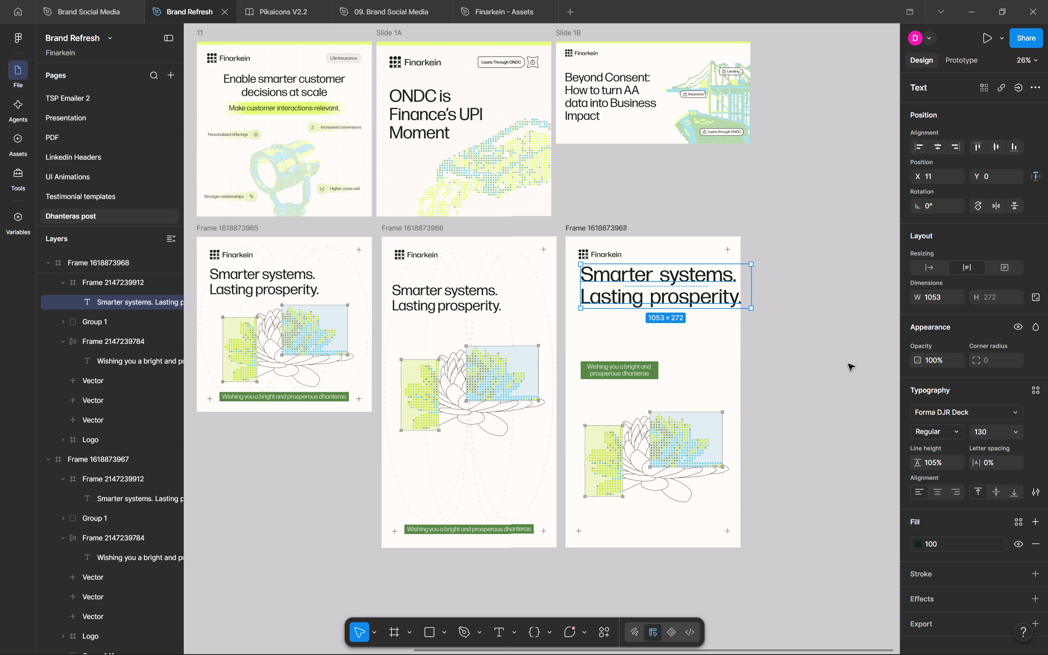
pyautogui.click(822, 350)
pyautogui.click(700, 287)
pyautogui.click(728, 292)
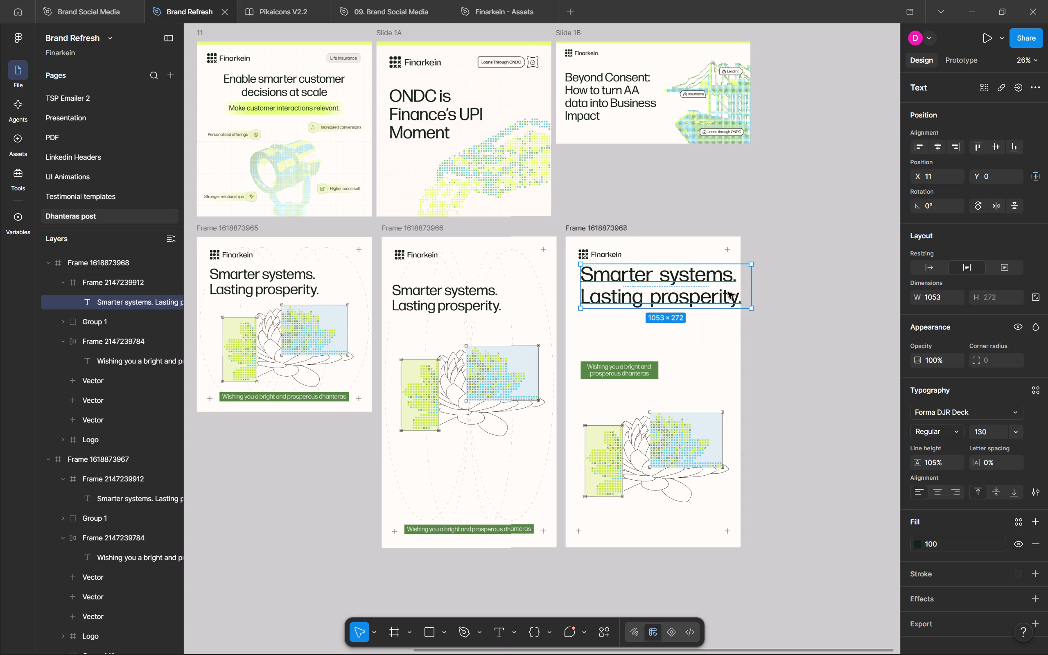
# Delete the extra spaces after "Smarter" and "Lasting" in the two-line heading.
pyautogui.press('t')
pyautogui.click(664, 278)
pyautogui.press('BackSpace')
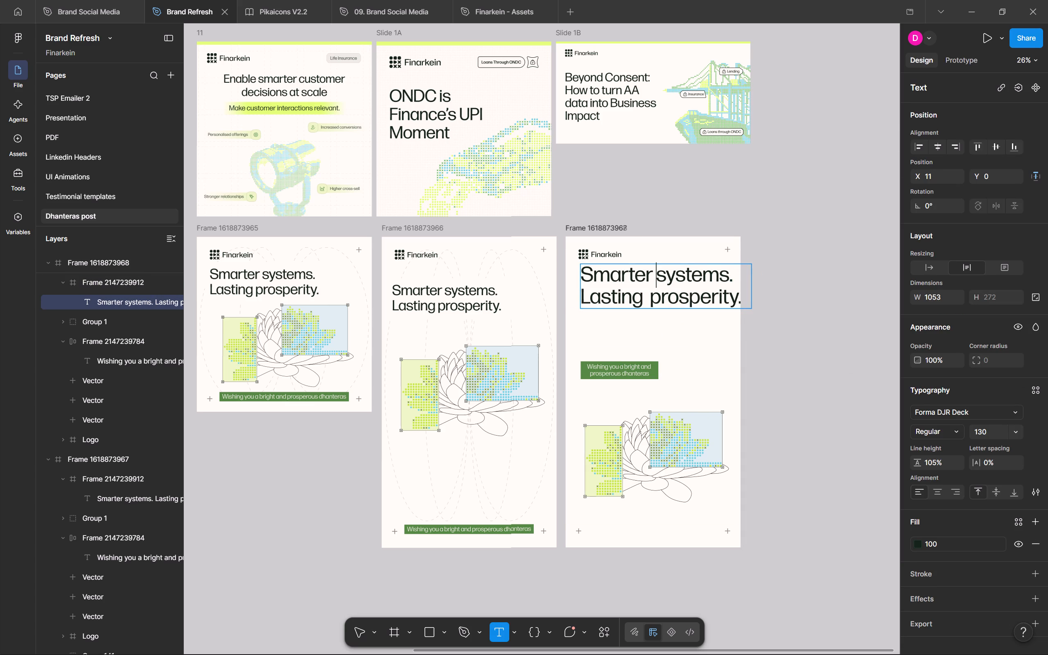
pyautogui.click(649, 294)
pyautogui.press('BackSpace')
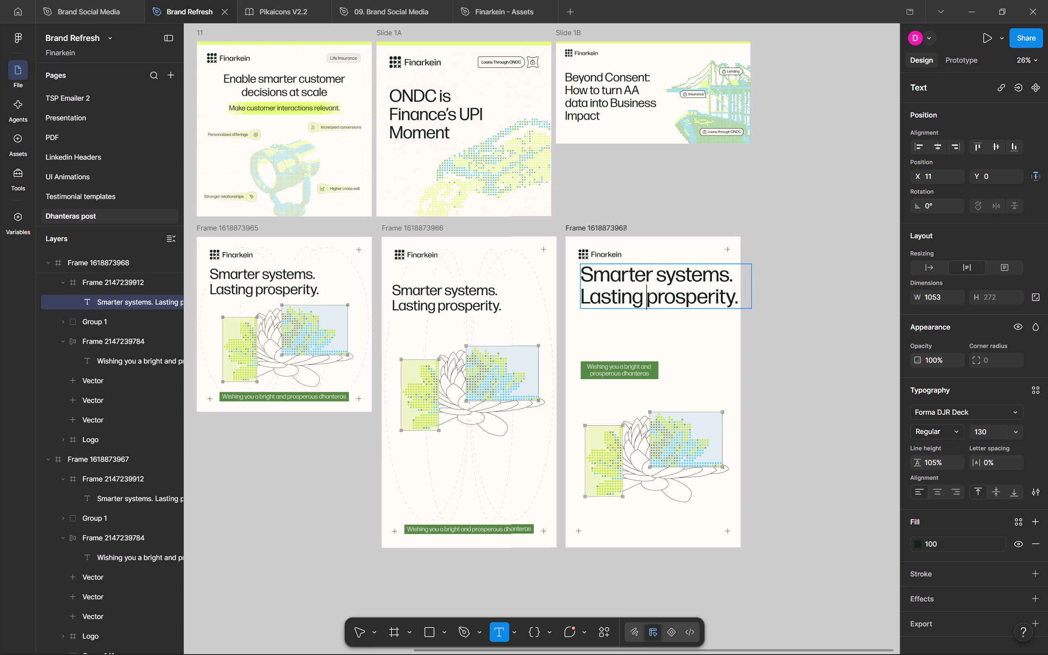
pyautogui.press('Escape')
pyautogui.click(822, 370)
# Set the two-line heading's font size to 110.
pyautogui.click(711, 307)
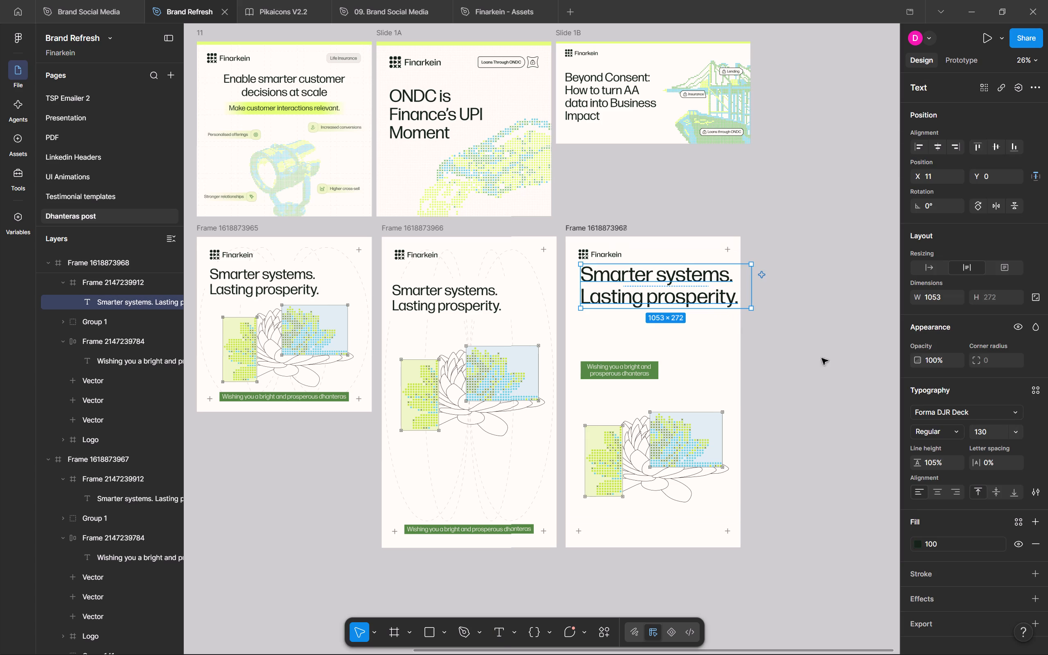
pyautogui.click(986, 436)
pyautogui.hotkey('shift', 'Down')
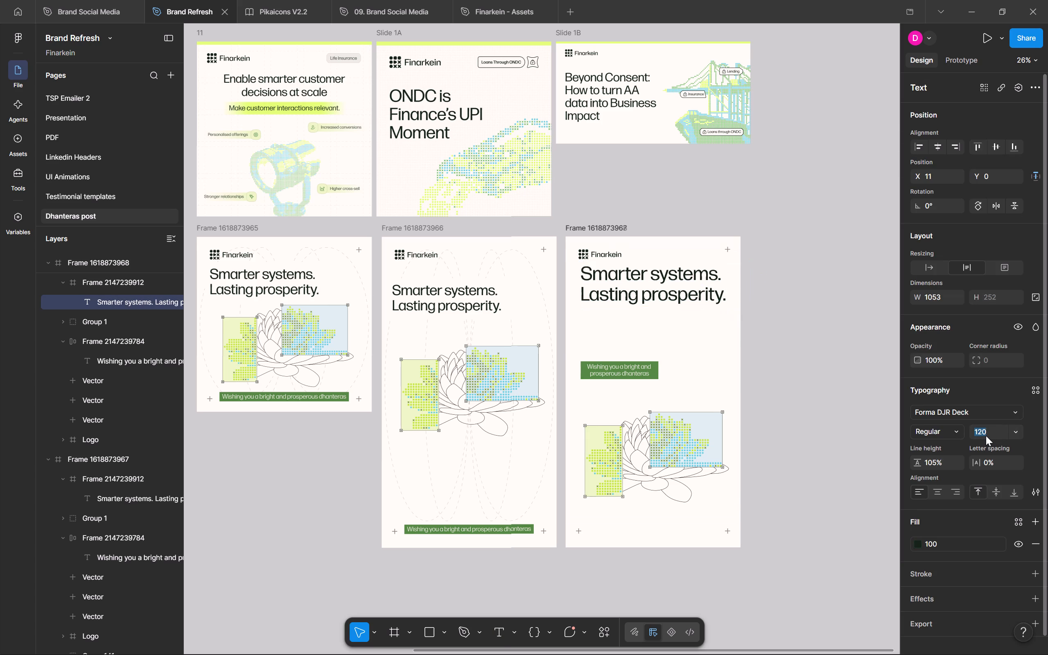
pyautogui.hotkey('shift', 'Down')
pyautogui.hotkey('shift', 'Down')
pyautogui.hotkey('shift', 'Up')
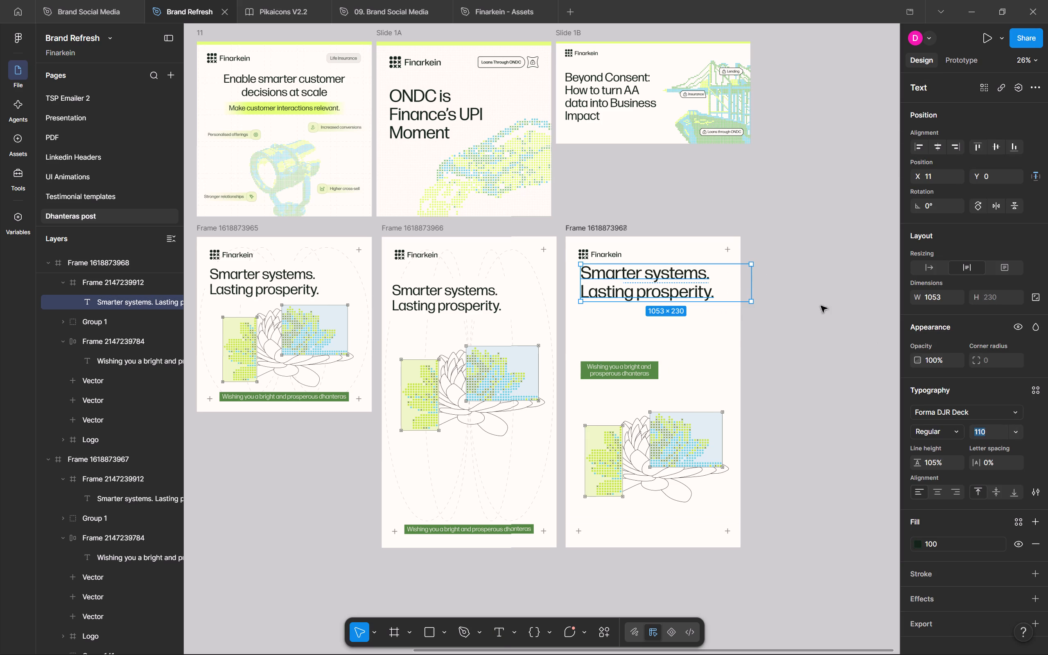
# Narrow the heading text box to about 848 wide and resize its container frame to about 891 × 230.
pyautogui.keyDown('ctrl'); pyautogui.moveTo(753, 287); pyautogui.dragTo(718, 289); pyautogui.keyUp('ctrl')
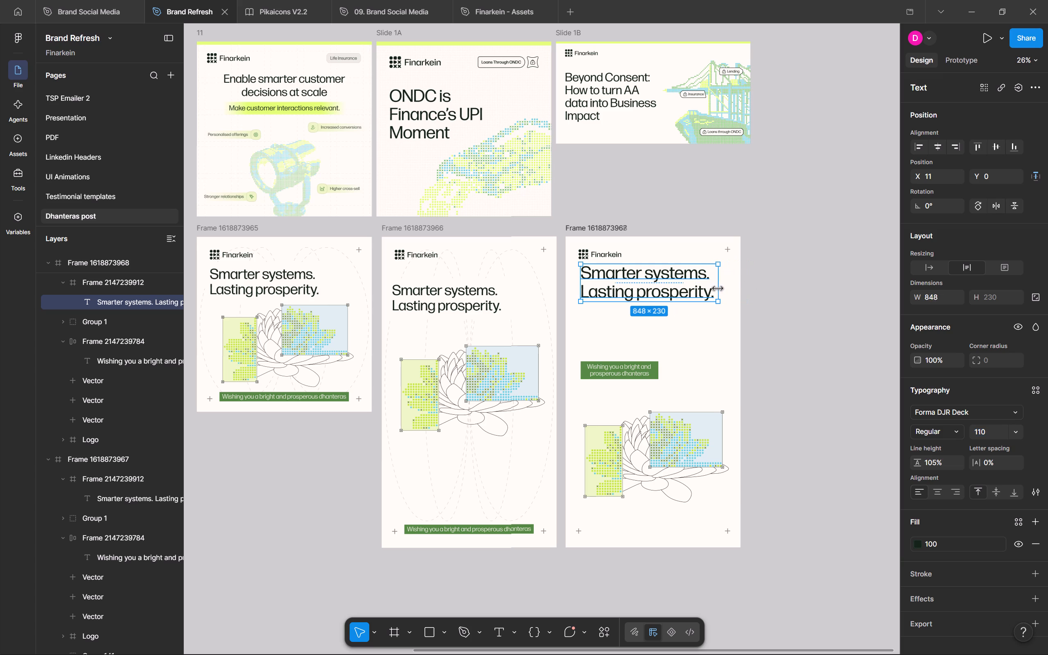
pyautogui.click(788, 337)
pyautogui.click(706, 294)
pyautogui.moveTo(704, 300); pyautogui.dragTo(735, 293)
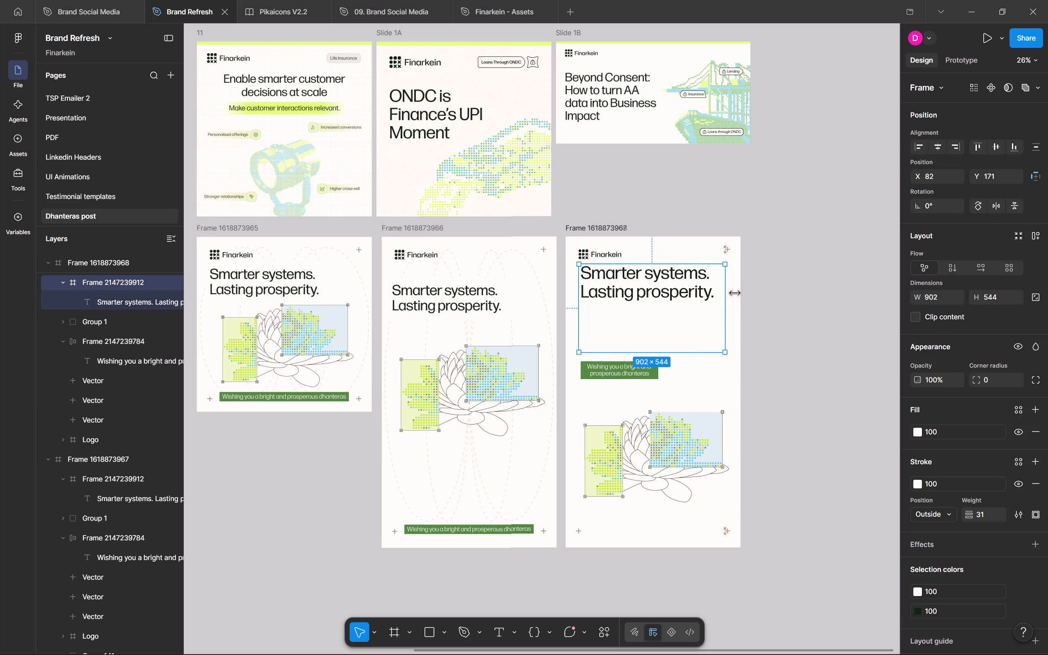
pyautogui.moveTo(735, 293); pyautogui.dragTo(723, 298)
pyautogui.keyDown('ctrl'); pyautogui.moveTo(684, 355); pyautogui.dragTo(689, 300); pyautogui.keyUp('ctrl')
pyautogui.click(815, 317)
pyautogui.click(700, 287)
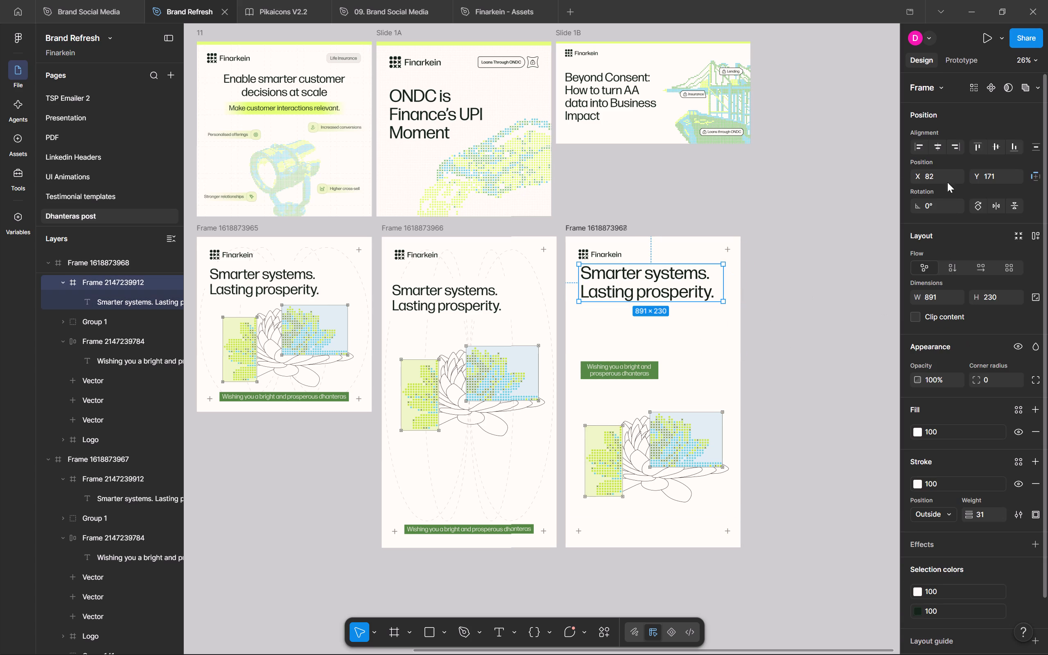
# Reposition the two-line heading's container frame lower in the third post frame, at X 128, Y 319.
pyautogui.click(935, 148)
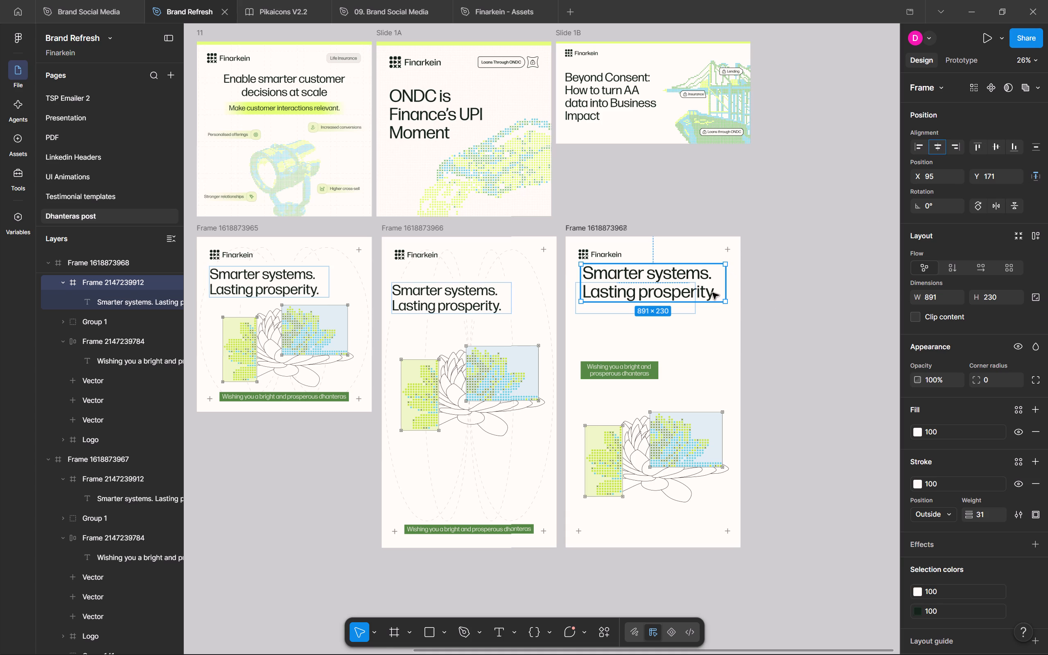
pyautogui.moveTo(711, 291); pyautogui.dragTo(711, 301)
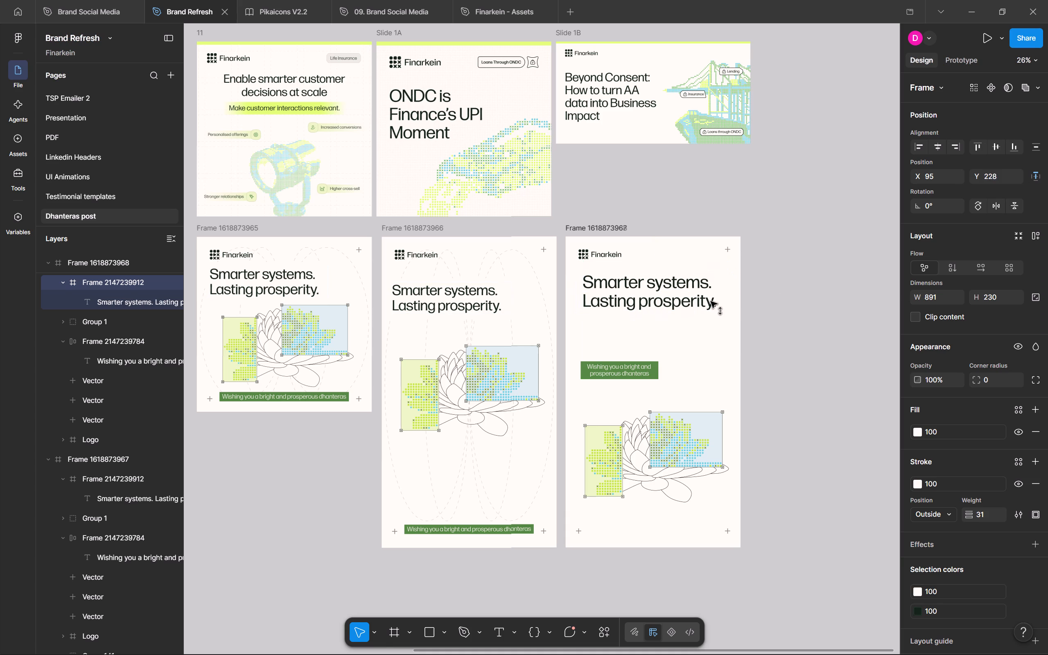
pyautogui.moveTo(711, 301); pyautogui.dragTo(711, 304)
pyautogui.click(780, 352)
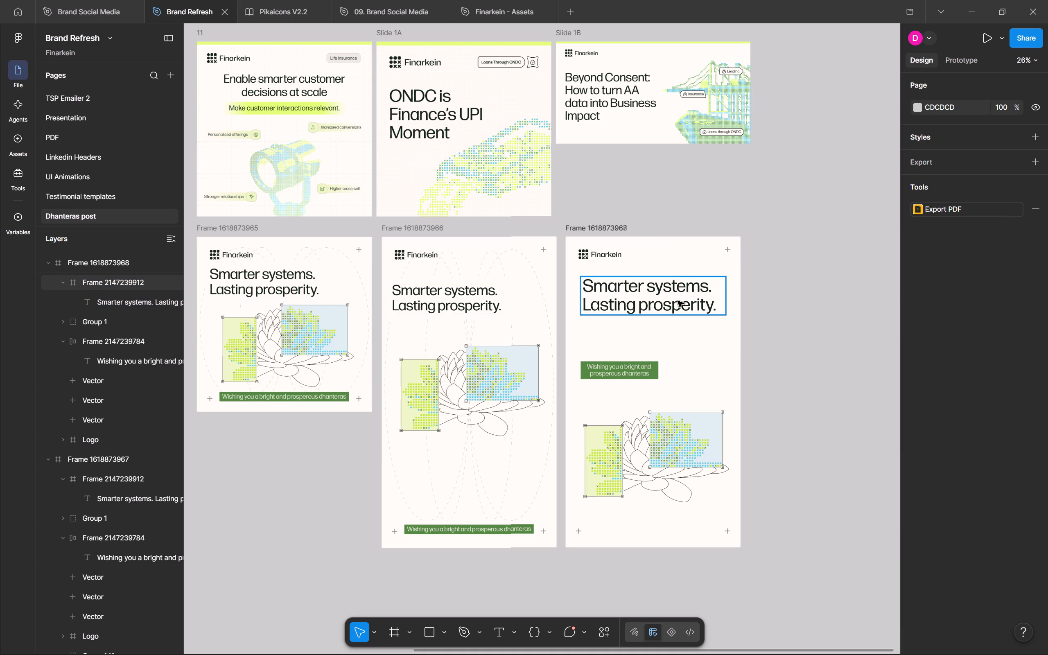
pyautogui.moveTo(678, 301); pyautogui.dragTo(682, 310)
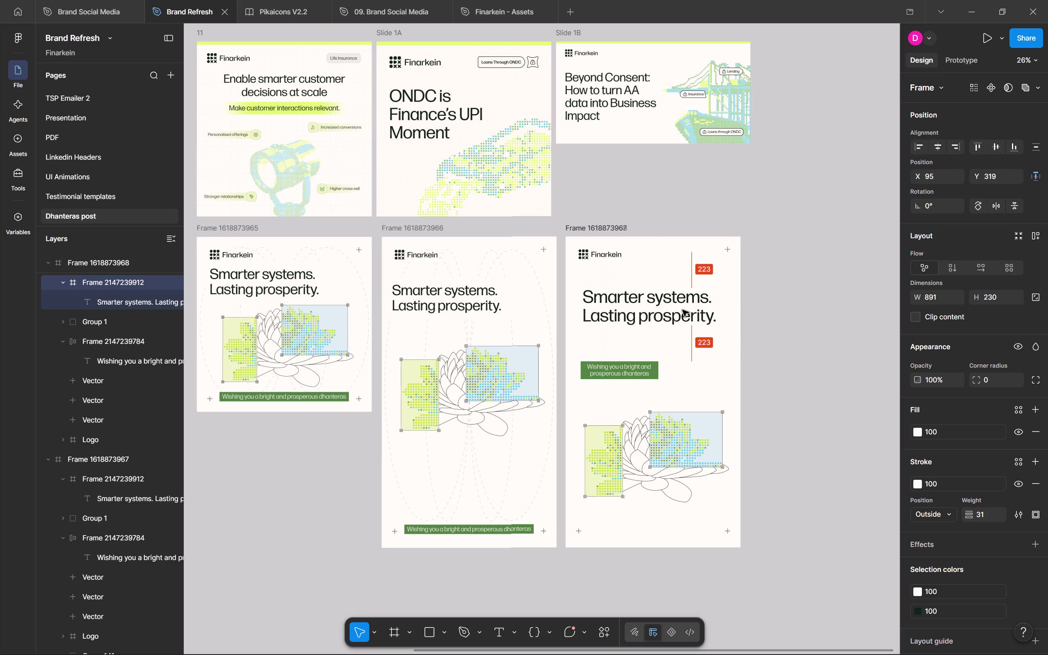
pyautogui.moveTo(668, 309); pyautogui.dragTo(673, 309)
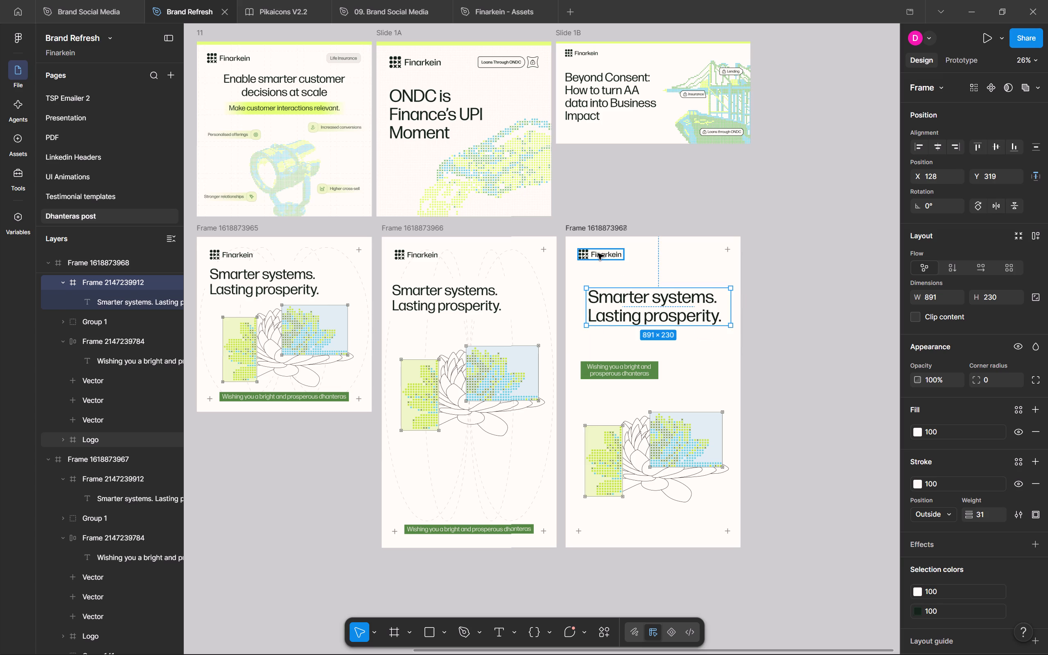
# Delete the Finarkein logo and the duplicate logo beneath it from the overlapping tall frames with the larger heading.
pyautogui.moveTo(598, 253); pyautogui.dragTo(610, 253)
pyautogui.press('Delete')
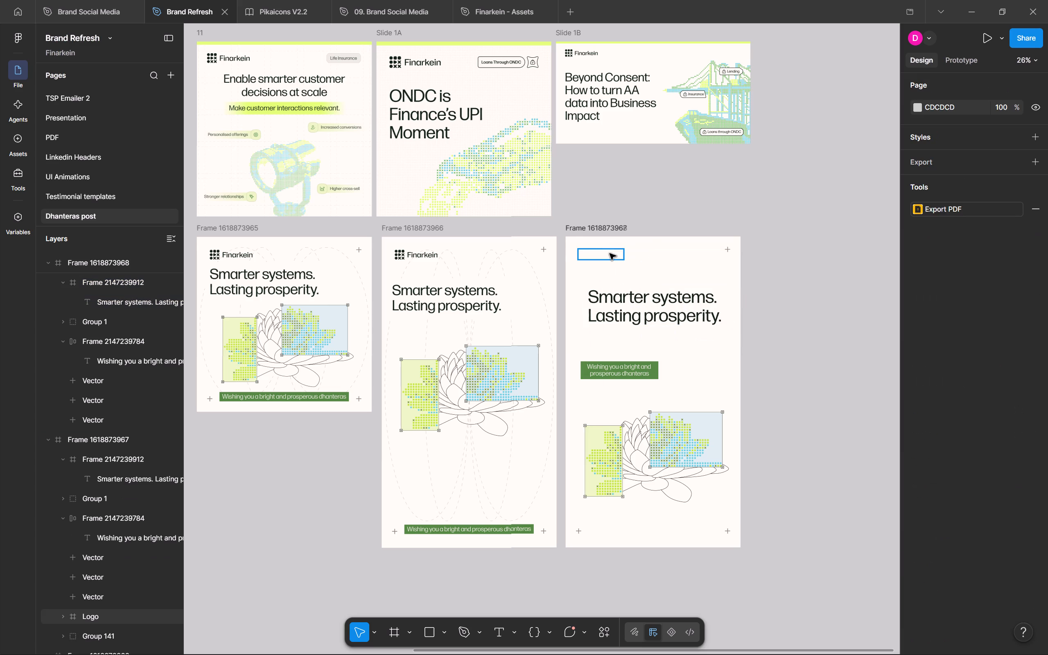
pyautogui.click(594, 256)
pyautogui.press('Delete')
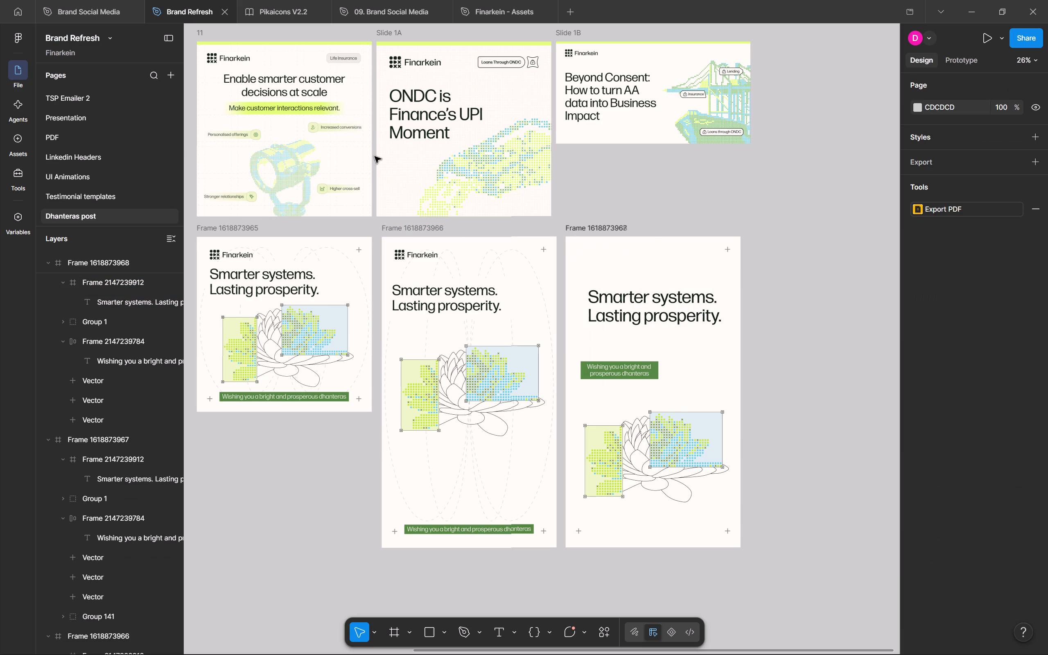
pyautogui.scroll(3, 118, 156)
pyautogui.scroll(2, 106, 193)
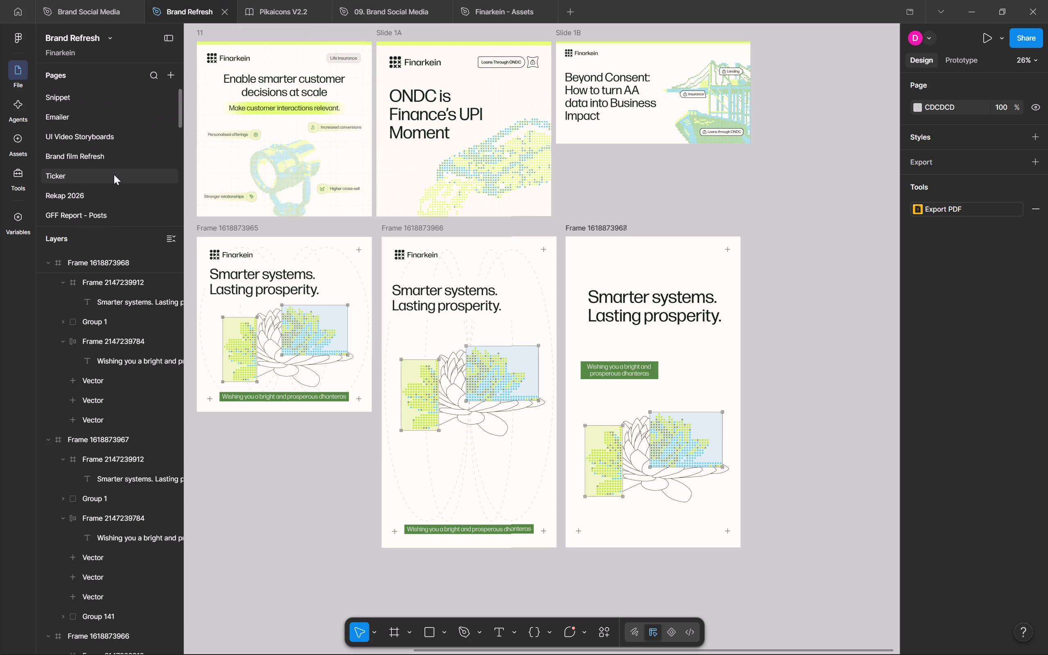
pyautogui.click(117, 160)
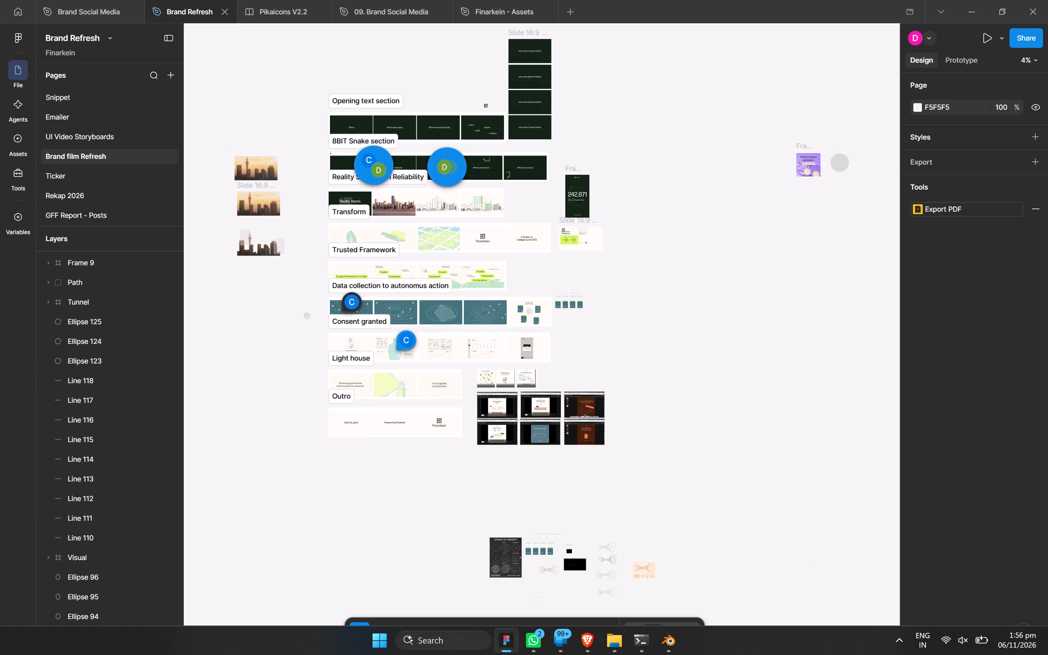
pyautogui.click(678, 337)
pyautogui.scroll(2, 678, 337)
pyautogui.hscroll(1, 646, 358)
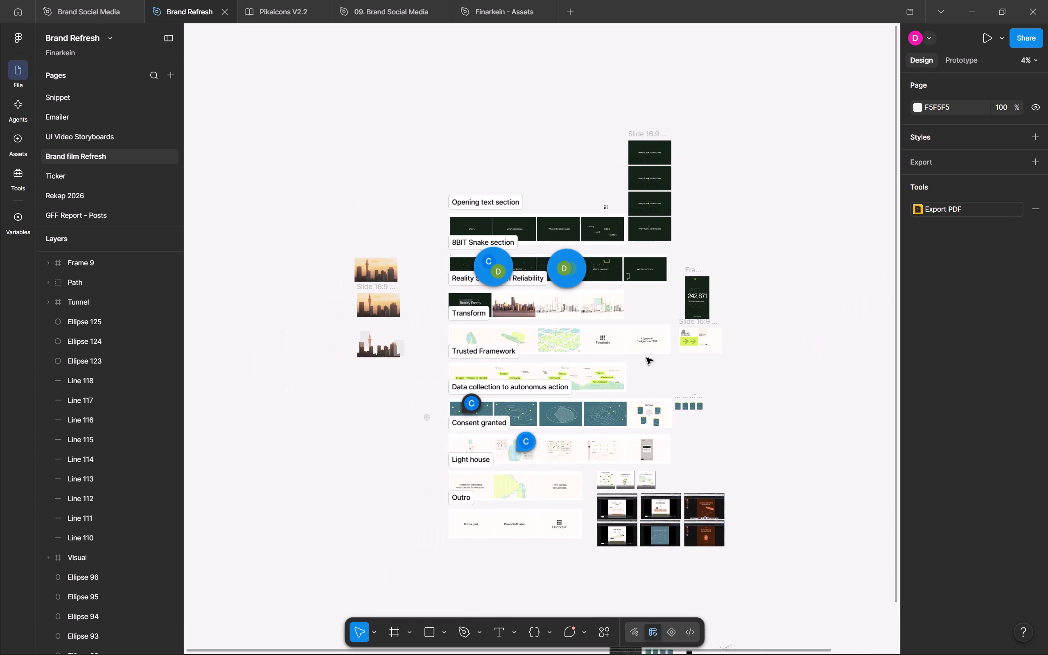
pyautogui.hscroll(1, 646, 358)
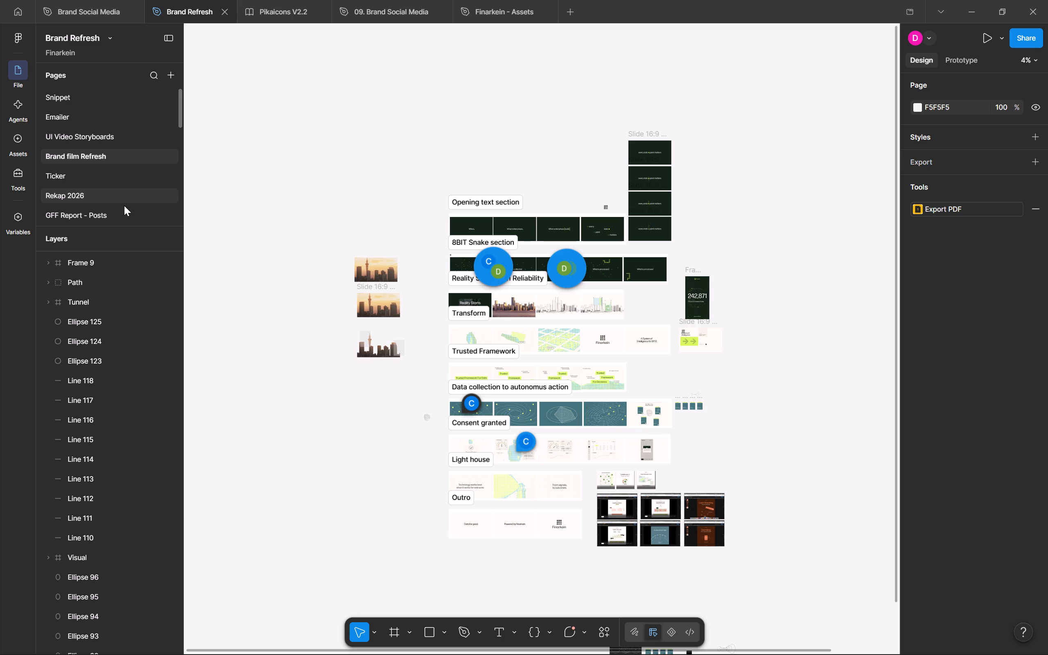
# On the GFF Report - Posts page, copy the Finarkein wordmark and corner plus mark from the "23 factors. 5 families." post.
pyautogui.click(124, 214)
pyautogui.hscroll(2, 334, 268)
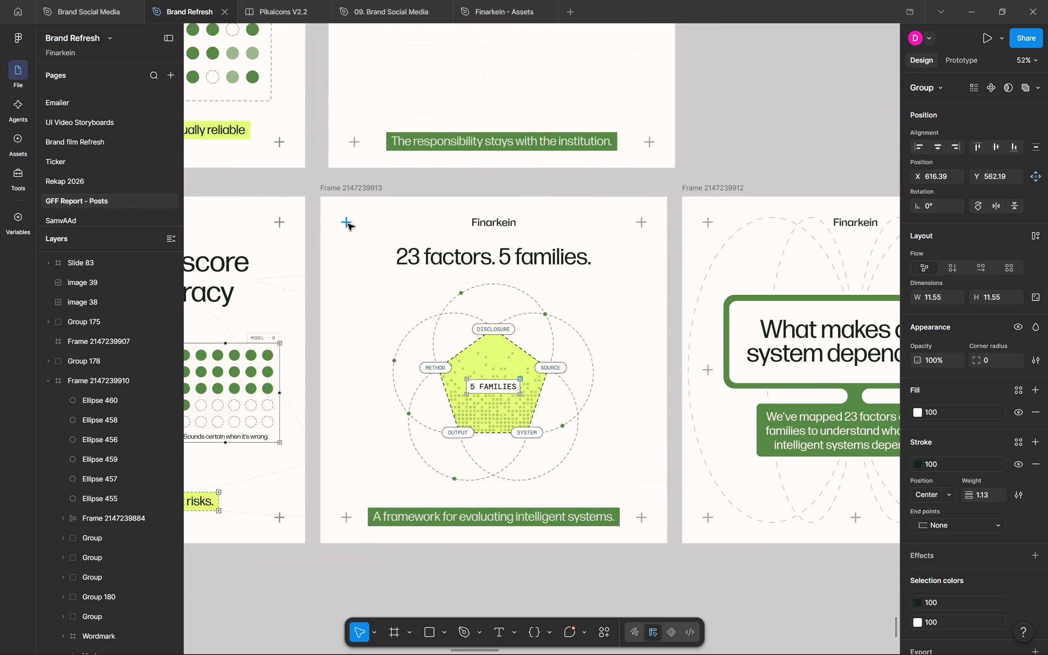
pyautogui.keyDown('ctrl'); pyautogui.click(348, 224); pyautogui.keyUp('ctrl')
pyautogui.keyDown('ctrl'); pyautogui.keyDown('shift'); pyautogui.click(477, 223); pyautogui.keyUp('shift'); pyautogui.keyUp('ctrl')
pyautogui.hotkey('ctrl', 'c')
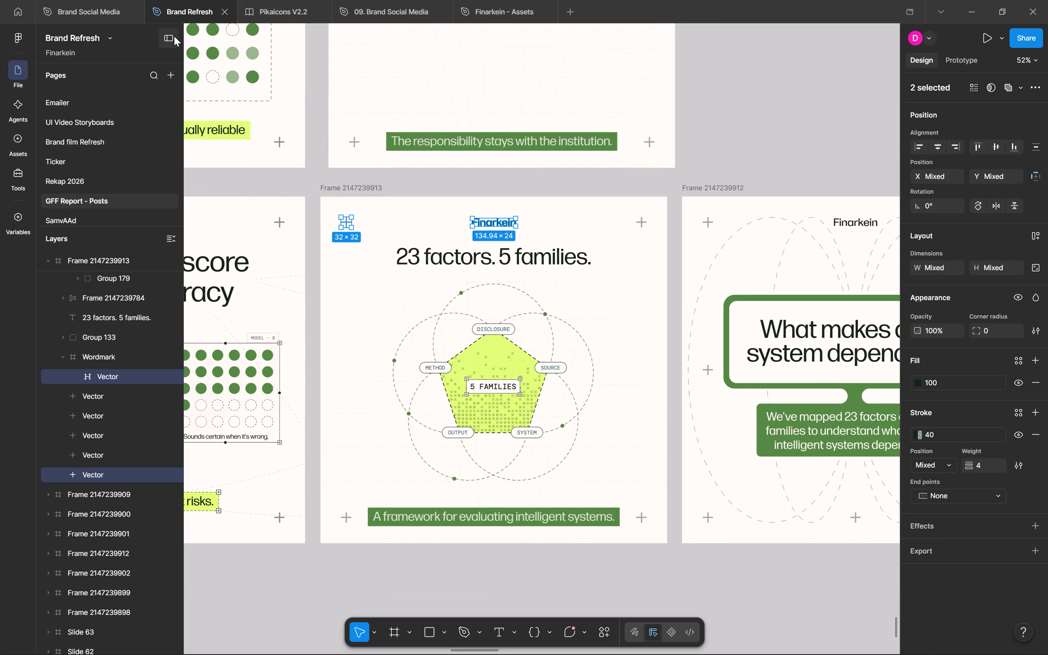
pyautogui.click(81, 0)
pyautogui.click(188, 0)
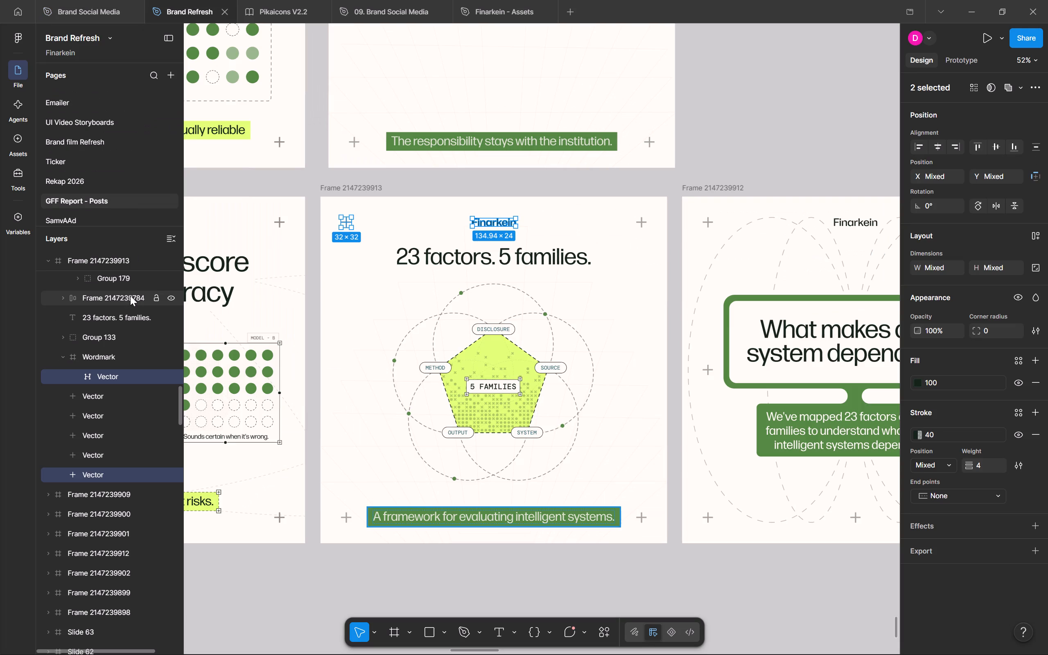
pyautogui.scroll(-8, 106, 173)
pyautogui.click(109, 213)
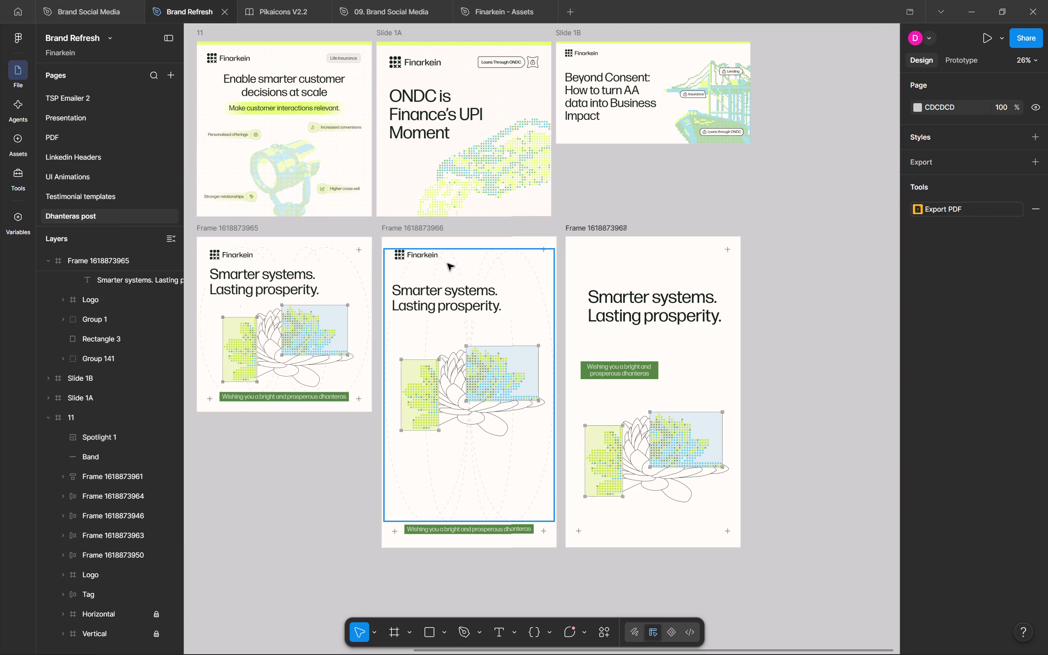
pyautogui.click(557, 228)
pyautogui.hotkey('ctrl', 'v')
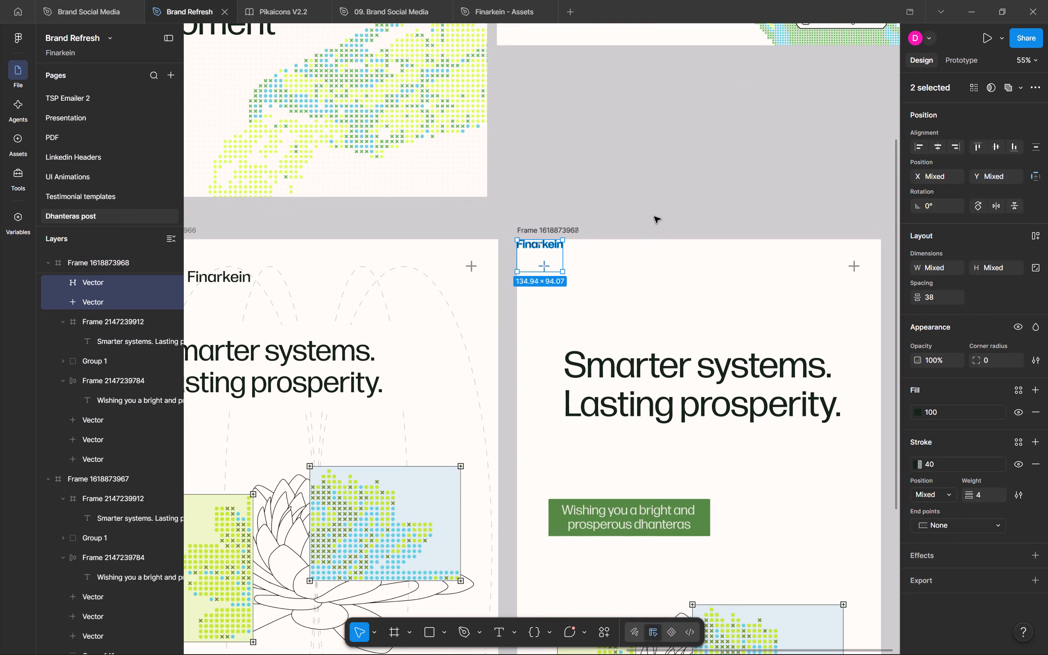
pyautogui.click(657, 216)
pyautogui.hotkey('ctrl', 'z')
pyautogui.hotkey('ctrl', 'z')
pyautogui.click(617, 215)
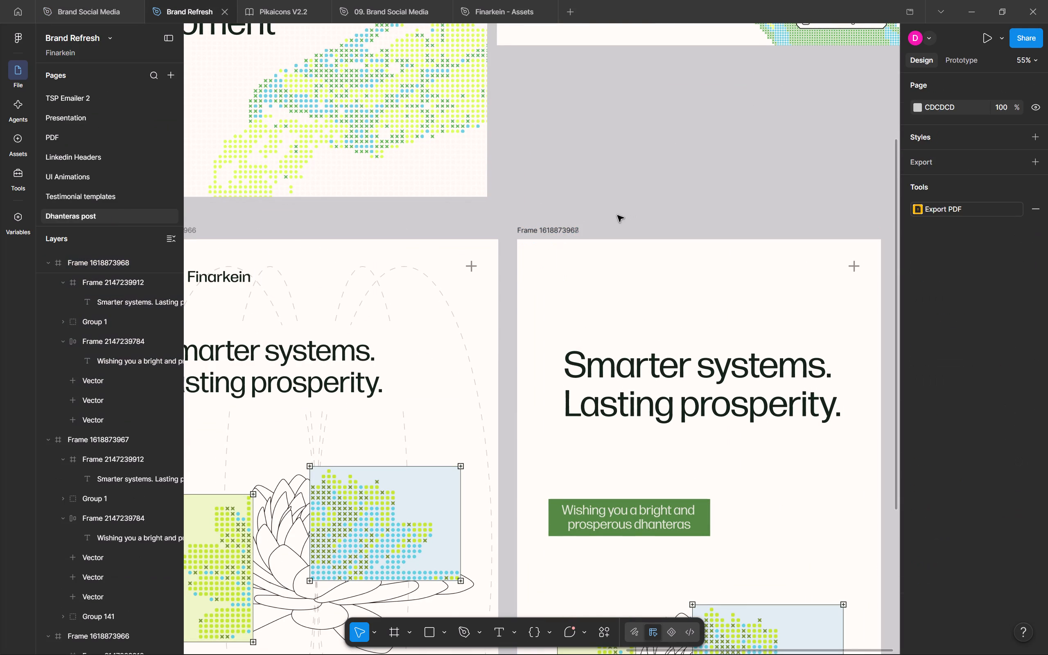
pyautogui.click(566, 230)
pyautogui.hotkey('ctrl', 'v')
pyautogui.click(684, 197)
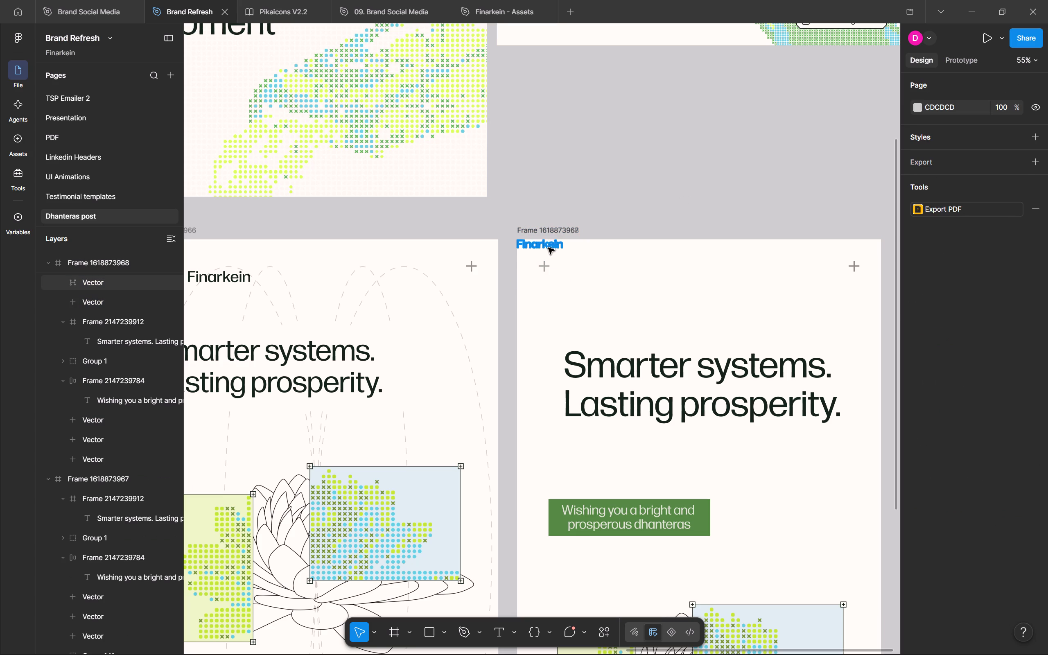
# Place the pasted Finarkein wordmark between the two upper plus marks at about Y 64 and centre it horizontally in the frame.
pyautogui.moveTo(548, 248); pyautogui.dragTo(717, 267)
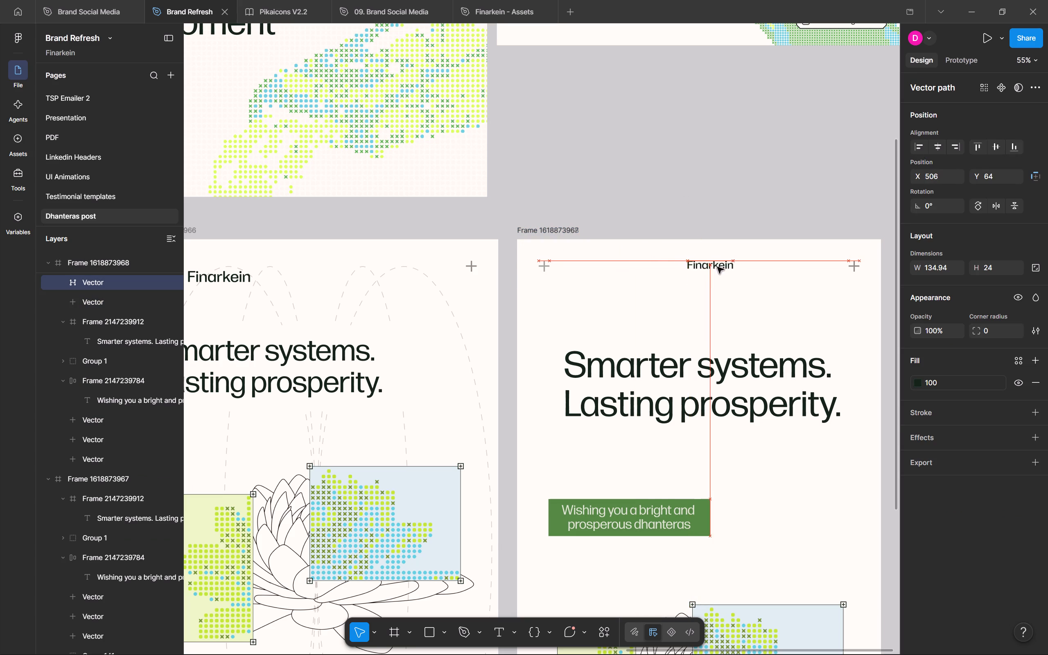
pyautogui.click(934, 149)
pyautogui.click(786, 176)
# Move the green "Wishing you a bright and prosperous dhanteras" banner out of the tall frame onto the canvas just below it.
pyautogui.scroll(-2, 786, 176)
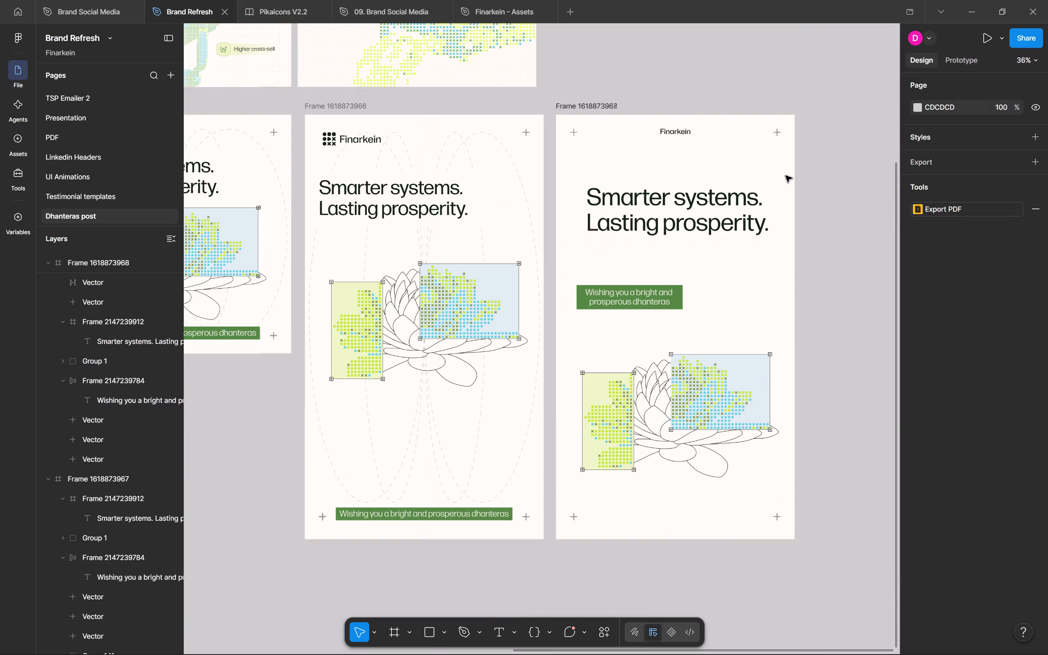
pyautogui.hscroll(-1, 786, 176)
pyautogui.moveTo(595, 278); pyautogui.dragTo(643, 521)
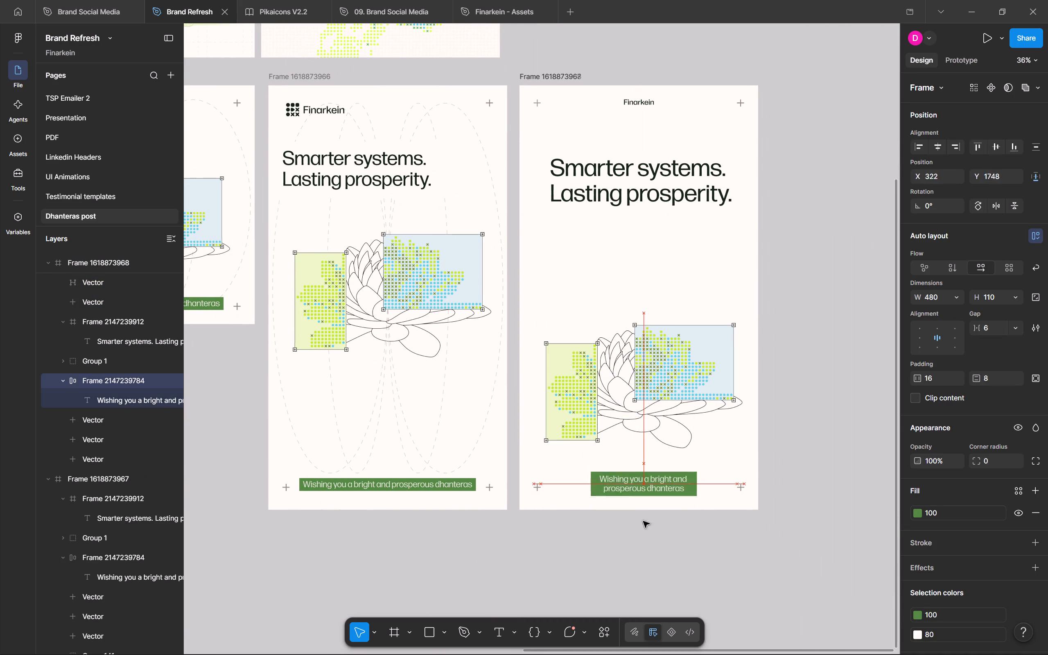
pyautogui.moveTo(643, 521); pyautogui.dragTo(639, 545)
pyautogui.click(649, 277)
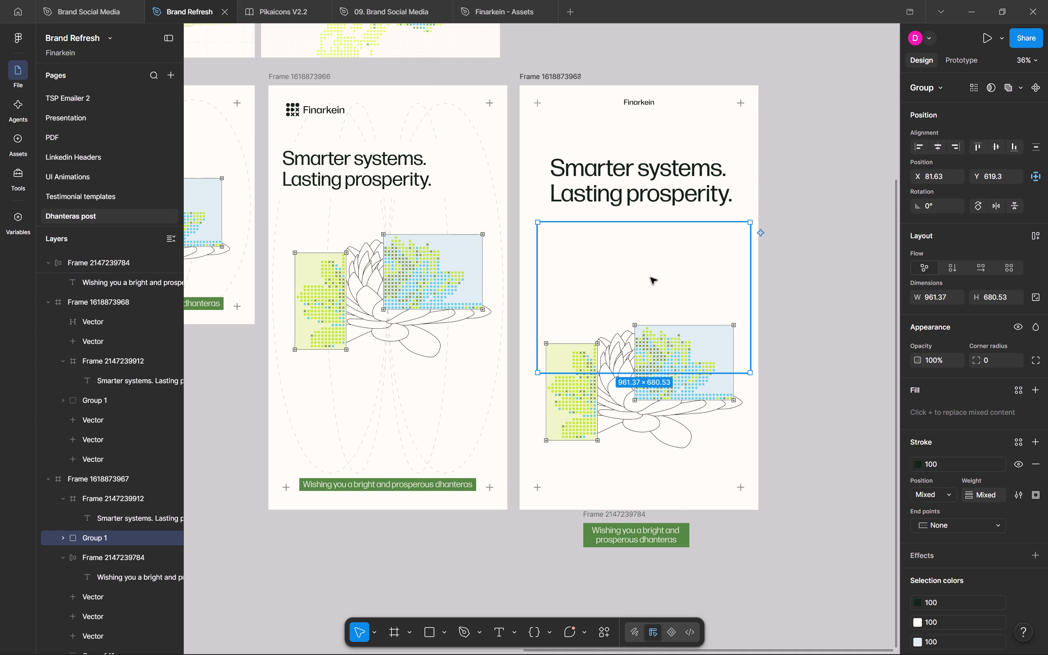
pyautogui.moveTo(650, 279); pyautogui.dragTo(623, 382)
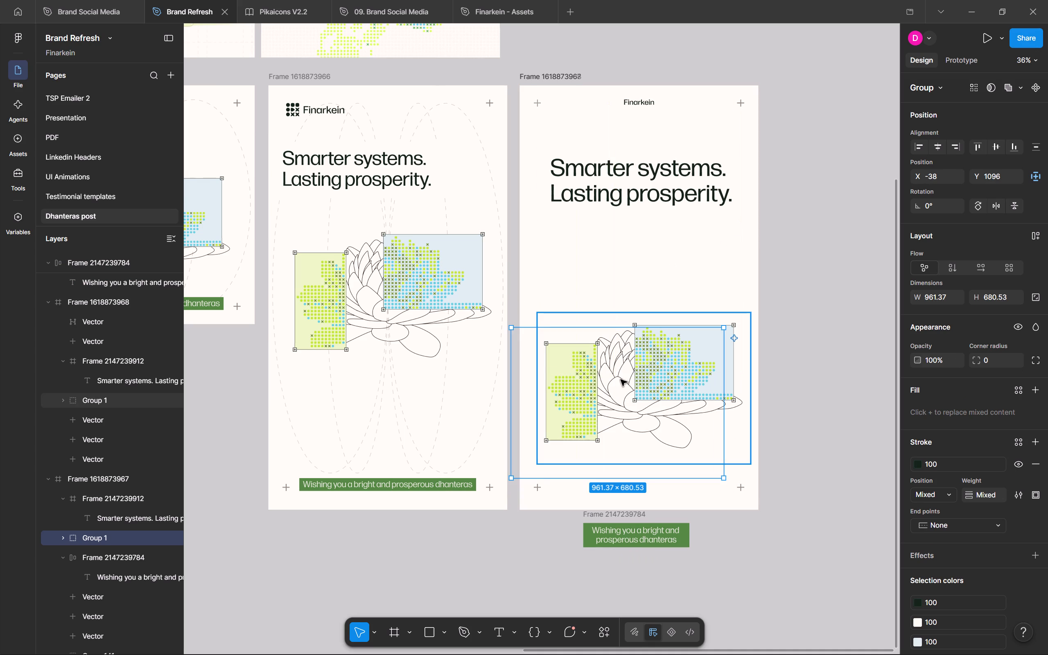
pyautogui.press('Delete')
pyautogui.moveTo(658, 380); pyautogui.dragTo(653, 298)
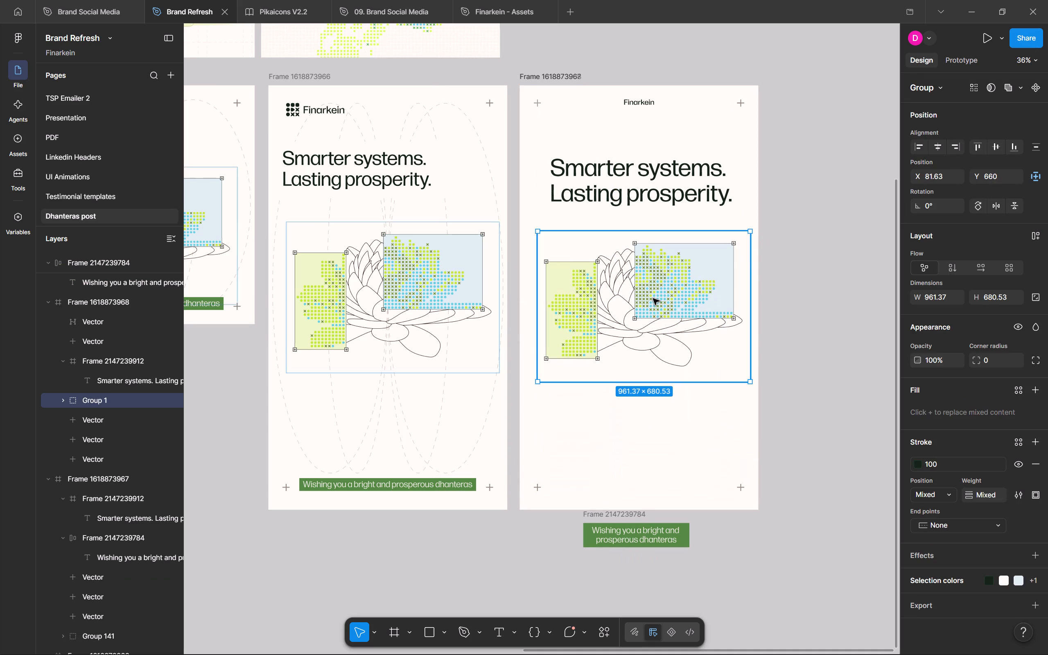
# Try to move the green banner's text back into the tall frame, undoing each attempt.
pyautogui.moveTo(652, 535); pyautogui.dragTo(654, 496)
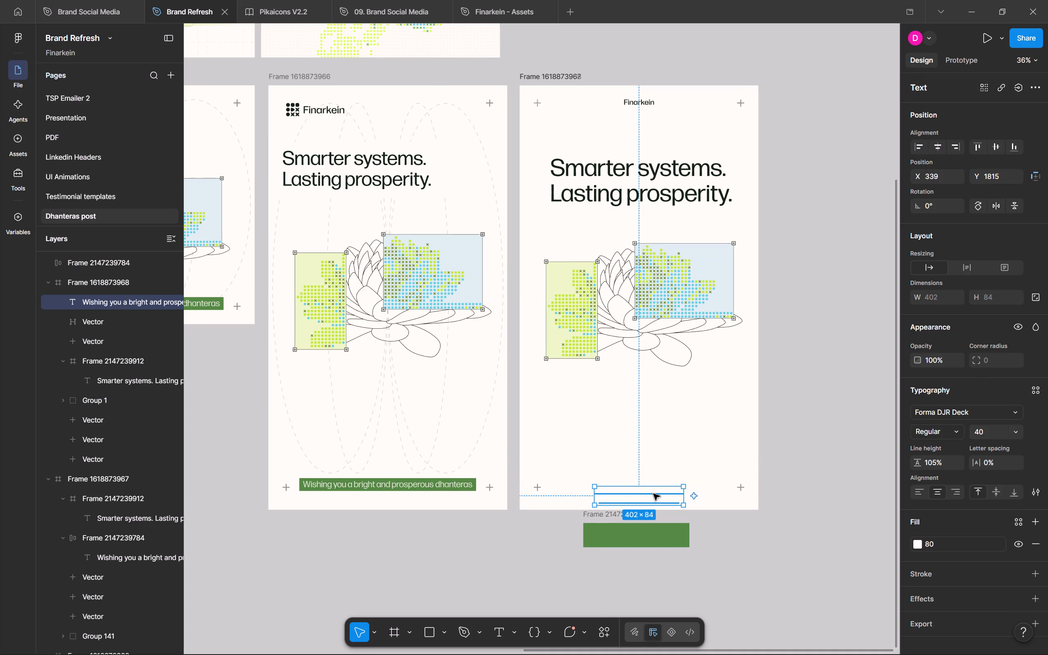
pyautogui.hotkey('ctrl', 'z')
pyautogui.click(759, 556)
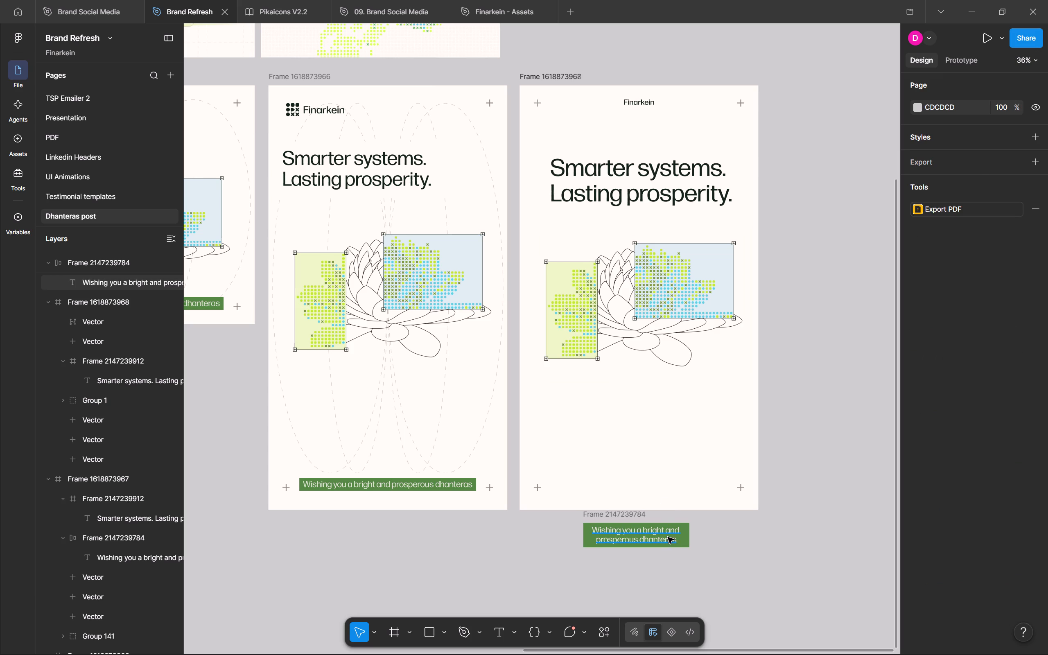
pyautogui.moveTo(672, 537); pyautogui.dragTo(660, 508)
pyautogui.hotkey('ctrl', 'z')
# Move the whole green banner back into the tall frame, centred between the lower plus marks at about X 323, Y 1748.
pyautogui.moveTo(626, 515); pyautogui.dragTo(621, 495)
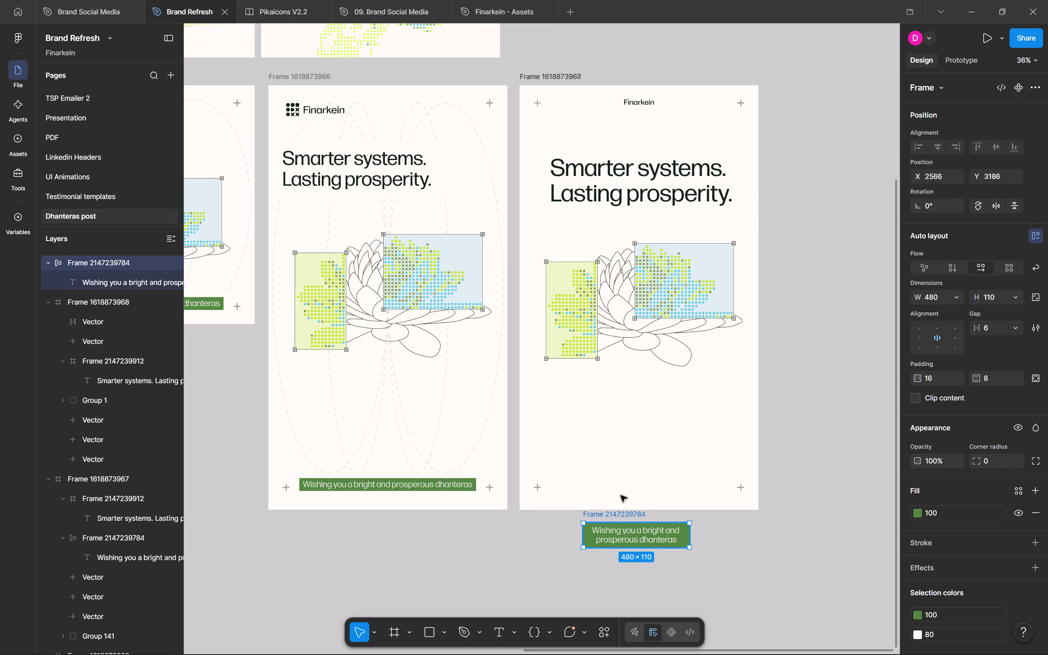
pyautogui.moveTo(621, 495); pyautogui.dragTo(626, 462)
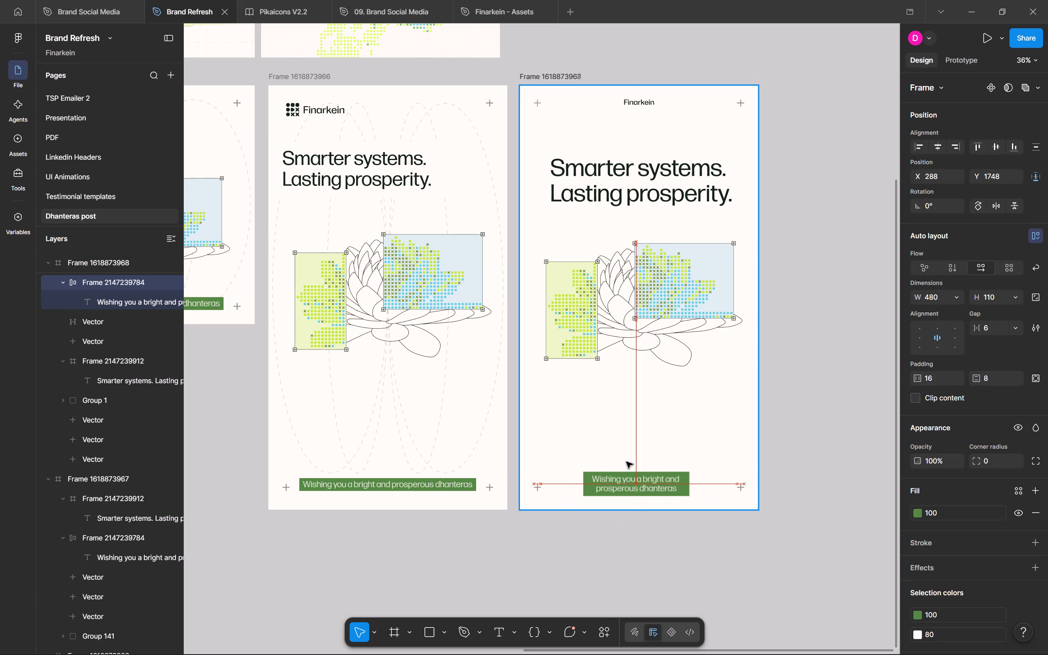
pyautogui.moveTo(626, 462); pyautogui.dragTo(627, 461)
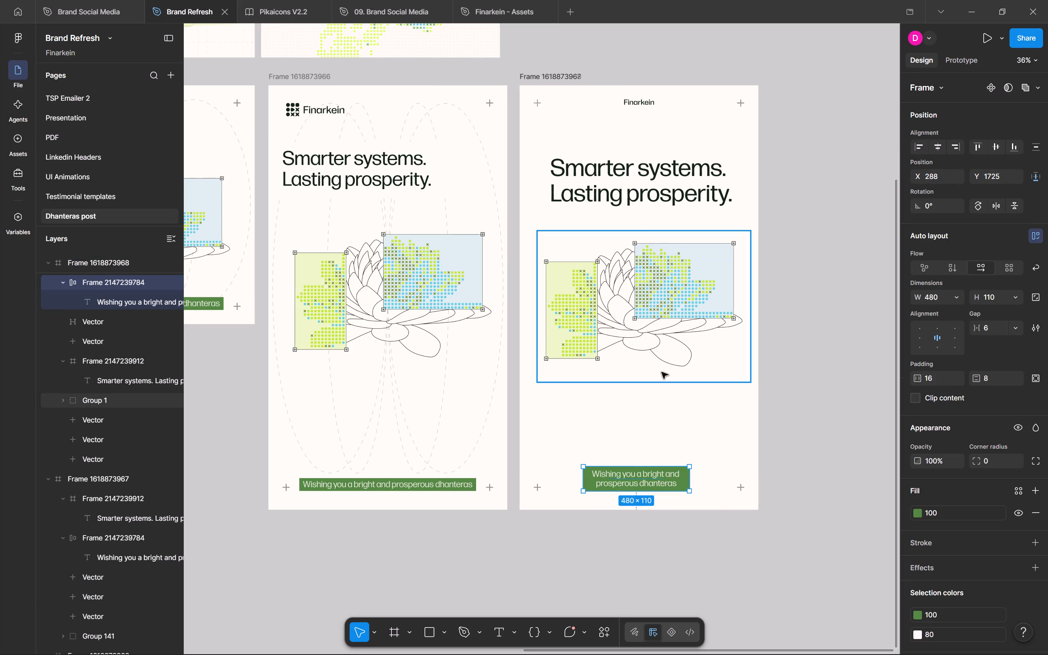
pyautogui.moveTo(619, 477); pyautogui.dragTo(627, 480)
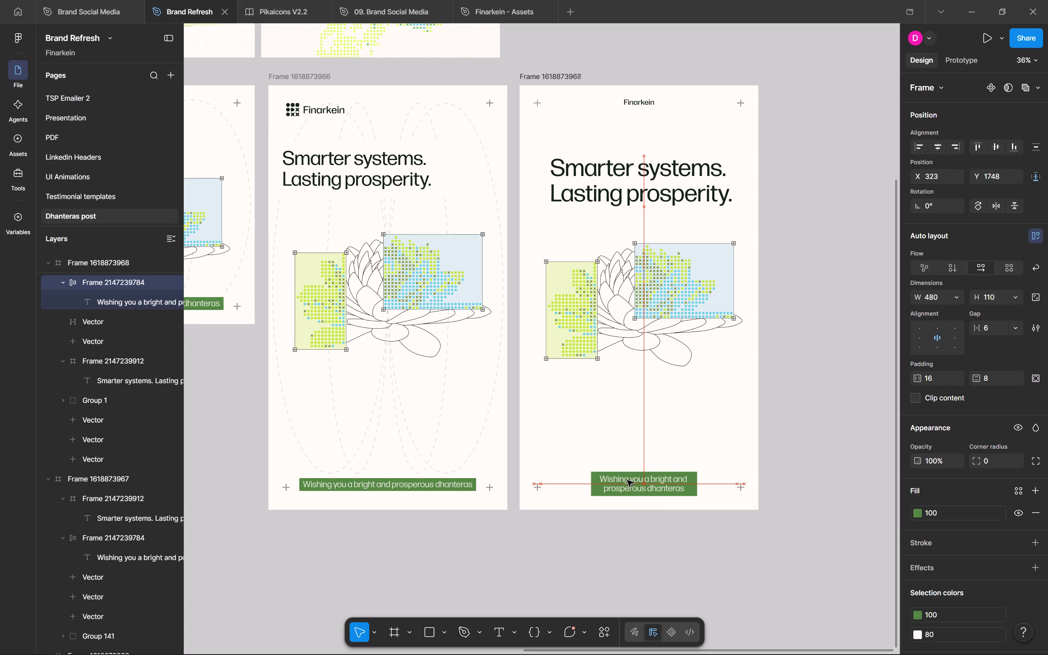
pyautogui.moveTo(627, 480); pyautogui.dragTo(626, 479)
# Move the lotus group down to about Y 809, midway between the heading and the green banner.
pyautogui.moveTo(666, 278); pyautogui.dragTo(669, 312)
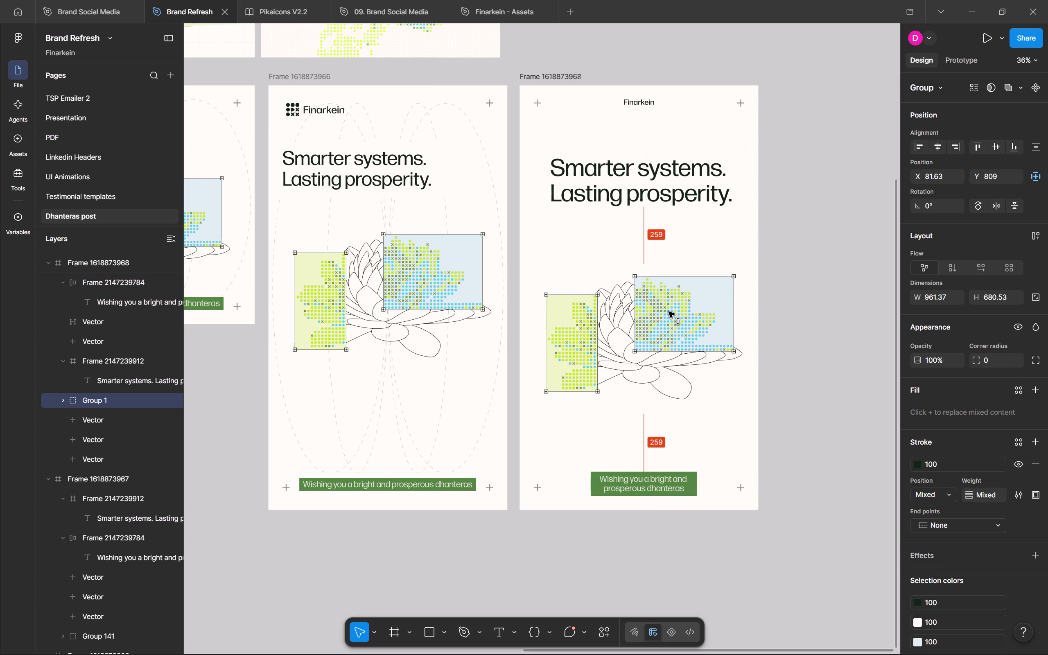
pyautogui.moveTo(669, 312); pyautogui.dragTo(669, 309)
pyautogui.click(781, 202)
# Move the two-line heading's container frame down to Y 366, closer to the lotus.
pyautogui.moveTo(710, 189); pyautogui.dragTo(709, 190)
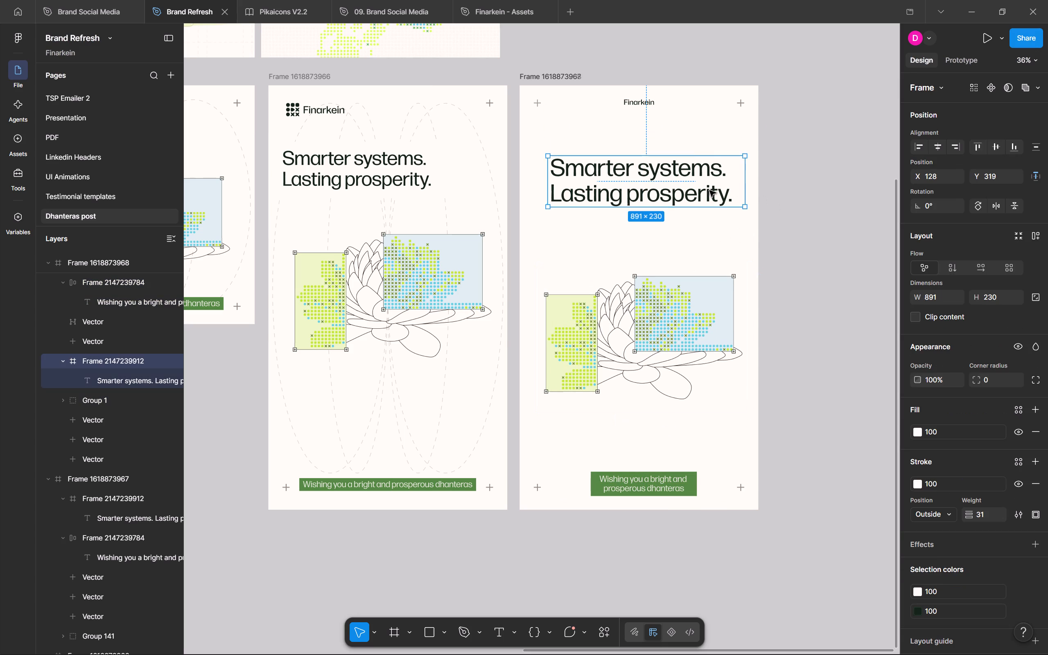
pyautogui.moveTo(709, 190); pyautogui.dragTo(711, 199)
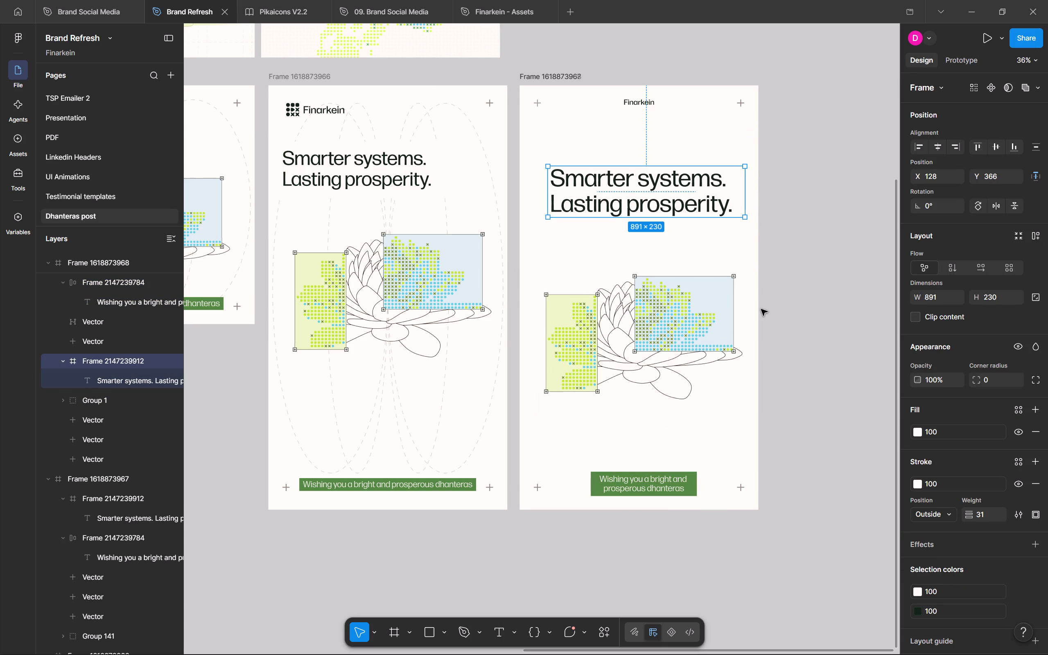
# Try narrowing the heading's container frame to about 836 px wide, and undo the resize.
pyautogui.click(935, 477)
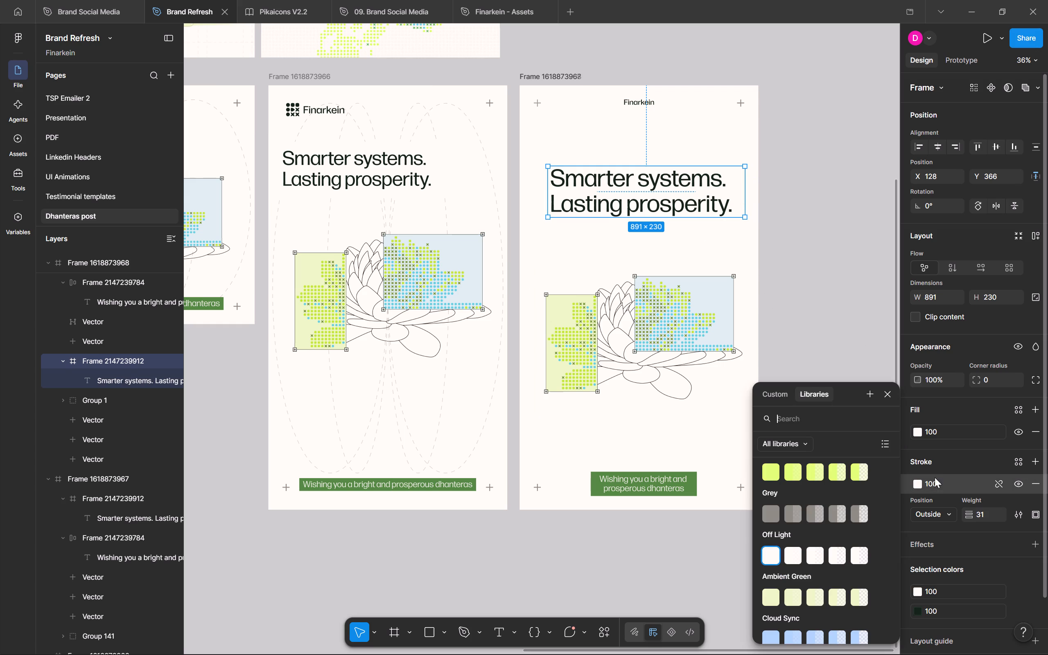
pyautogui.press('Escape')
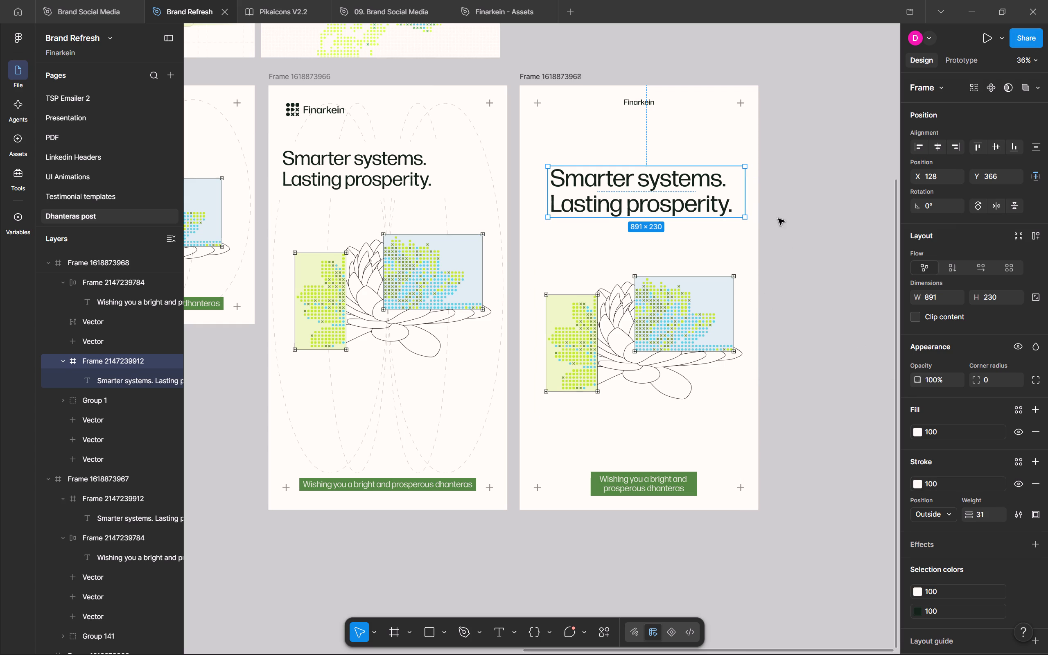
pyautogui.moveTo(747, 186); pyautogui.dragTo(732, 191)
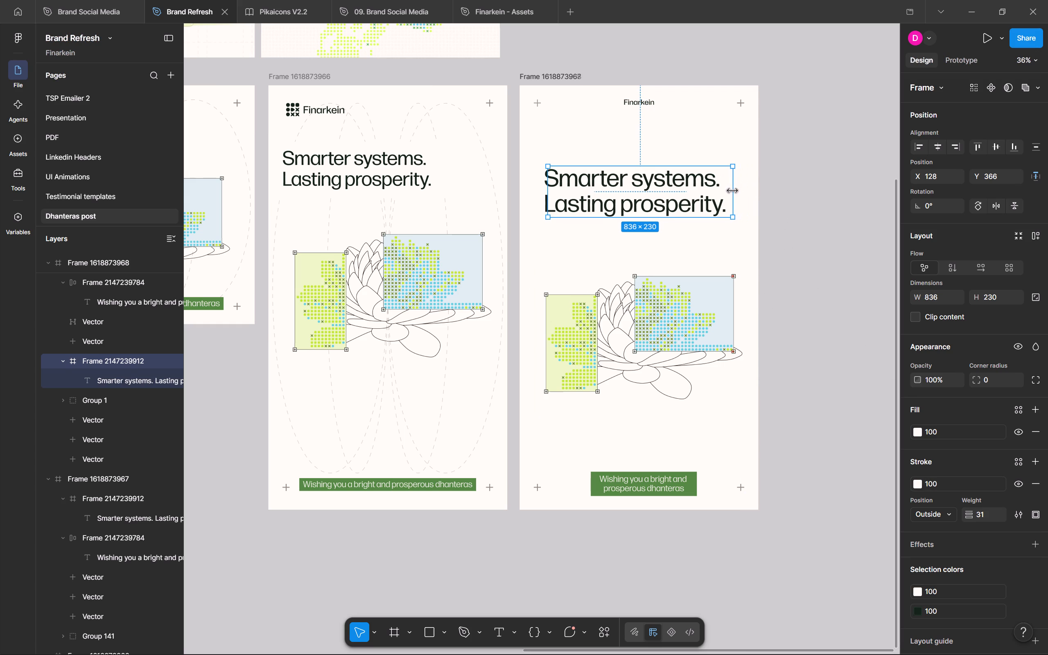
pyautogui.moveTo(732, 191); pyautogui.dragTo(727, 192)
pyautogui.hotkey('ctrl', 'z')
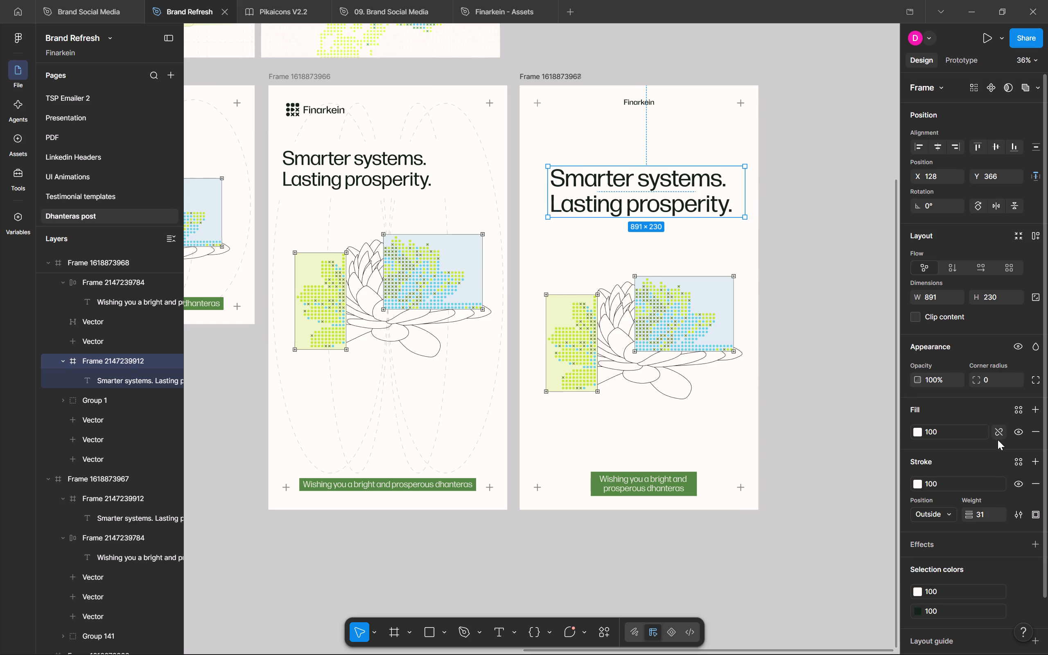
# Remove the 31 px white stroke from the heading's container frame.
pyautogui.click(1039, 489)
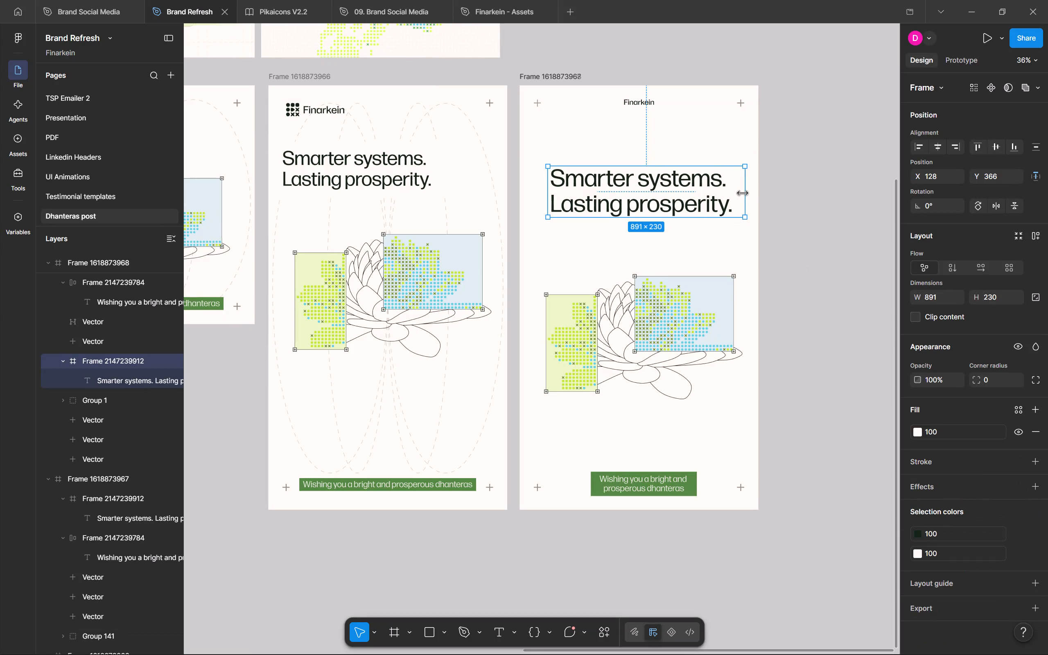
# Narrow the heading's container frame to about 856 px and centre it horizontally in the tall frame.
pyautogui.keyDown('ctrl'); pyautogui.moveTo(743, 193); pyautogui.dragTo(736, 194); pyautogui.keyUp('ctrl')
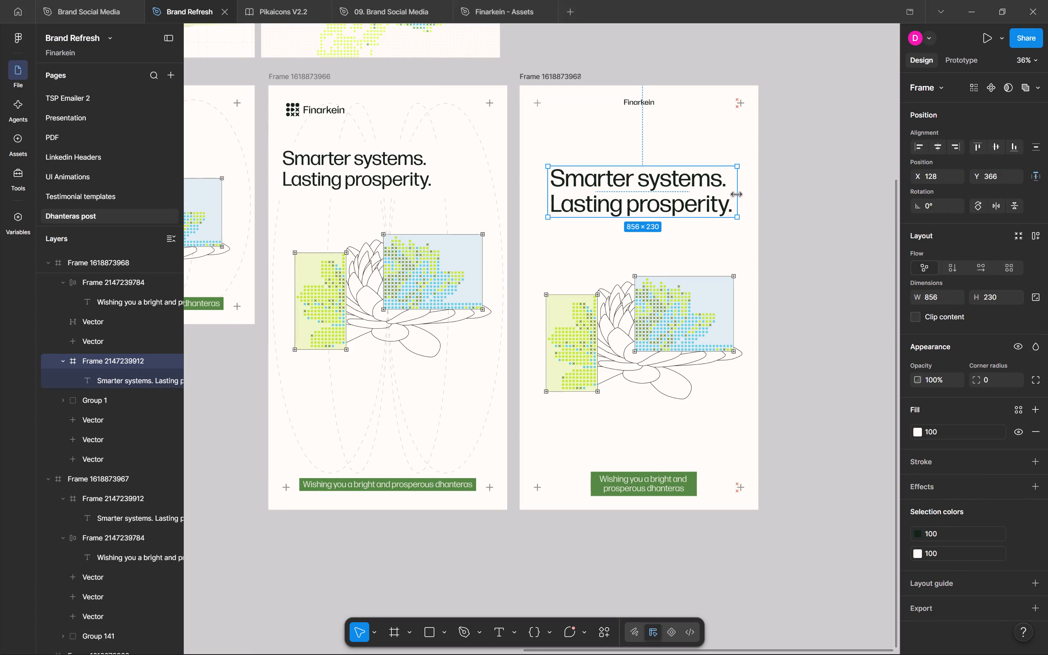
pyautogui.keyDown('ctrl'); pyautogui.moveTo(736, 194); pyautogui.dragTo(736, 195); pyautogui.keyUp('ctrl')
pyautogui.click(706, 191)
pyautogui.click(940, 141)
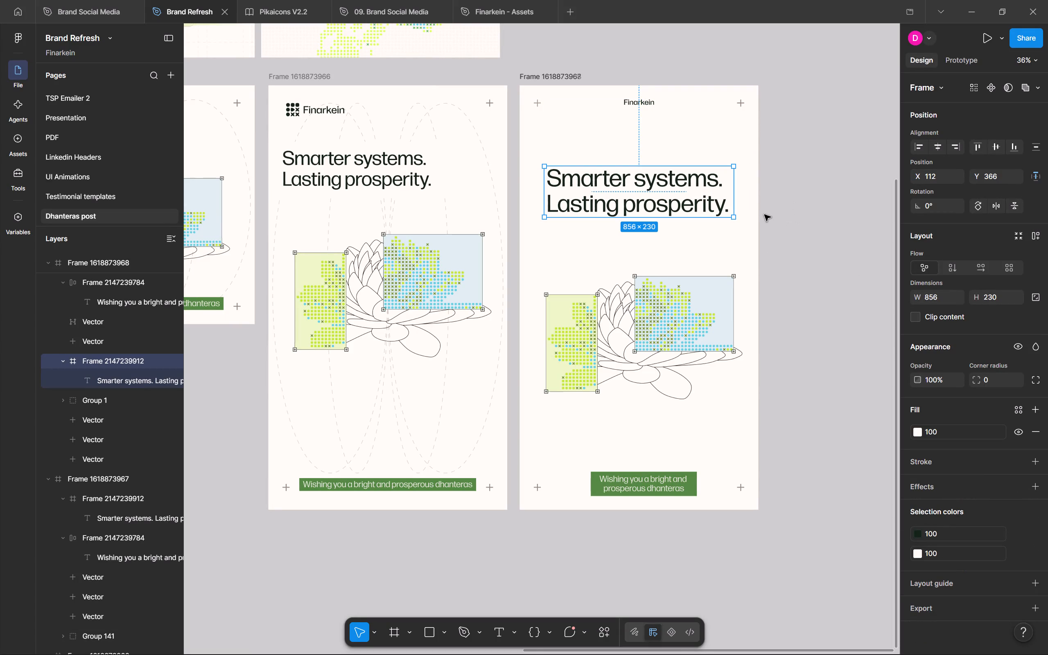
# Enlarge the heading's container frame evenly around the text to about 888 × 284.
pyautogui.scroll(2, 763, 186)
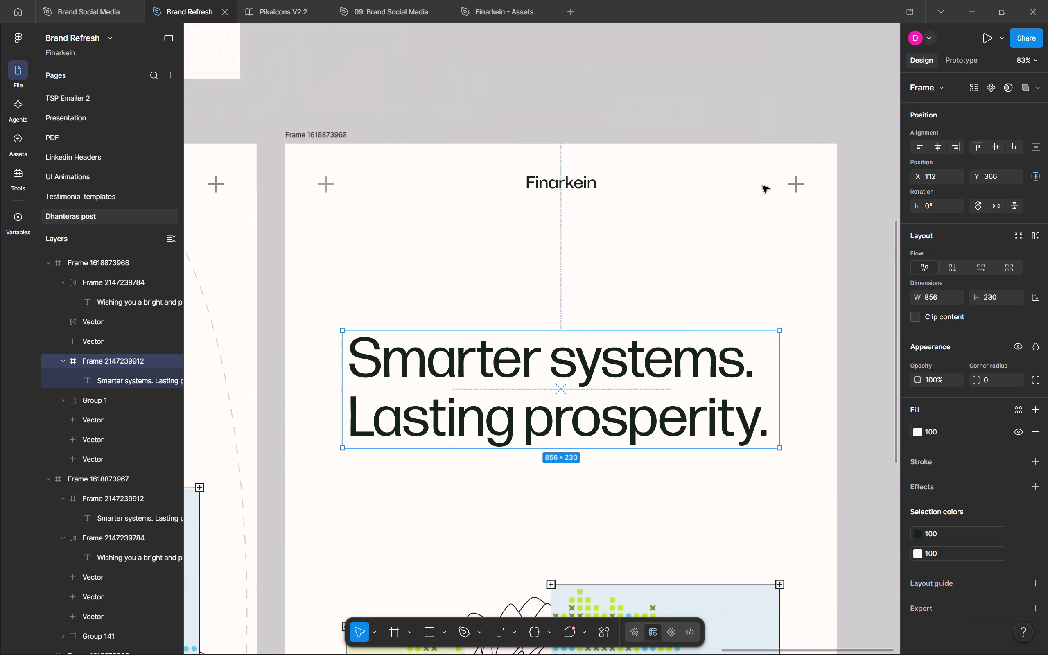
pyautogui.keyDown('ctrl'); pyautogui.moveTo(630, 332); pyautogui.dragTo(631, 318); pyautogui.keyUp('ctrl')
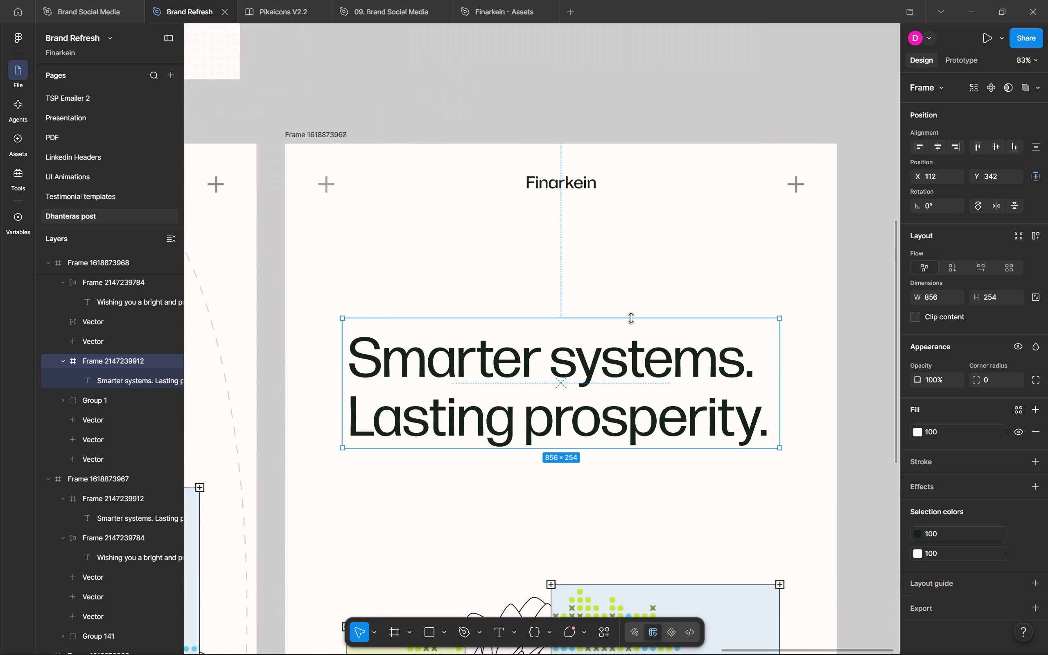
pyautogui.keyDown('ctrl'); pyautogui.moveTo(631, 318); pyautogui.dragTo(631, 317); pyautogui.keyUp('ctrl')
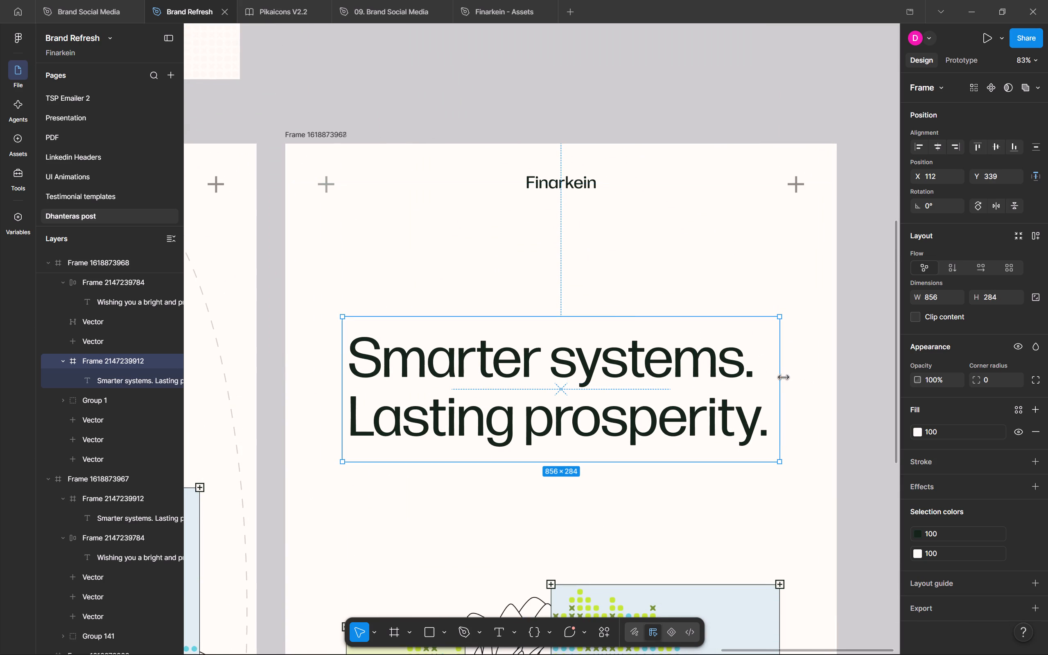
pyautogui.keyDown('ctrl'); pyautogui.moveTo(777, 380); pyautogui.dragTo(790, 378); pyautogui.keyUp('ctrl')
# Add a 1 px outside stroke in the solid Infra Green library colour to the heading's container frame.
pyautogui.click(946, 461)
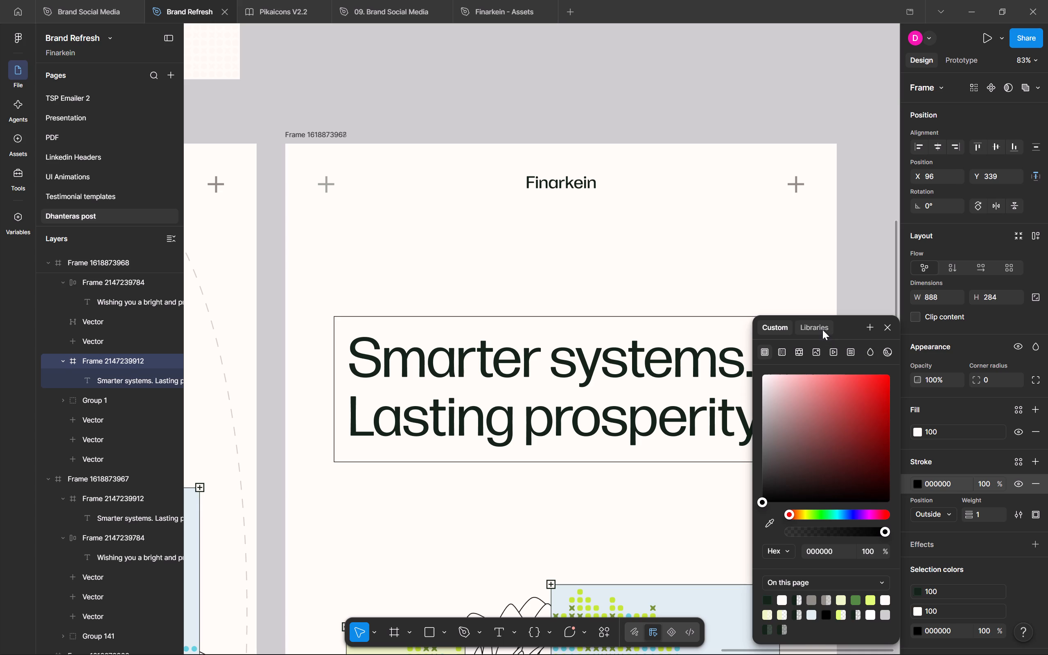
pyautogui.click(822, 330)
pyautogui.scroll(-7, 802, 504)
pyautogui.scroll(1, 811, 451)
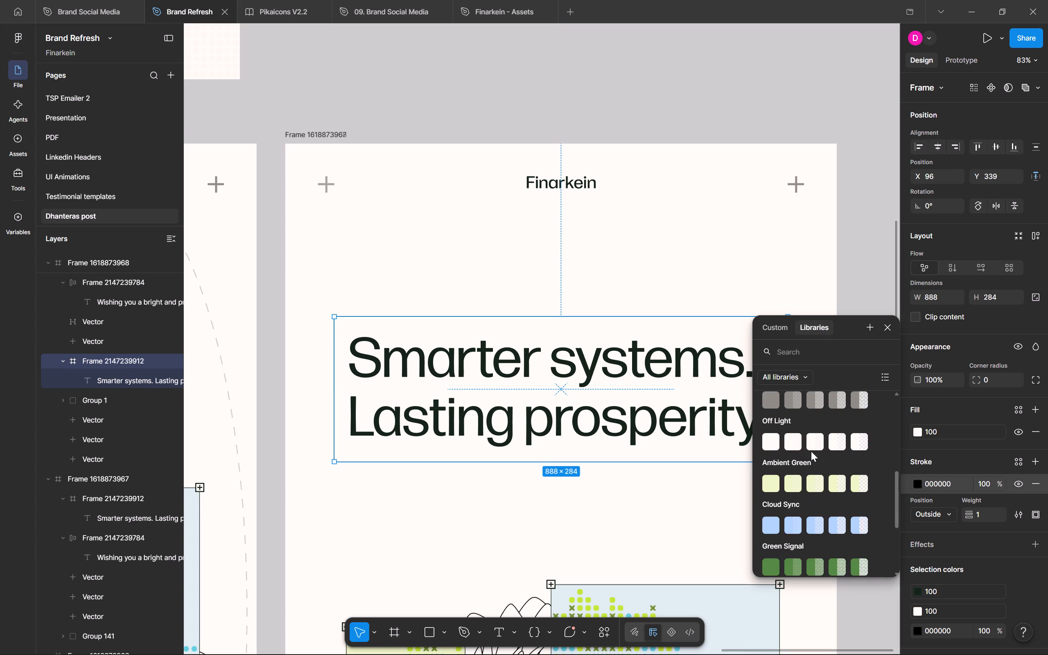
pyautogui.scroll(1, 811, 451)
pyautogui.scroll(2, 771, 408)
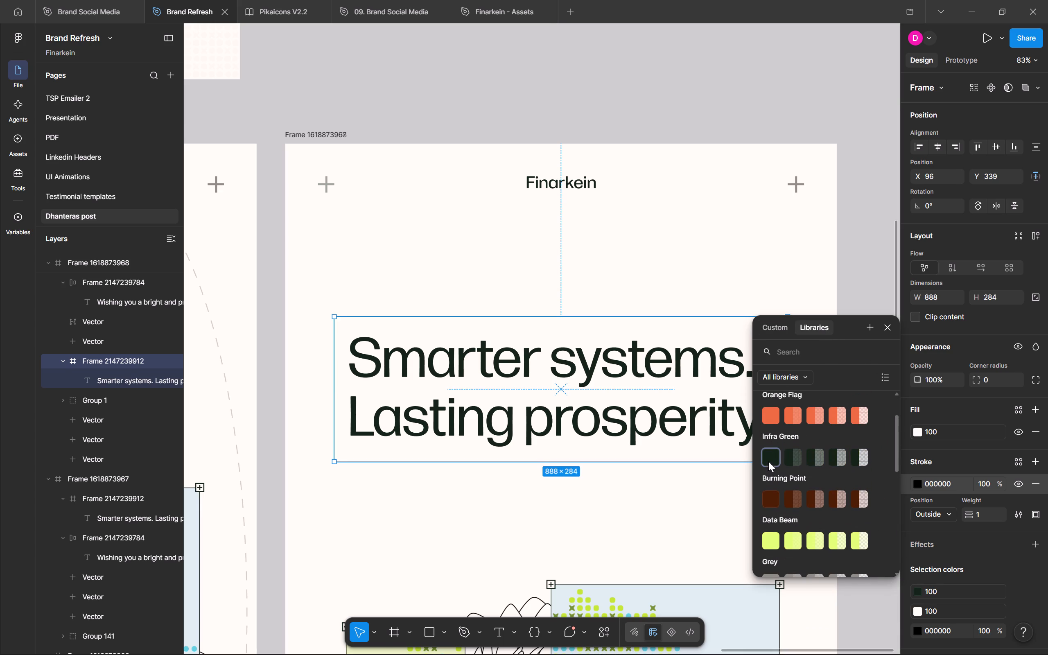
pyautogui.click(769, 461)
pyautogui.click(769, 460)
pyautogui.doubleClick(852, 245)
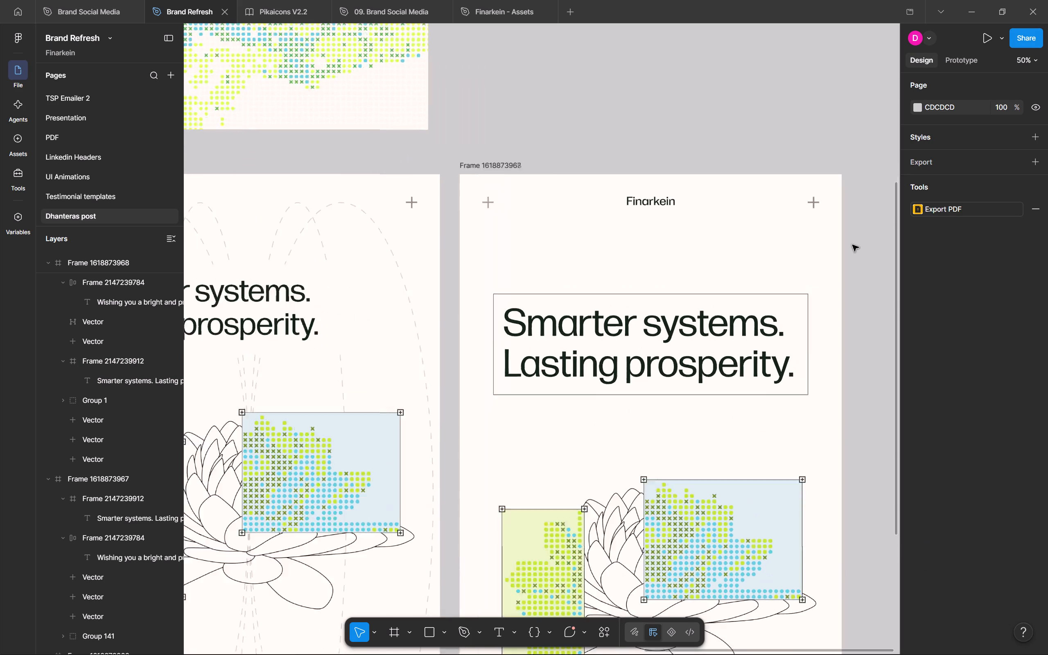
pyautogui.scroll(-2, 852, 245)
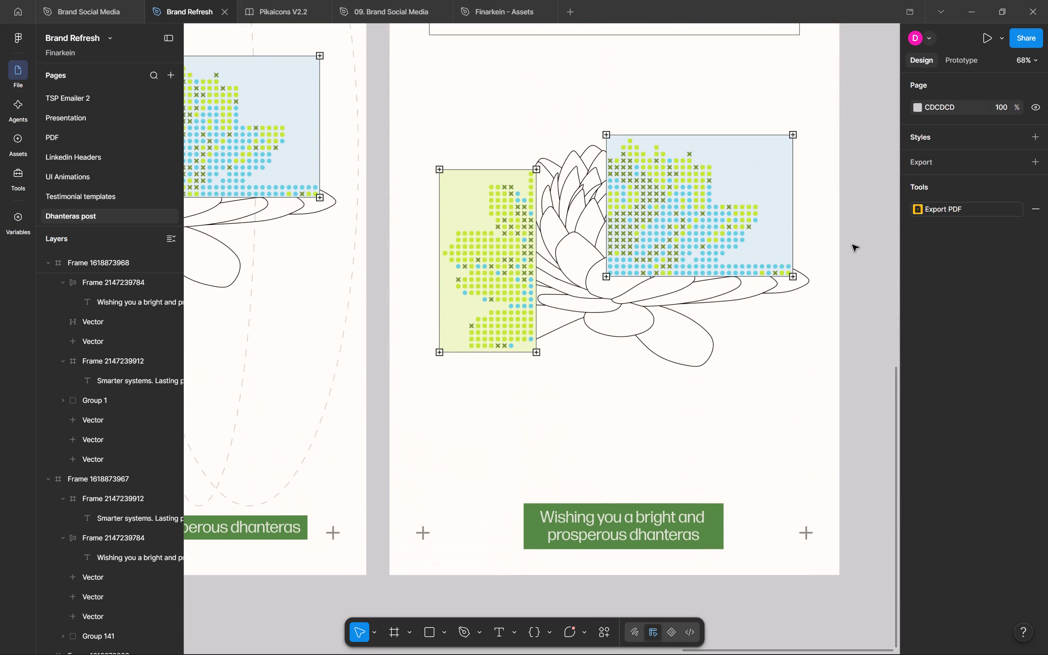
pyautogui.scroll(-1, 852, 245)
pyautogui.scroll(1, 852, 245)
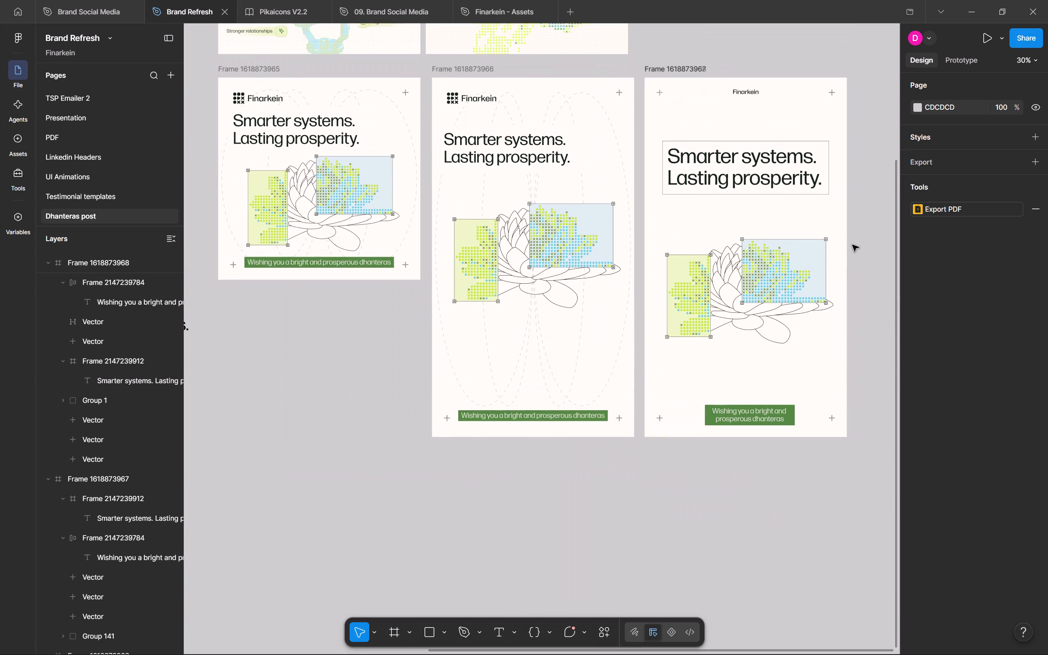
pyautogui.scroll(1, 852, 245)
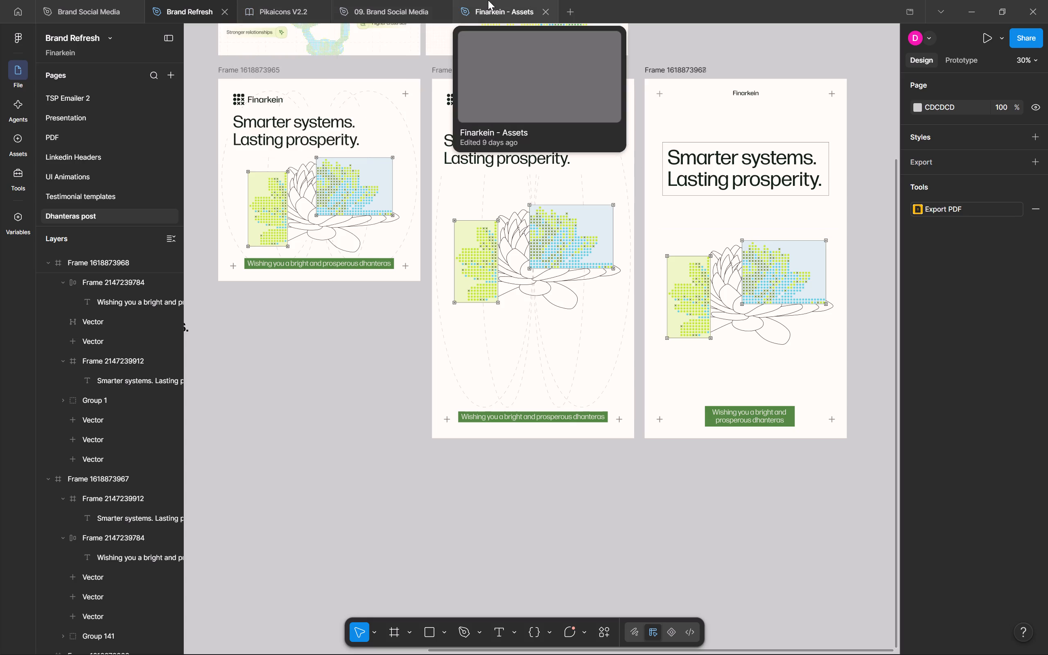
# Switch to the Finarkein - Assets file and copy the grey tapering perspective-grid line graphic.
pyautogui.moveTo(488, 0); pyautogui.dragTo(321, 0)
pyautogui.scroll(-2, 409, 174)
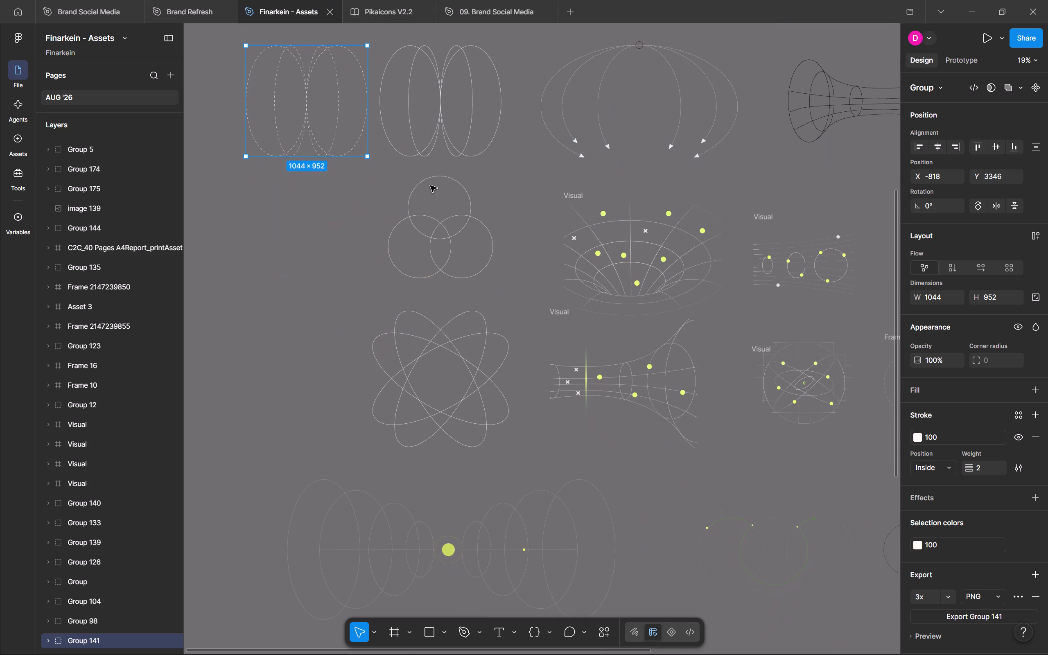
pyautogui.scroll(-5, 538, 316)
pyautogui.hscroll(-3, 538, 316)
pyautogui.scroll(1, 538, 316)
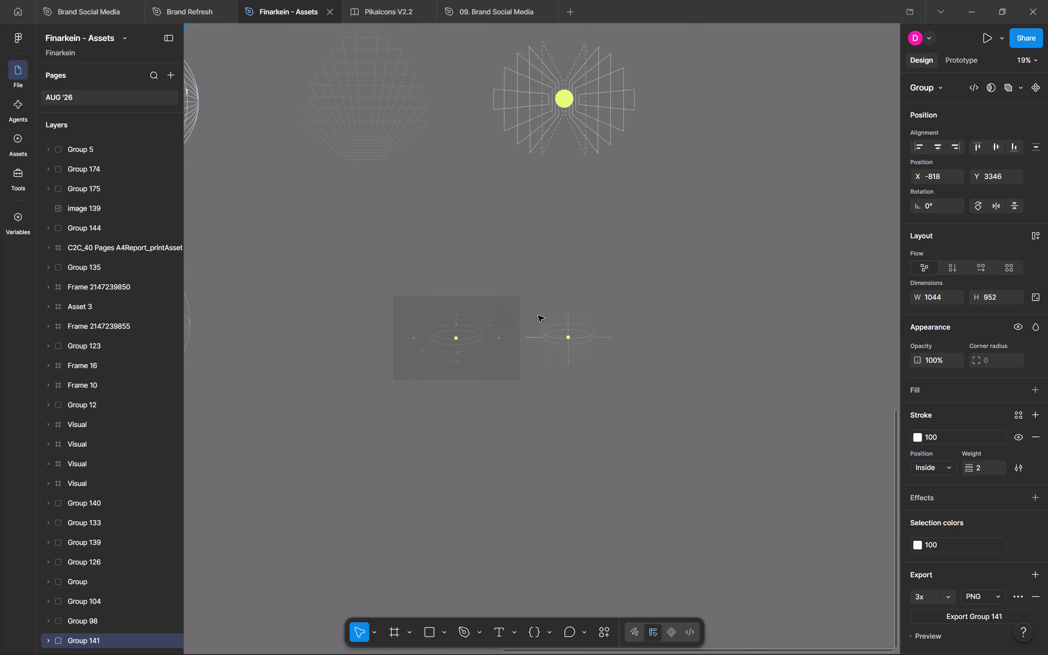
pyautogui.scroll(2, 538, 316)
pyautogui.scroll(1, 565, 360)
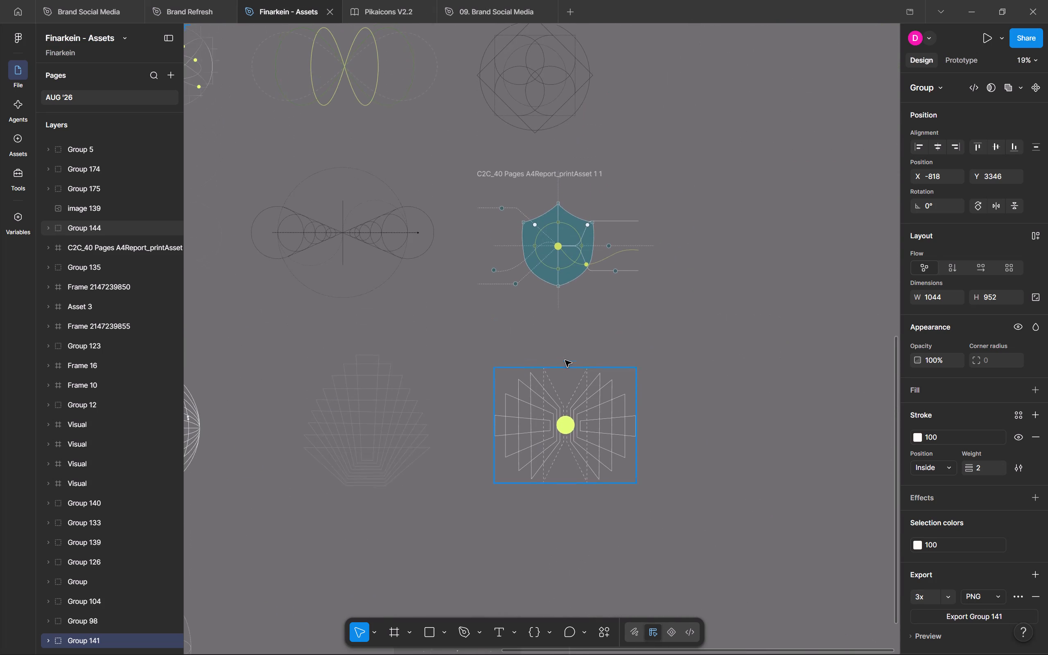
pyautogui.scroll(1, 565, 360)
pyautogui.hscroll(1, 565, 360)
pyautogui.moveTo(554, 418); pyautogui.dragTo(456, 513)
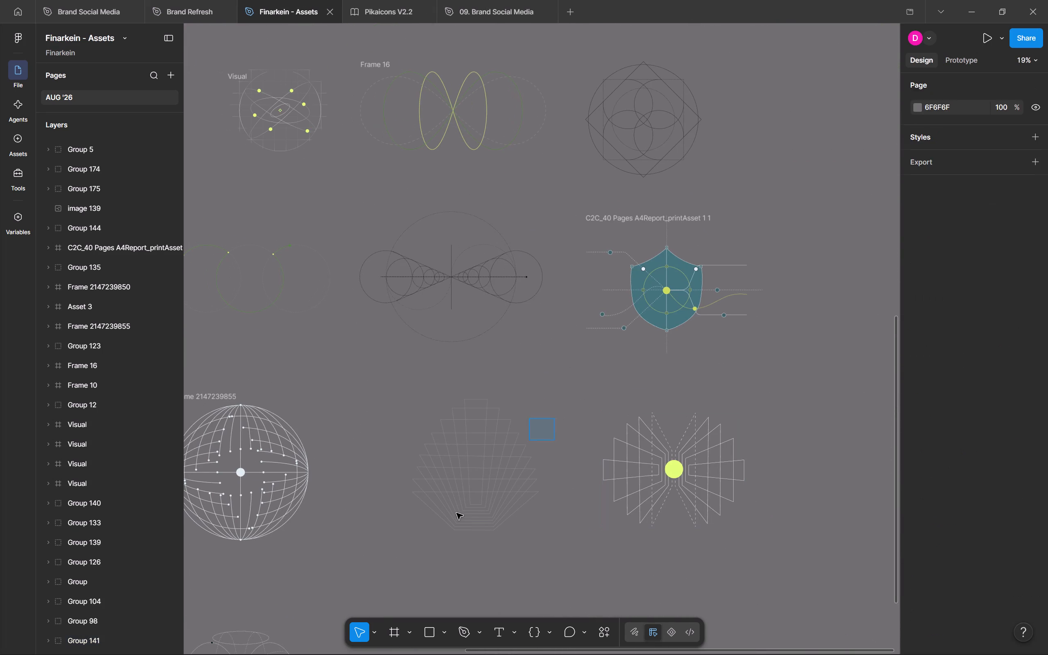
pyautogui.hotkey('ctrl', 'c')
# Return to the Brand Refresh file, paste the grid graphic into the new tall frame and send it behind all other content.
pyautogui.click(203, 0)
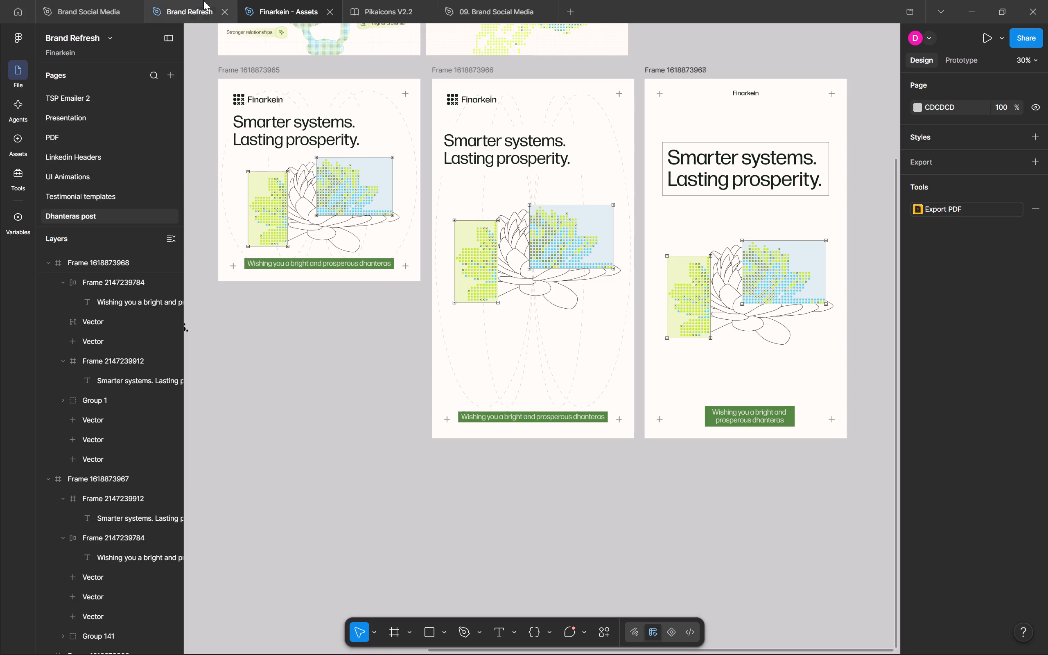
pyautogui.click(680, 73)
pyautogui.hotkey('ctrl', 'v')
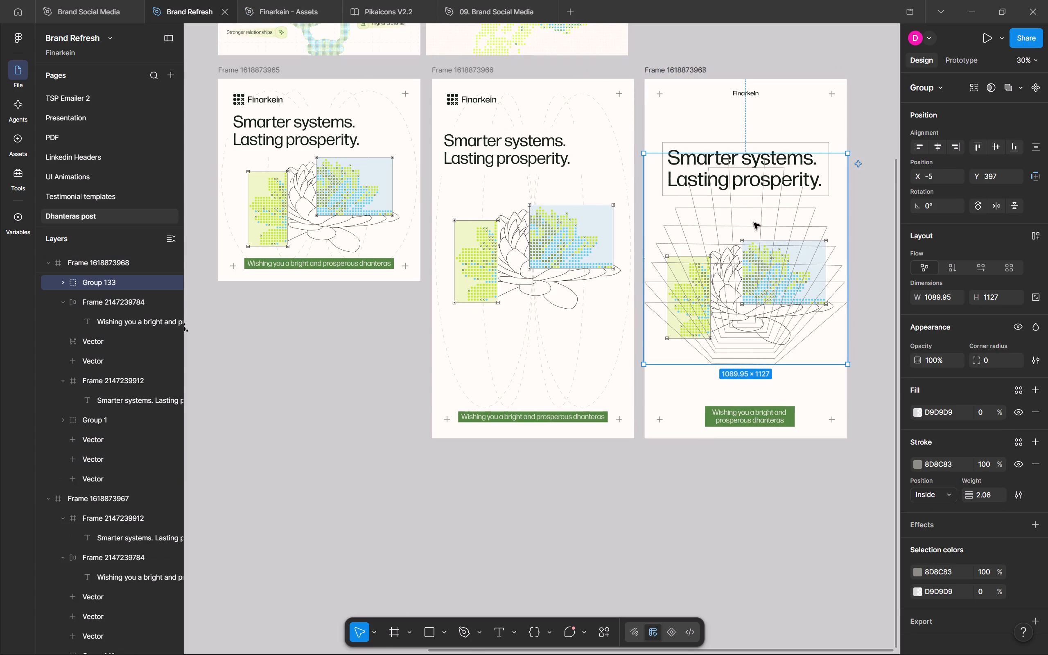
pyautogui.hscroll(-1, 754, 223)
pyautogui.hotkey('ctrl', 'shift', '[')
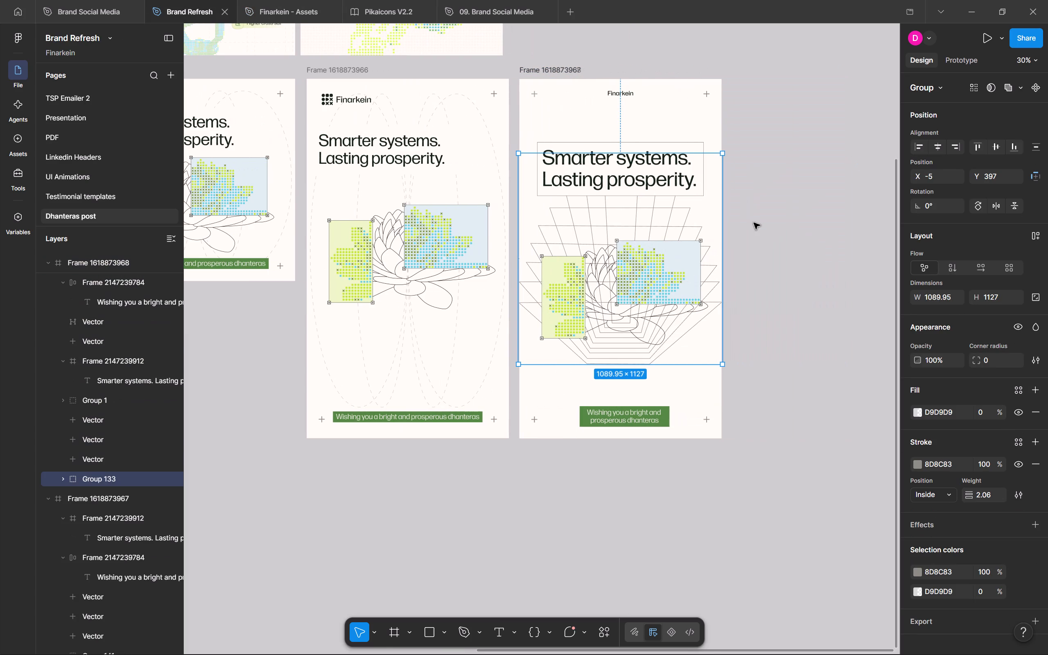
# Scale the grid graphic about its centre to about 1906 × 1971 and move it down to Y 35.
pyautogui.scroll(1, 780, 336)
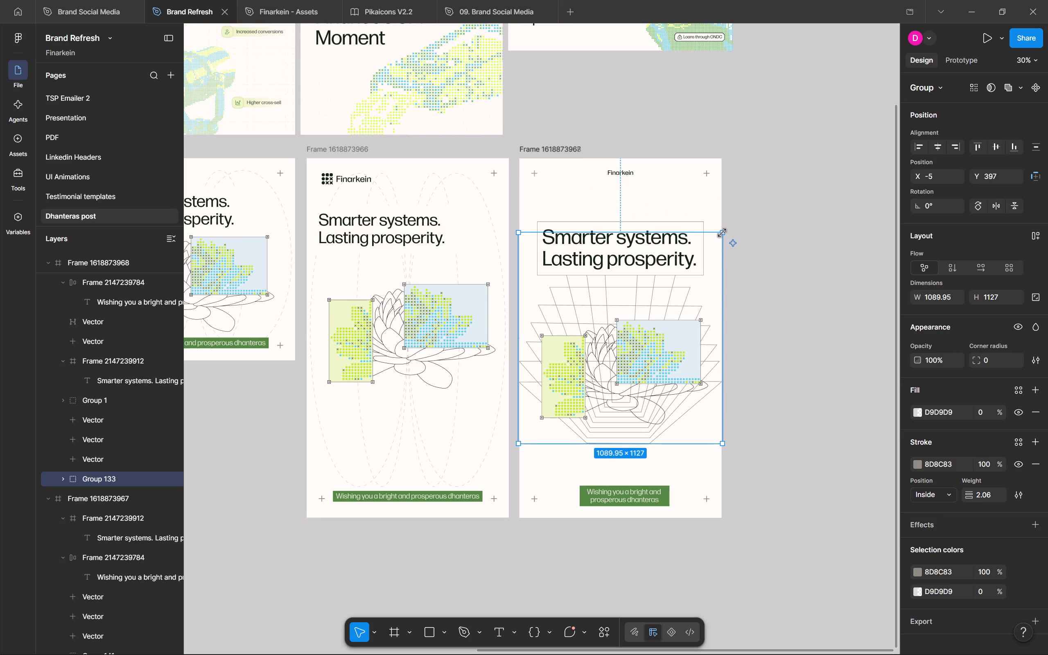
pyautogui.moveTo(722, 233); pyautogui.dragTo(768, 154)
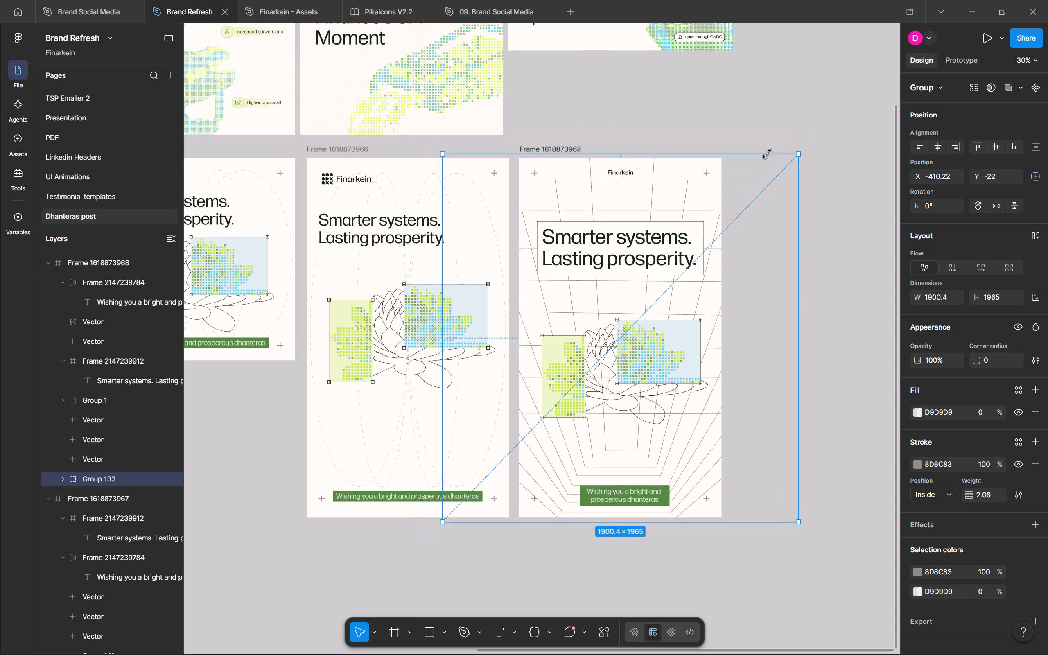
pyautogui.moveTo(768, 154); pyautogui.dragTo(768, 154)
pyautogui.hotkey('shift', 'Down')
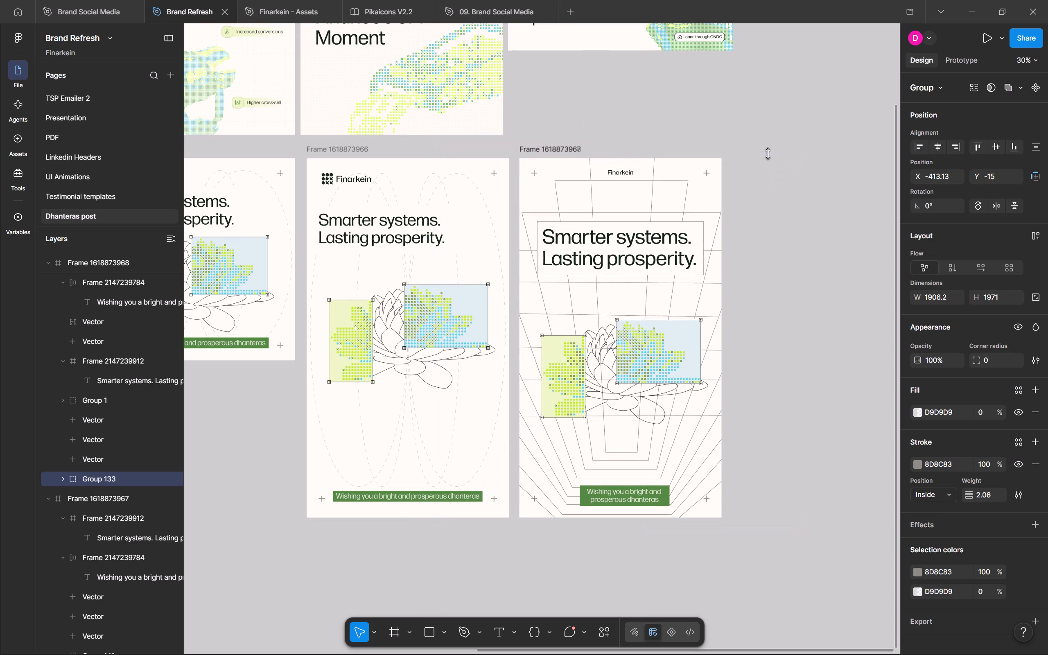
pyautogui.hotkey('shift', 'Down')
pyautogui.hotkey('shift', 'Down')
pyautogui.hotkey('shift', 'Down')
pyautogui.hotkey('shift', 'Down')
pyautogui.hotkey('shift', 'Down')
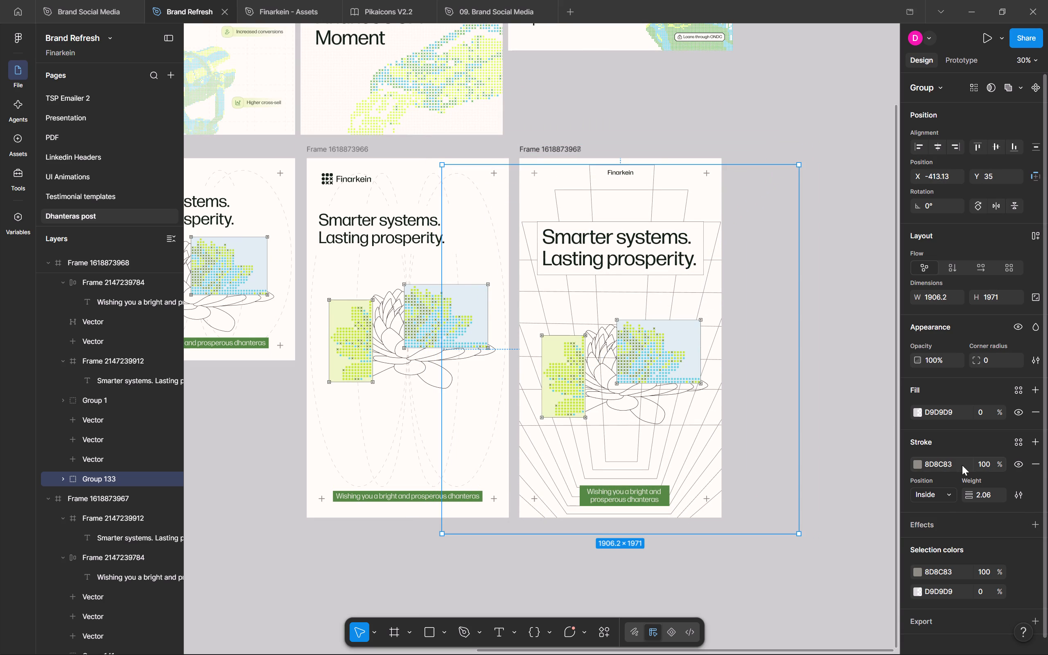
# Change the grid graphic's stroke to the 20% Grey library colour.
pyautogui.click(920, 464)
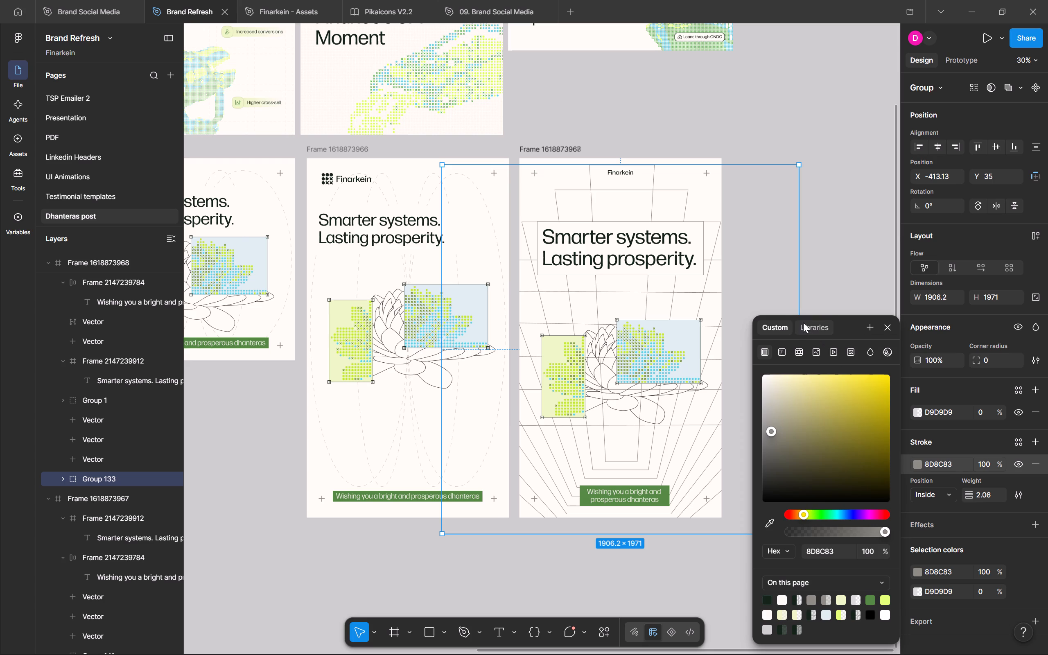
pyautogui.click(803, 323)
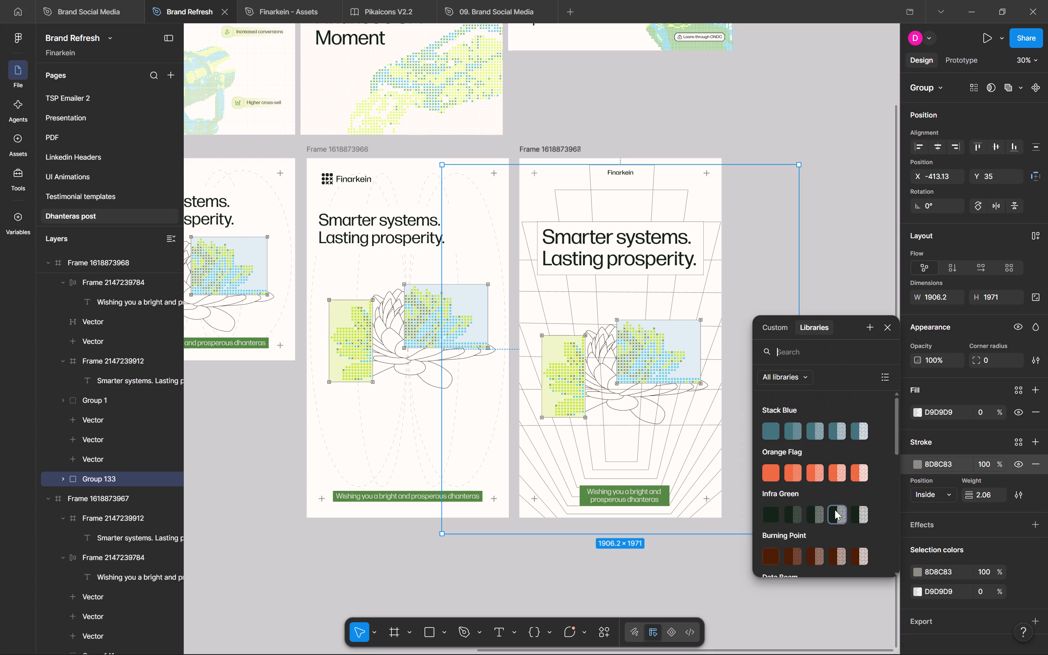
pyautogui.scroll(-5, 835, 510)
pyautogui.click(858, 476)
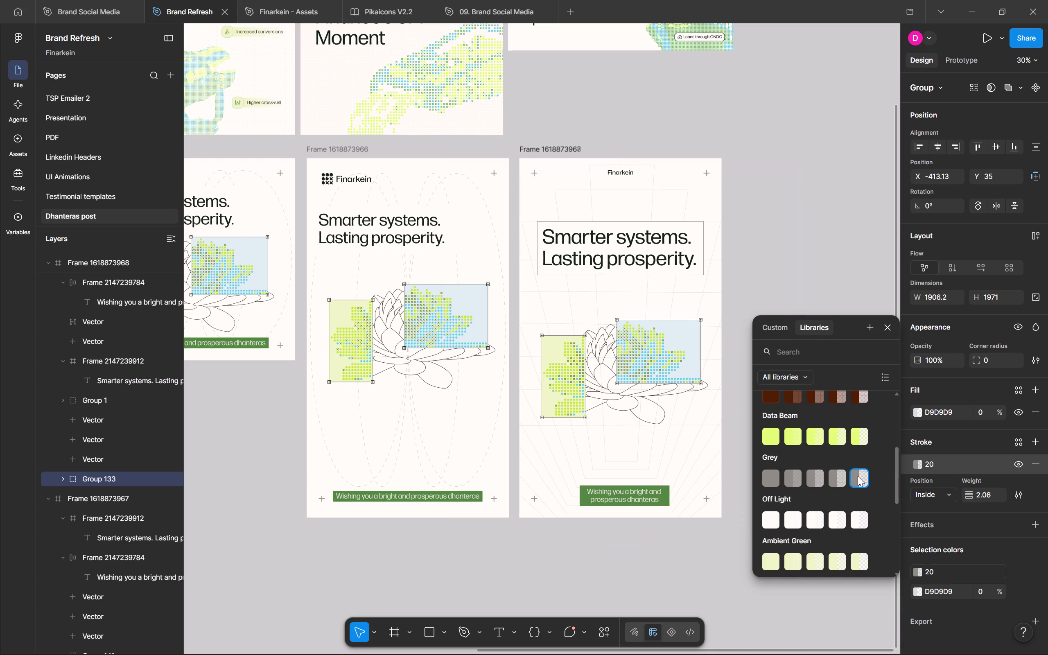
pyautogui.press('Escape')
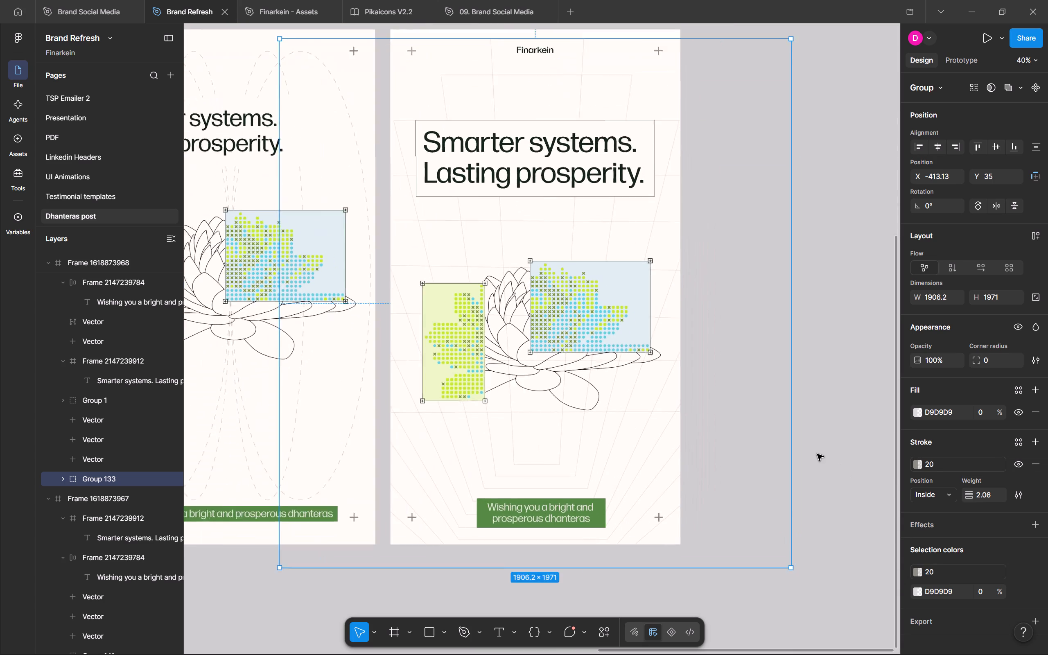
# Enlarge the lotus illustration in the tall frame about its centre to about 1015 × 719.
pyautogui.hscroll(1, 817, 454)
pyautogui.click(669, 360)
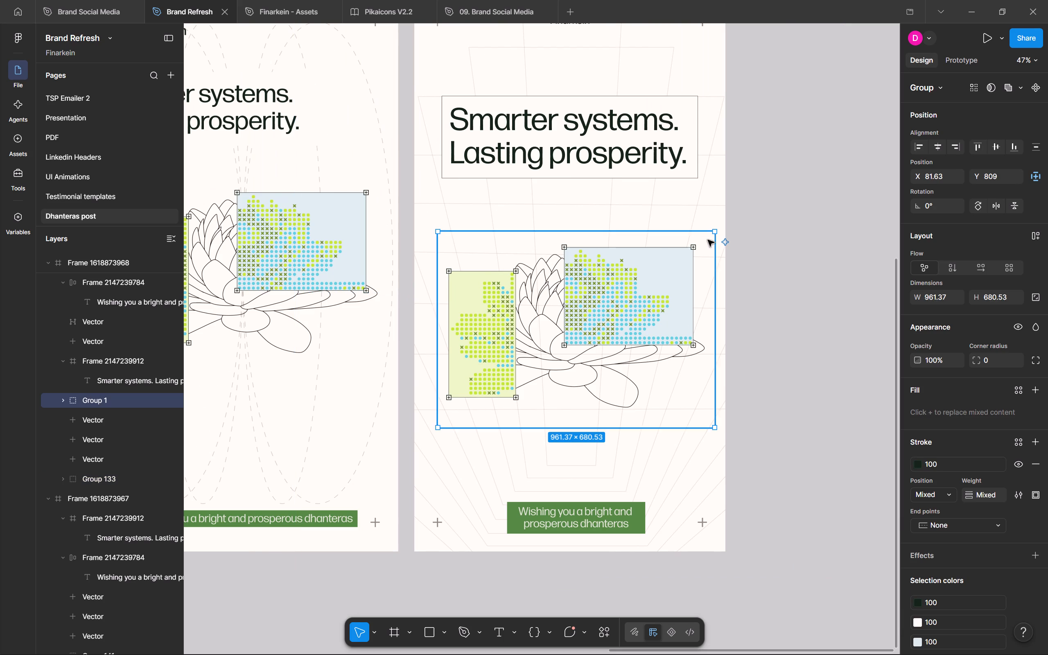
pyautogui.keyDown('shift'); pyautogui.moveTo(716, 230); pyautogui.dragTo(718, 227); pyautogui.keyUp('shift')
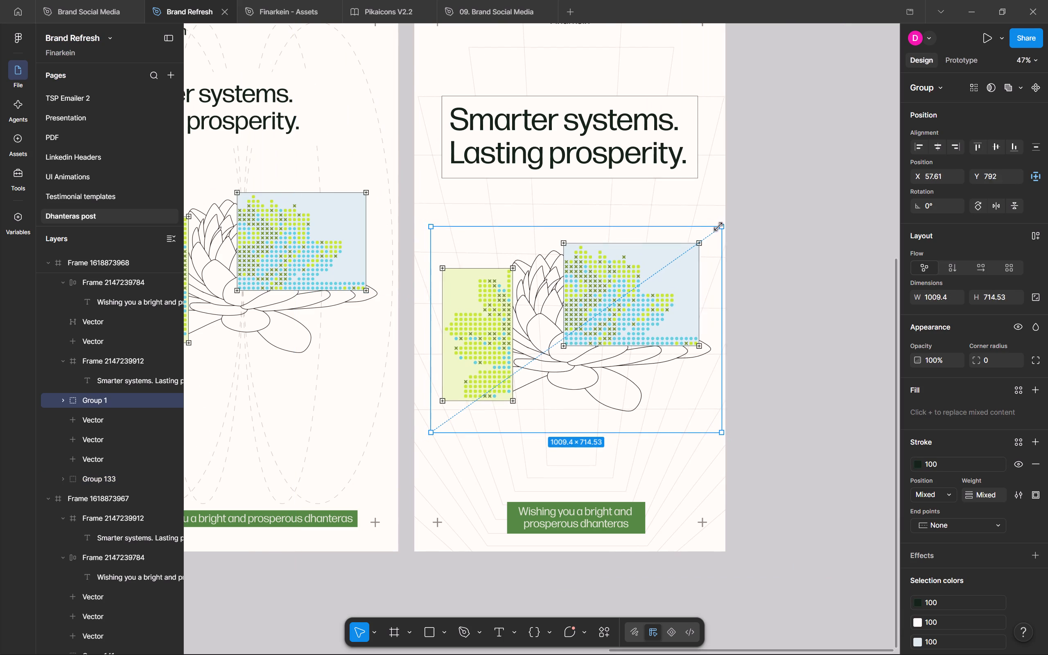
pyautogui.keyDown('shift'); pyautogui.moveTo(718, 227); pyautogui.dragTo(717, 226); pyautogui.keyUp('shift')
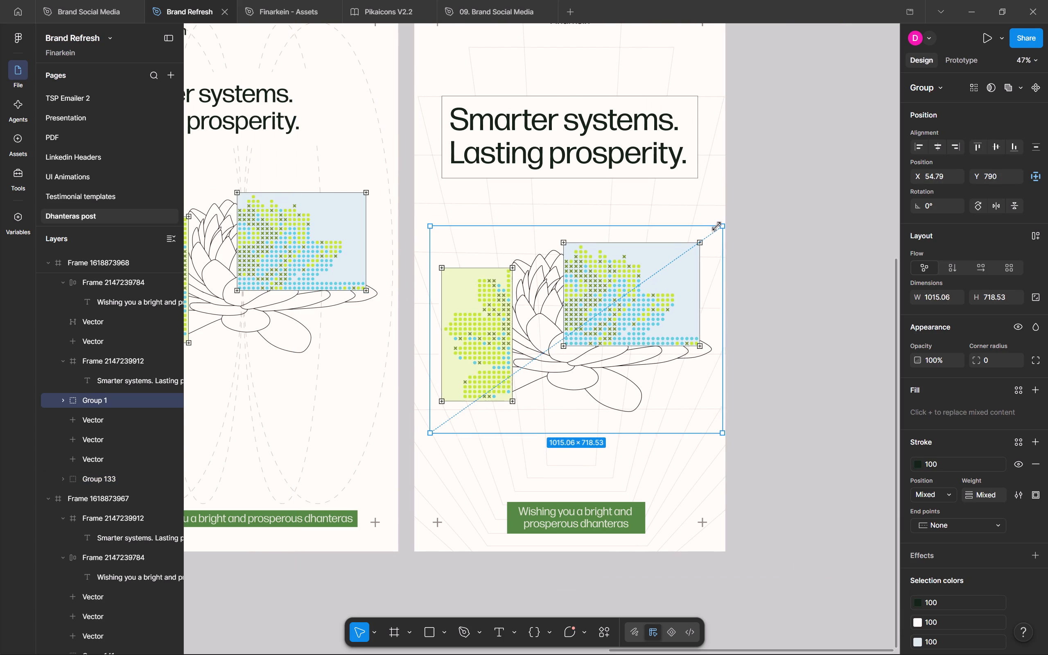
pyautogui.keyDown('shift'); pyautogui.moveTo(717, 226); pyautogui.dragTo(718, 226); pyautogui.keyUp('shift')
pyautogui.click(812, 482)
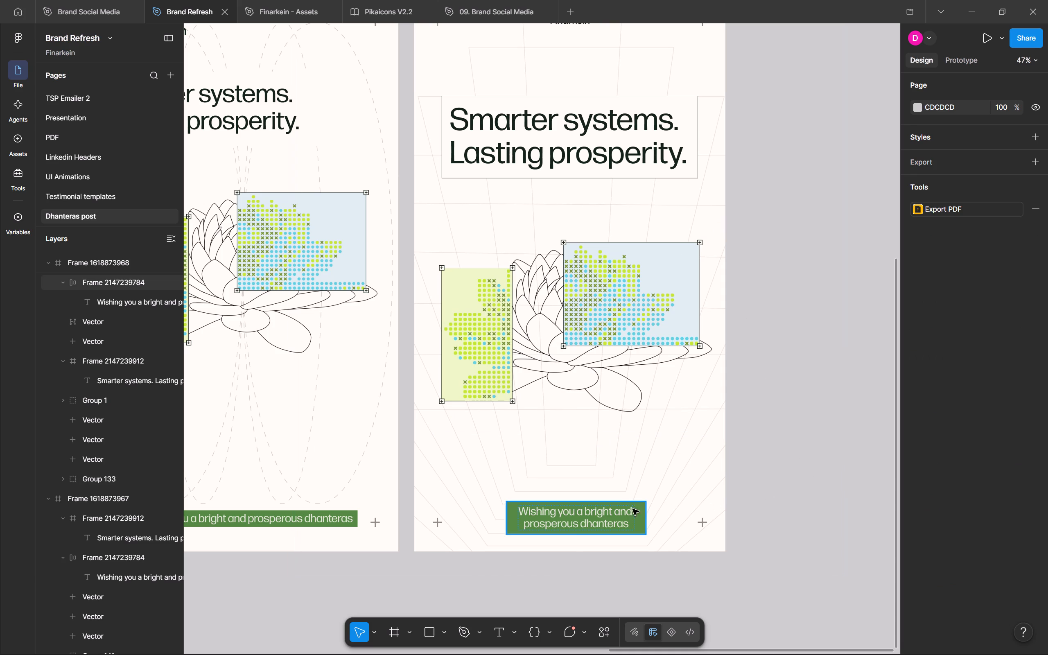
# Move the green greeting banner in the tall frame straight up to Y 1582.
pyautogui.moveTo(623, 513); pyautogui.dragTo(630, 465)
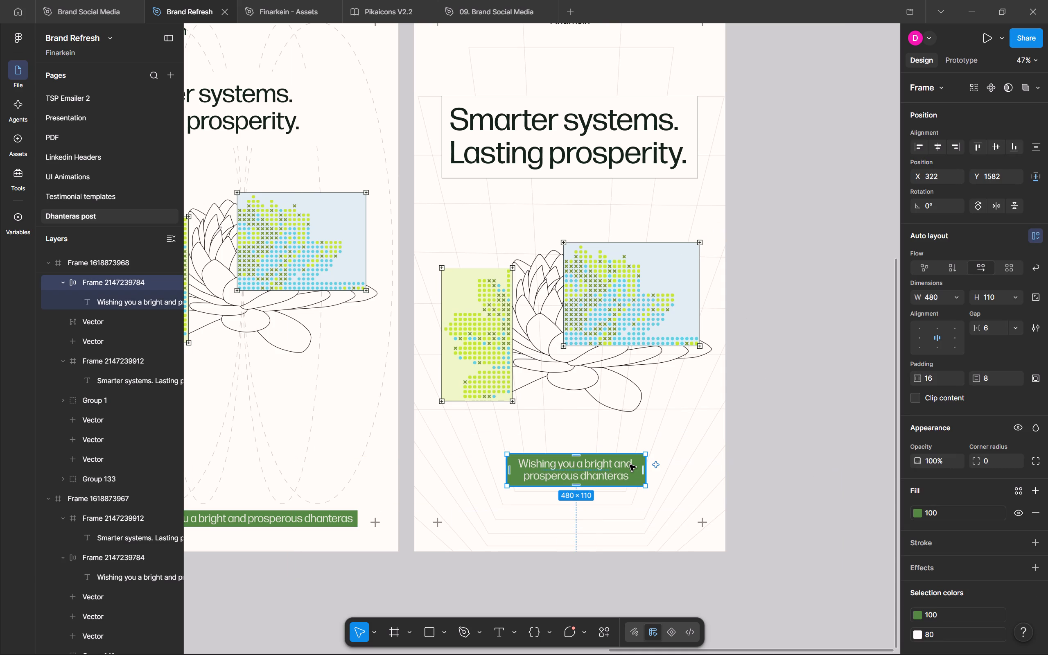
pyautogui.click(615, 466)
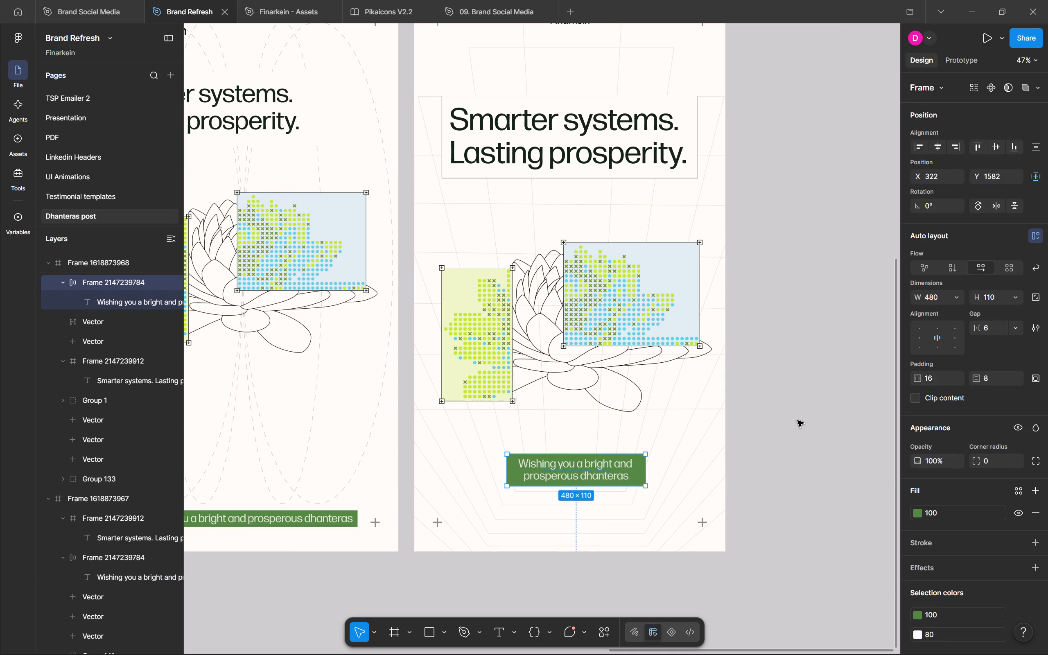
# Delete the perspective-grid background graphic from the tall frame.
pyautogui.click(697, 213)
pyautogui.press('Delete')
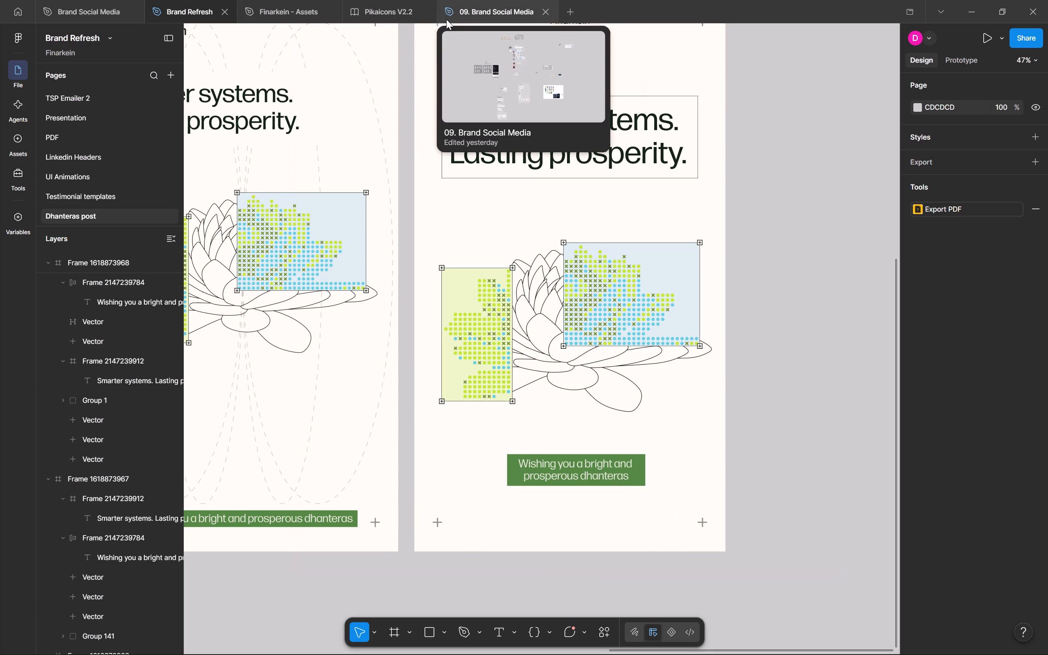
# Switch to the Finarkein - Assets file and look through the line graphics for a replacement background.
pyautogui.click(267, 0)
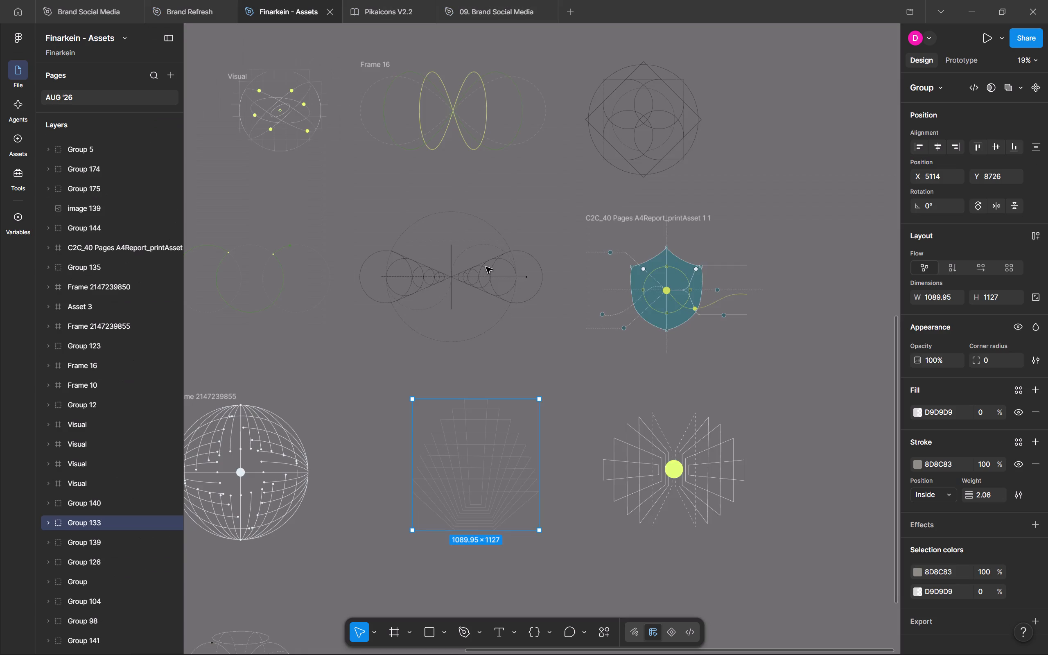
pyautogui.scroll(-1, 486, 267)
pyautogui.hscroll(2, 486, 267)
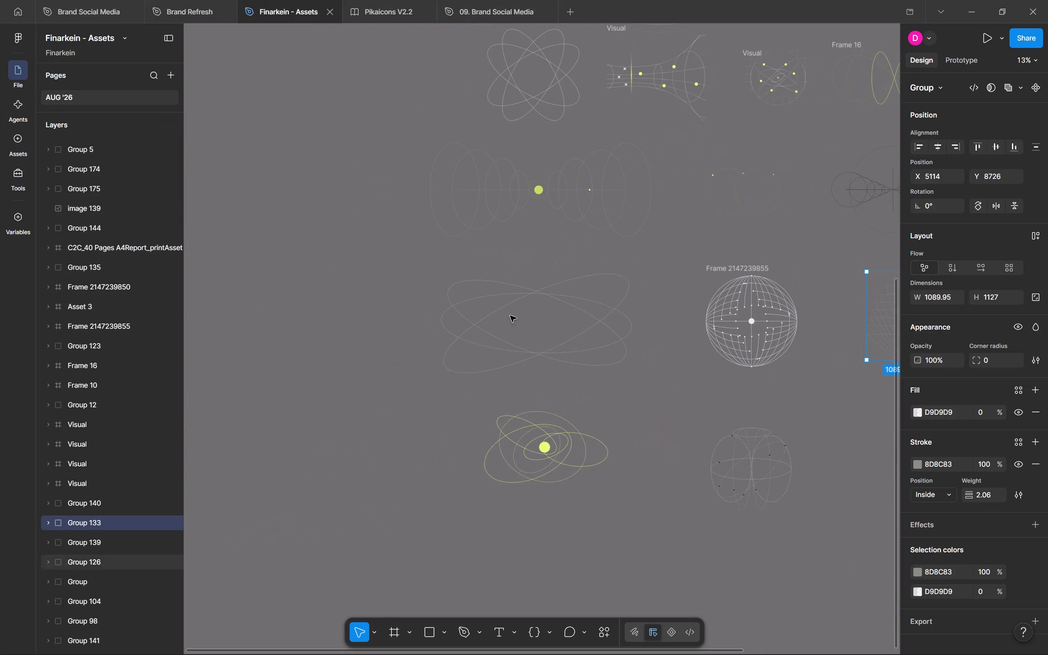
pyautogui.scroll(6, 510, 327)
pyautogui.scroll(-3, 510, 327)
pyautogui.hscroll(-4, 510, 327)
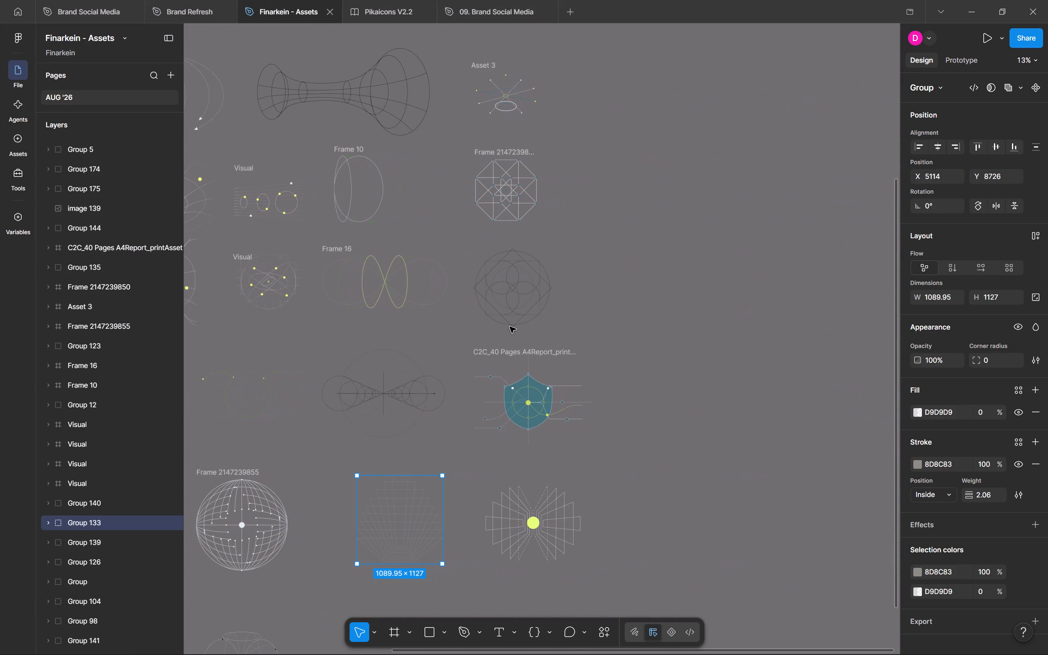
pyautogui.hscroll(3, 510, 327)
pyautogui.scroll(-2, 510, 327)
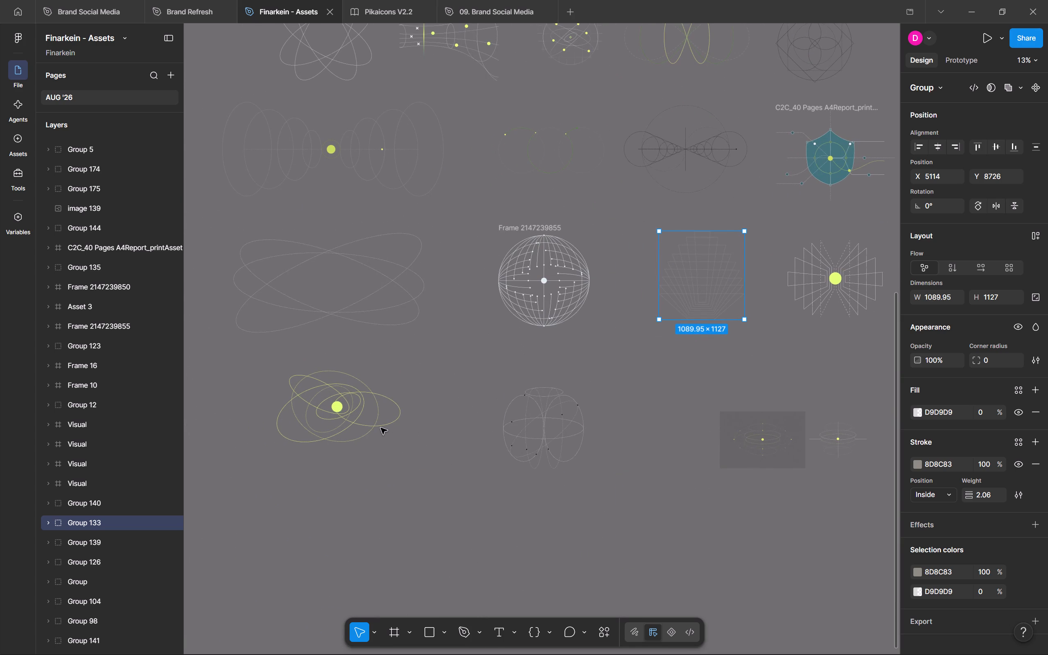
pyautogui.hscroll(-2, 446, 448)
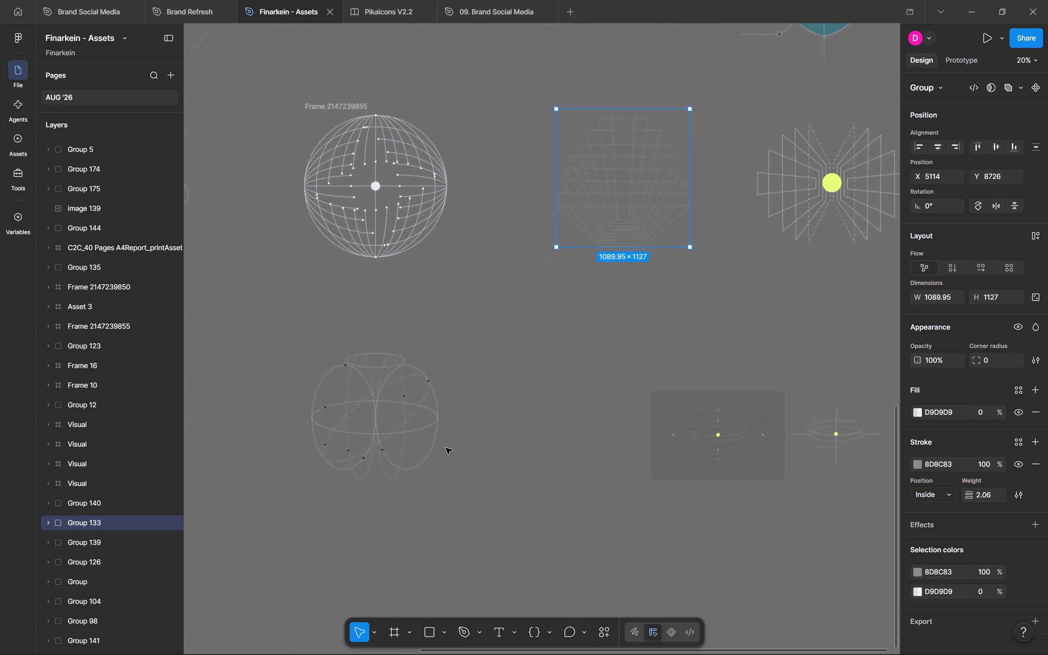
pyautogui.hscroll(-2, 446, 448)
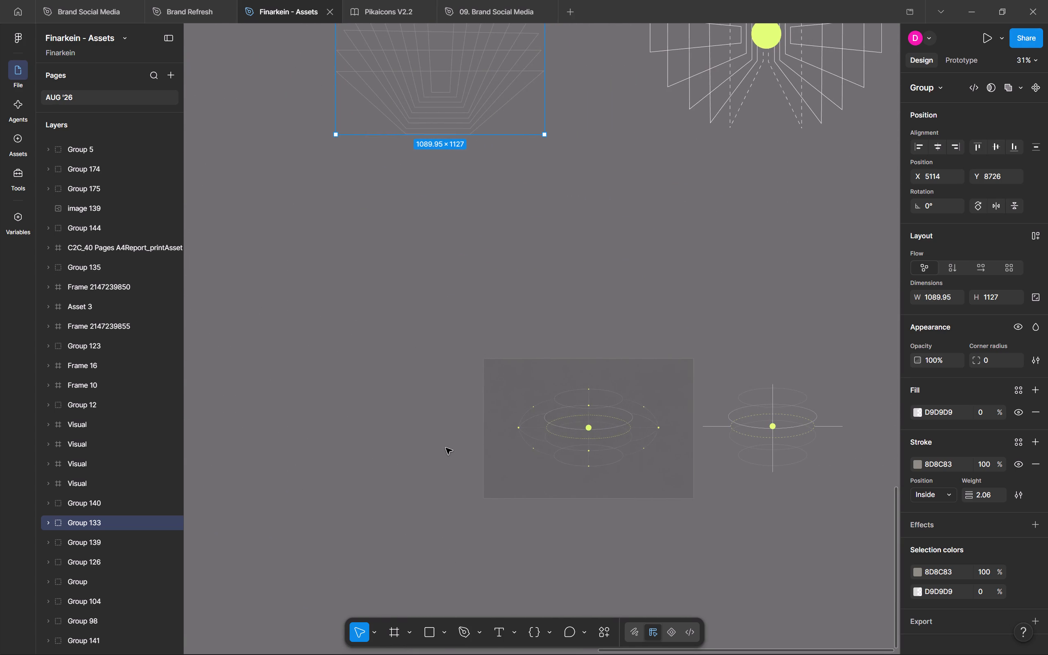
pyautogui.hscroll(2, 446, 448)
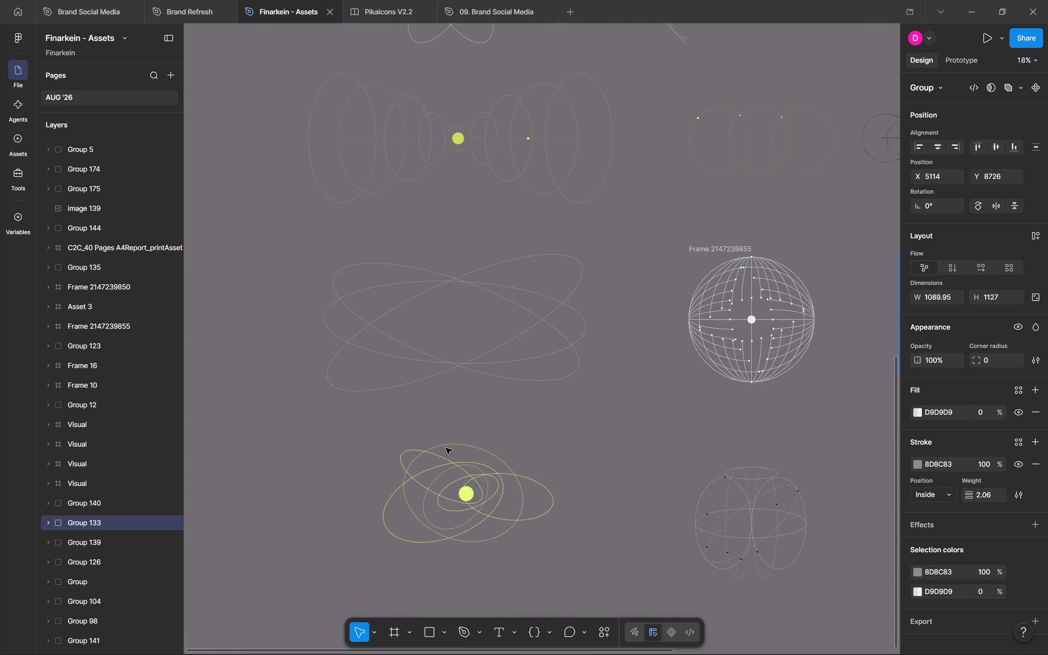
pyautogui.scroll(2, 446, 448)
pyautogui.scroll(-1, 446, 448)
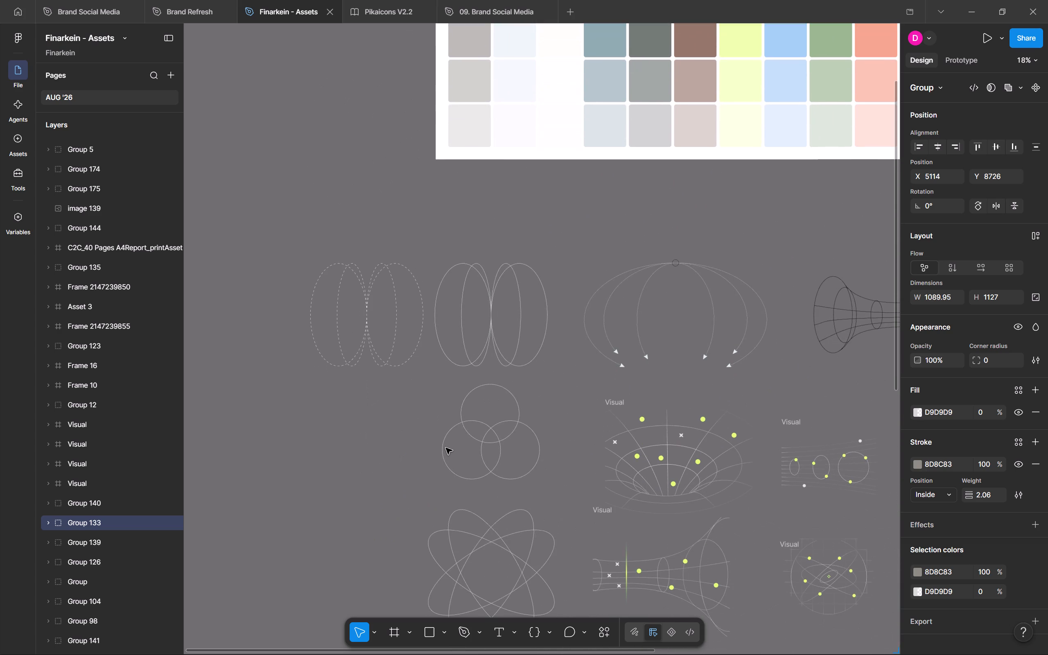
pyautogui.scroll(-2, 446, 448)
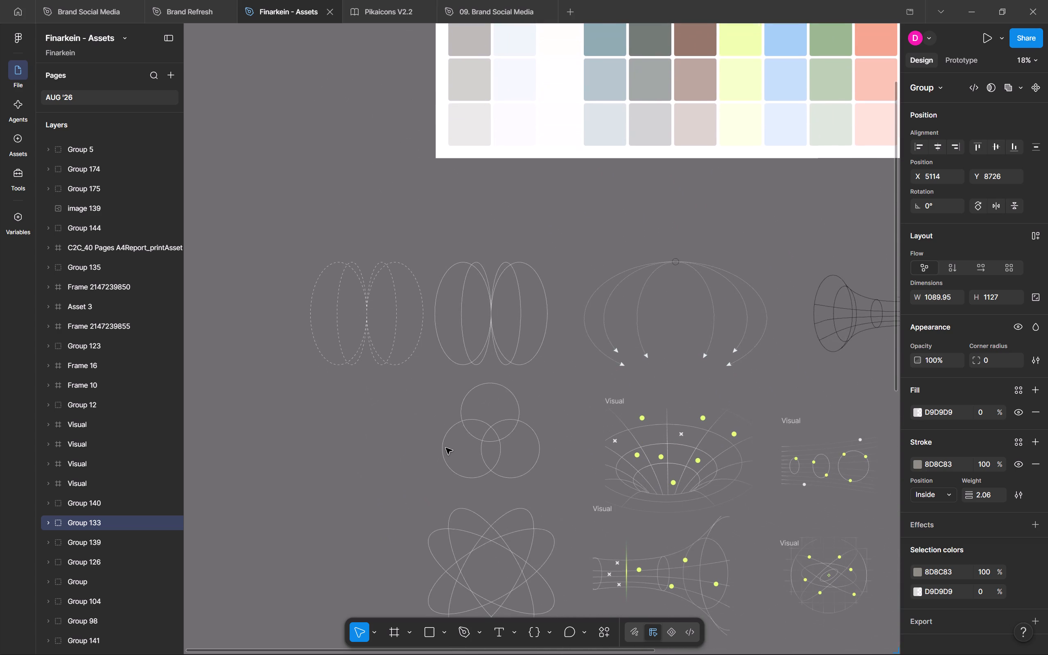
pyautogui.scroll(-1, 446, 448)
pyautogui.scroll(-2, 391, 359)
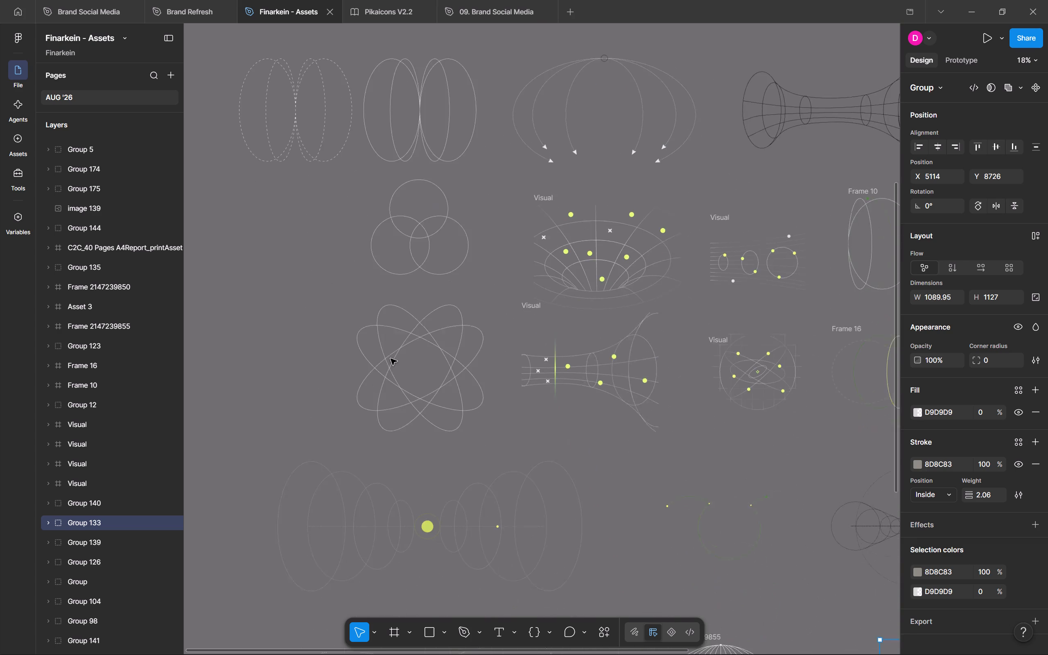
pyautogui.scroll(-1, 391, 359)
pyautogui.hscroll(-2, 391, 359)
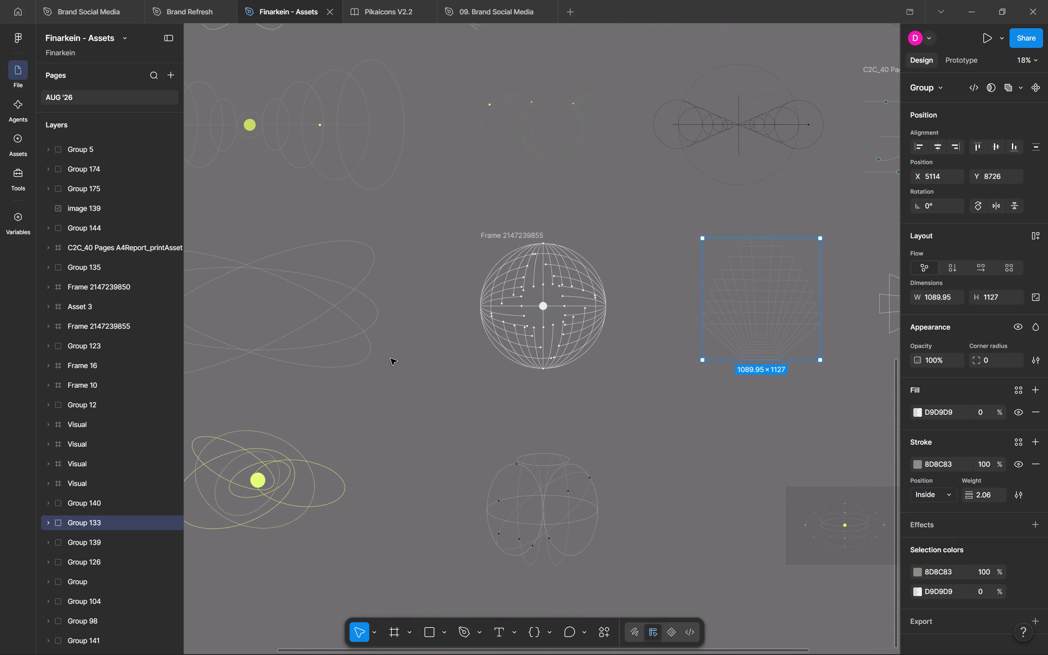
# Copy the overlapping-ellipses line graphic with small dots, located below the white globe.
pyautogui.moveTo(416, 426); pyautogui.dragTo(550, 513)
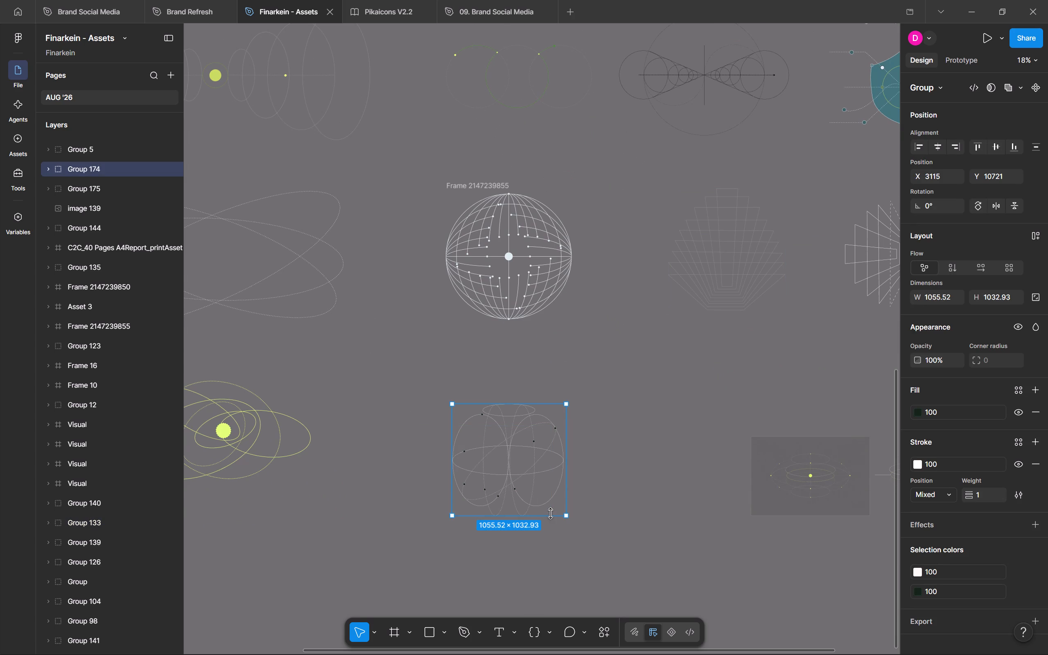
pyautogui.hotkey('ctrl', 'c')
pyautogui.hotkey('ctrl', 'c')
pyautogui.moveTo(515, 460); pyautogui.dragTo(513, 465)
pyautogui.hotkey('ctrl', 'z')
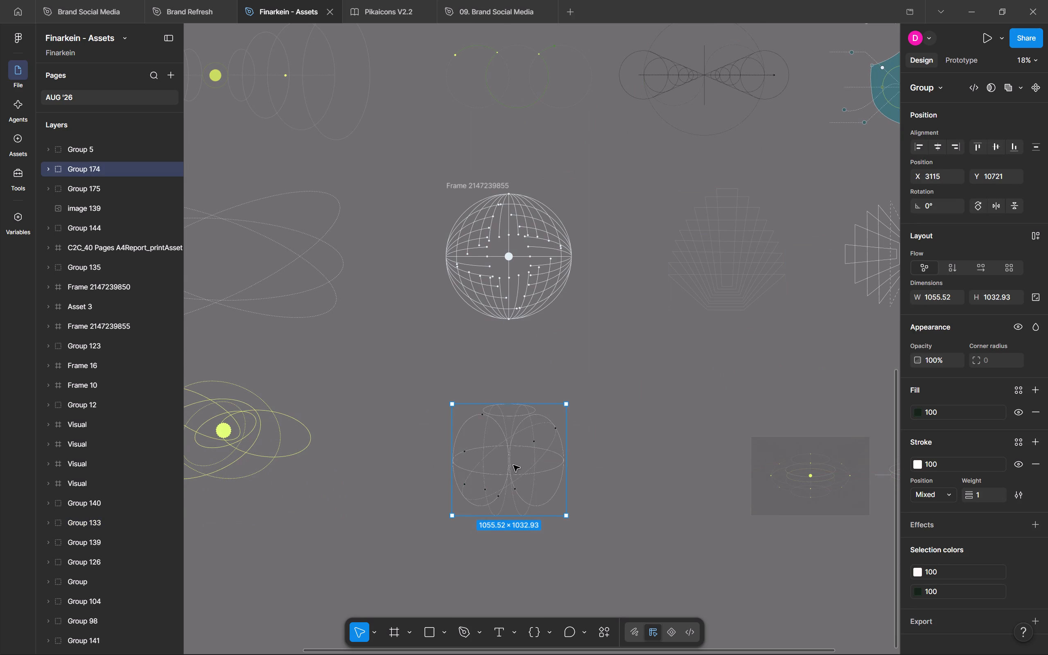
pyautogui.hotkey('ctrl', 'c')
# Return to the Brand Refresh file, paste the ellipse graphic into the tall frame and send it behind all other content.
pyautogui.click(125, 0)
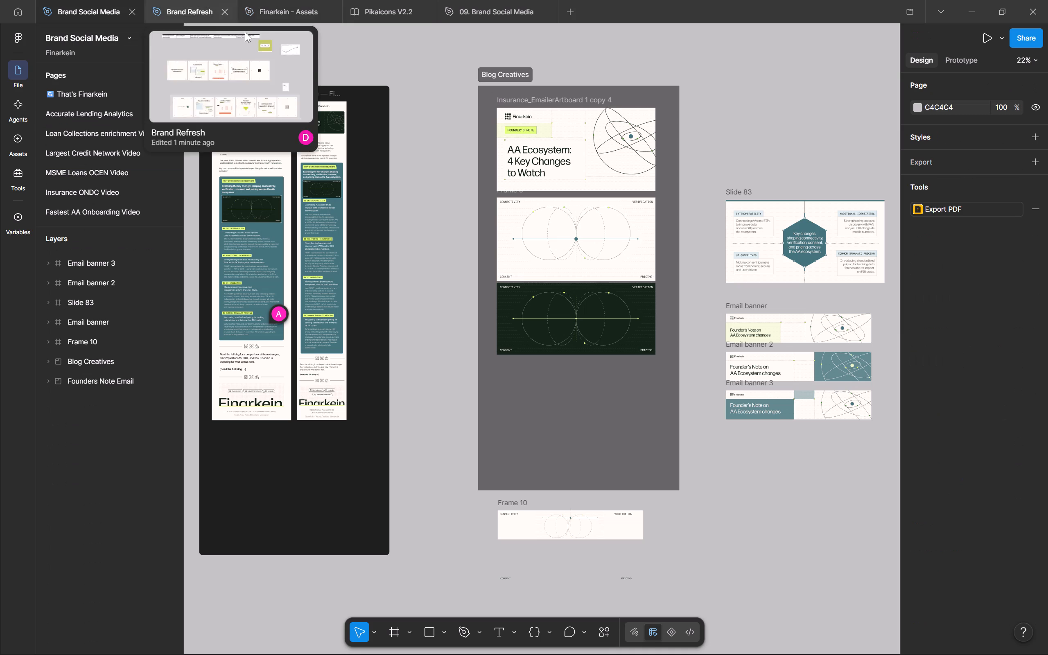
pyautogui.click(181, 0)
pyautogui.scroll(1, 363, 170)
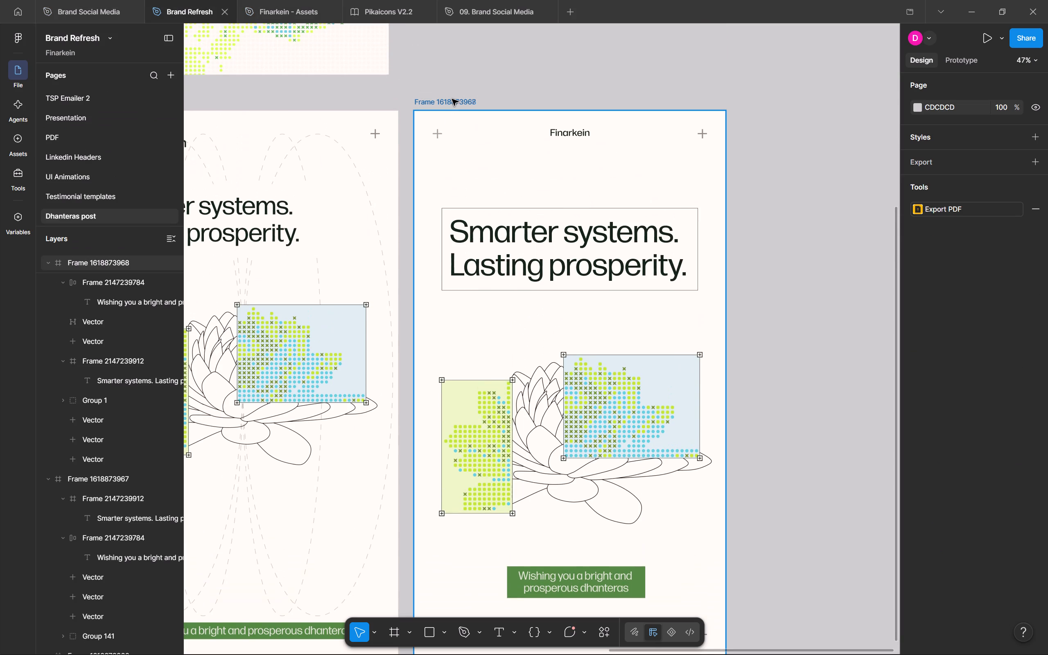
pyautogui.click(452, 98)
pyautogui.hotkey('ctrl', 'v')
pyautogui.hotkey('ctrl', 'shift', '[')
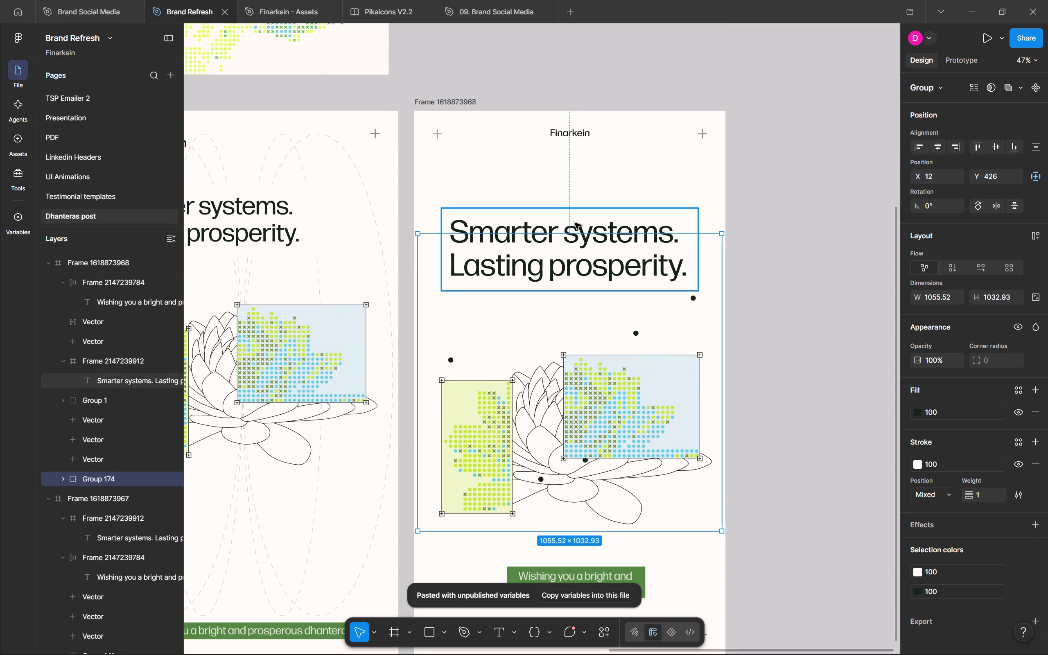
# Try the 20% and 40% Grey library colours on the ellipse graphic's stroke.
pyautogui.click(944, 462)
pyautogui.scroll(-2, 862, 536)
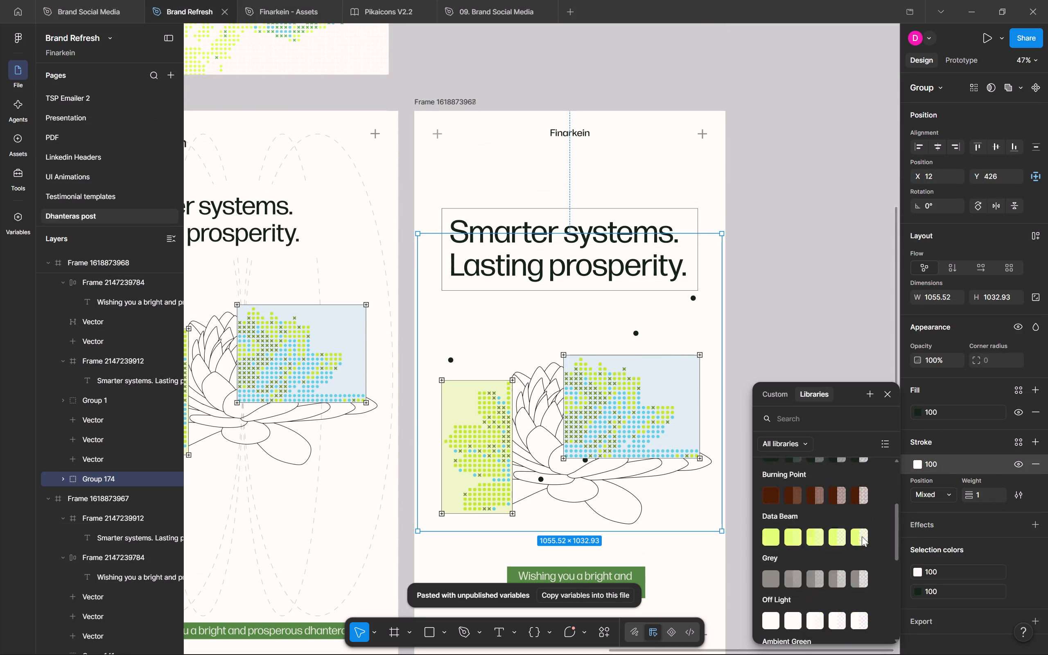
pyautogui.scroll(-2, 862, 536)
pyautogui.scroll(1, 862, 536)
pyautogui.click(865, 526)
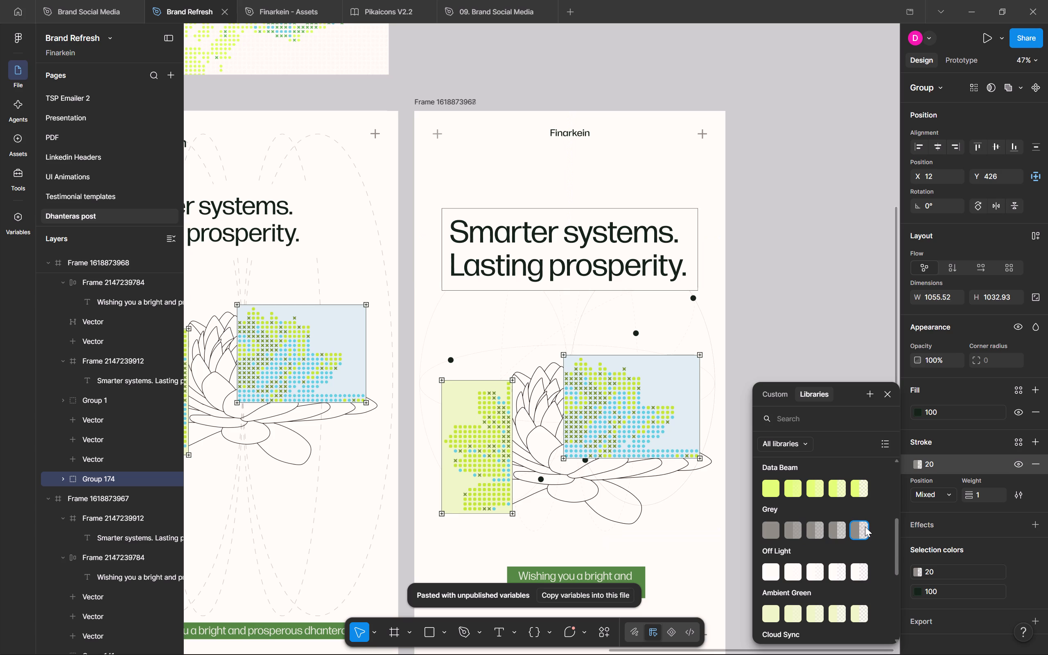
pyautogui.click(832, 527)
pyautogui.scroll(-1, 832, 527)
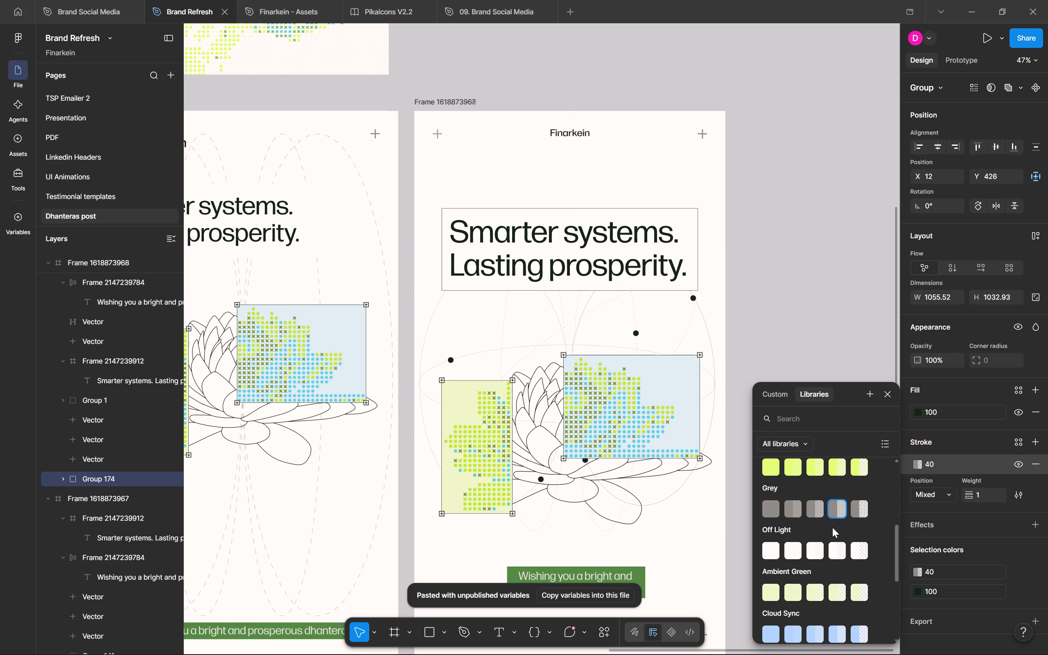
# Scale the ellipse graphic about its centre to about 1548 × 1515, extending past the frame's sides.
pyautogui.scroll(-1, 832, 527)
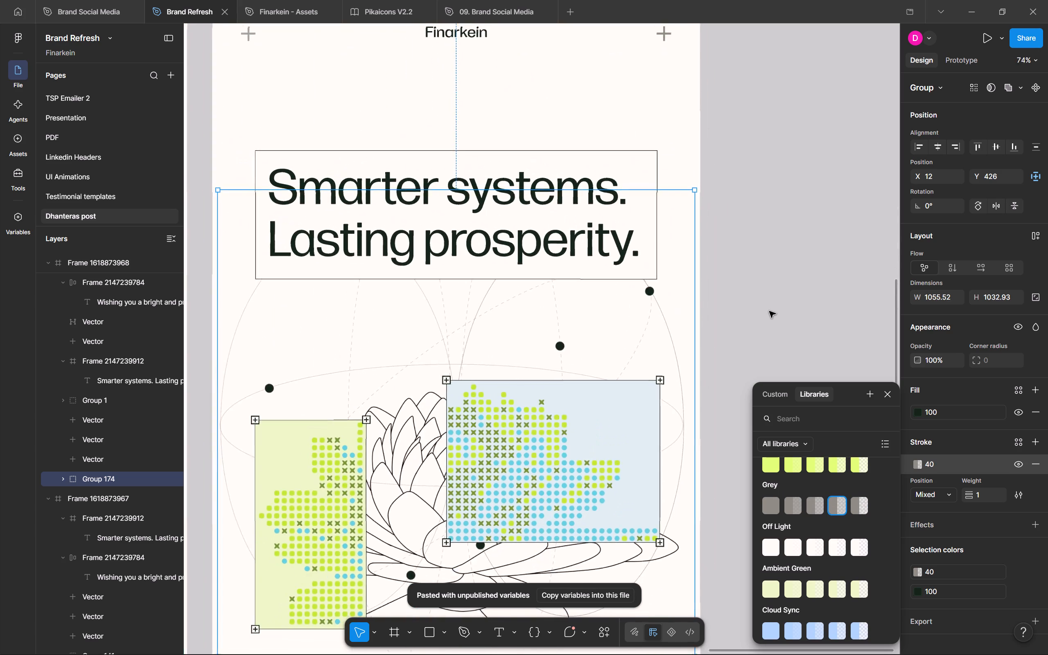
pyautogui.moveTo(720, 231); pyautogui.dragTo(739, 213)
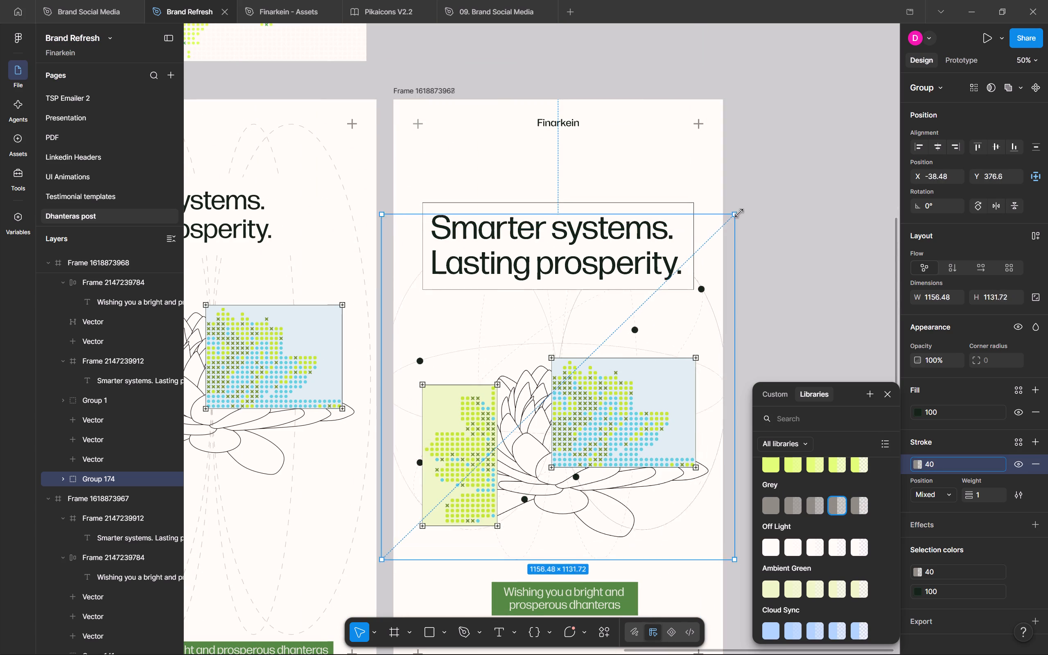
pyautogui.moveTo(739, 213); pyautogui.dragTo(794, 167)
# Change the fill of the ellipse graphic's dots to the 100% Off Light library colour.
pyautogui.click(928, 405)
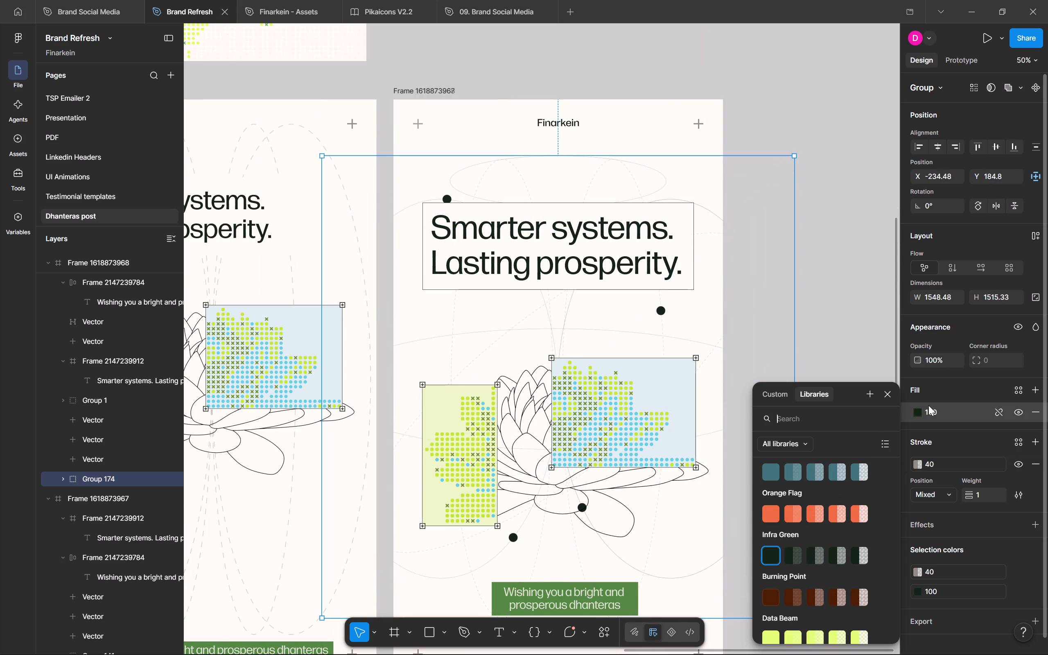
pyautogui.scroll(-3, 792, 537)
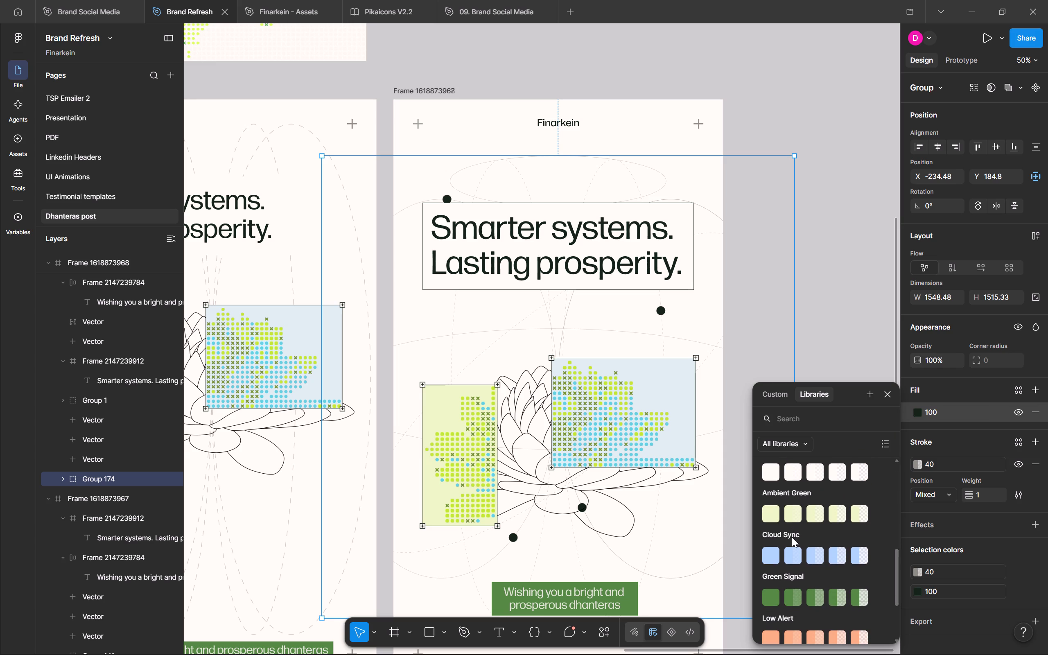
pyautogui.scroll(-3, 792, 537)
pyautogui.scroll(3, 792, 537)
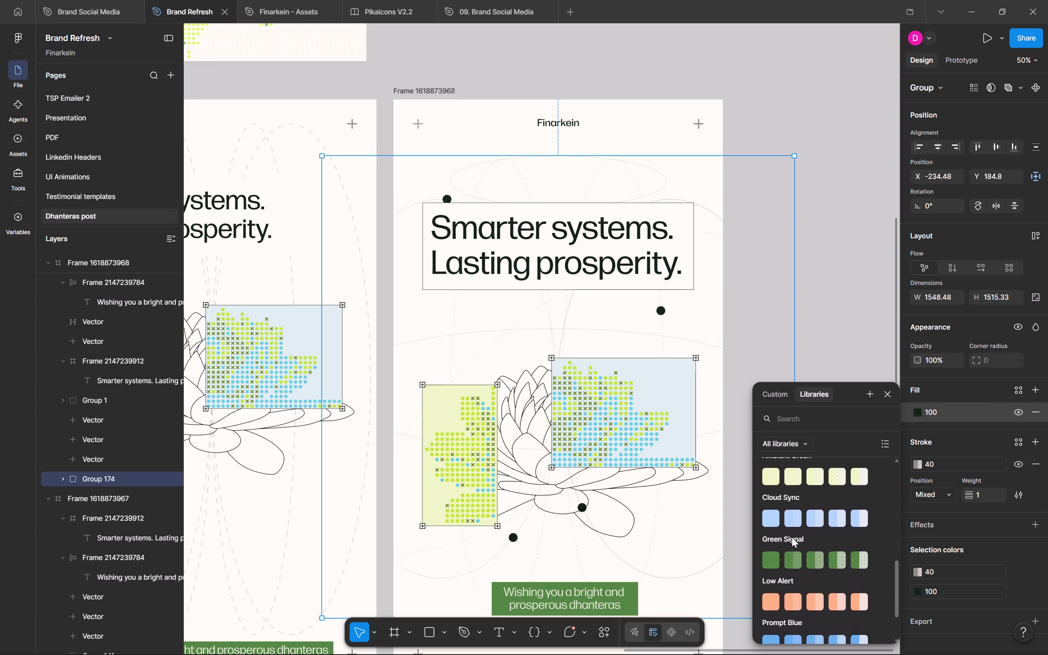
pyautogui.scroll(2, 792, 537)
pyautogui.click(773, 558)
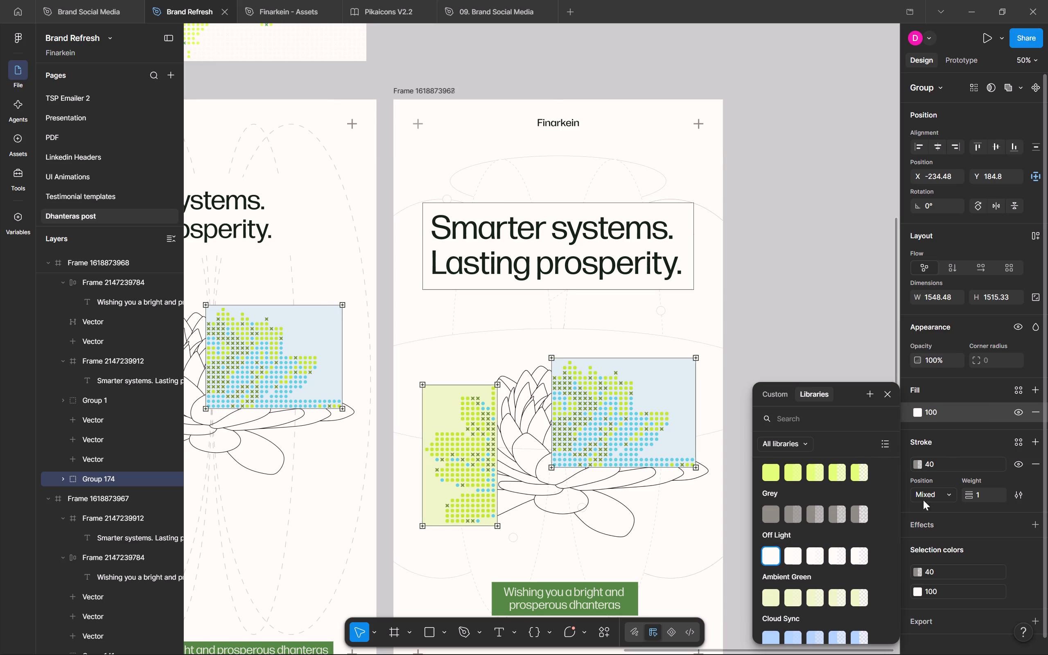
# Set the ellipse graphic's stroke to the 100% Grey library colour, comparing it with the 80% shade.
pyautogui.click(935, 468)
pyautogui.click(773, 553)
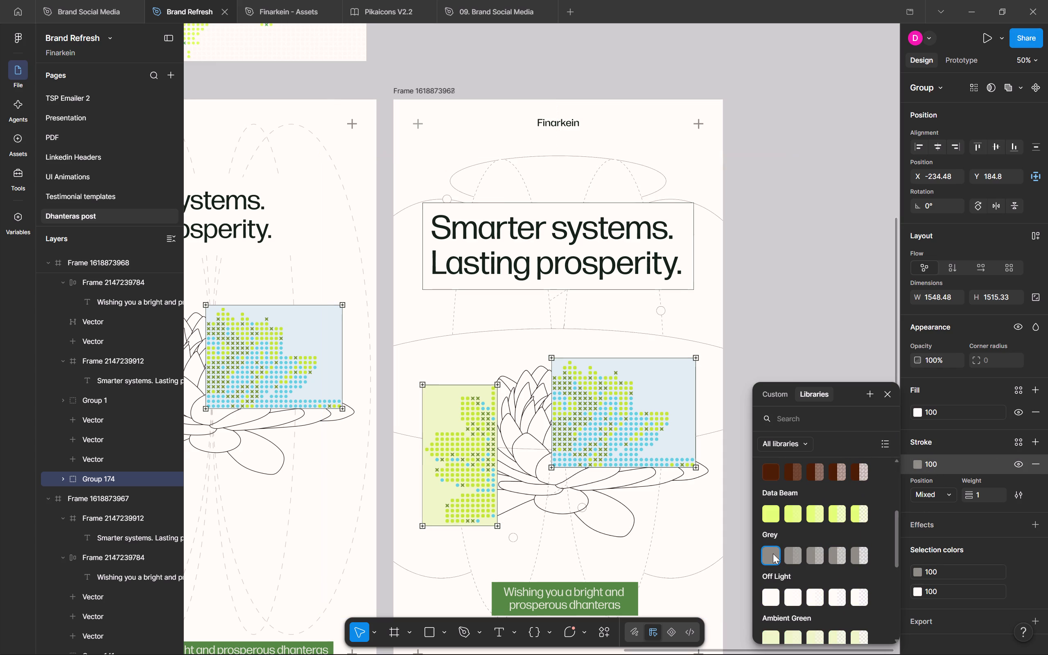
pyautogui.click(802, 554)
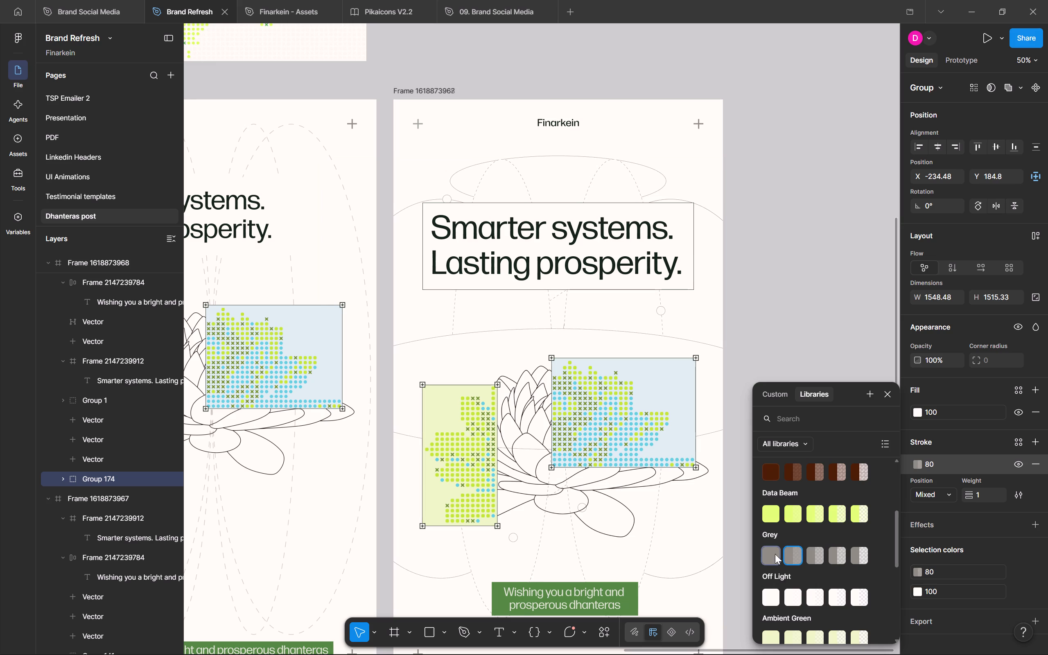
pyautogui.click(765, 553)
pyautogui.scroll(-1, 667, 502)
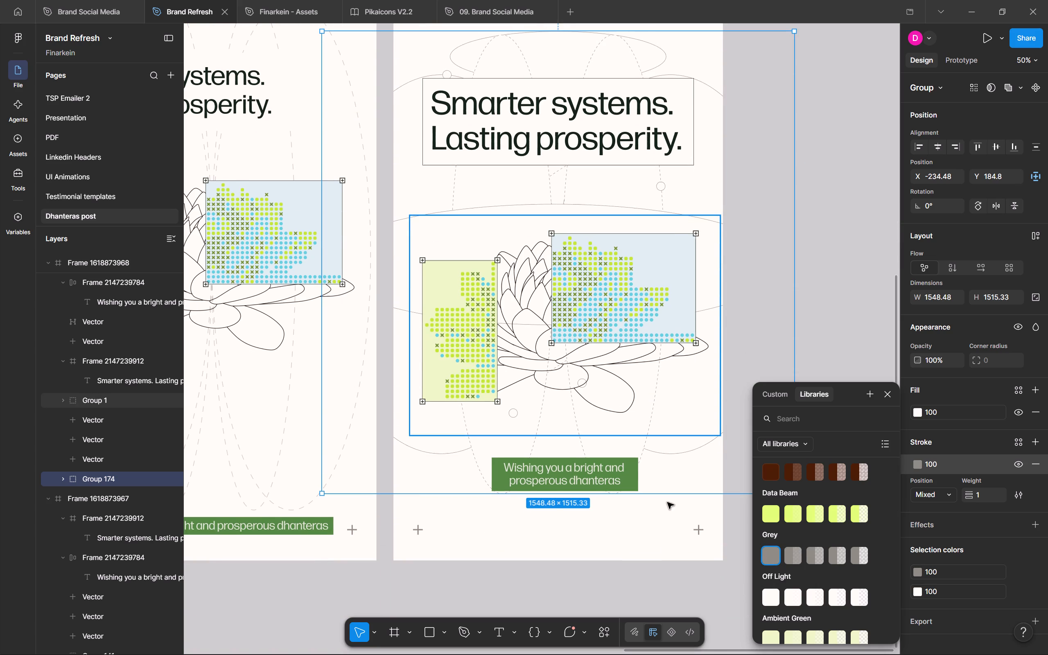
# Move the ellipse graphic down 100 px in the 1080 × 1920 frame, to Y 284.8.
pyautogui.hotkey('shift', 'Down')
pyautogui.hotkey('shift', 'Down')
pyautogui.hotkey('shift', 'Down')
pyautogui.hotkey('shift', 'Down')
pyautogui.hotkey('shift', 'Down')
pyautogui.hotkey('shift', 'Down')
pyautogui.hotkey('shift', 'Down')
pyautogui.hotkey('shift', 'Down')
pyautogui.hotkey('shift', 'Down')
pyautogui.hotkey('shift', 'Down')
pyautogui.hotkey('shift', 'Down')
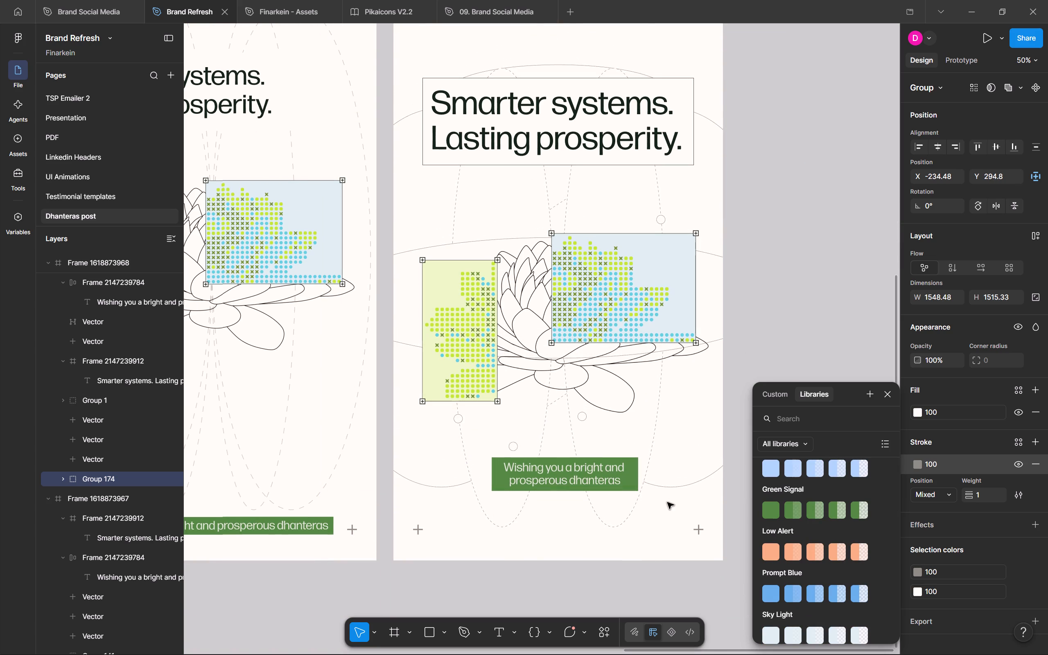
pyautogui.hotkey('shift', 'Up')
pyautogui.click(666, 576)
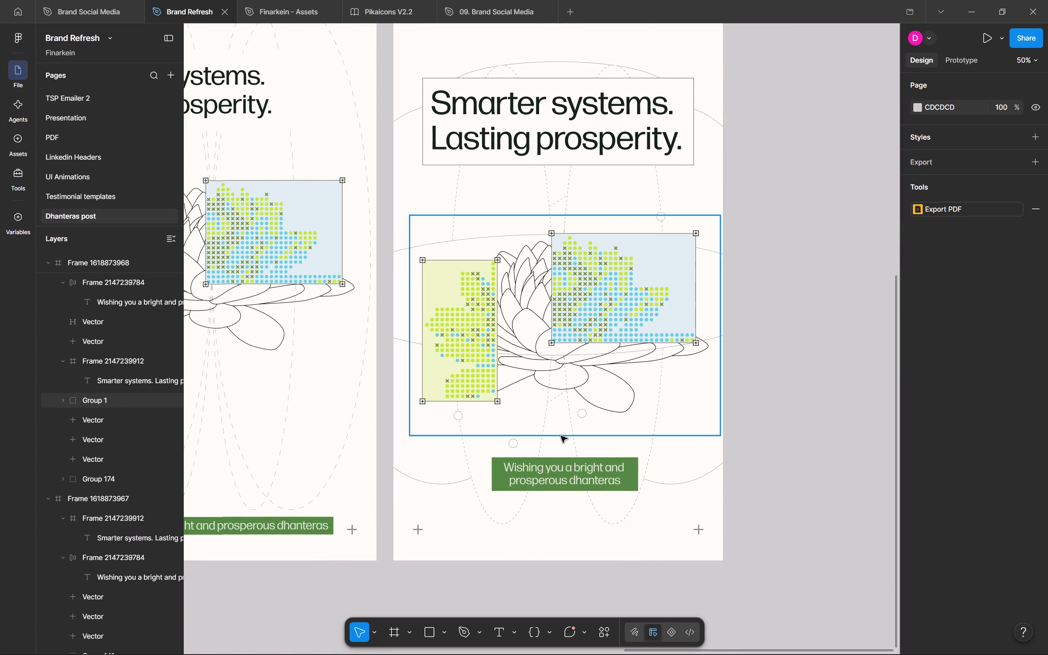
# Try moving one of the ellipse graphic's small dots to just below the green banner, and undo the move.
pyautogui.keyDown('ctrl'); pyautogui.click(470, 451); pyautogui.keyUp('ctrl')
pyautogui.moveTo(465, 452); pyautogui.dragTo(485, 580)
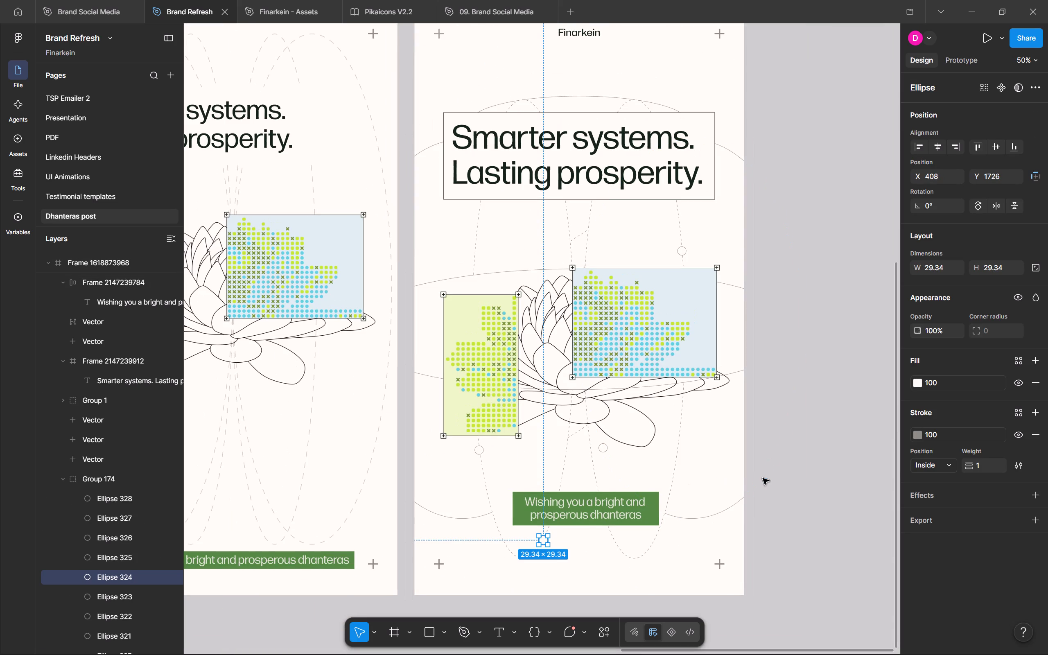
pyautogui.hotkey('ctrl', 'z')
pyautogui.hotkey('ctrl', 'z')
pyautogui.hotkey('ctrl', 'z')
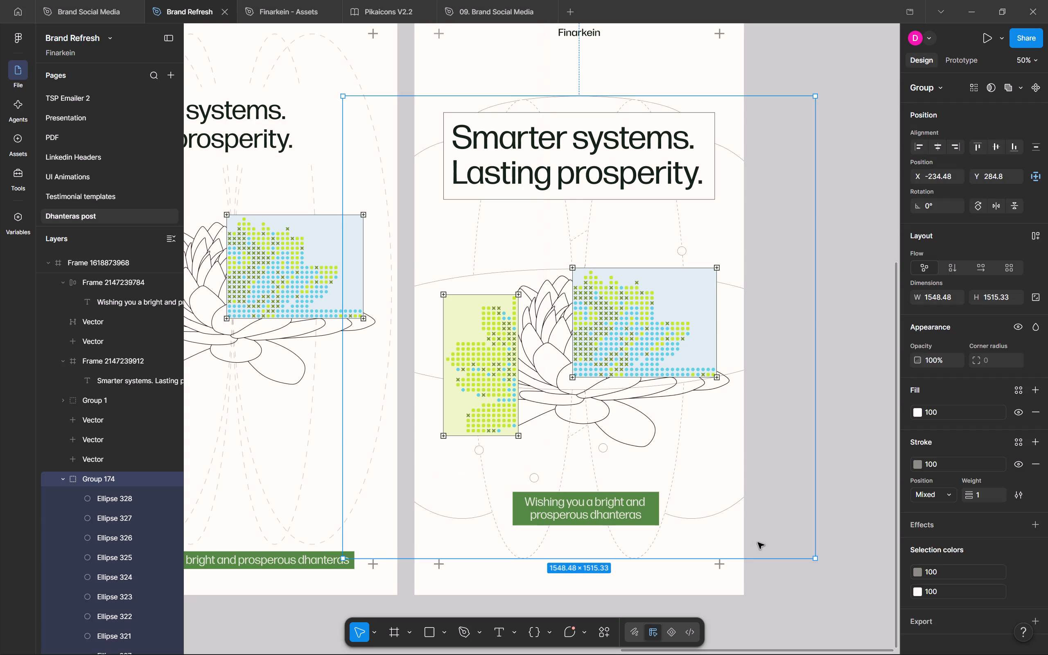
# Undo the ellipse graphic's repositioning, enlargement and colour changes, and delete the graphic from the frame.
pyautogui.hotkey('ctrl', 'z')
pyautogui.hotkey('ctrl', 'z')
pyautogui.hotkey('ctrl', 'z')
pyautogui.hotkey('ctrl', 'z')
pyautogui.hotkey('ctrl', 'z')
pyautogui.hotkey('ctrl', 'z')
pyautogui.hotkey('ctrl', 'z')
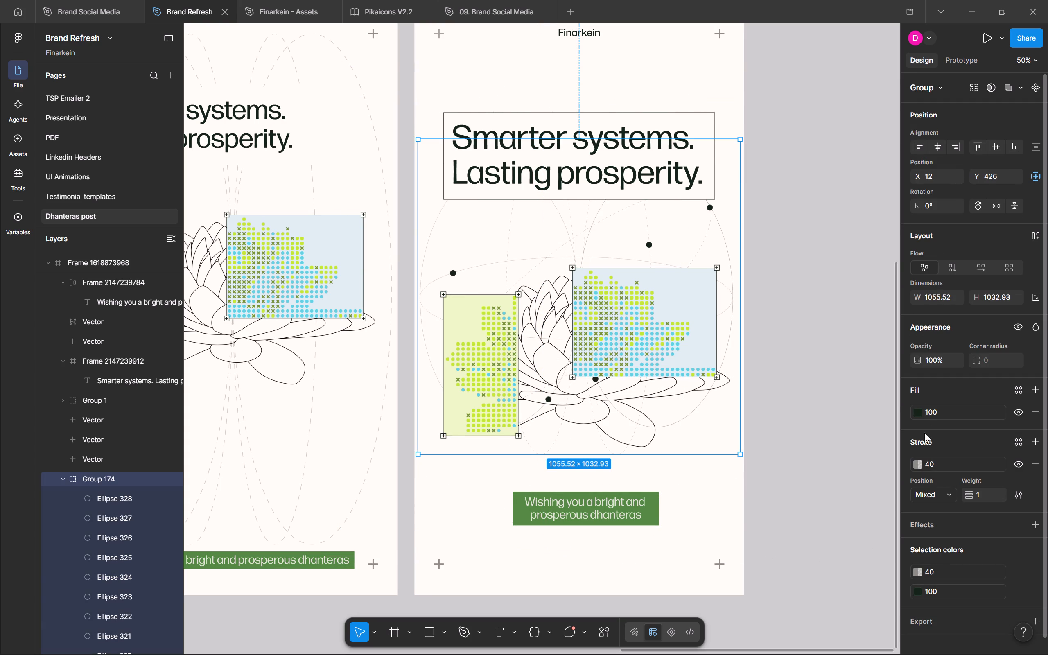
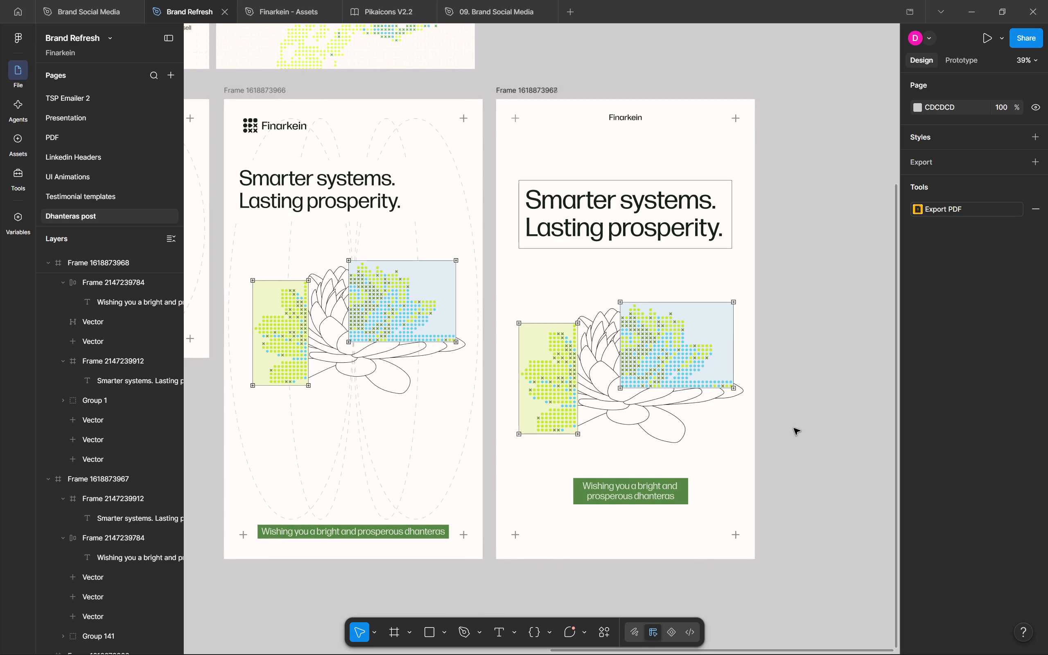
# Switch from Figma to the Brave window with the ChatGPT reference of the Dhanteras layouts.
pyautogui.hotkey('alt', 'Tab')
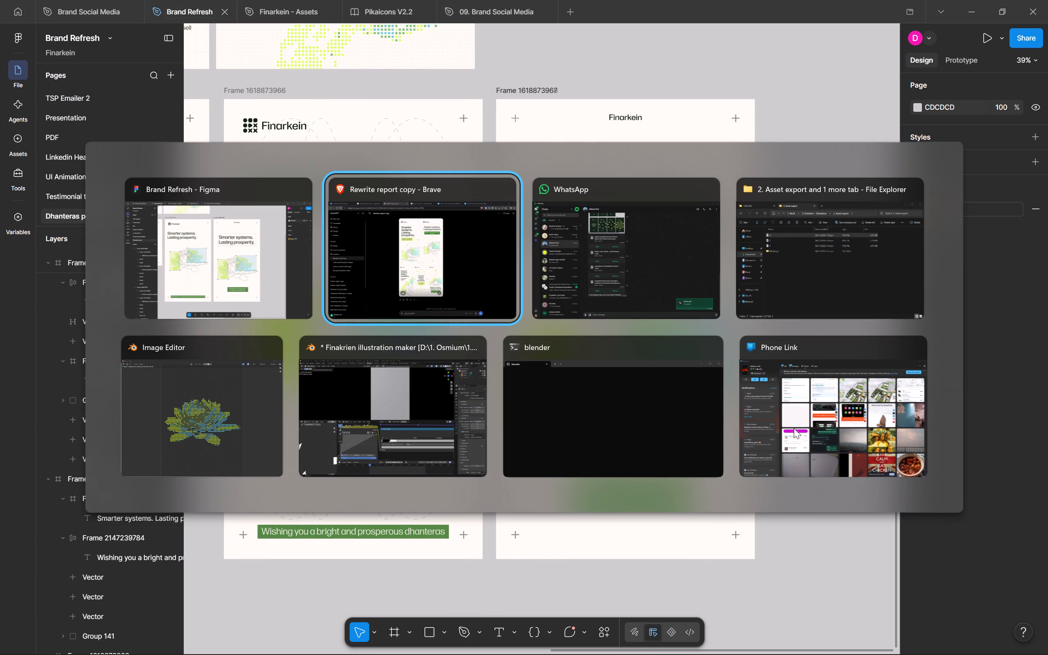
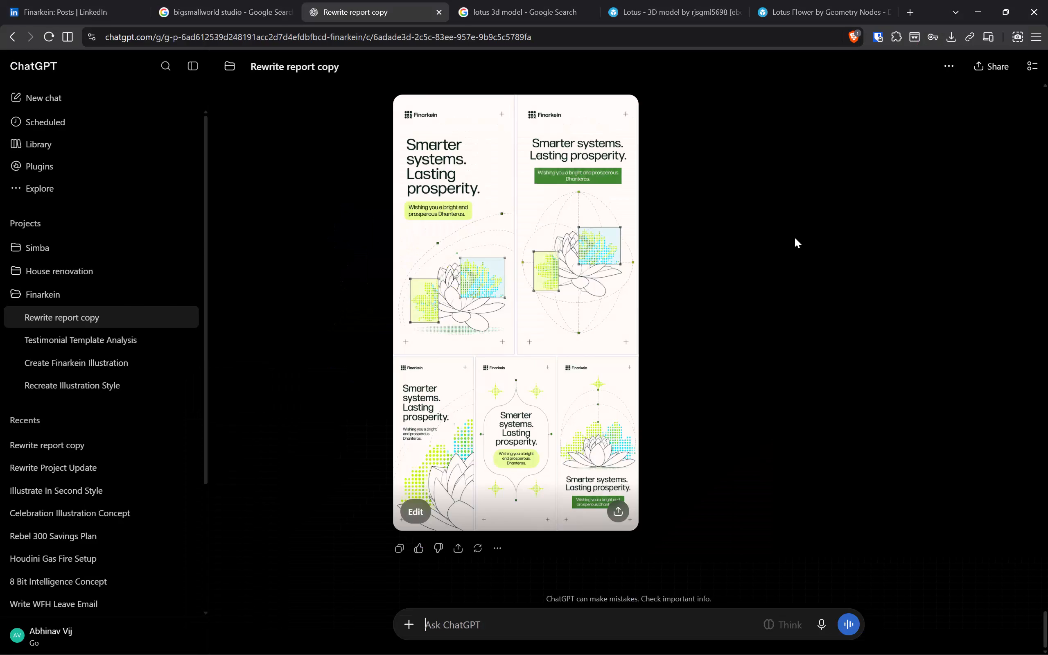
# Switch to File Explorer at the Finarkein Dhanteras "2. Asset export" folder.
pyautogui.hotkey('alt', 'Tab')
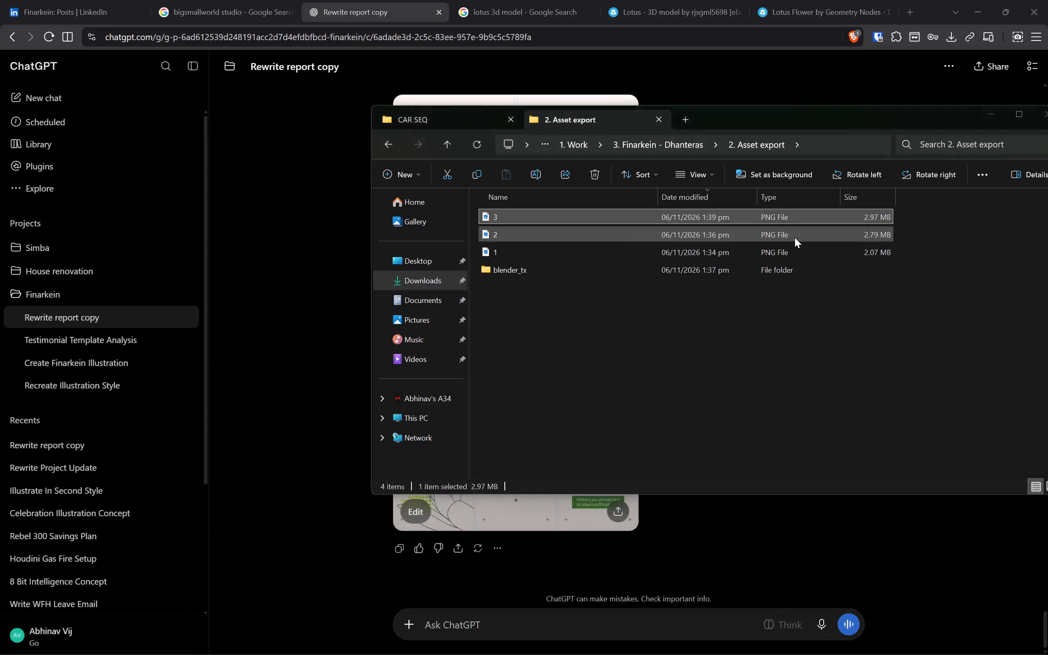
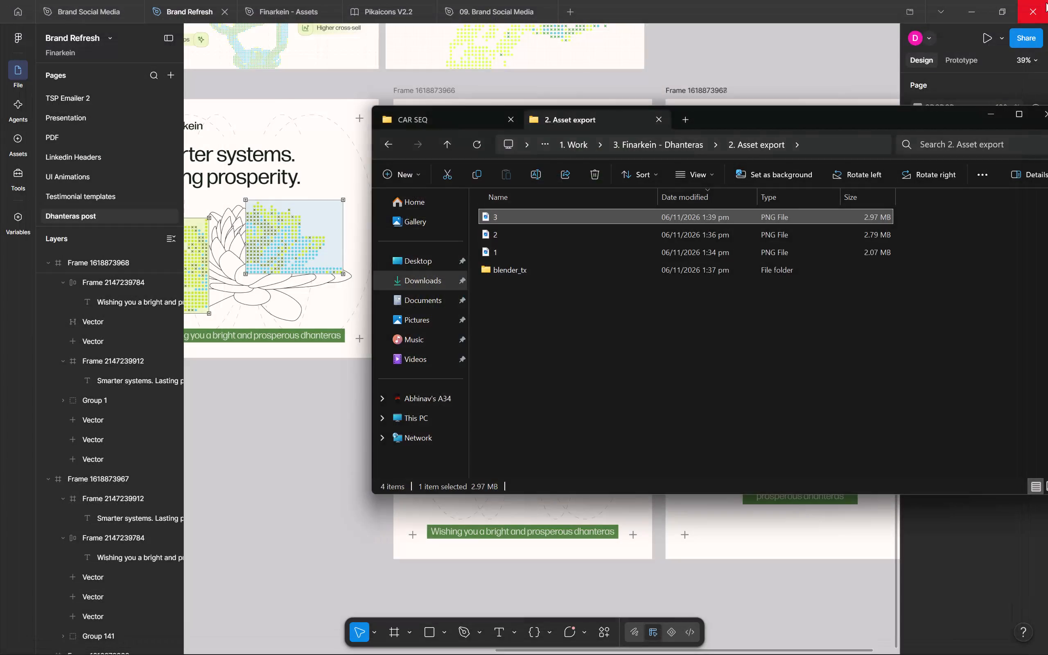
# Close the Figma window and the other window covering Blender.
pyautogui.click(1045, 5)
pyautogui.click(1045, 9)
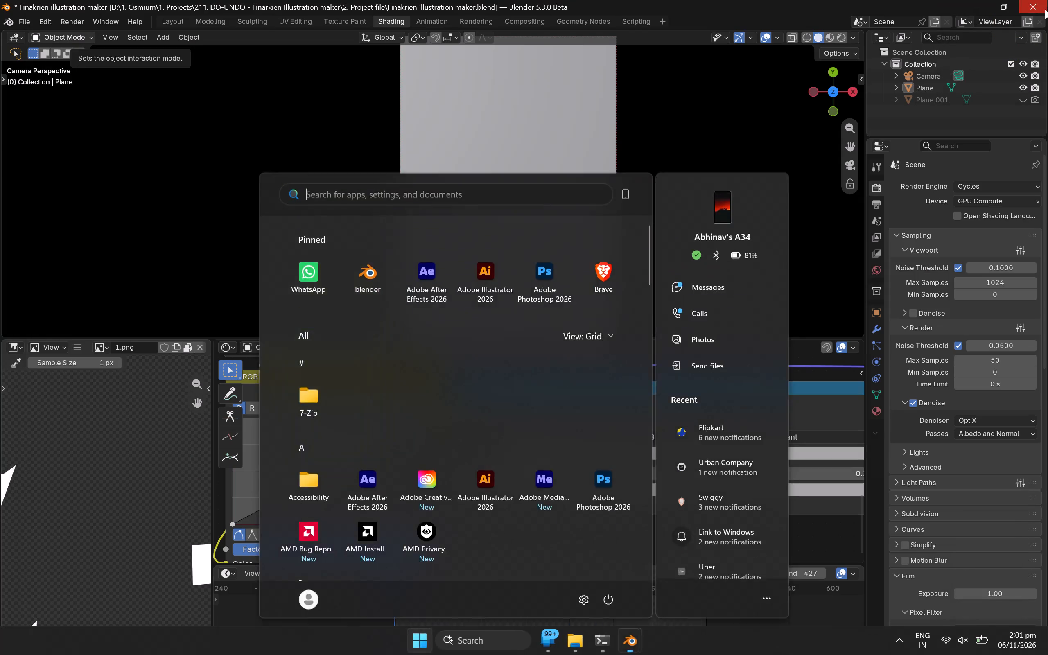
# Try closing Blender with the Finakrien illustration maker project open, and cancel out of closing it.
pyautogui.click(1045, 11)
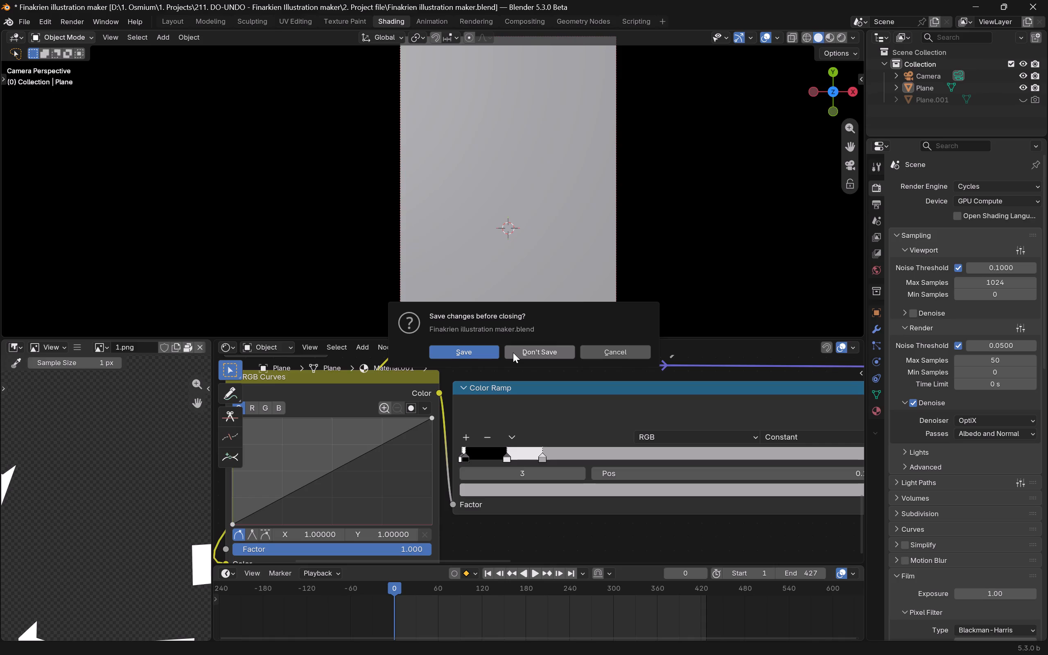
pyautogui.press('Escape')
# Search the installed apps for WhatsApp to switch to it.
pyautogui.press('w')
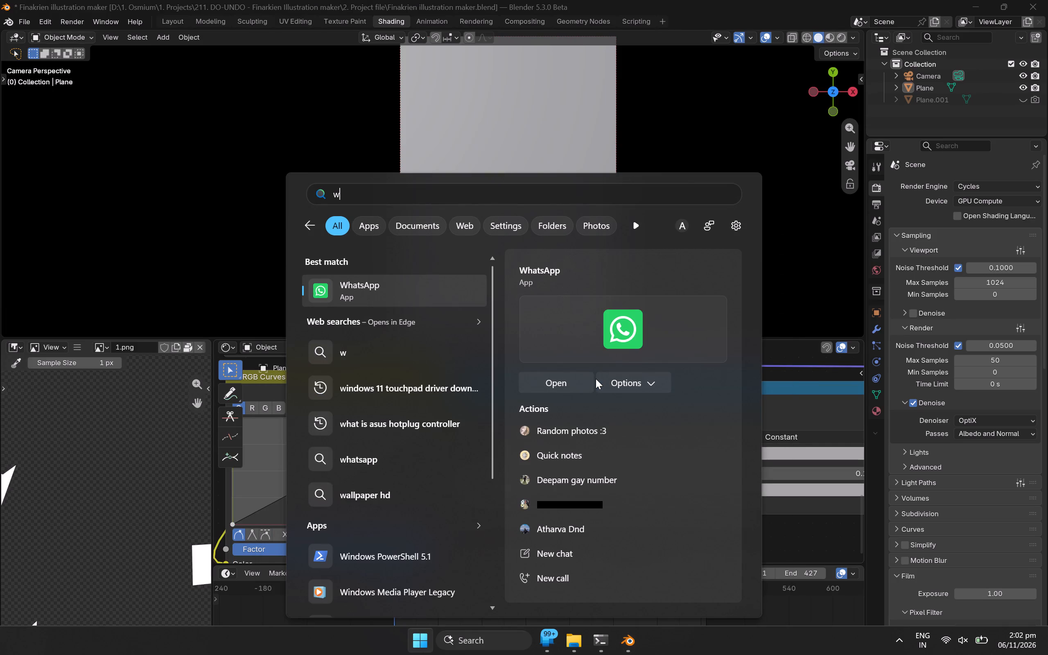
# Switch from Blender to Figma.
pyautogui.press('BackSpace')
pyautogui.press('f')
pyautogui.press('Return')
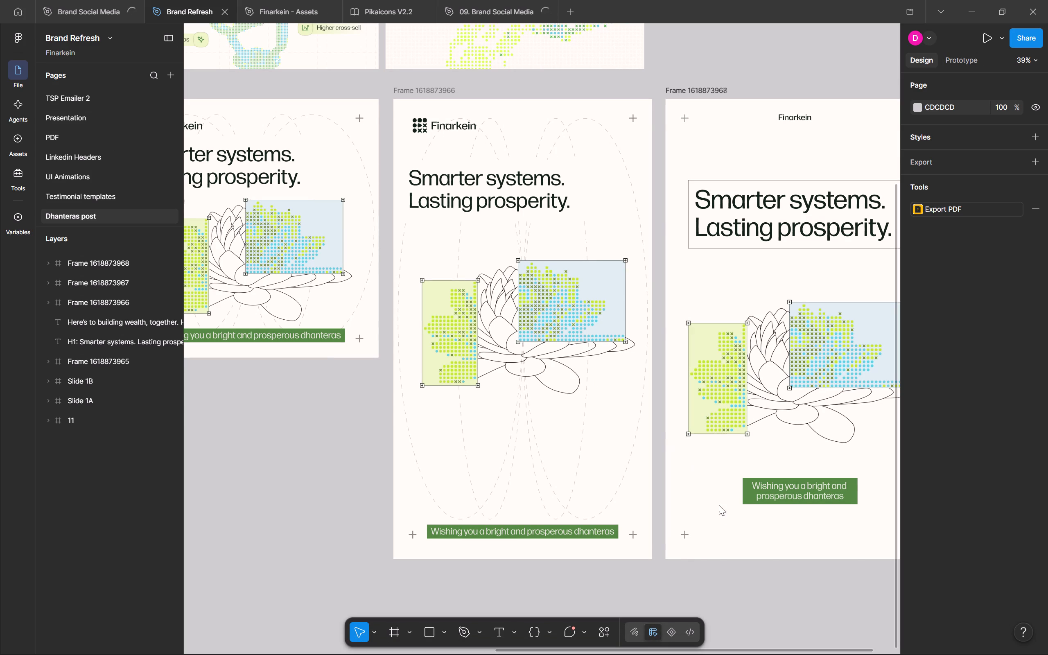
pyautogui.click(679, 562)
pyautogui.hscroll(-1, 675, 562)
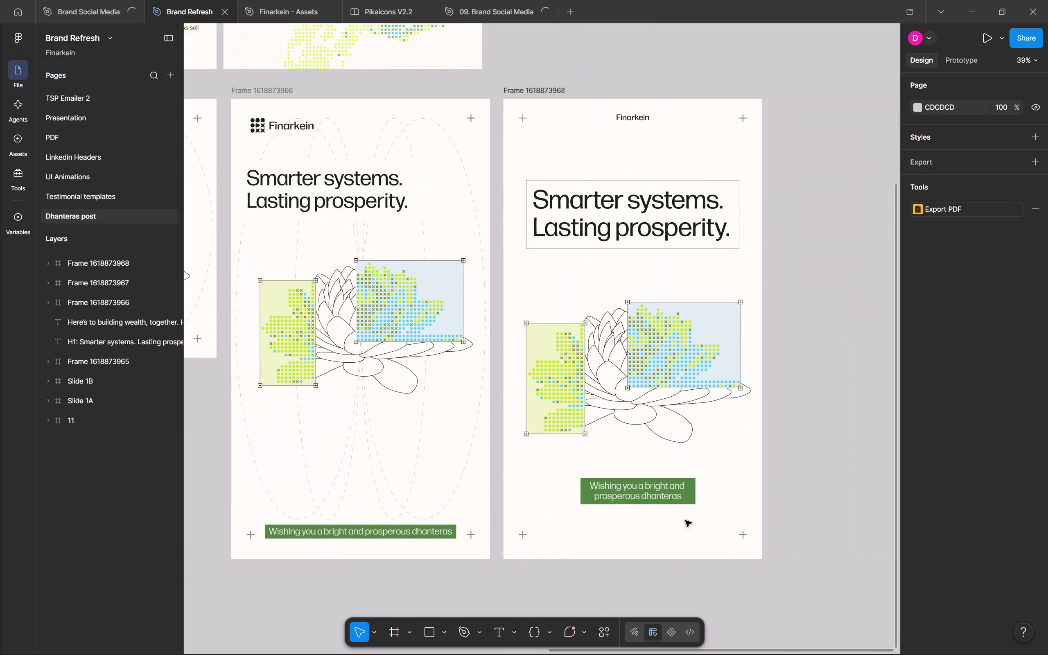
pyautogui.click(698, 461)
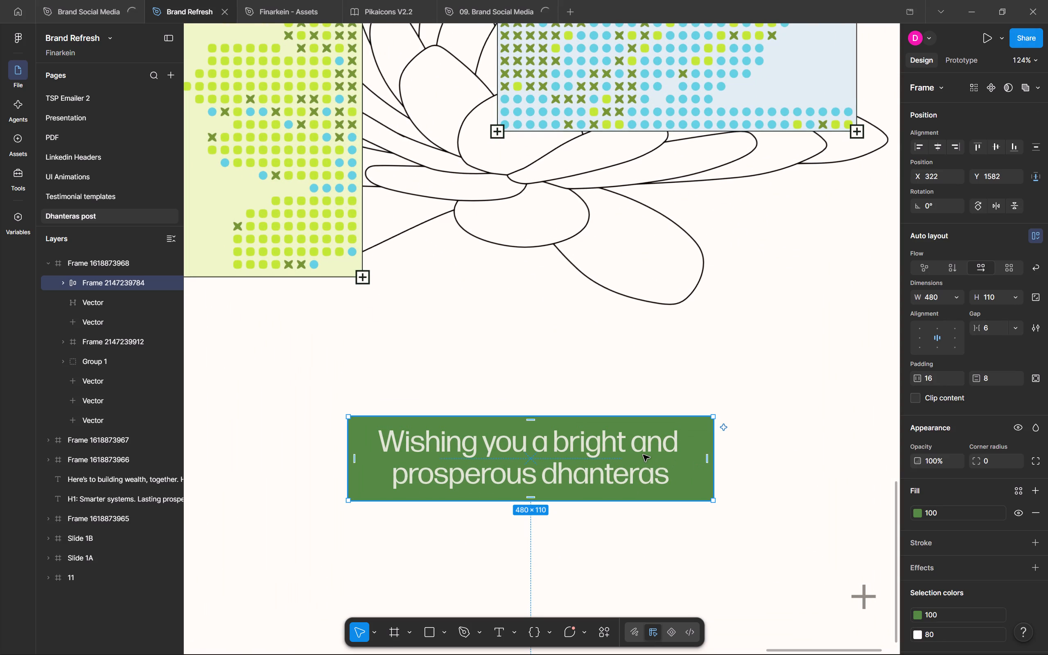
pyautogui.click(643, 455)
pyautogui.keyDown('ctrl'); pyautogui.click(643, 453); pyautogui.keyUp('ctrl')
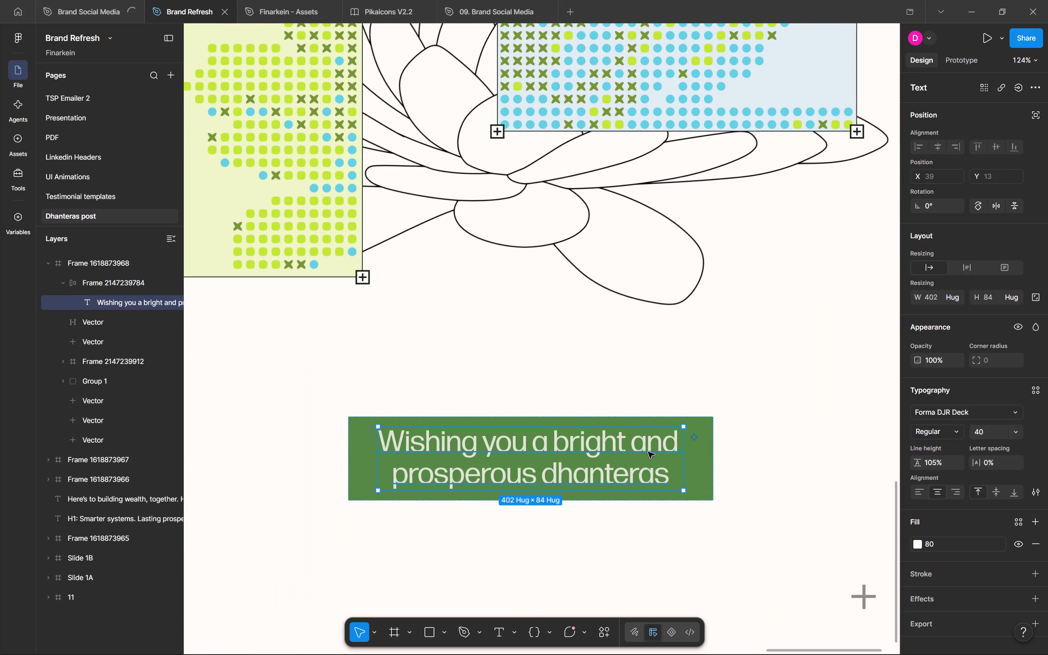
pyautogui.press('t')
pyautogui.click(398, 477)
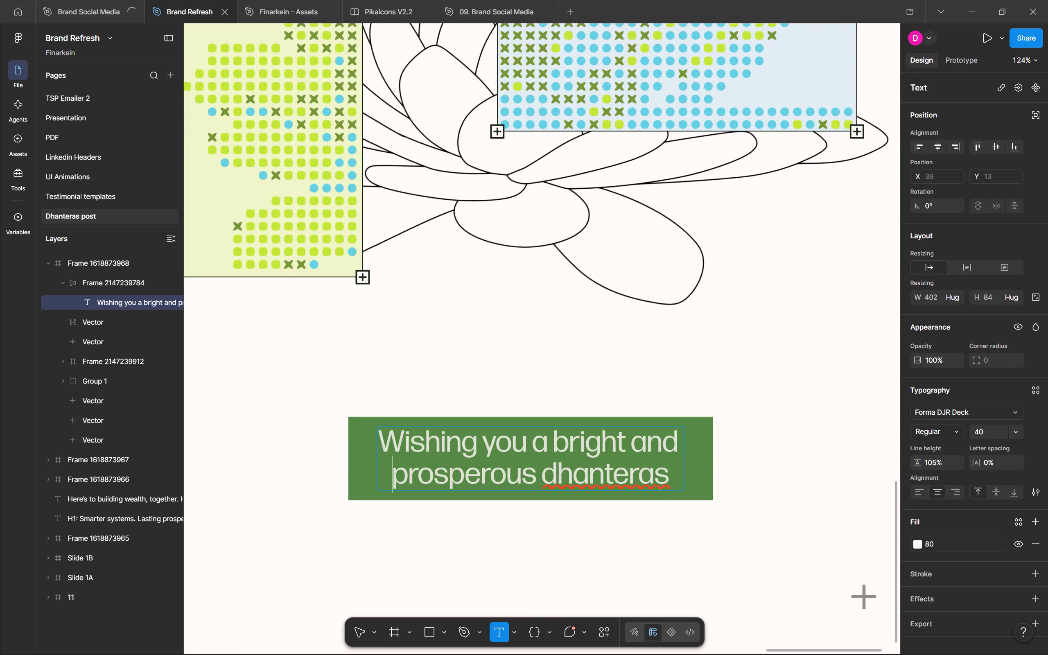
pyautogui.press('BackSpace')
pyautogui.press('Escape')
# Resize the green greeting banner to about 804 × 62 so it fits the single-line text.
pyautogui.click(541, 433)
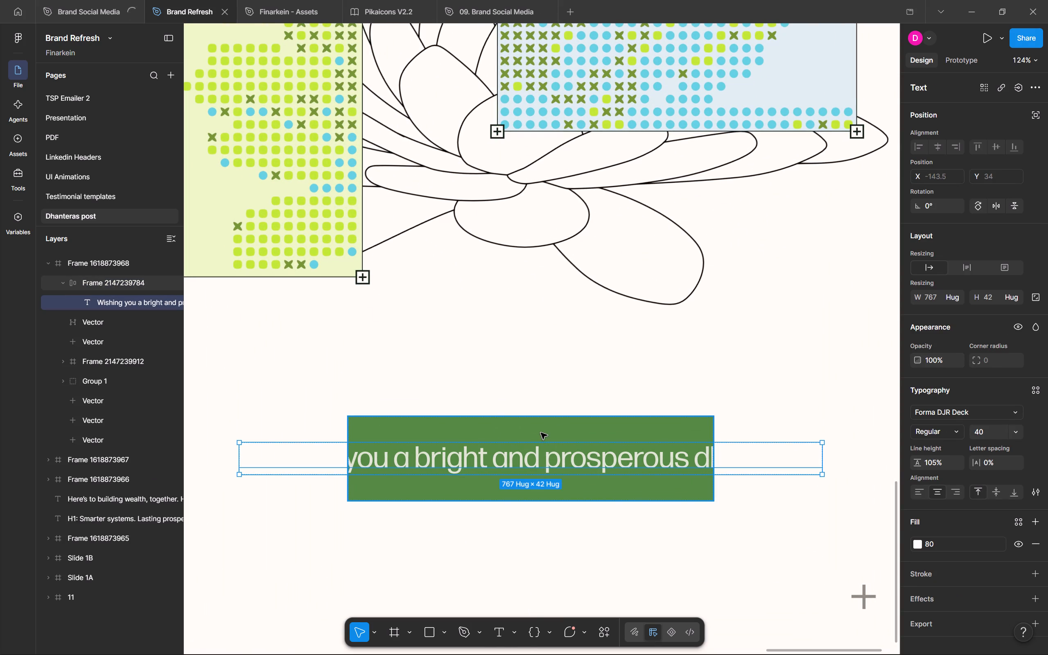
pyautogui.keyDown('ctrl'); pyautogui.moveTo(710, 433); pyautogui.dragTo(750, 435); pyautogui.keyUp('ctrl')
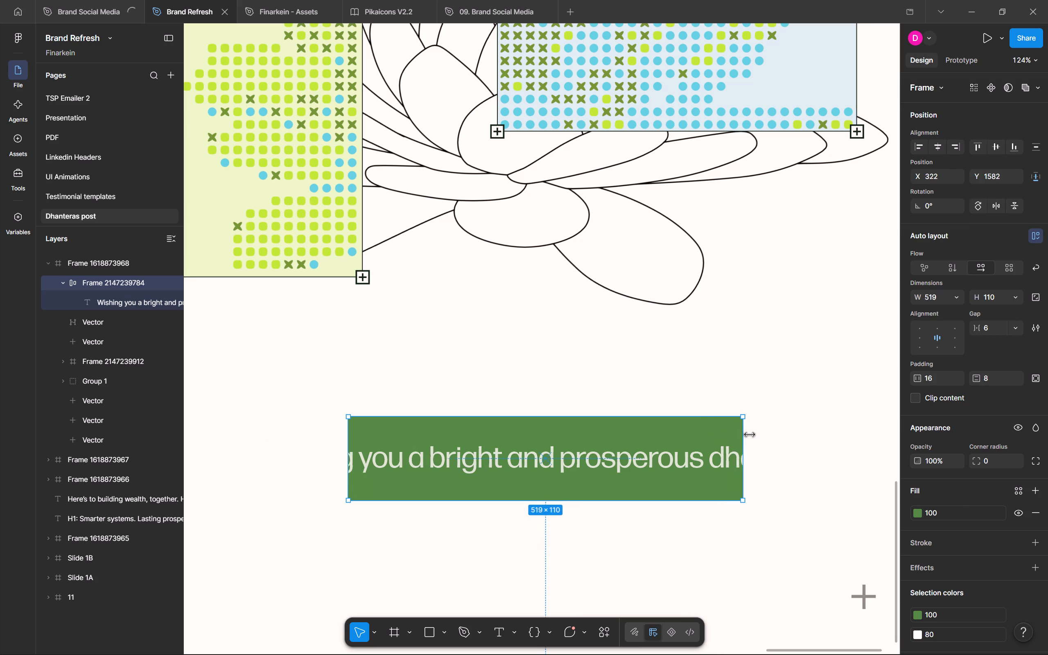
pyautogui.keyDown('ctrl'); pyautogui.moveTo(750, 435); pyautogui.dragTo(836, 436); pyautogui.keyUp('ctrl')
pyautogui.moveTo(763, 419); pyautogui.dragTo(764, 435)
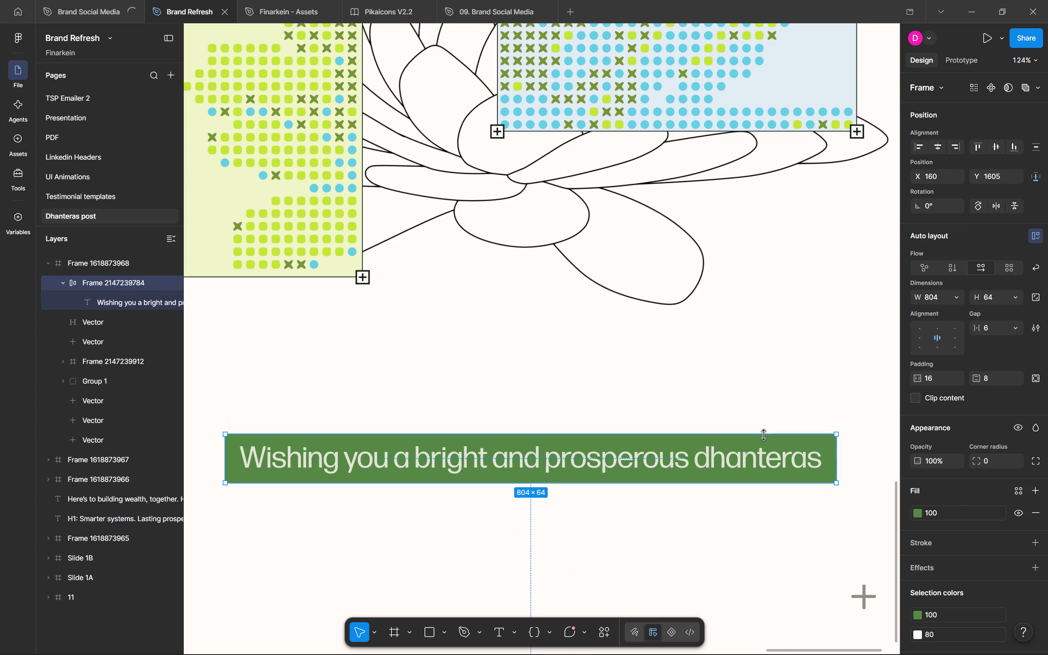
pyautogui.moveTo(764, 435); pyautogui.dragTo(763, 435)
pyautogui.click(772, 409)
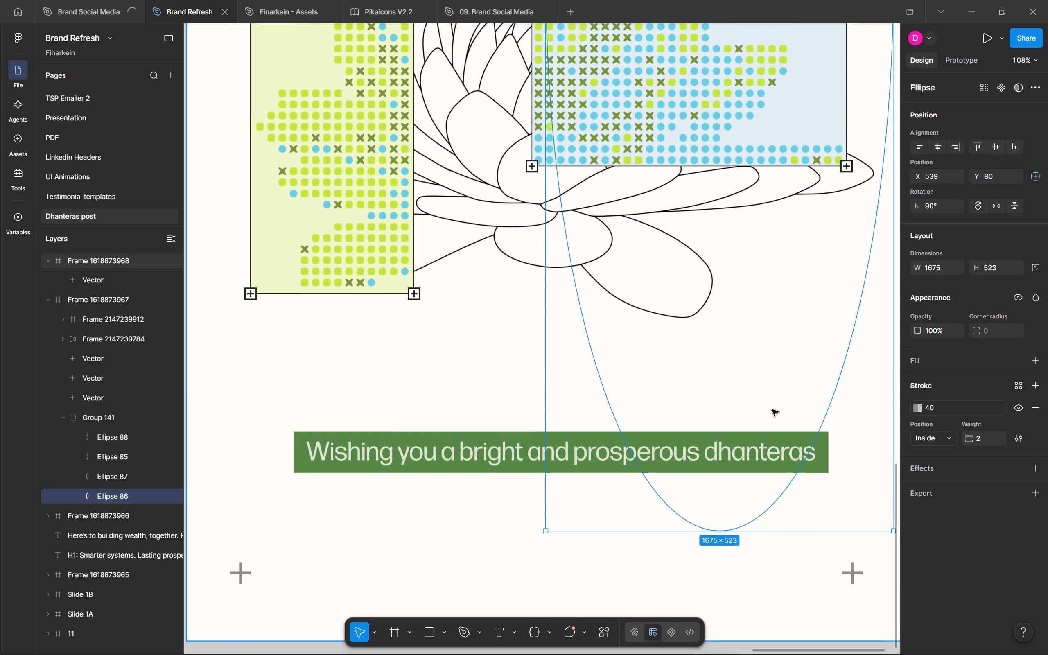
pyautogui.click(742, 449)
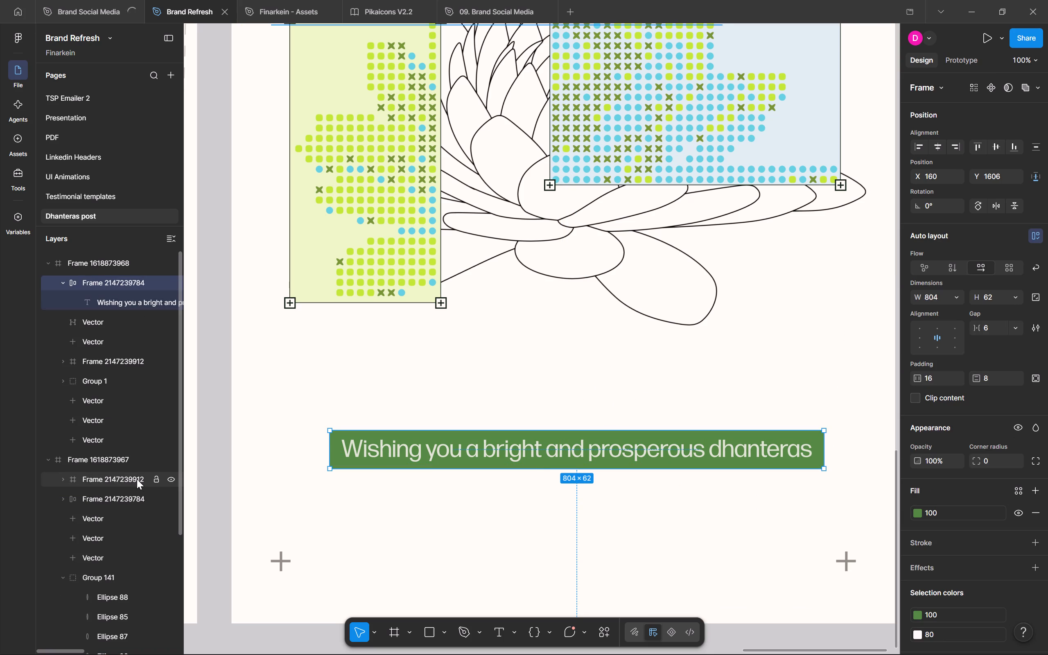
pyautogui.click(125, 465)
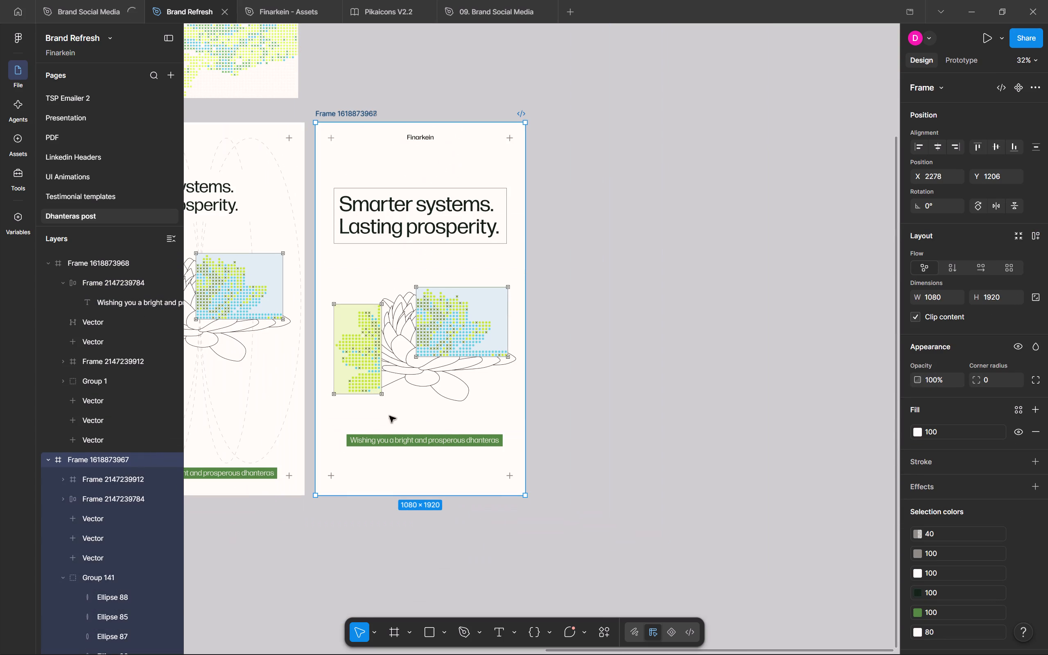
pyautogui.click(60, 574)
pyautogui.scroll(-1, 60, 574)
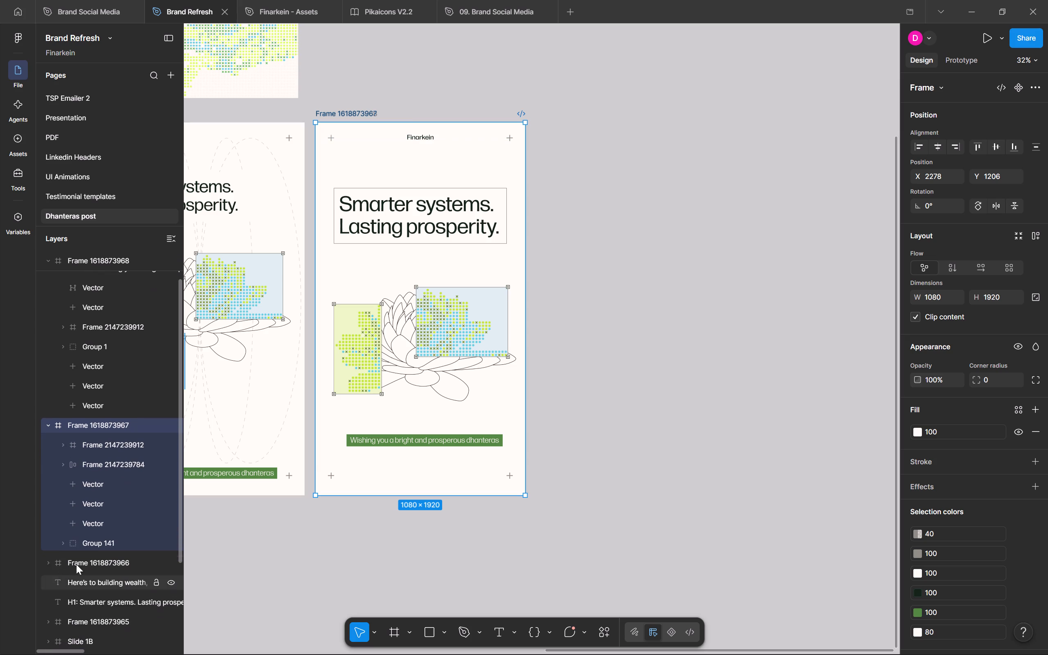
pyautogui.click(98, 553)
pyautogui.click(117, 549)
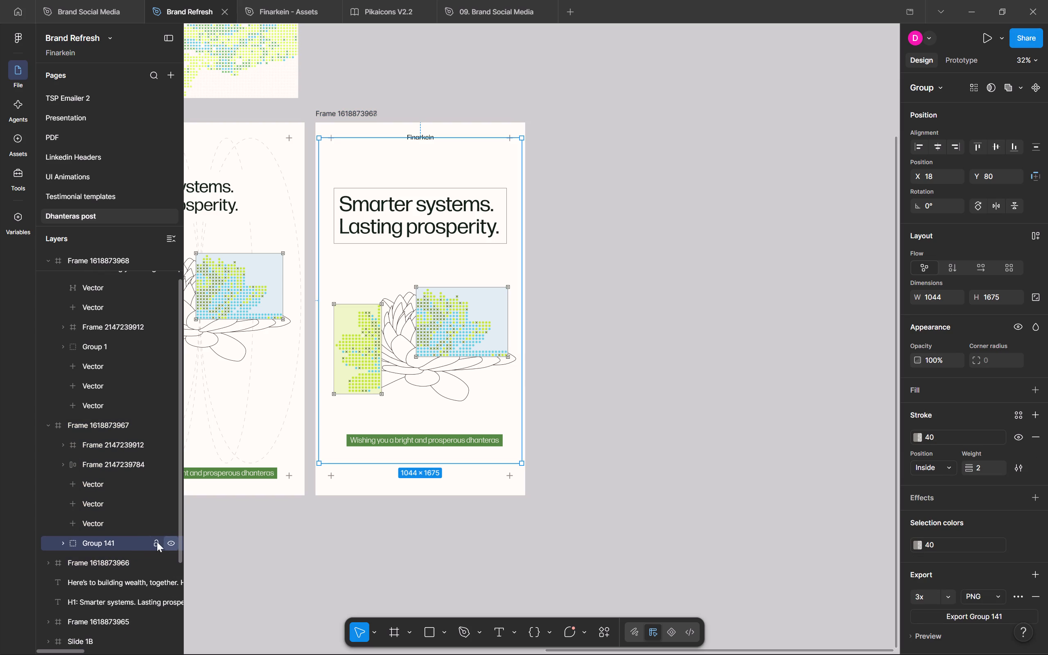
pyautogui.press('Delete')
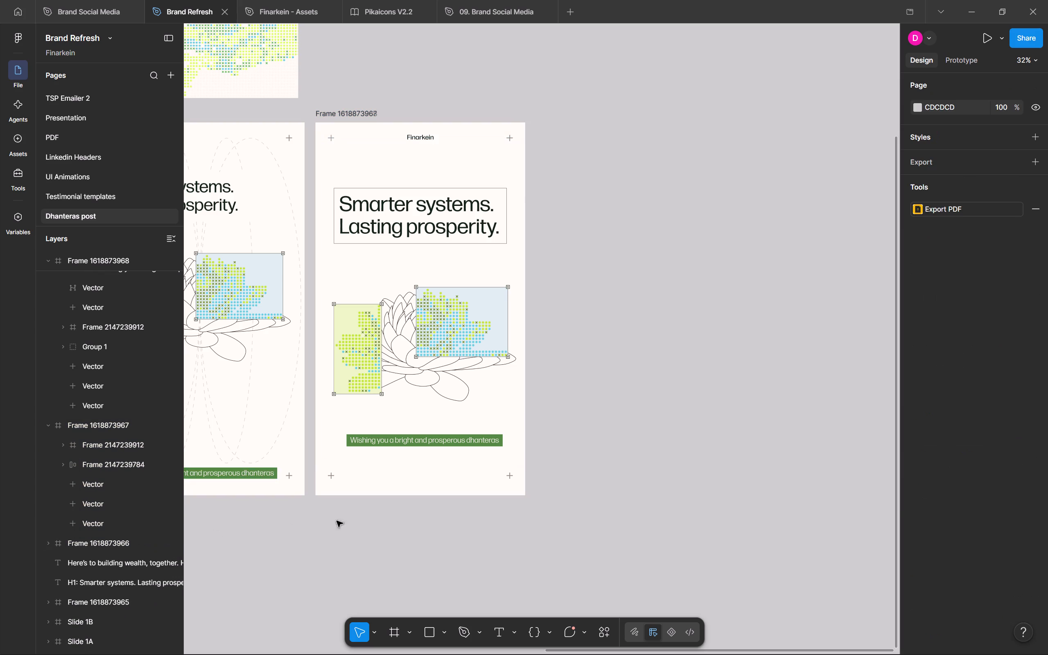
# Move the green greeting banner down between the two bottom plus marks, centred horizontally at X 138, Y 1788.
pyautogui.moveTo(481, 381); pyautogui.dragTo(485, 377)
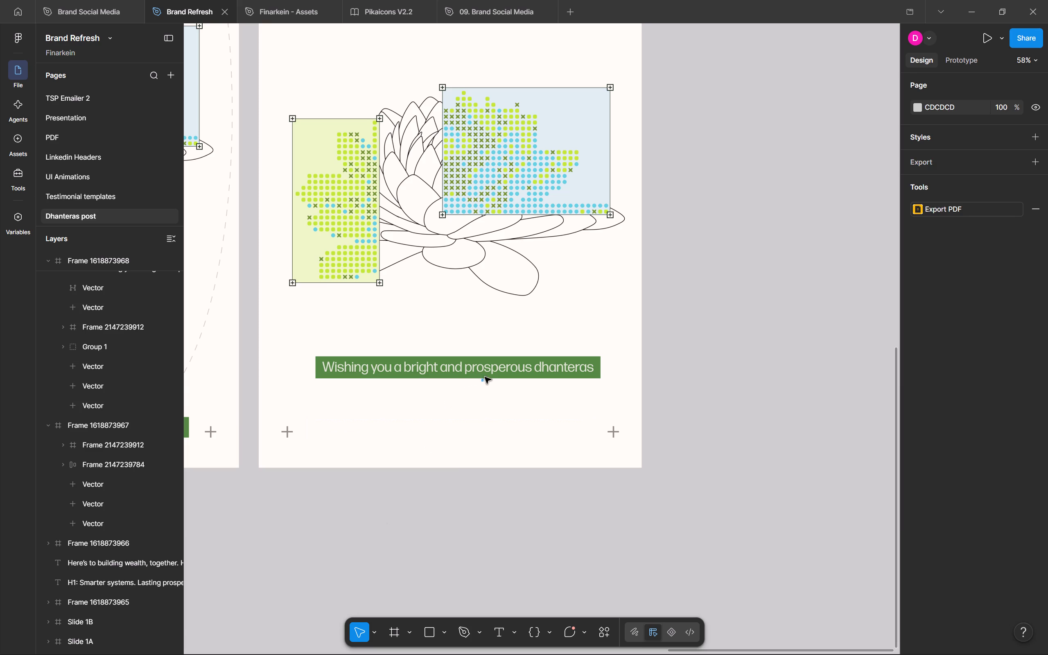
pyautogui.moveTo(485, 377); pyautogui.dragTo(488, 371)
pyautogui.moveTo(497, 364); pyautogui.dragTo(488, 425)
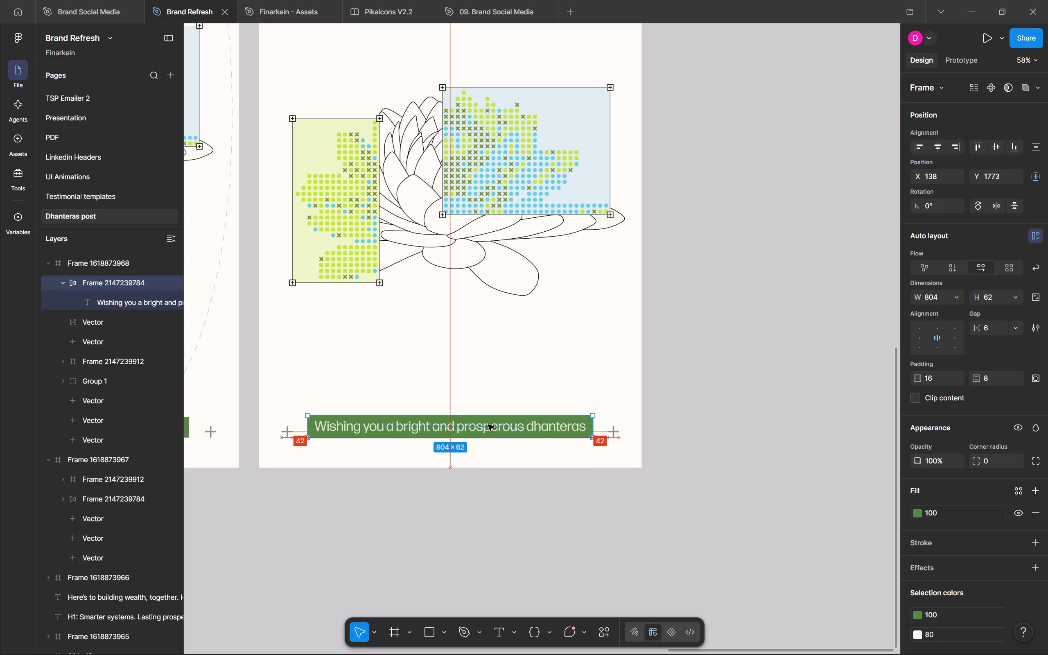
pyautogui.moveTo(488, 425); pyautogui.dragTo(488, 427)
pyautogui.click(641, 434)
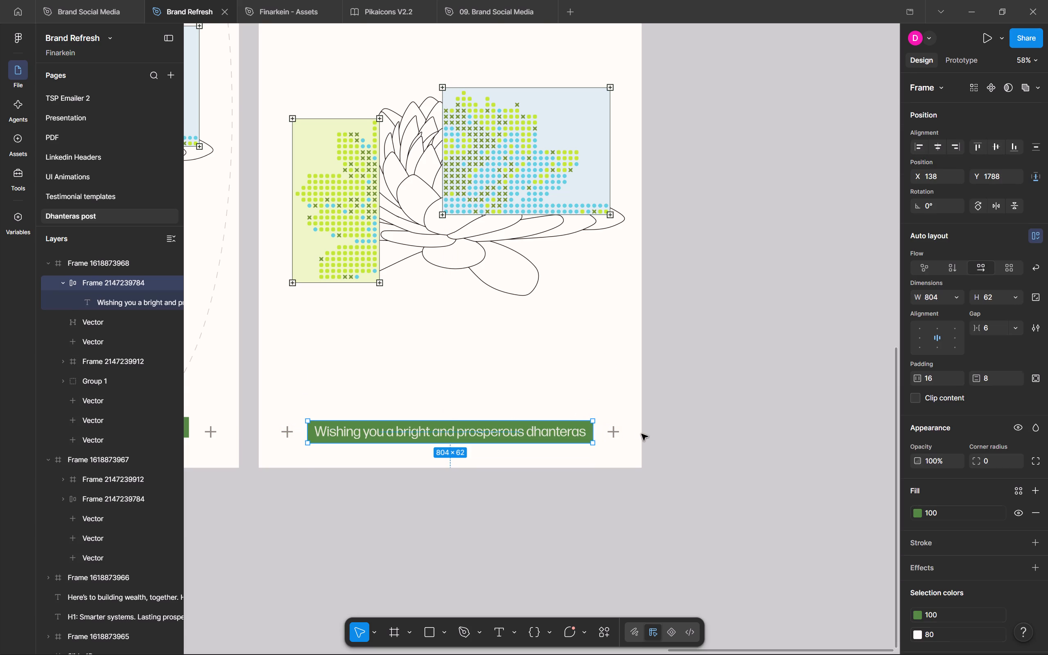
pyautogui.scroll(3, 641, 434)
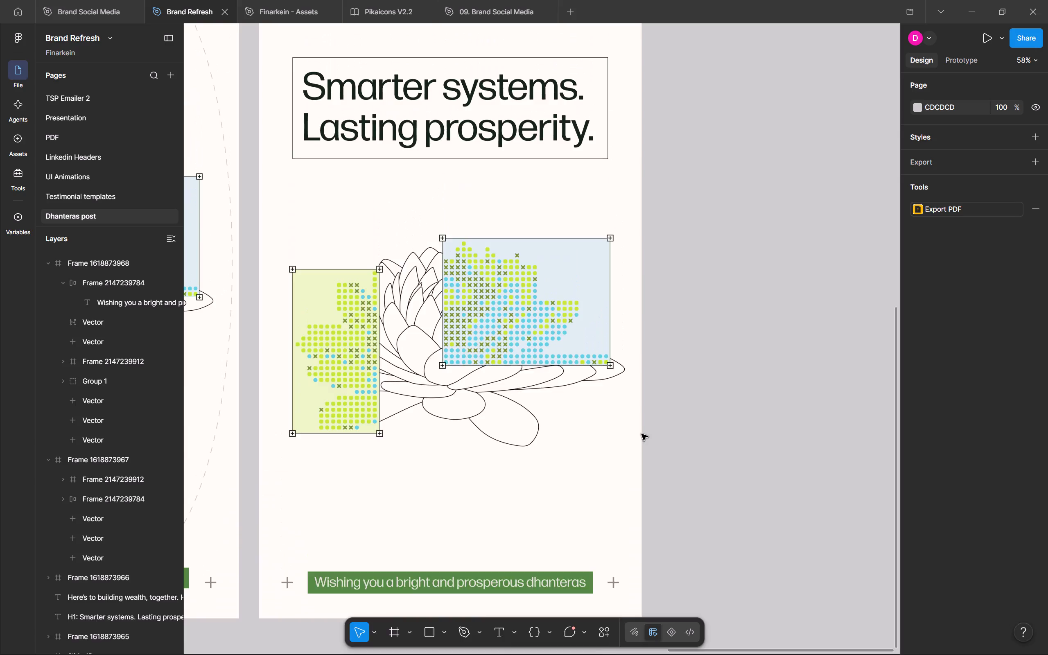
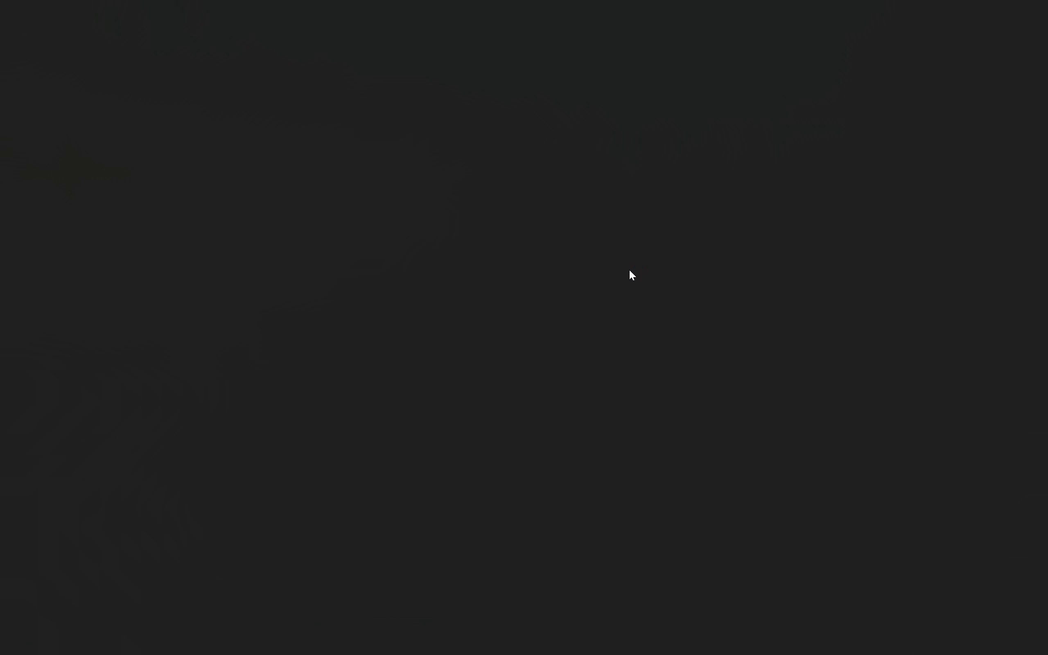
# Close the leftover browser tabs in Brave, including the "bigsmallworld studio" search, keeping one new tab open.
pyautogui.hotkey('ctrl', 'w')
pyautogui.hotkey('ctrl', 'w')
pyautogui.hotkey('ctrl', 'w')
pyautogui.hotkey('ctrl', 'w')
pyautogui.hotkey('ctrl', 't')
pyautogui.hotkey('ctrl', 'Tab')
pyautogui.hotkey('ctrl', 'w')
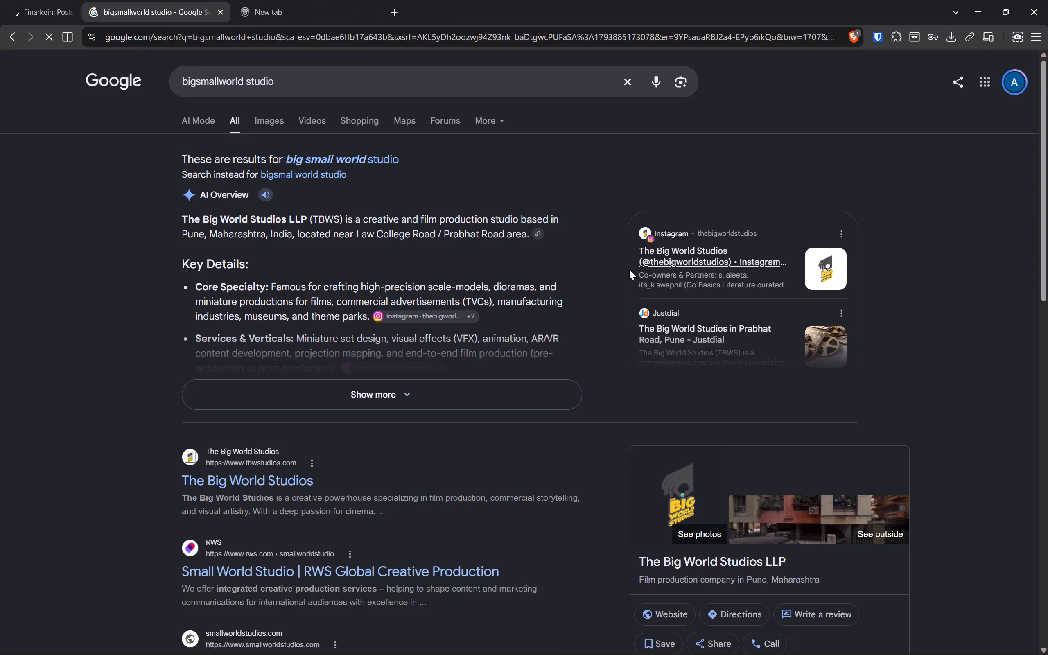
pyautogui.hotkey('ctrl', 'w')
# Open Pinterest and search for "dhanteras post ideas".
pyautogui.click(581, 140)
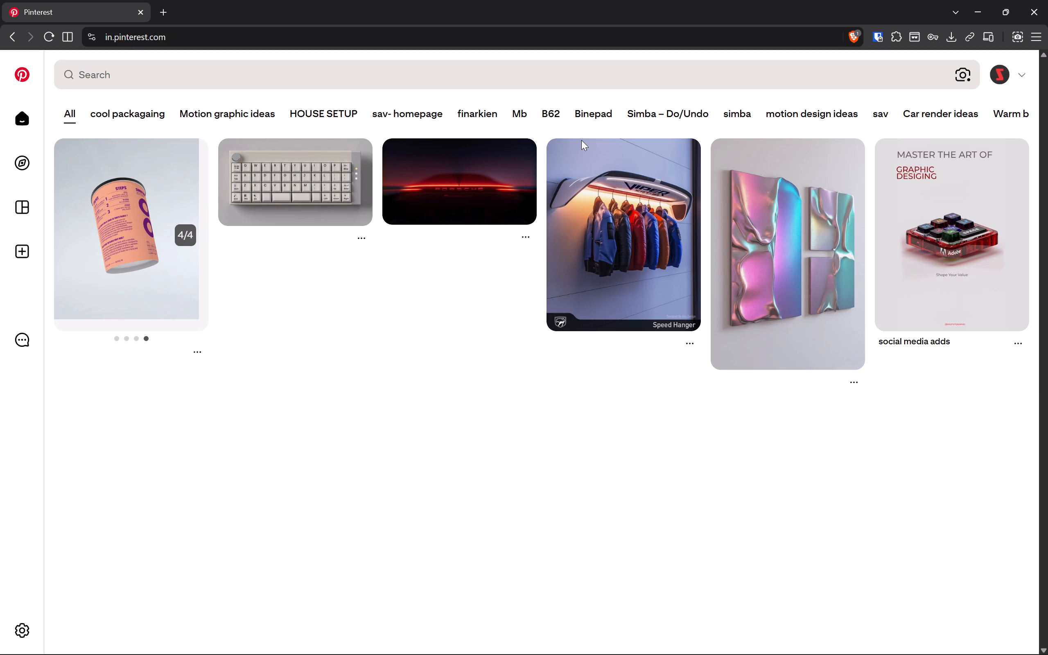
pyautogui.click(546, 79)
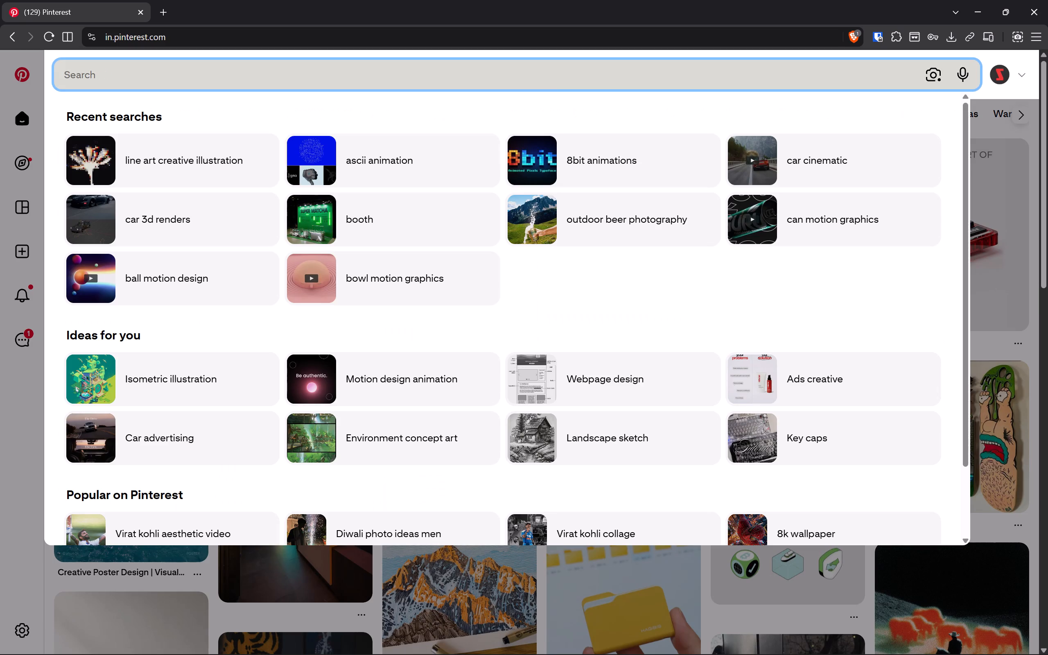
pyautogui.write('dh')
pyautogui.press('BackSpace')
pyautogui.press('BackSpace')
pyautogui.write('dhante')
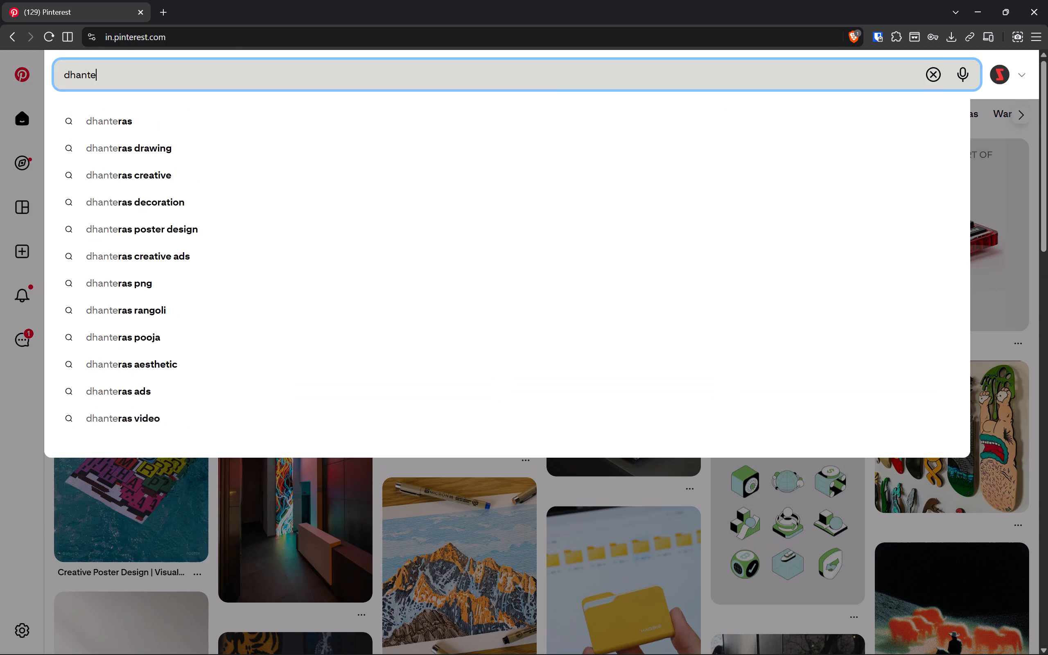
pyautogui.press('Down')
pyautogui.press('Down')
pyautogui.press('space')
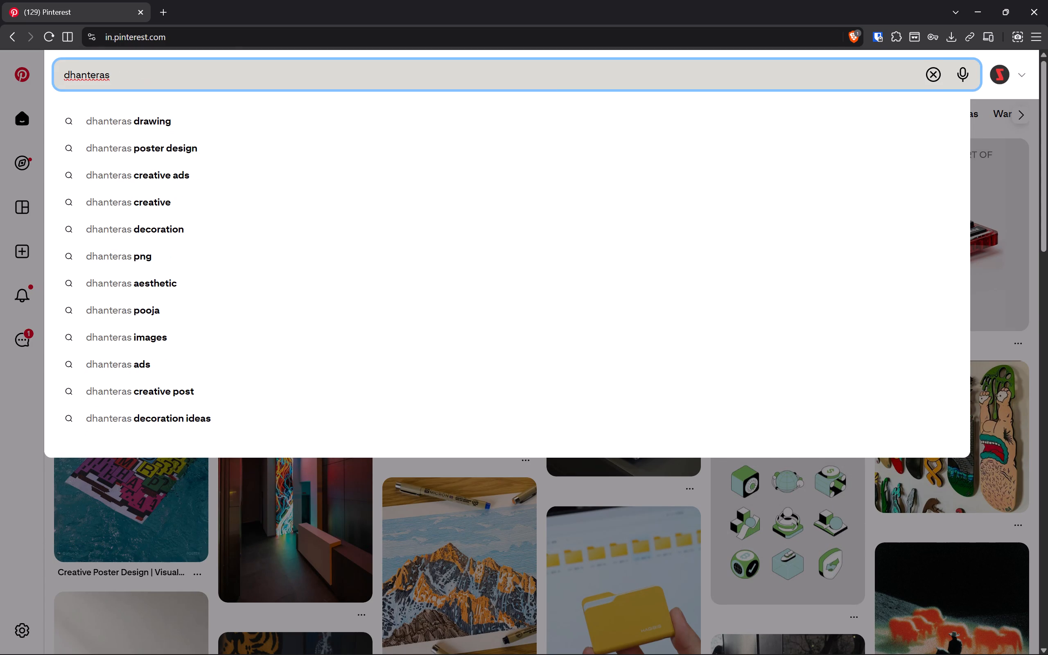
pyautogui.write('post ideas')
pyautogui.press('Return')
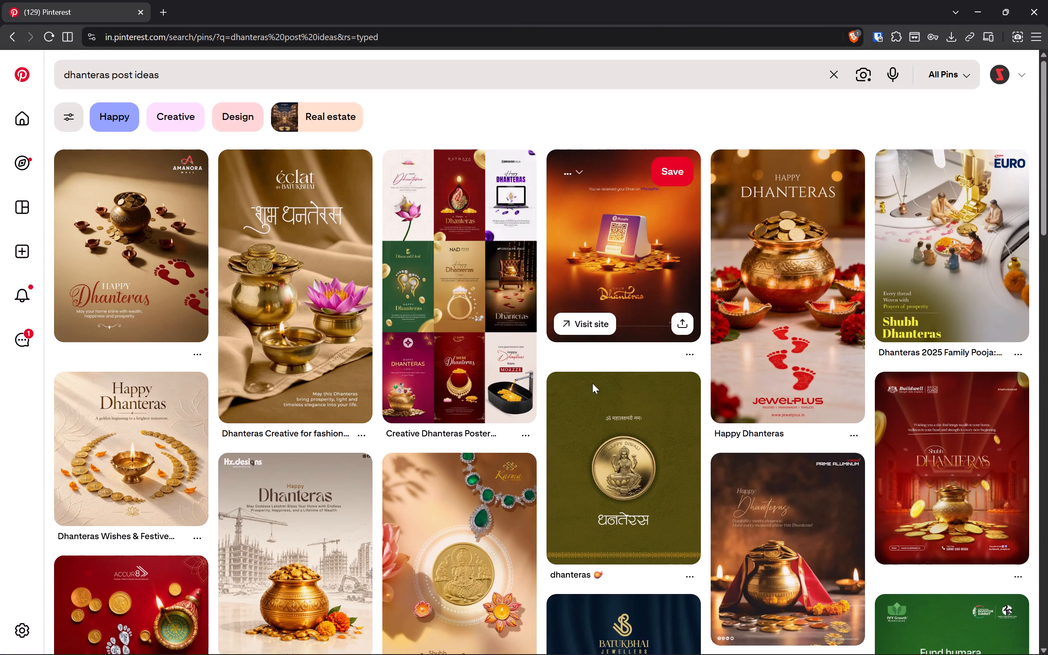
# Look over the Dhanteras pins and refine the Pinterest search to "dhanteras post ideas tech".
pyautogui.scroll(-6, 592, 383)
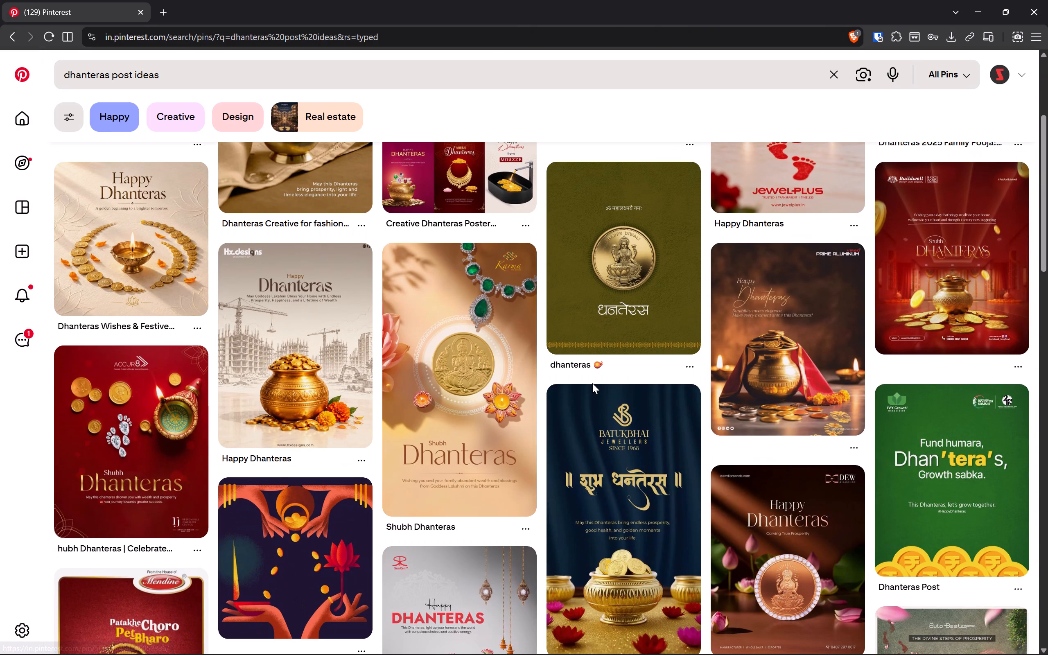
pyautogui.scroll(-2, 592, 383)
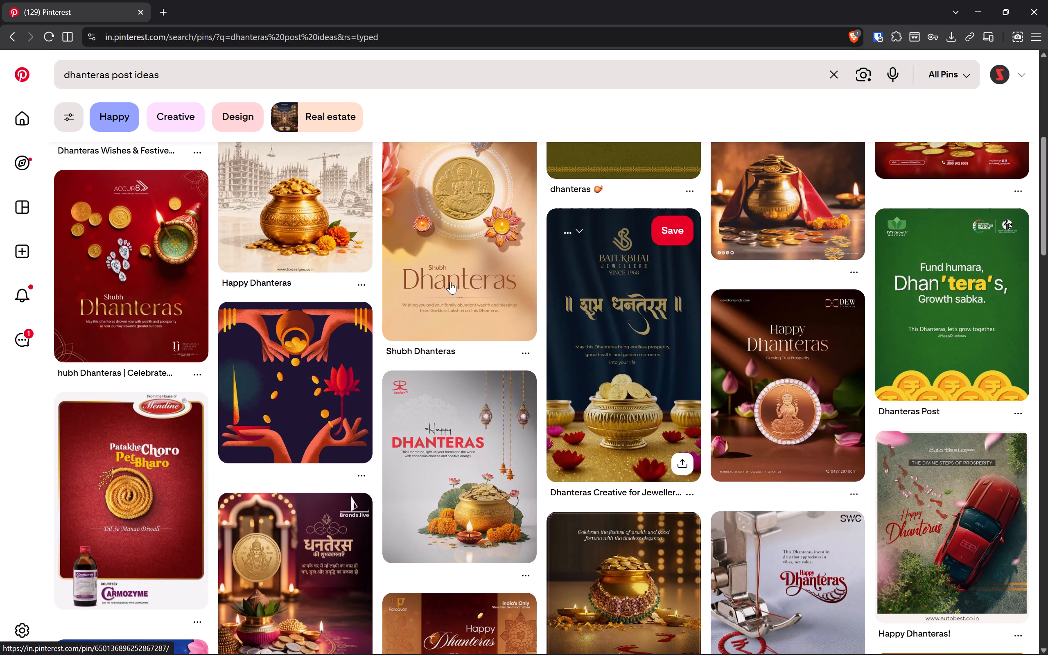
pyautogui.click(198, 72)
pyautogui.press('space')
pyautogui.write('tech')
pyautogui.press('Return')
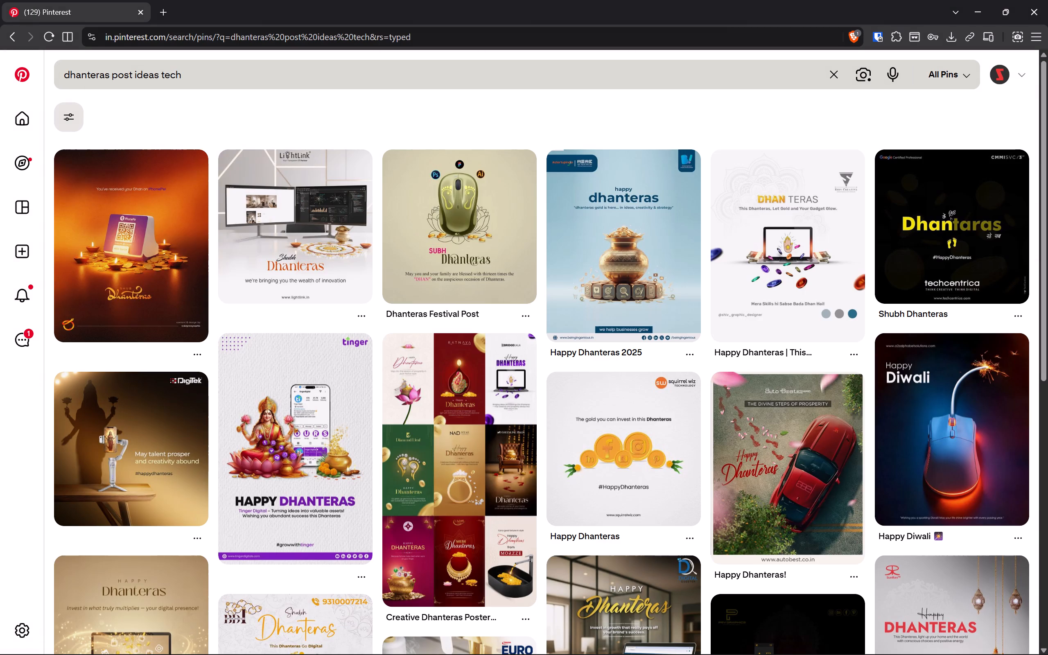
pyautogui.hotkey('alt', 'Tab')
pyautogui.hotkey('alt', 'Tab')
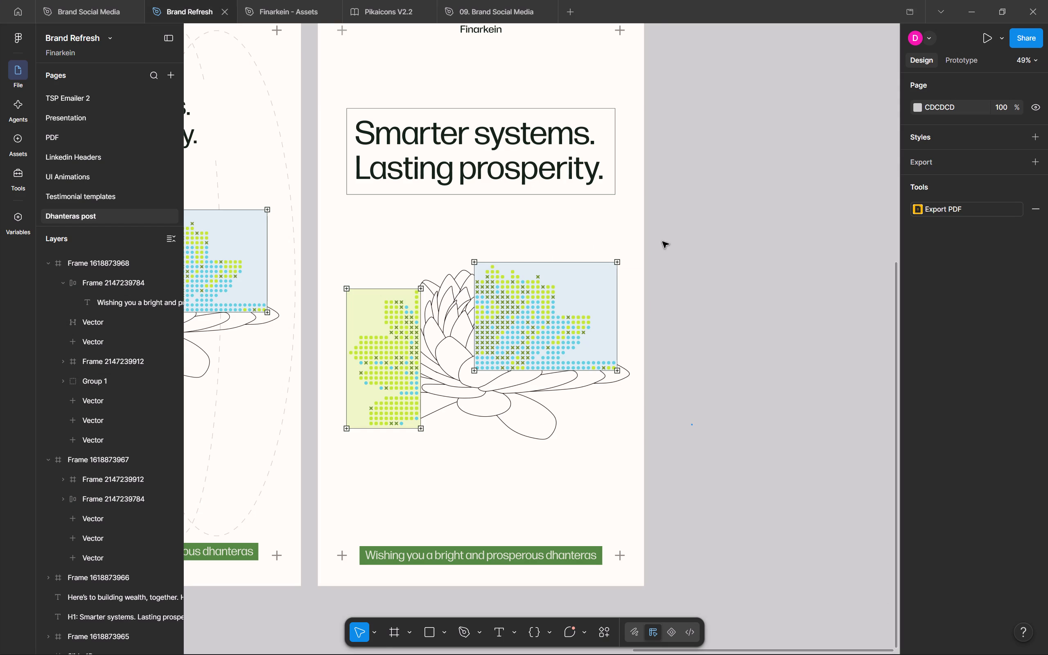
pyautogui.scroll(1, 662, 242)
pyautogui.click(712, 314)
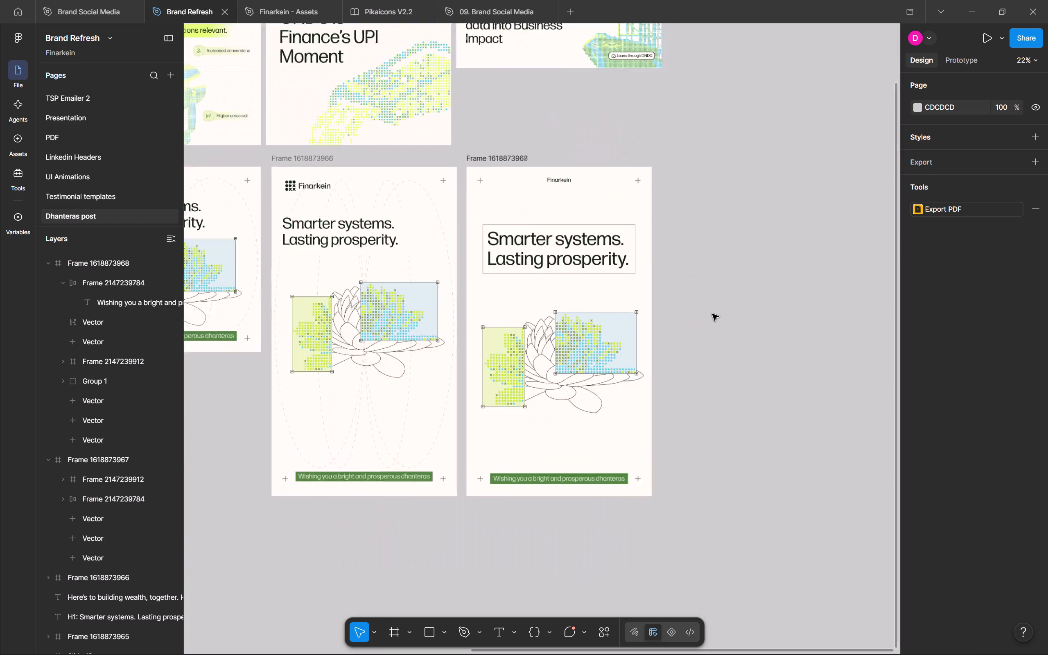
pyautogui.hscroll(1, 737, 341)
pyautogui.hotkey('alt', 'Tab')
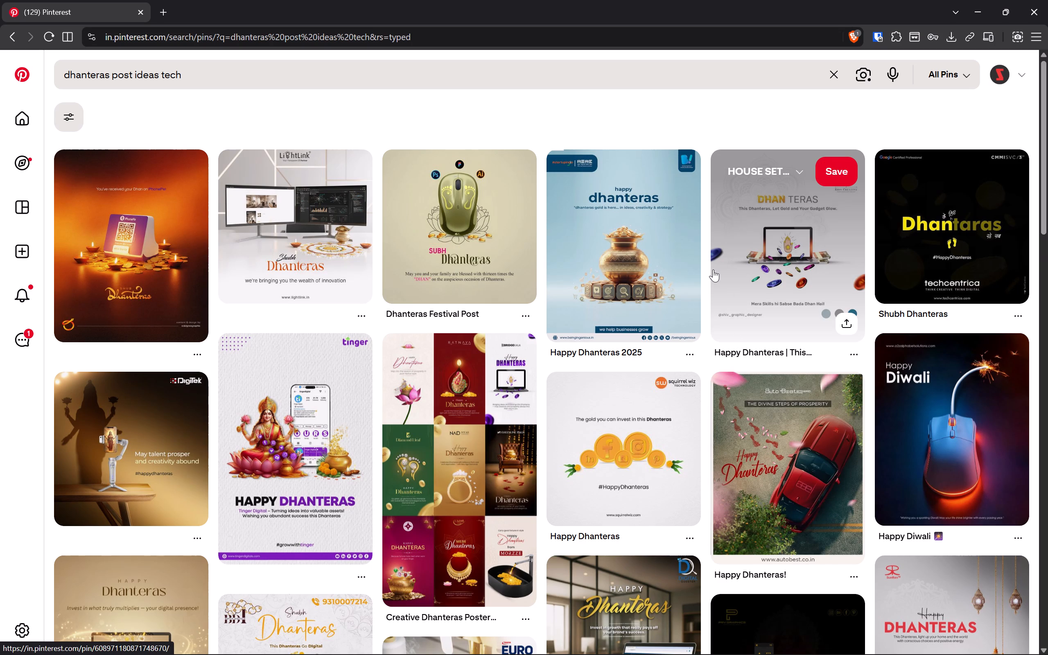
pyautogui.hotkey('alt', 'Tab')
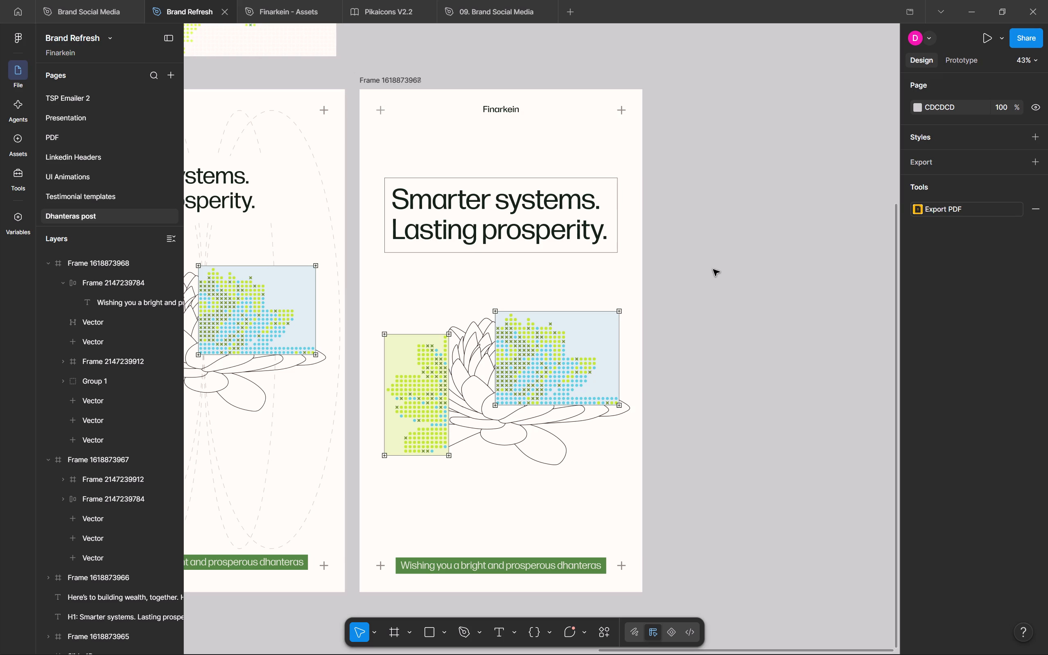
pyautogui.click(713, 269)
pyautogui.hotkey('alt', 'Tab')
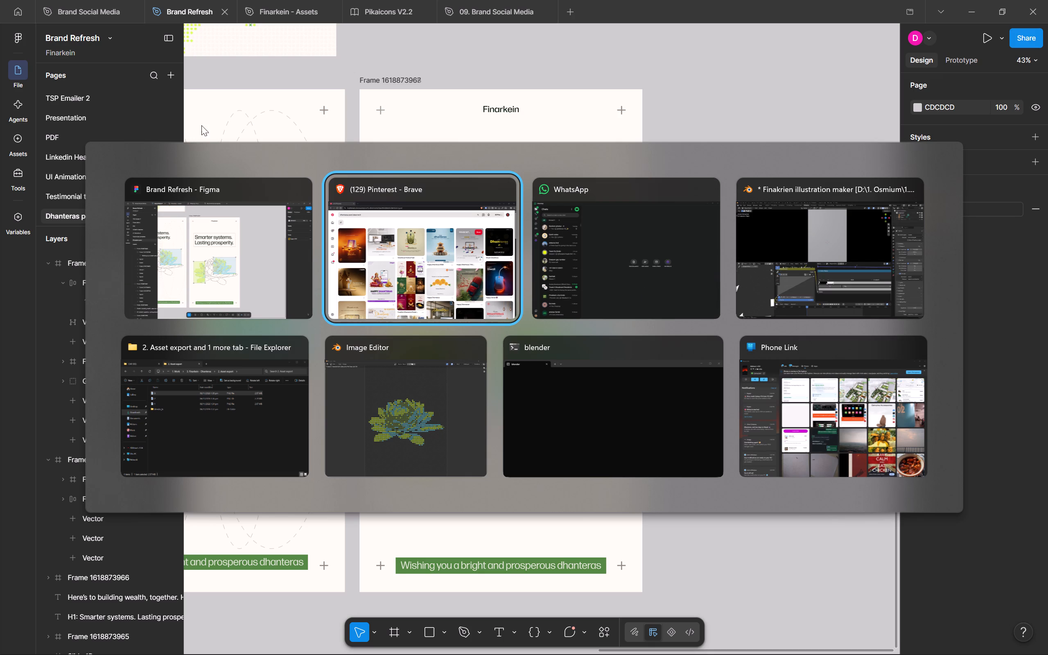
pyautogui.keyDown('alt'); pyautogui.click(184, 256); pyautogui.keyUp('alt')
pyautogui.hotkey('alt', 'Tab')
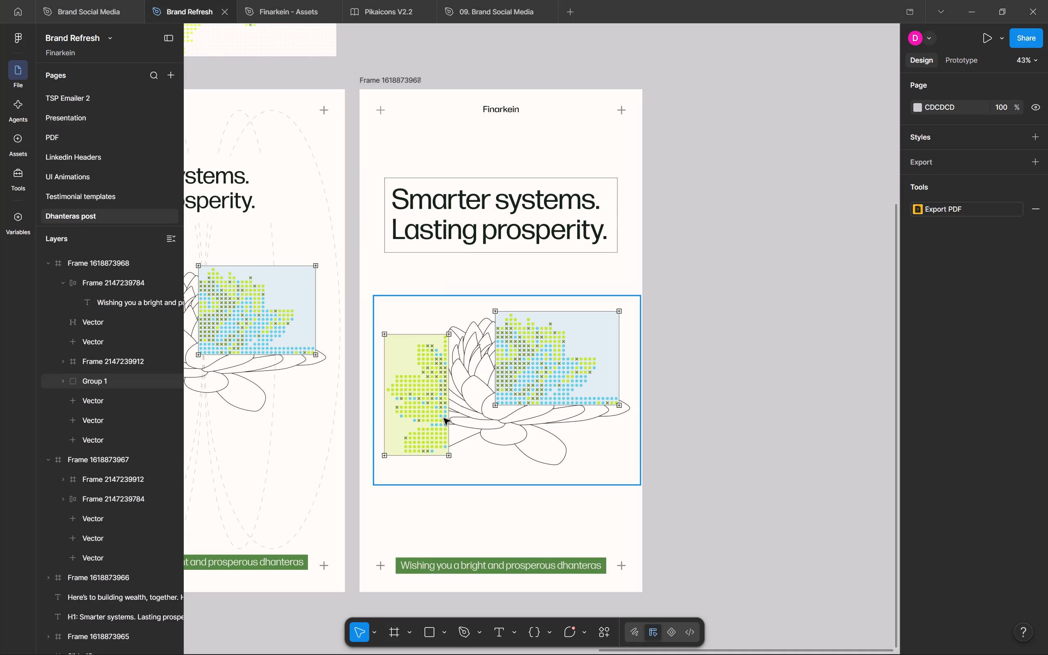
pyautogui.click(790, 496)
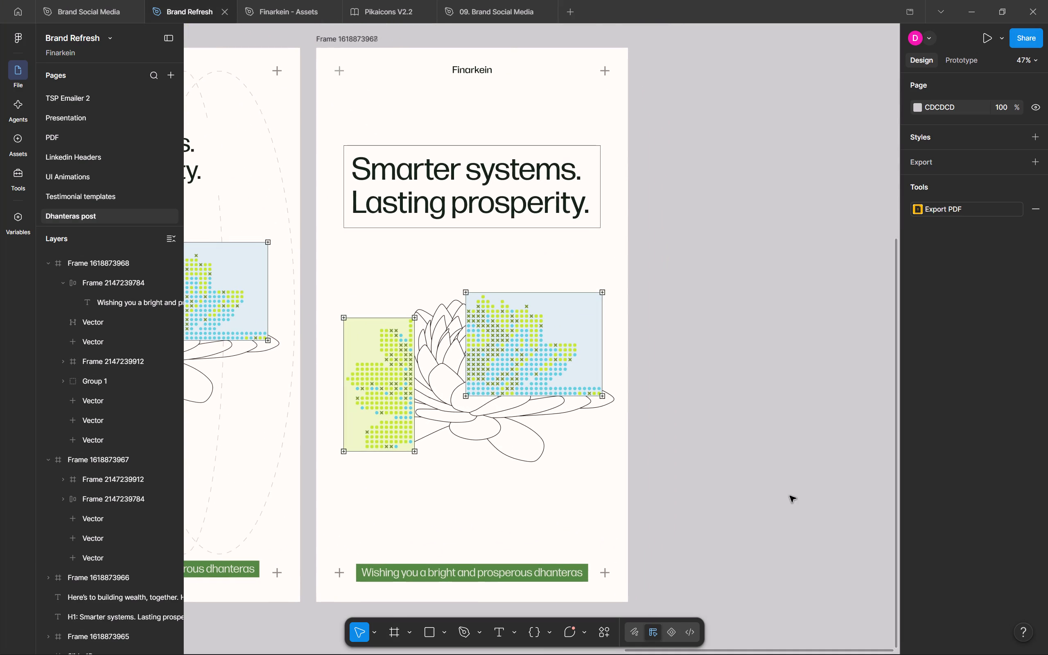
# Look through the Snippet, Emailer and UI Video Storyboards pages of the Brand Refresh file for existing design references.
pyautogui.scroll(7, 108, 136)
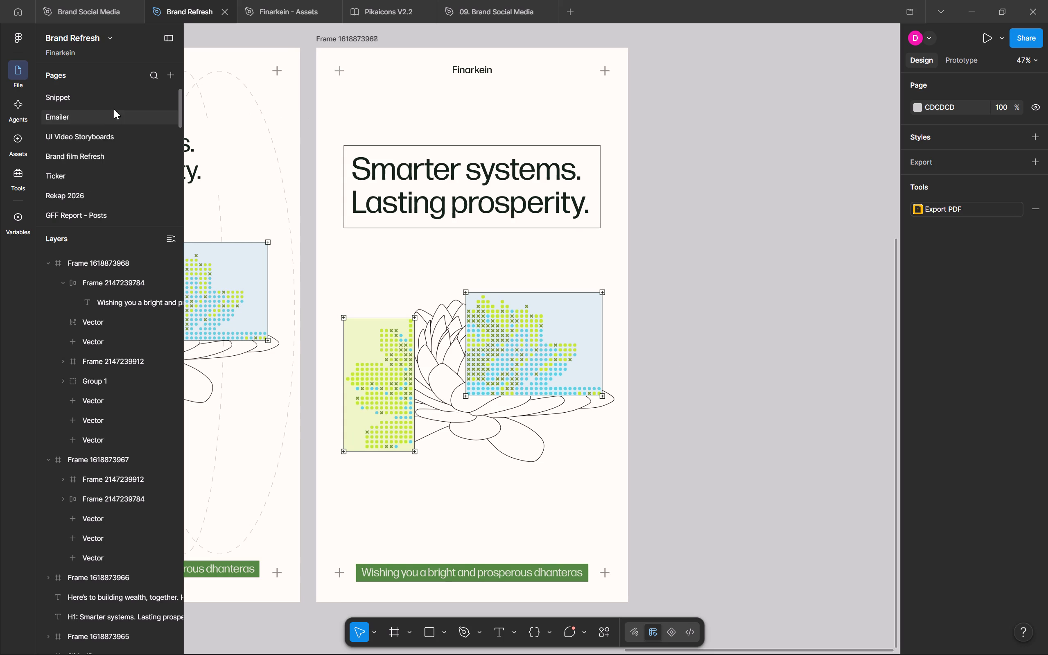
pyautogui.click(115, 97)
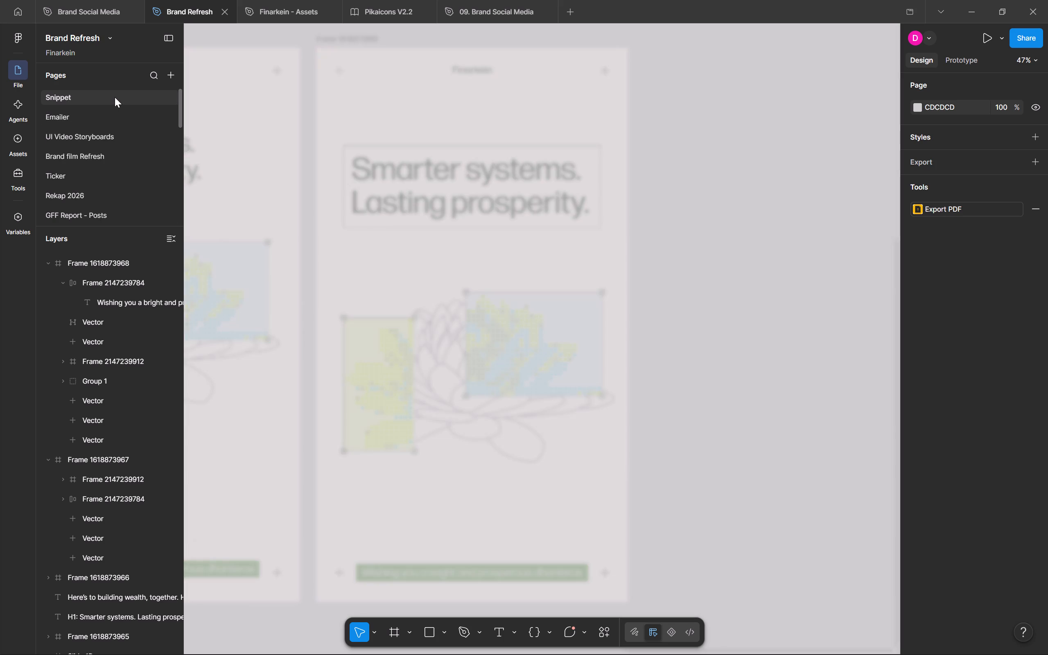
pyautogui.click(109, 113)
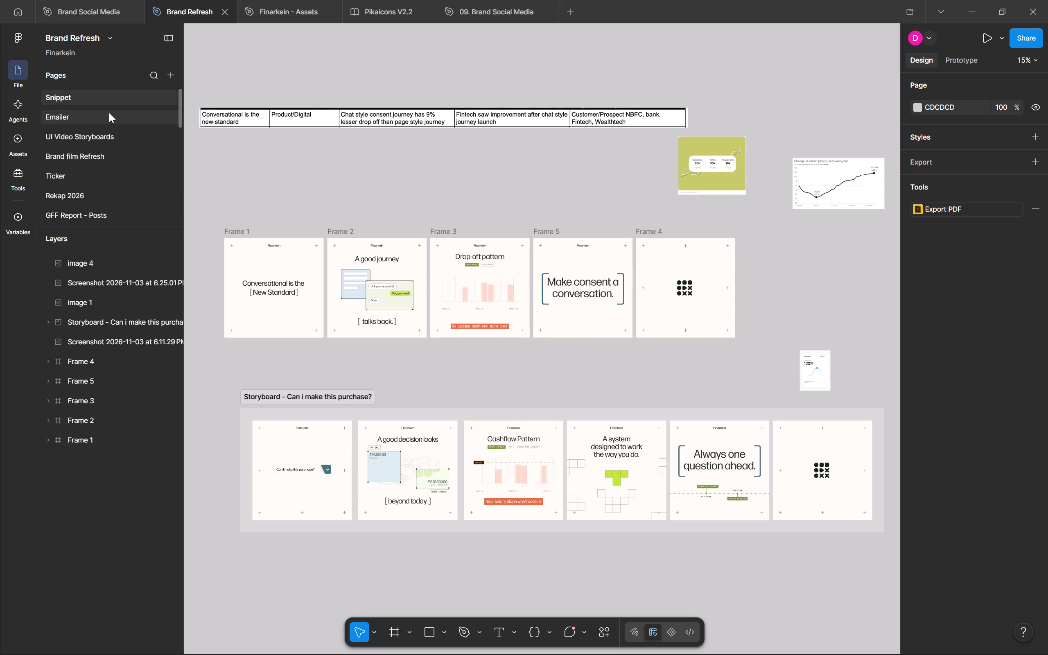
pyautogui.scroll(2, 109, 113)
pyautogui.click(116, 139)
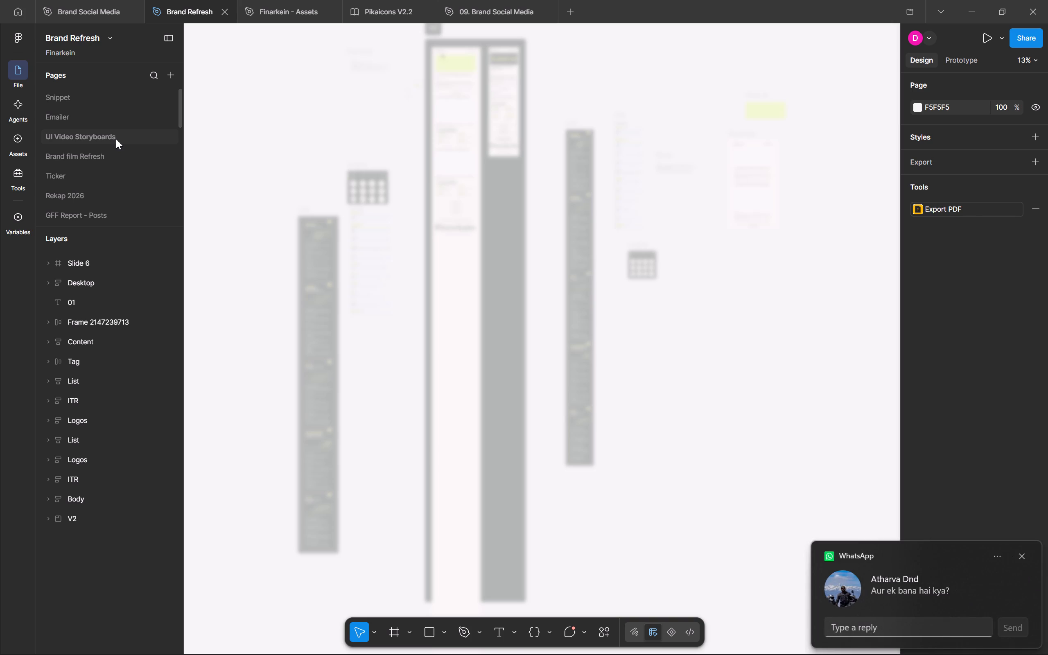
# Switch back to Brave to review the Pinterest pins for "dhanteras post ideas tech".
pyautogui.hotkey('alt', 'Tab')
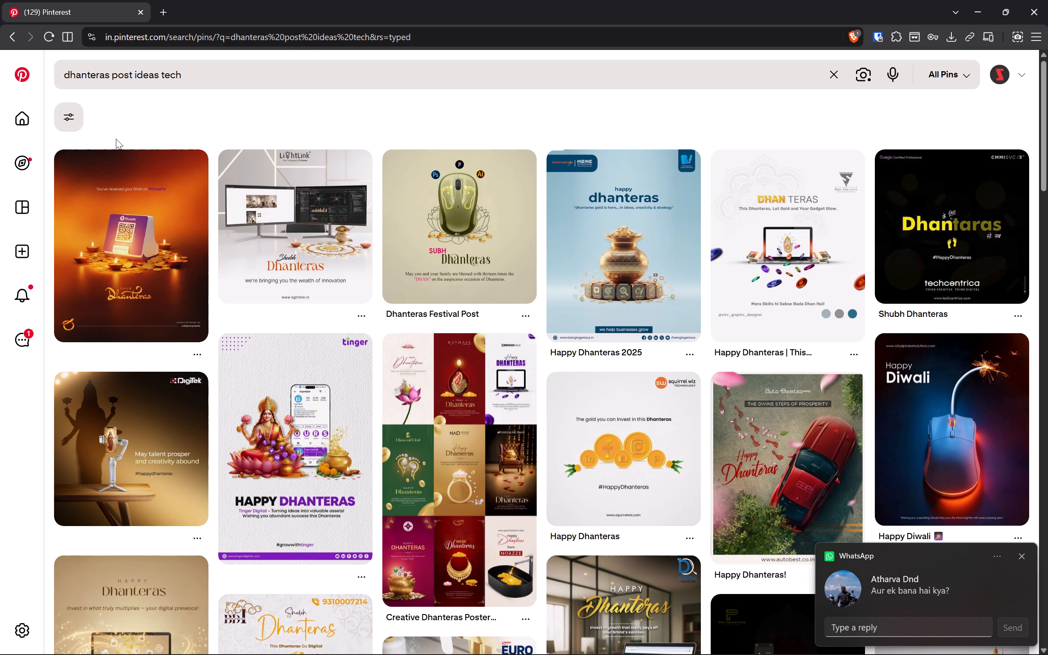
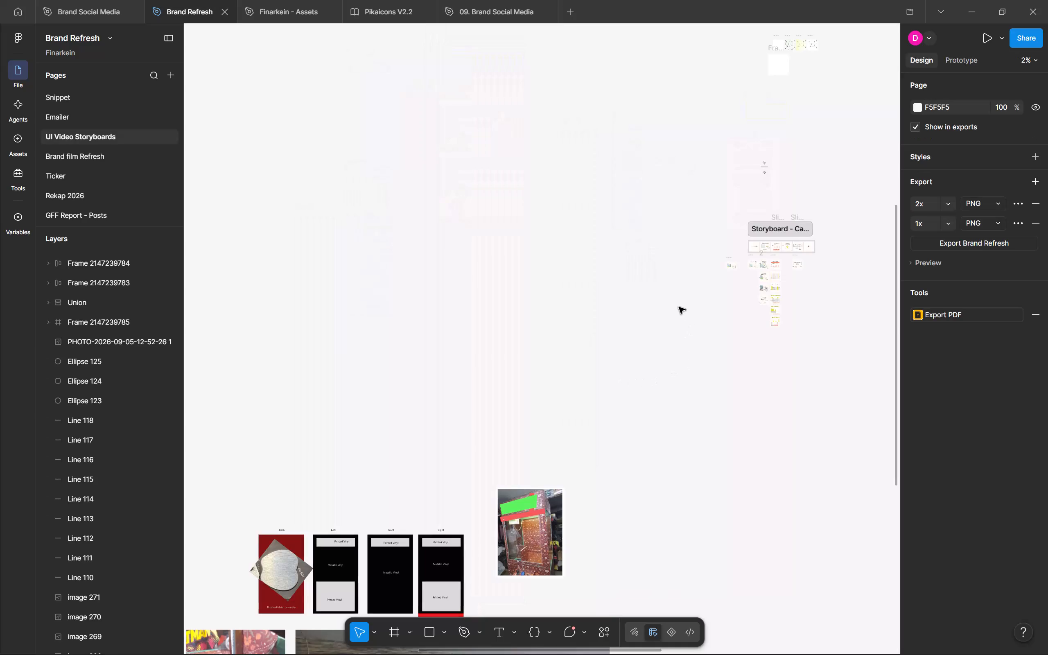
# Look over the storyboard and manifesto slide designs on the UI Video Storyboards page for reference ideas.
pyautogui.hscroll(-2, 661, 294)
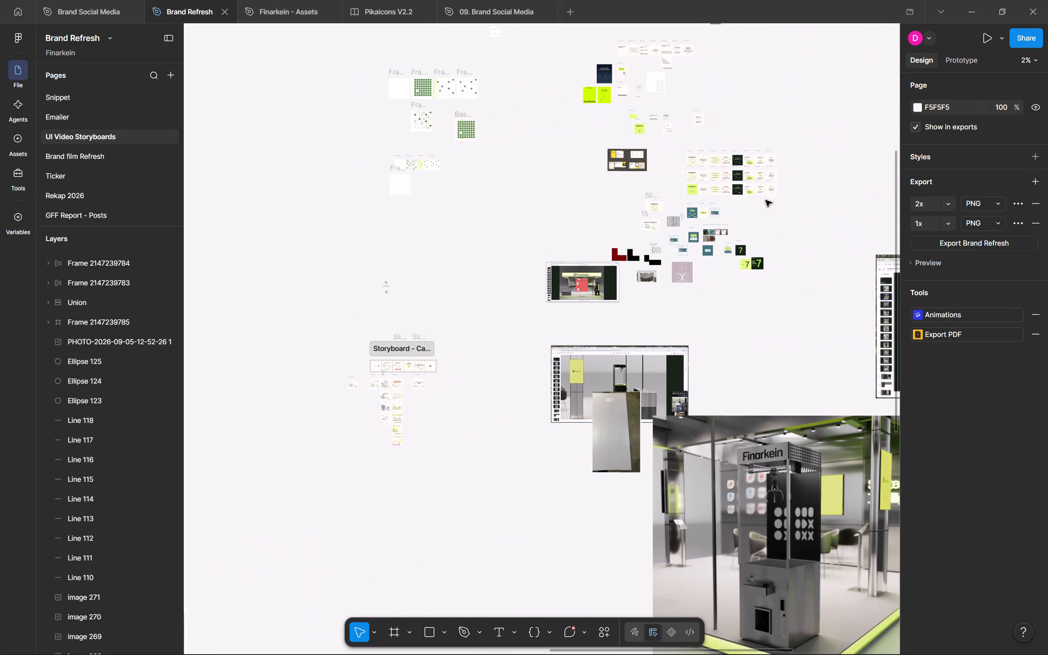
pyautogui.scroll(1, 773, 192)
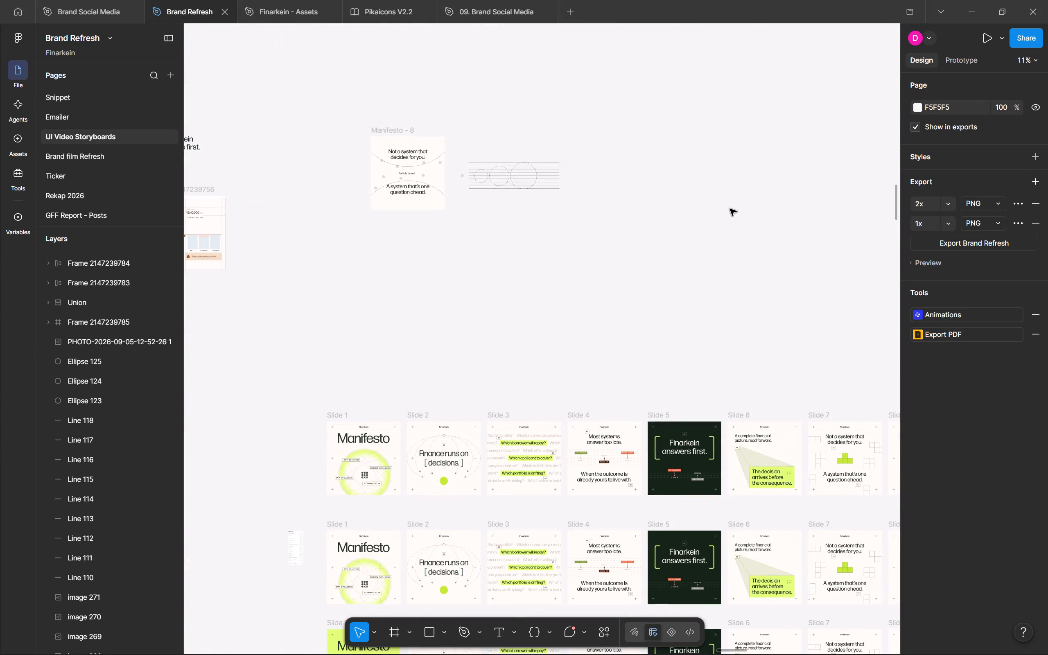
pyautogui.scroll(1, 730, 209)
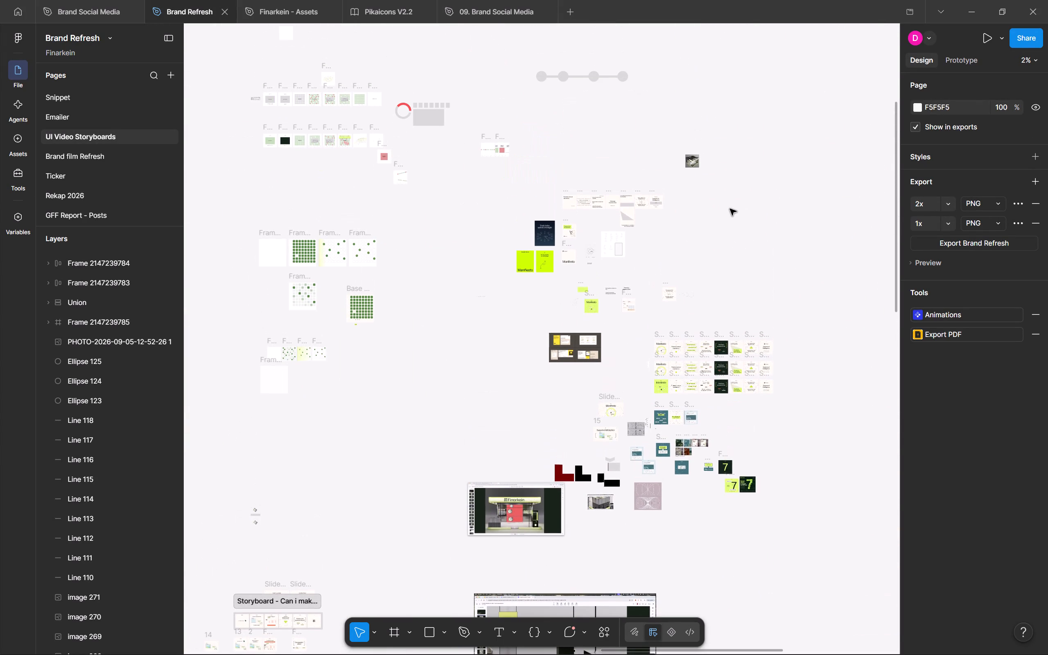
pyautogui.scroll(1, 730, 209)
# Open the Finarkein Presentation slide deck from the Finarkein project folder.
pyautogui.click(35, 18)
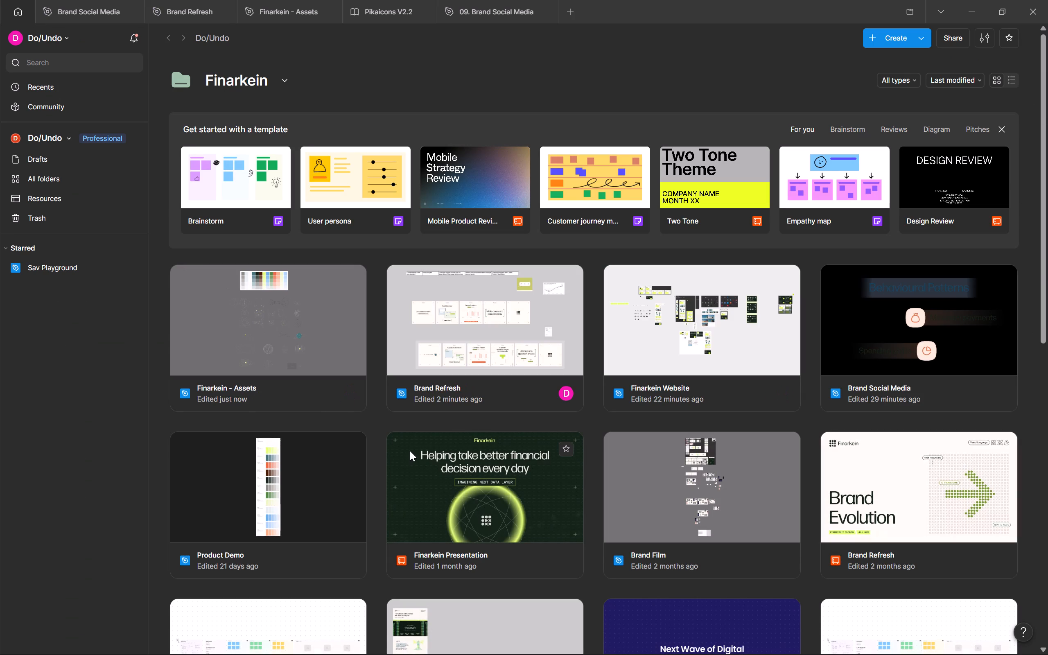
pyautogui.doubleClick(439, 483)
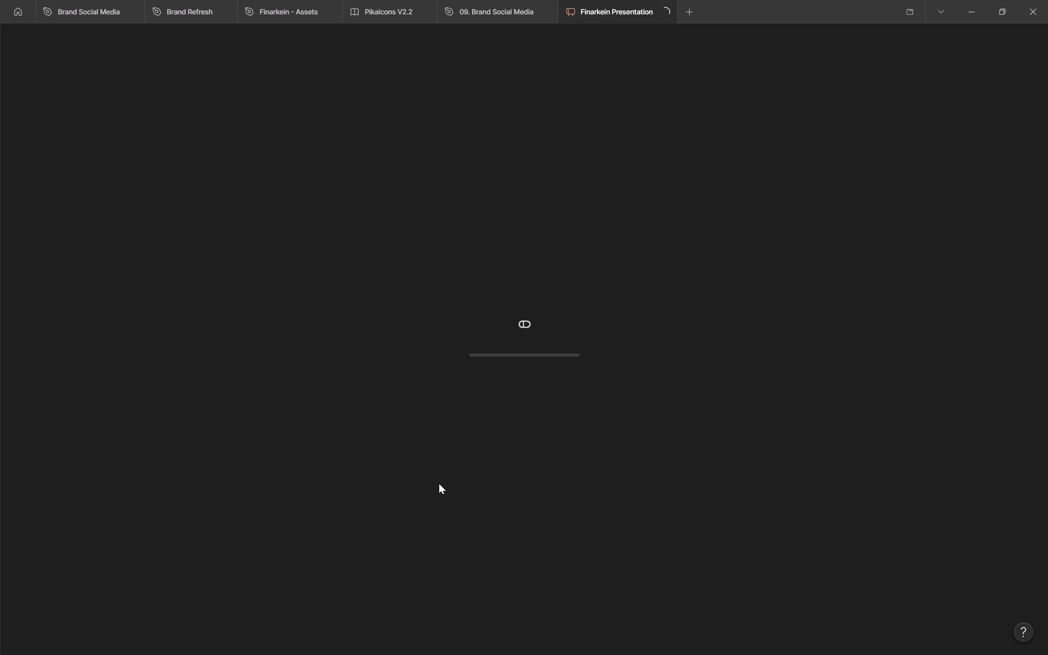
# Close the Pinterest "dhanteras post ideas tech" search in Brave and return to Figma.
pyautogui.hotkey('alt', 'Tab')
pyautogui.scroll(-4, 439, 483)
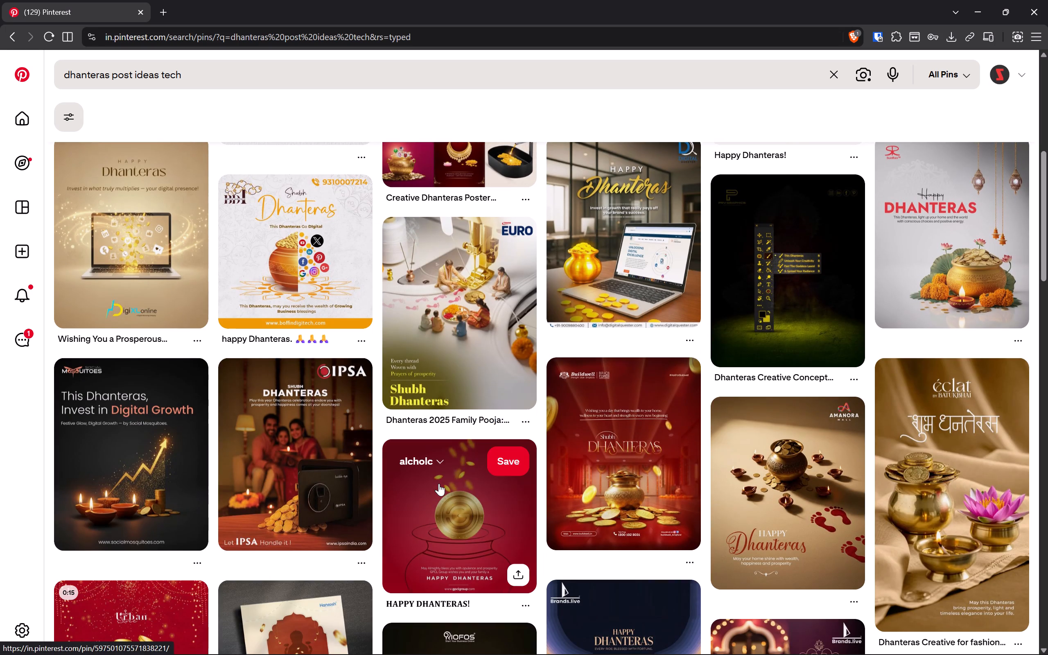
pyautogui.hotkey('ctrl', 'w')
pyautogui.hotkey('alt', 'Tab')
pyautogui.hotkey('alt', 'Escape')
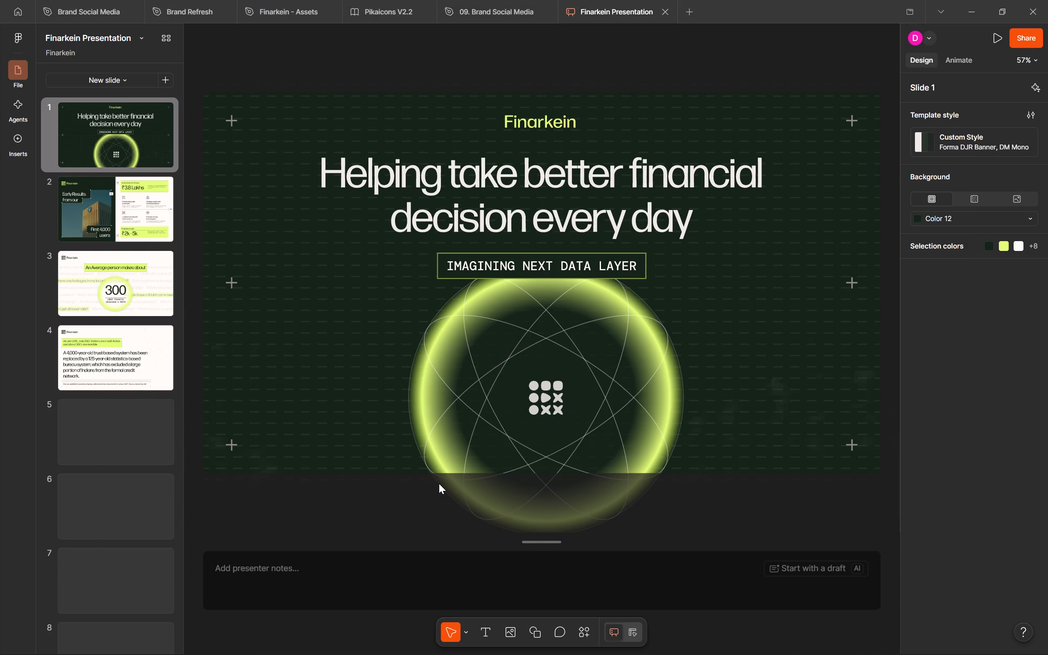
# Look through the Finarkein Presentation slides for design references and close the deck.
pyautogui.scroll(-1, 115, 417)
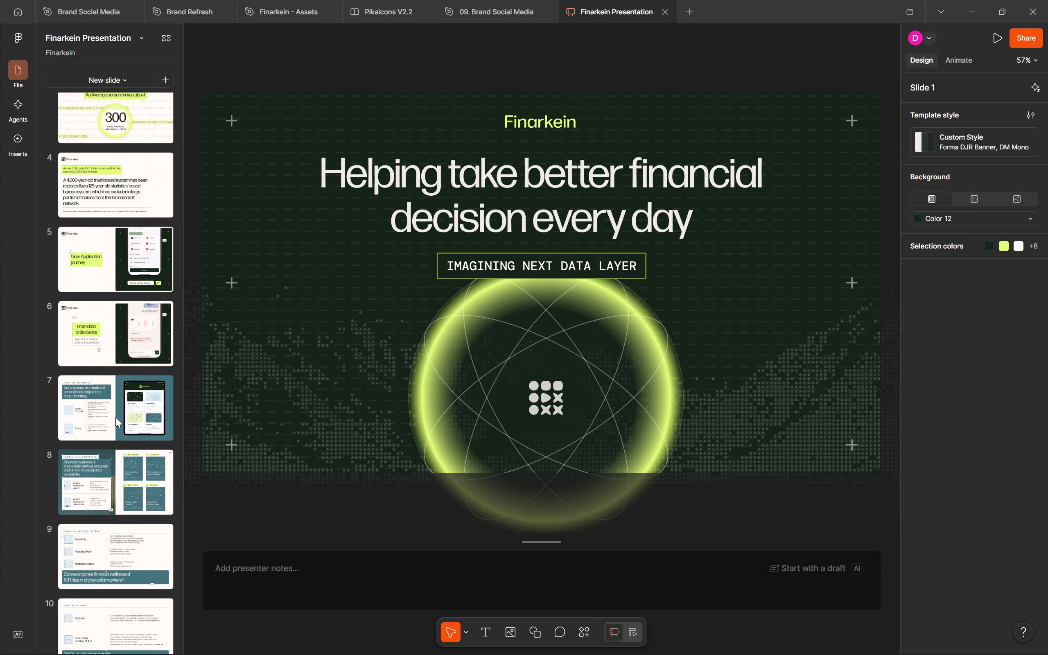
pyautogui.scroll(-8, 115, 417)
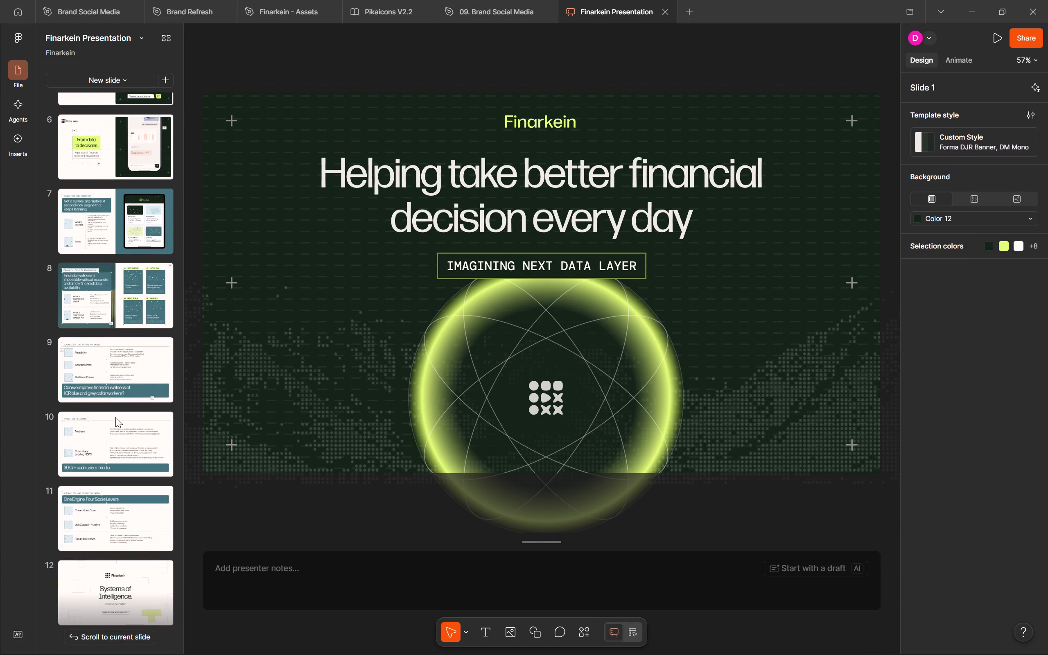
pyautogui.scroll(5, 115, 417)
pyautogui.hotkey('ctrl', 'w')
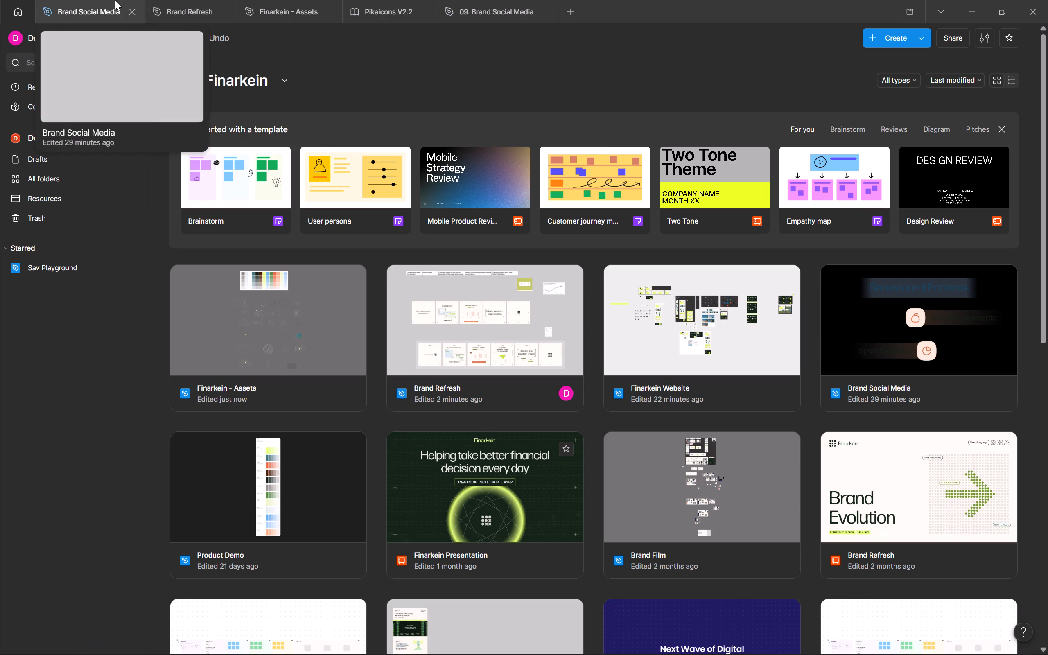
# Browse the Finarkein folder, open the Brand Refresh slide deck and examine the illustration style on slide 4.
pyautogui.click(99, 181)
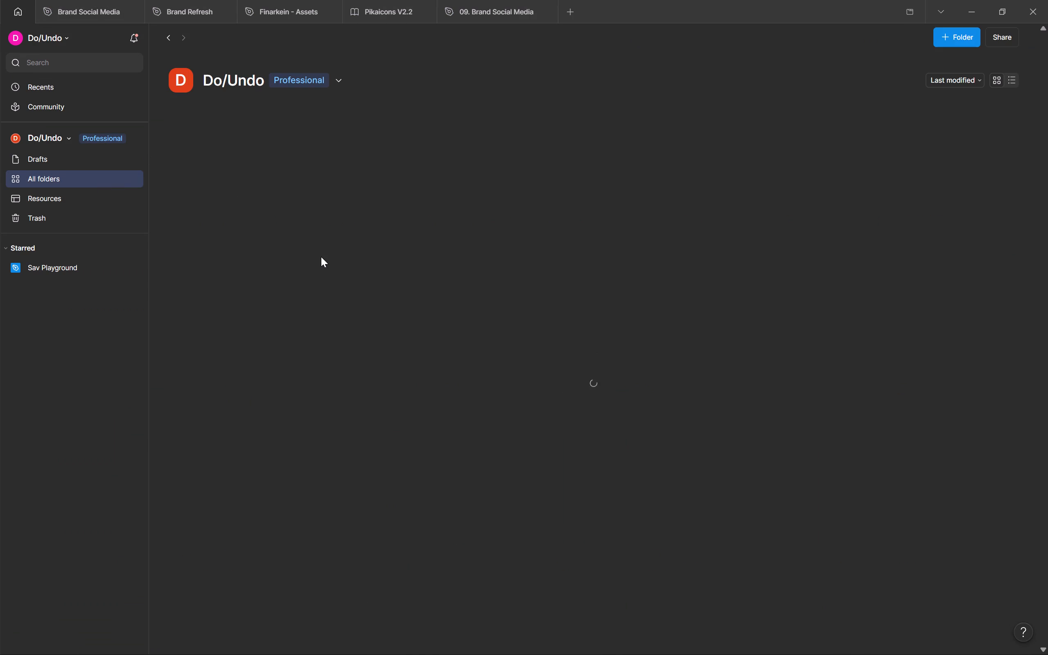
pyautogui.doubleClick(315, 169)
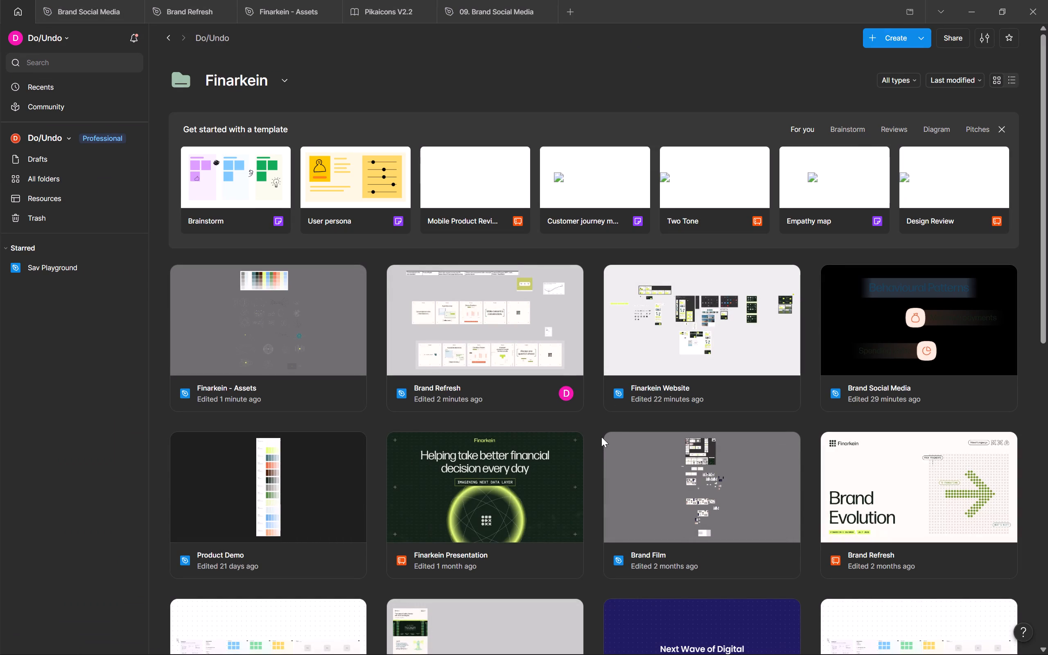
pyautogui.scroll(-4, 601, 437)
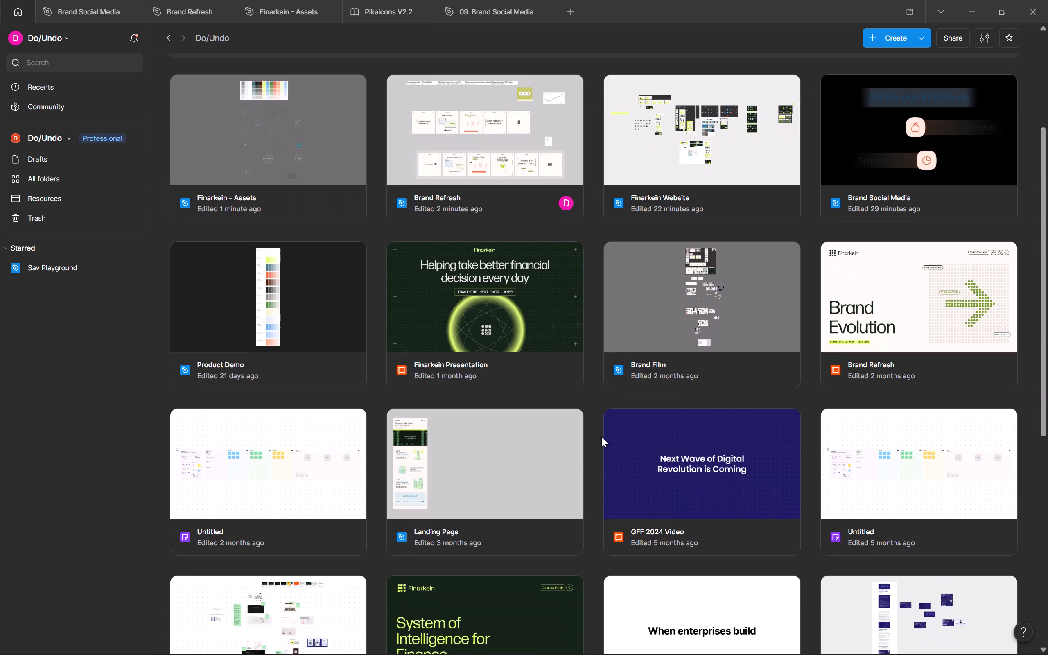
pyautogui.scroll(-4, 601, 437)
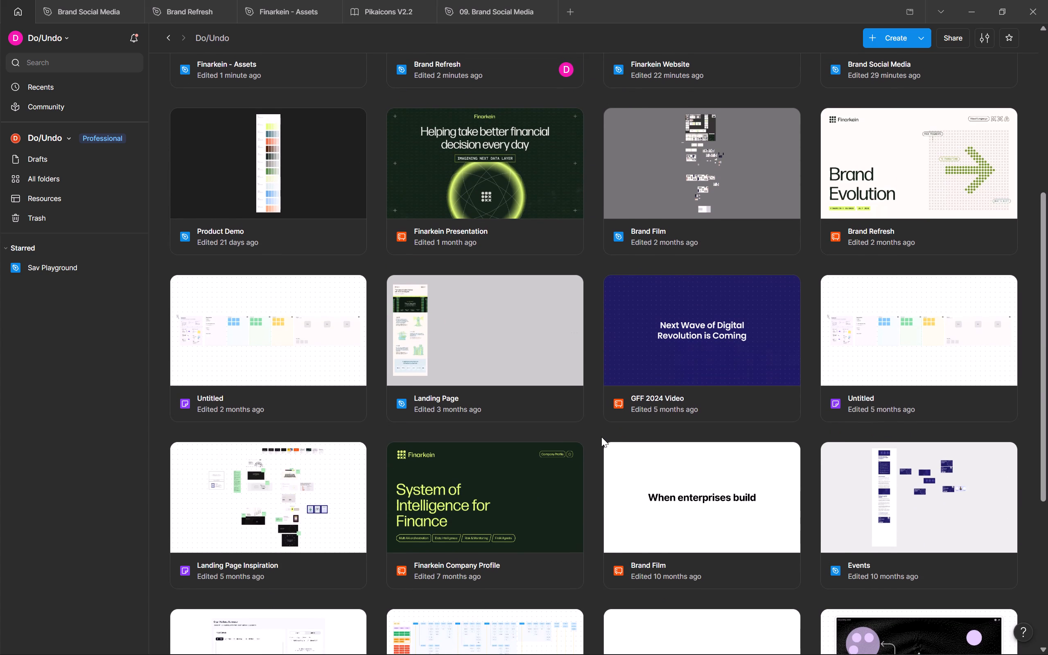
pyautogui.scroll(-2, 601, 437)
pyautogui.scroll(6, 601, 437)
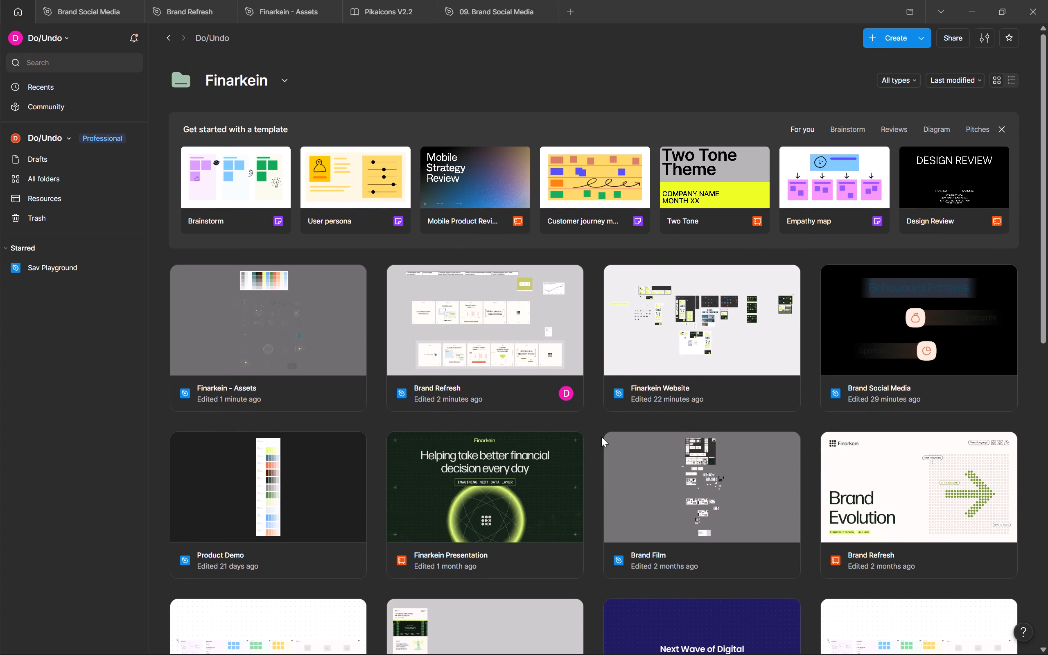
pyautogui.scroll(-3, 601, 437)
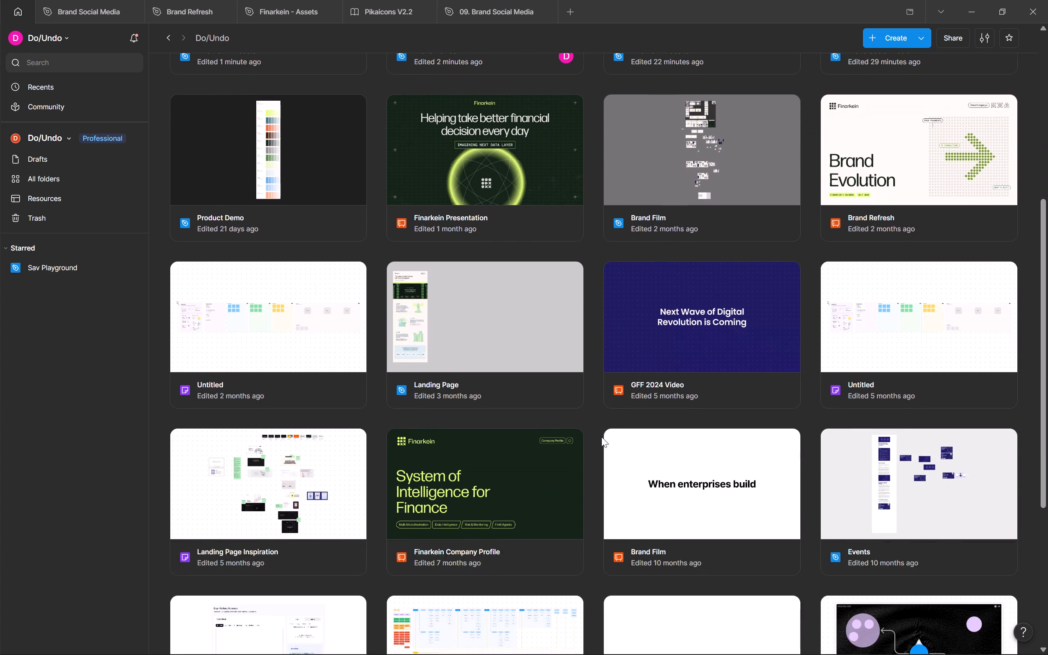
pyautogui.doubleClick(891, 249)
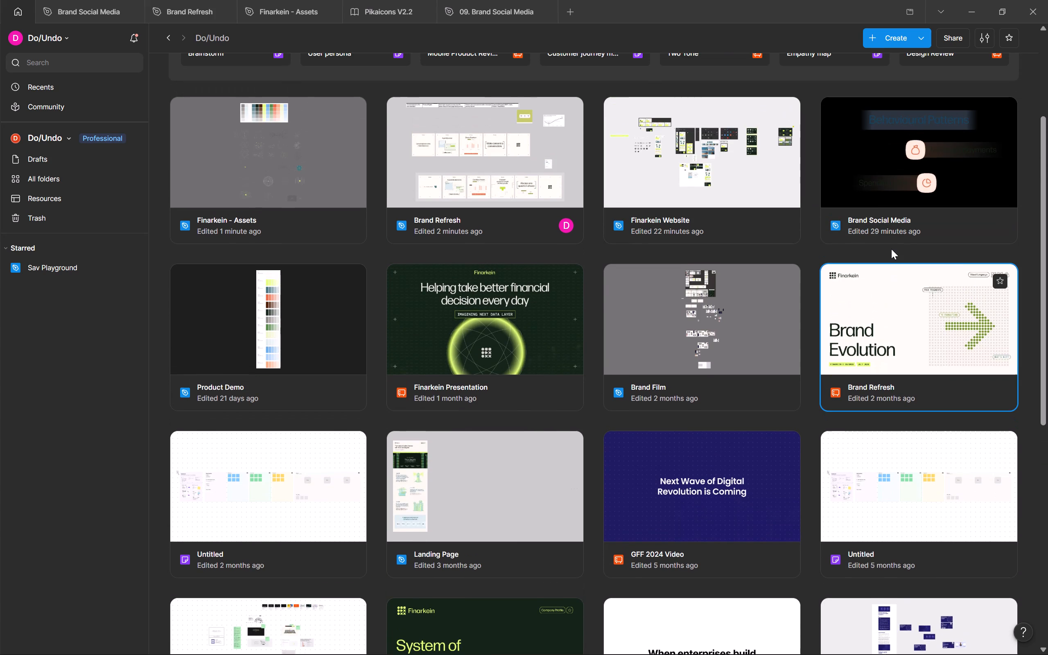
pyautogui.doubleClick(913, 352)
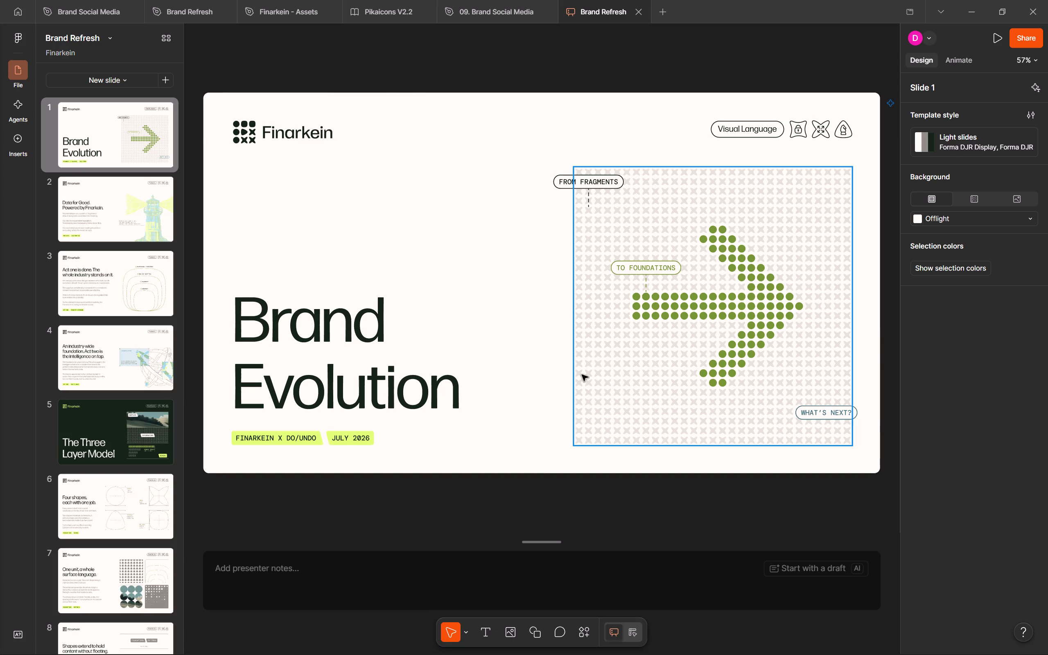
pyautogui.click(128, 373)
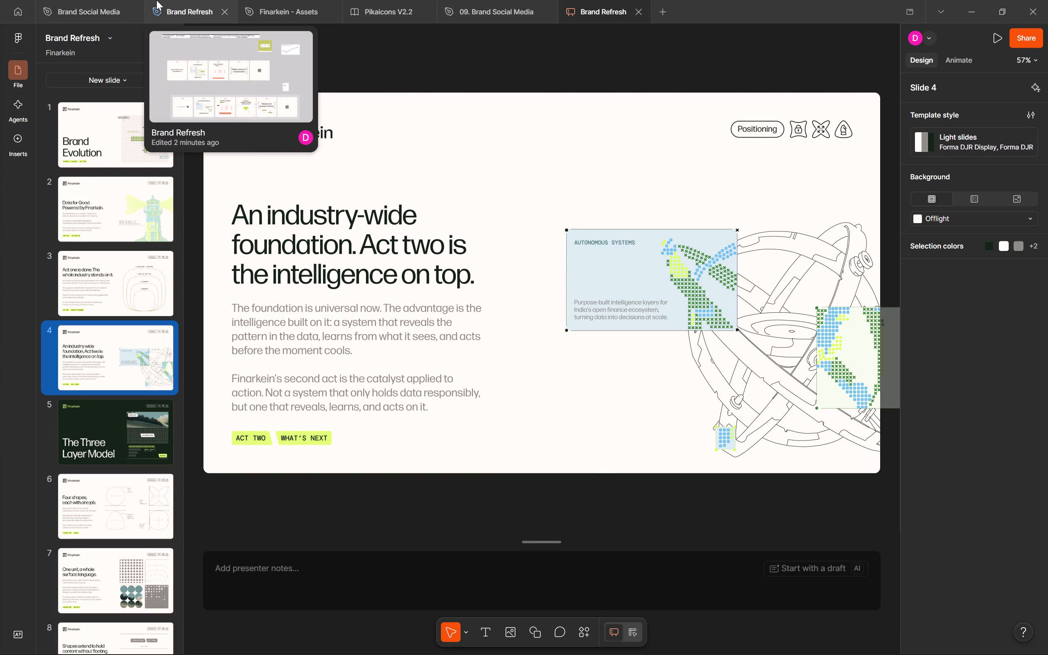
pyautogui.click(194, 0)
pyautogui.scroll(-5, 136, 165)
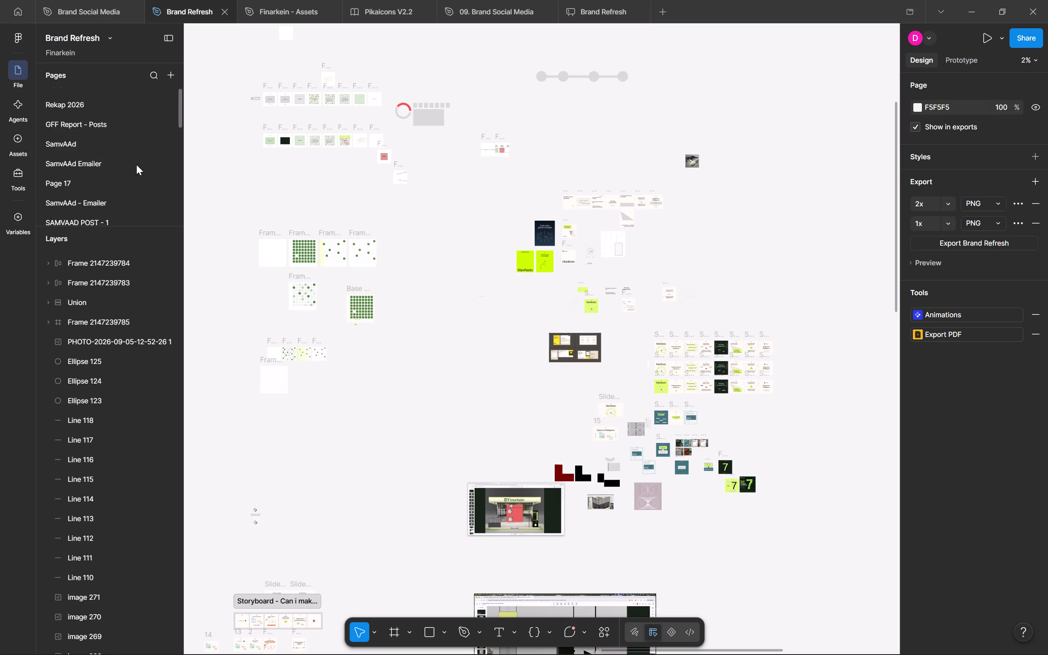
pyautogui.scroll(-2, 136, 165)
pyautogui.click(113, 213)
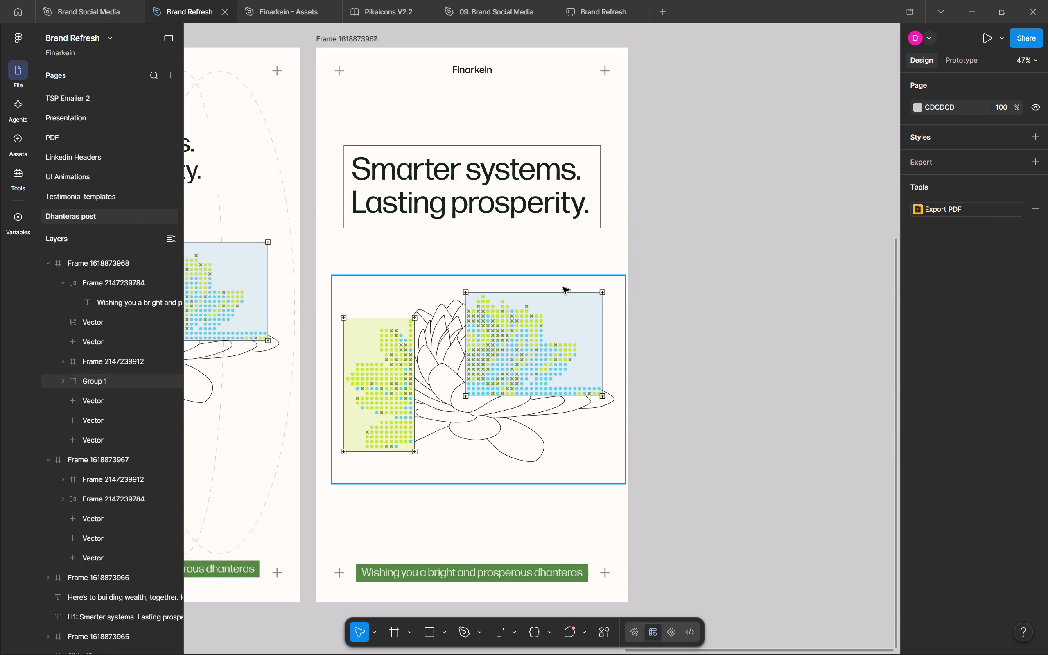
pyautogui.hscroll(-1, 451, 111)
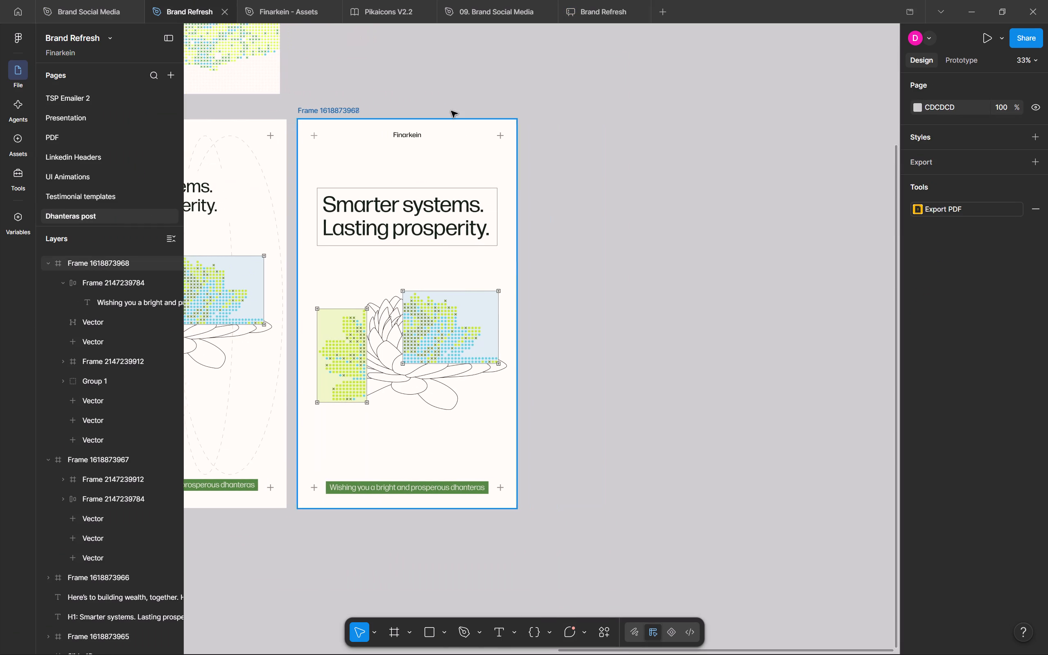
pyautogui.keyDown('alt'); pyautogui.moveTo(349, 105); pyautogui.dragTo(574, 117); pyautogui.keyUp('alt')
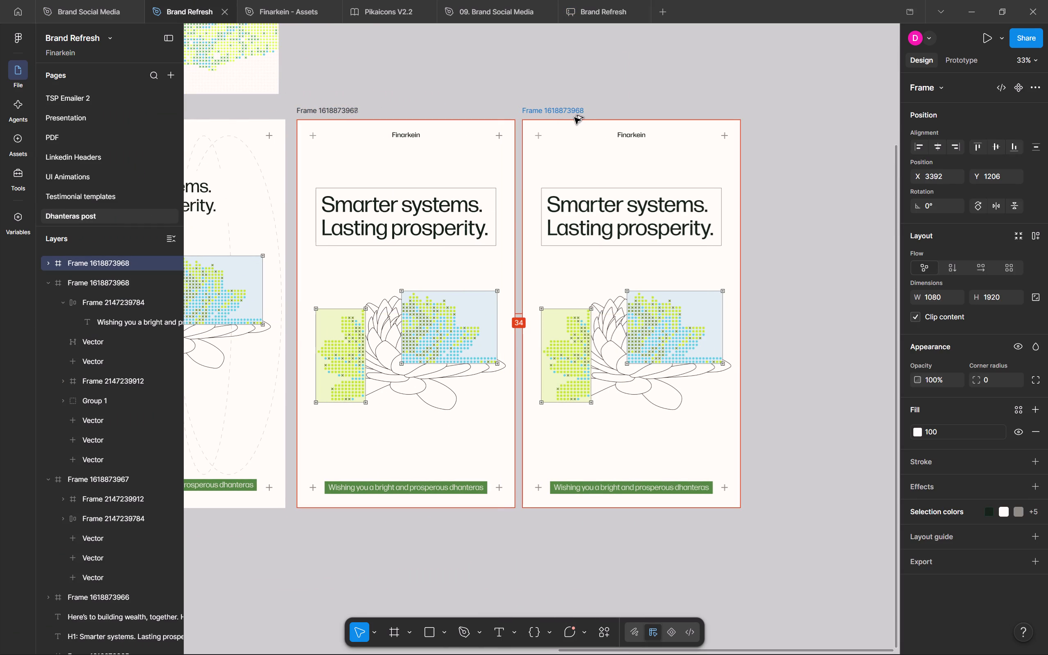
pyautogui.keyDown('alt'); pyautogui.moveTo(574, 117); pyautogui.dragTo(576, 117); pyautogui.keyUp('alt')
pyautogui.click(776, 231)
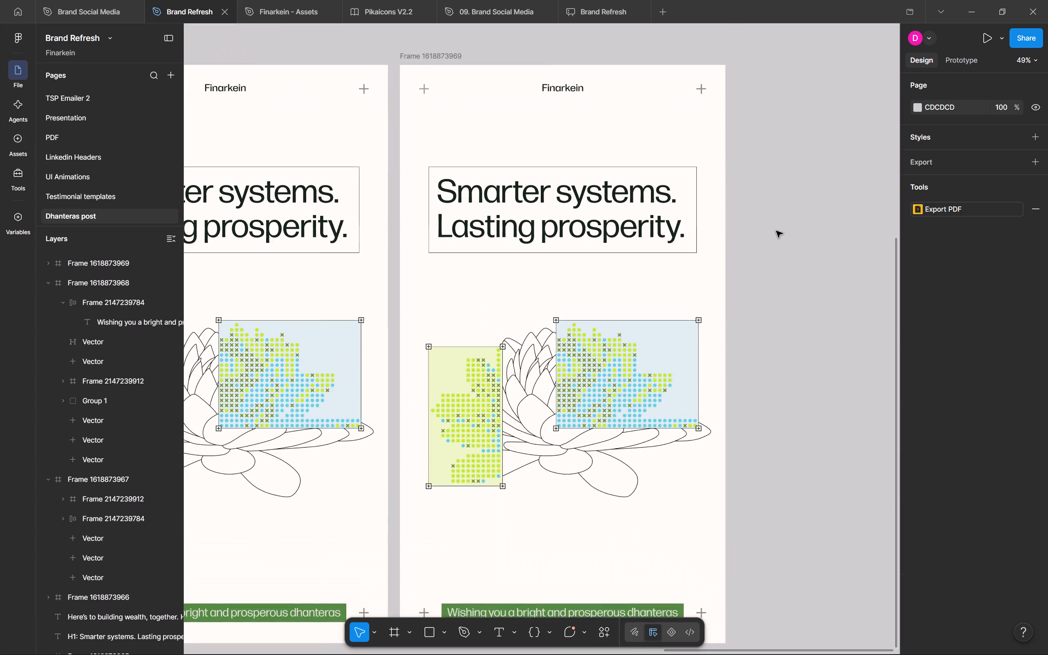
# Move the lotus illustration group out of the duplicated story frame onto the empty canvas beside it.
pyautogui.scroll(-2, 776, 231)
pyautogui.moveTo(680, 240); pyautogui.dragTo(915, 290)
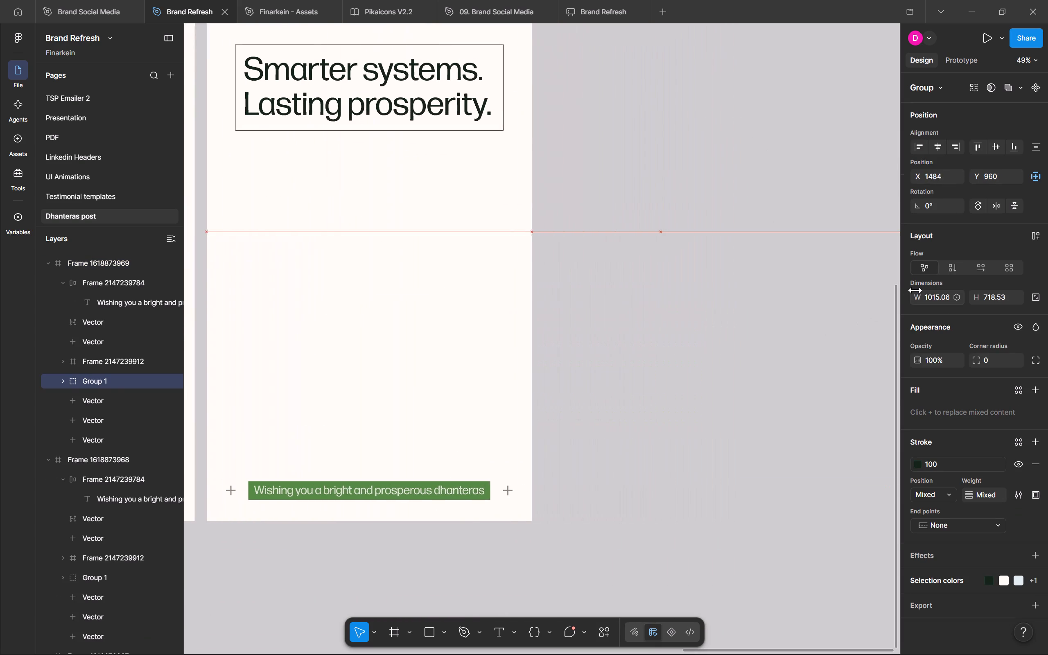
pyautogui.moveTo(915, 290); pyautogui.dragTo(826, 352)
pyautogui.click(714, 239)
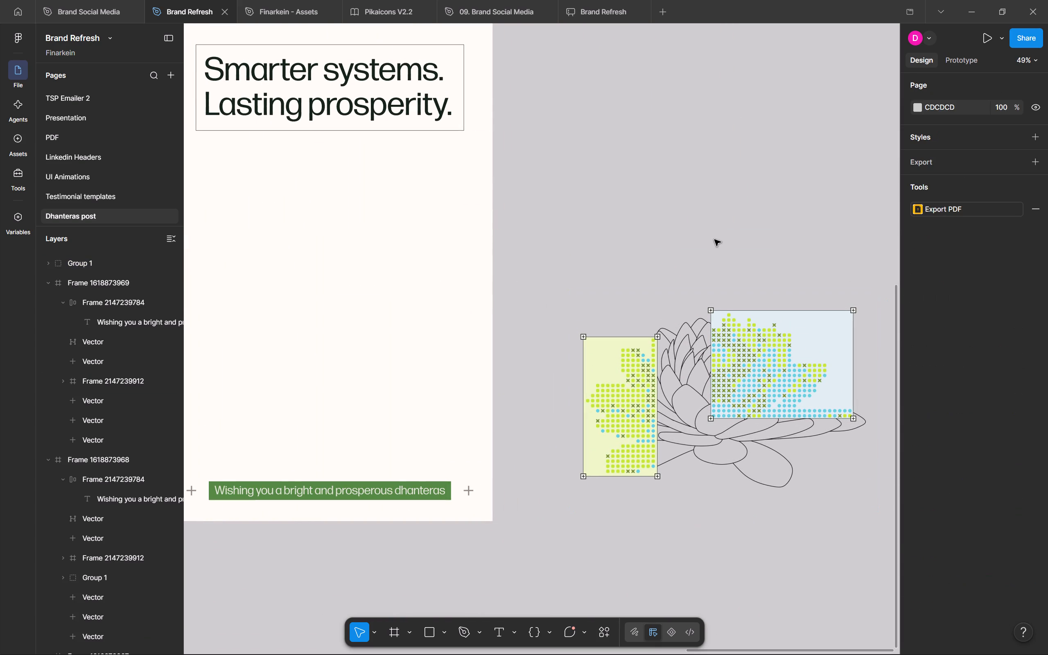
# Take the line-art lotus image "1 2" out of Group 1 and place it in the lower part of the duplicated frame.
pyautogui.click(744, 356)
pyautogui.click(50, 280)
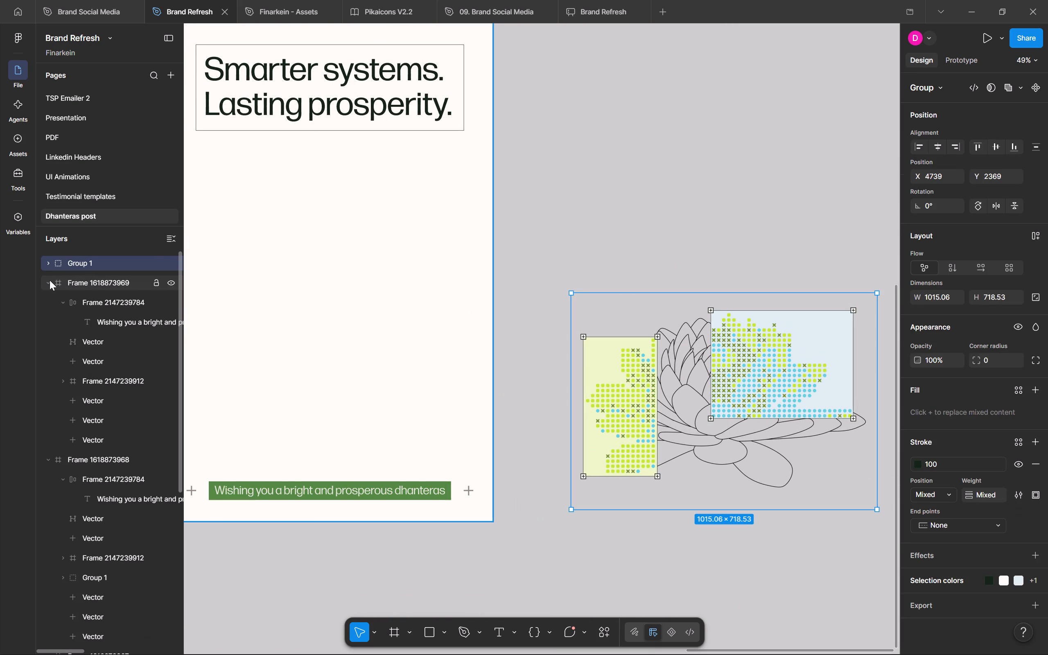
pyautogui.click(50, 269)
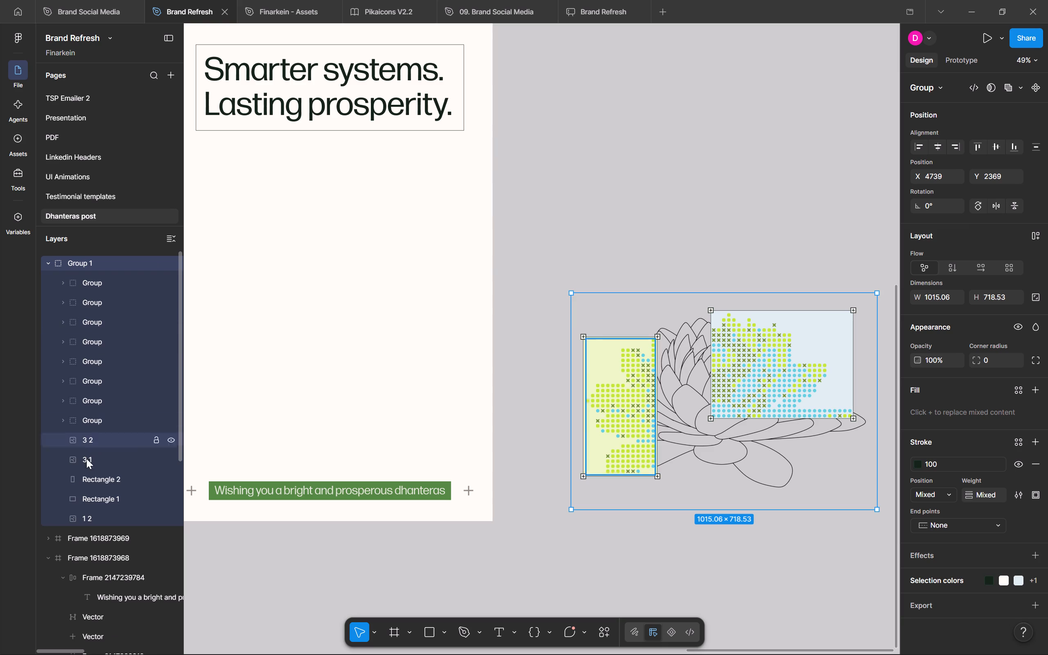
pyautogui.click(102, 513)
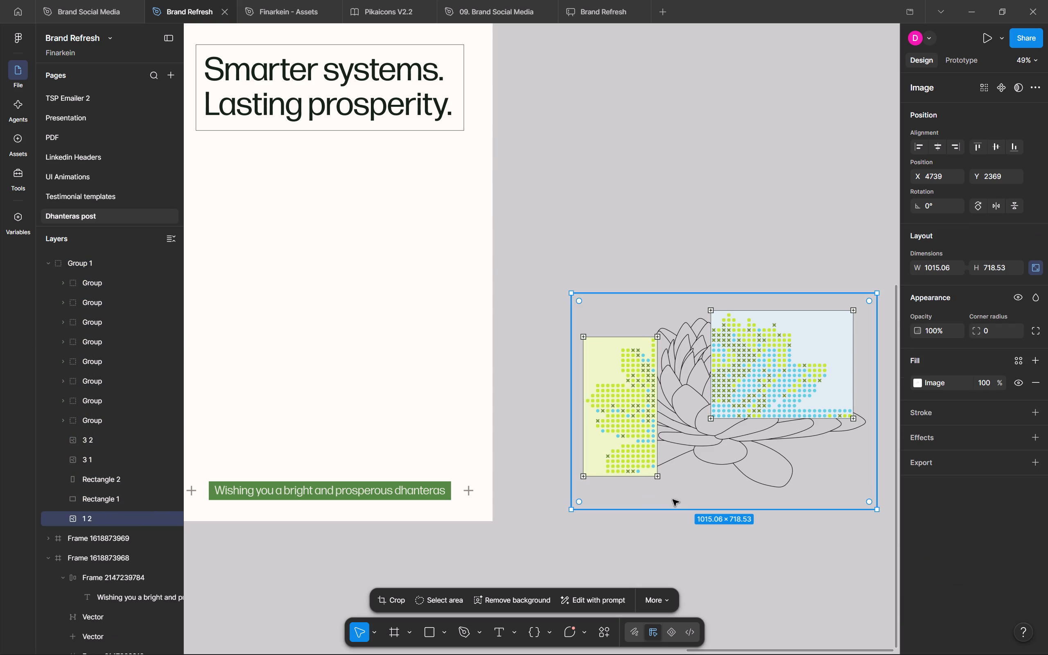
pyautogui.moveTo(732, 485); pyautogui.dragTo(389, 441)
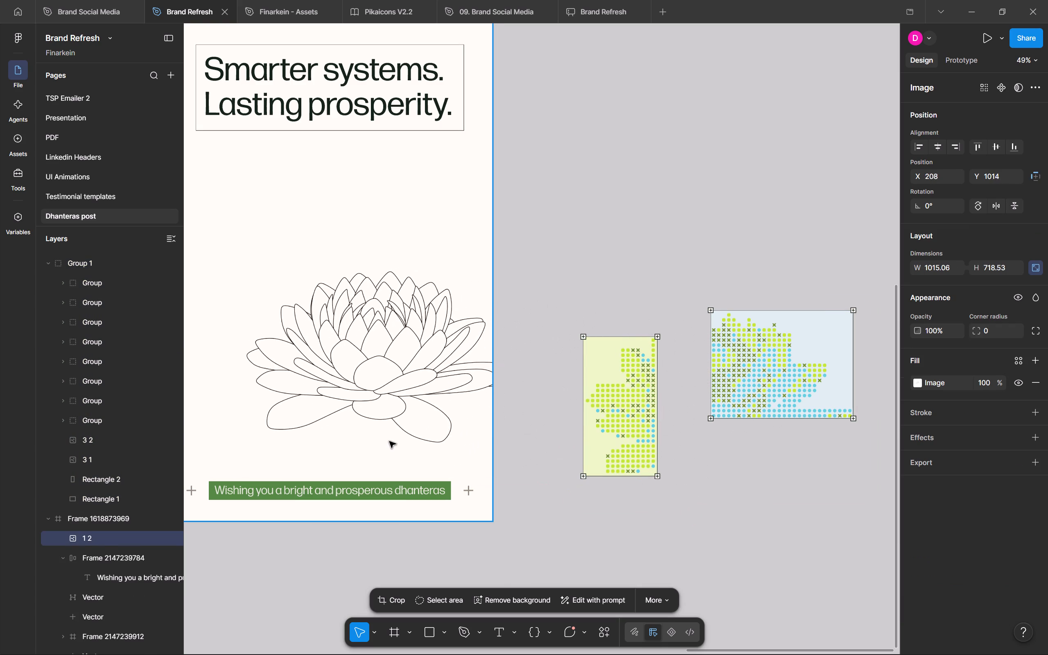
pyautogui.moveTo(389, 441); pyautogui.dragTo(379, 468)
# Enlarge the line-art lotus to about 1453 × 1029 and shift it toward the duplicated frame's lower-right corner.
pyautogui.hscroll(1, 379, 468)
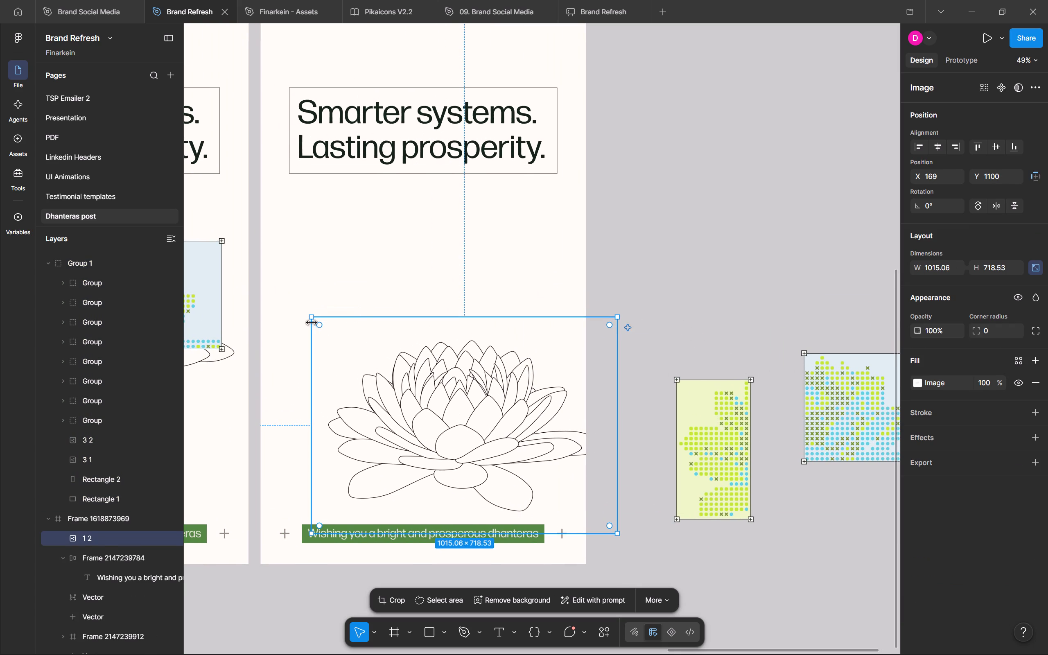
pyautogui.moveTo(310, 318); pyautogui.dragTo(234, 224)
pyautogui.moveTo(395, 354); pyautogui.dragTo(540, 434)
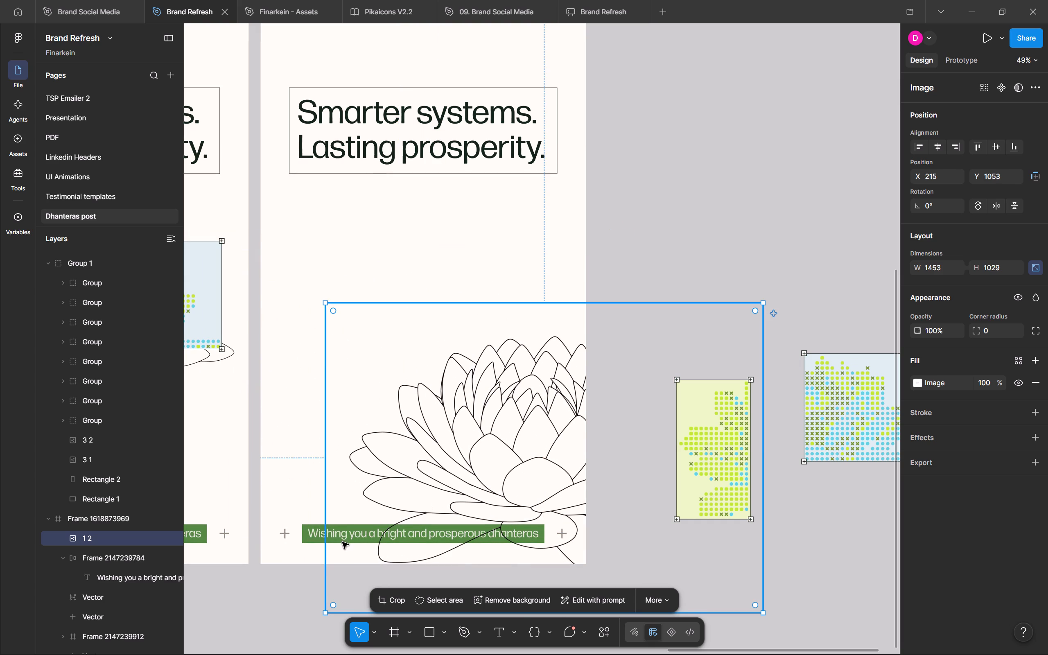
# Move the green "Wishing you a bright and prosperous dhanteras" label out of the duplicated frame onto the empty canvas.
pyautogui.moveTo(317, 537); pyautogui.dragTo(633, 291)
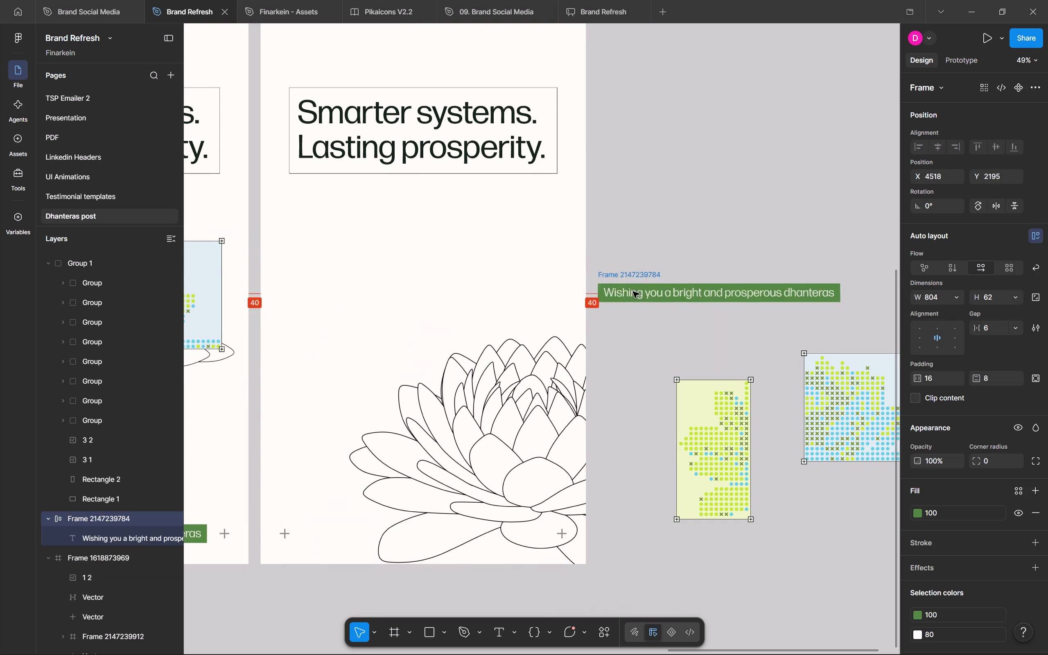
pyautogui.moveTo(633, 291); pyautogui.dragTo(716, 217)
# Reposition the enlarged lotus in the duplicated frame to about X 123, Y 960, cropped by the frame's right edge.
pyautogui.moveTo(476, 447); pyautogui.dragTo(446, 420)
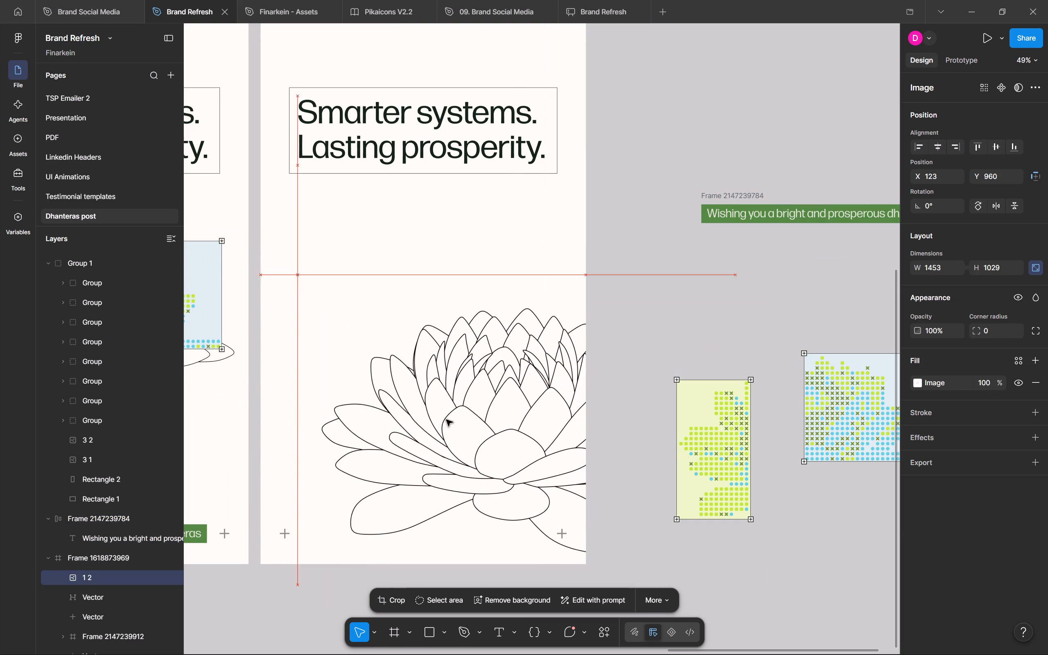
pyautogui.click(741, 617)
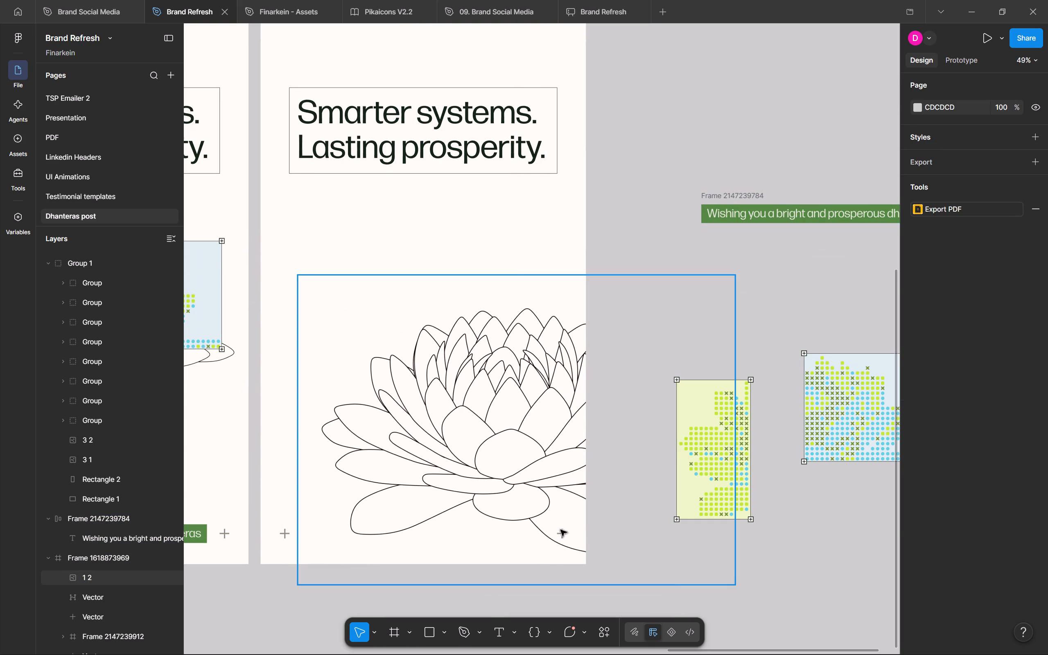
# Send the enlarged line-art lotus to the back of the duplicated frame, behind the plus marks.
pyautogui.click(563, 497)
pyautogui.hotkey('ctrl', 'shift', '[')
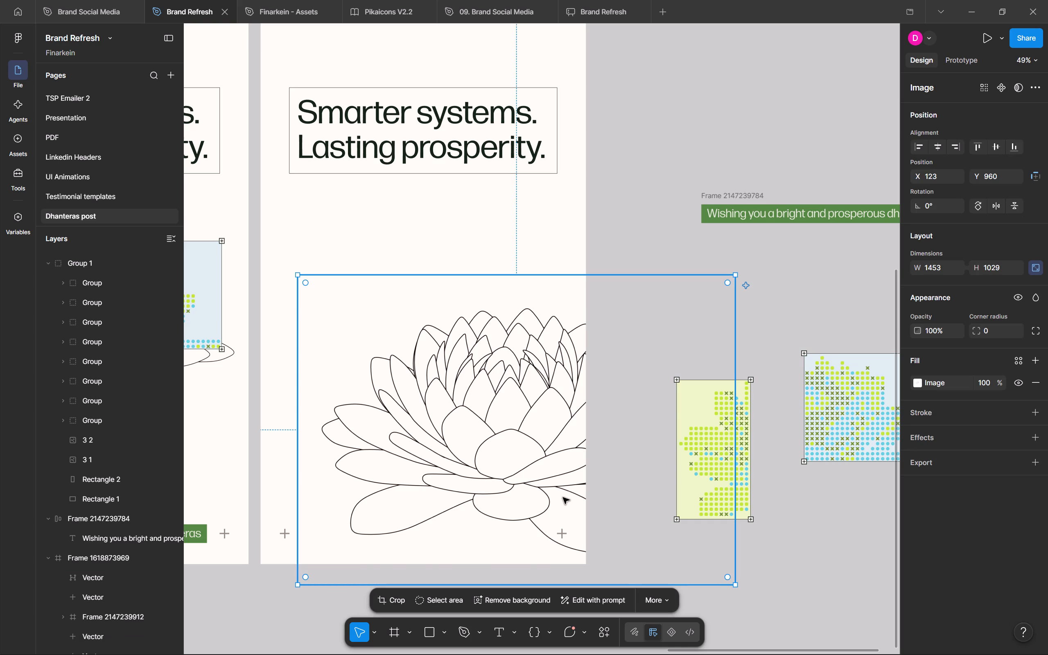
pyautogui.click(834, 601)
# Delete the plus mark at the duplicated frame's lower-right corner, where it overlaps the lotus.
pyautogui.keyDown('ctrl'); pyautogui.click(559, 534); pyautogui.keyUp('ctrl')
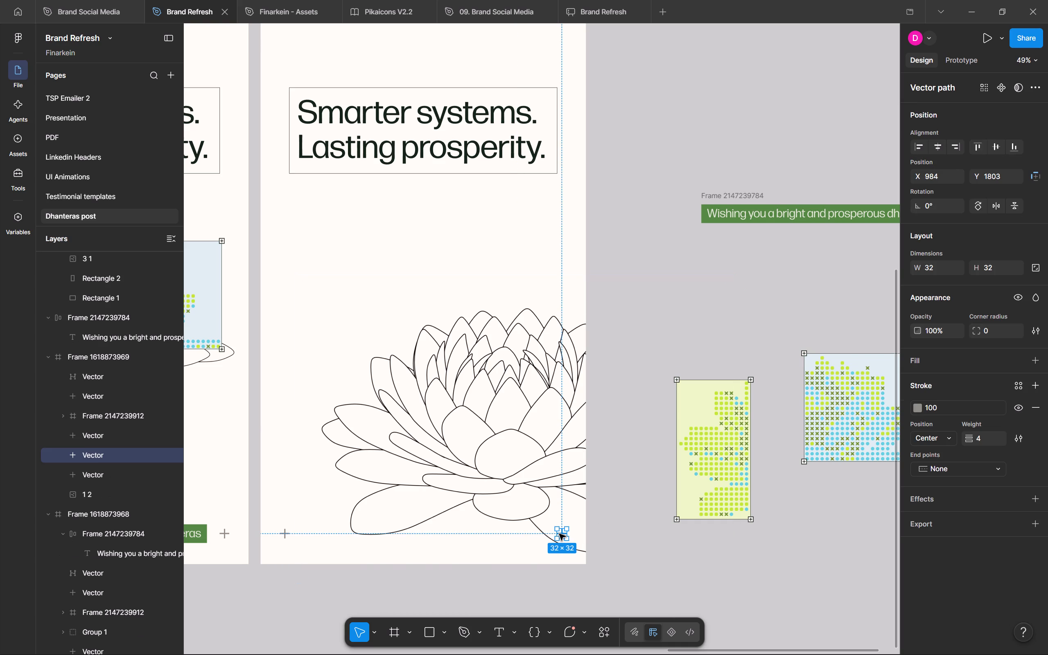
pyautogui.press('Delete')
# Reposition the enlarged lotus in the duplicated frame to about X 80, Y 989, with its right side cropped by the frame.
pyautogui.moveTo(494, 434); pyautogui.dragTo(505, 465)
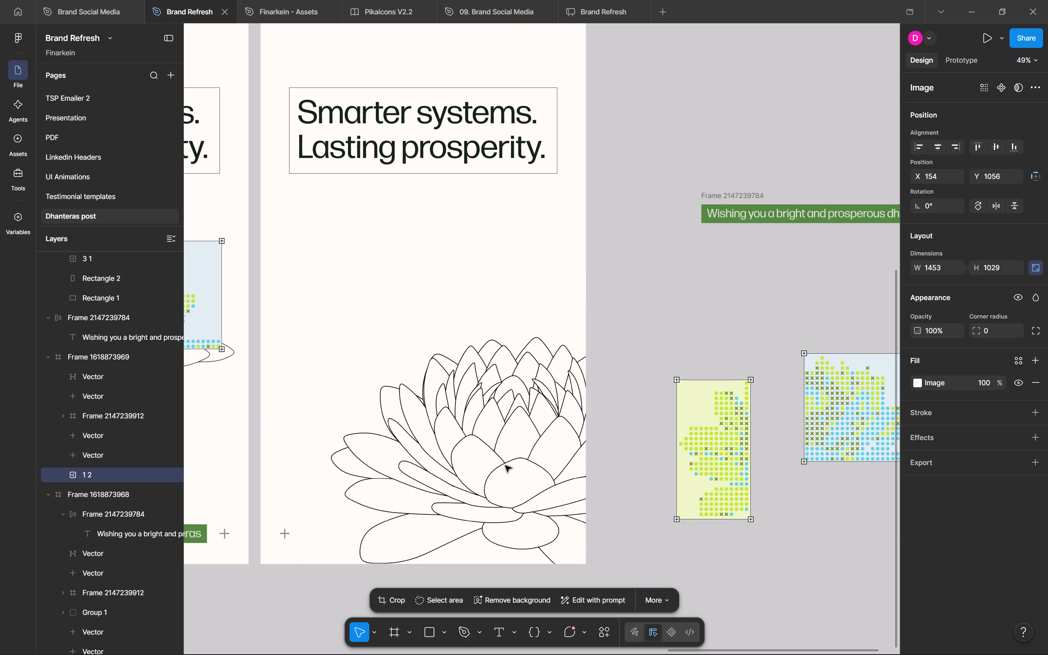
pyautogui.moveTo(505, 465); pyautogui.dragTo(496, 477)
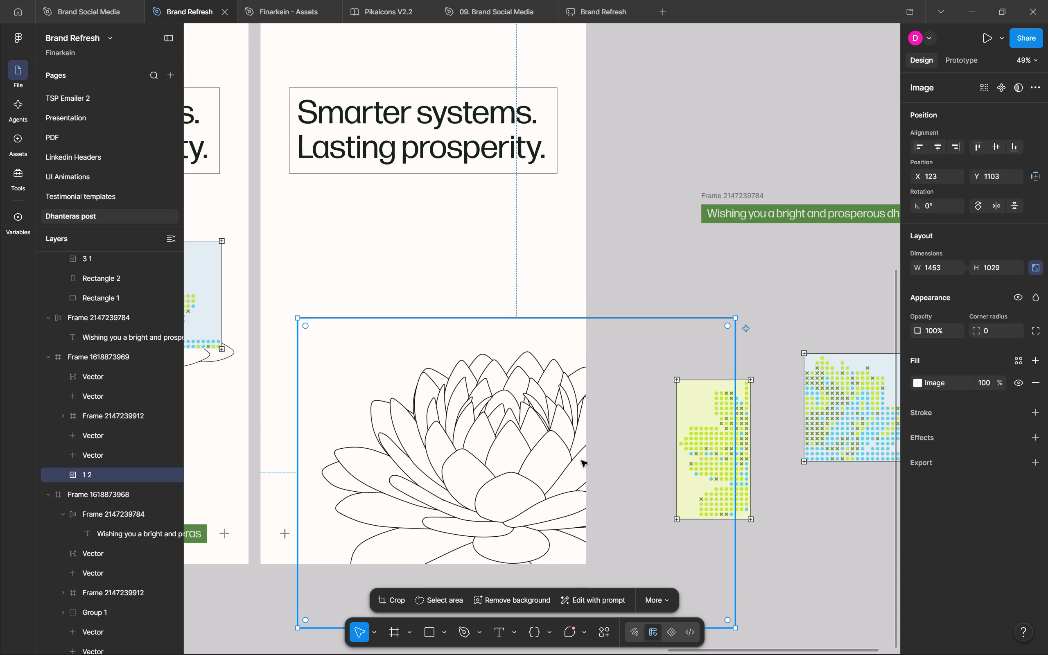
pyautogui.click(662, 253)
pyautogui.hscroll(3, 662, 253)
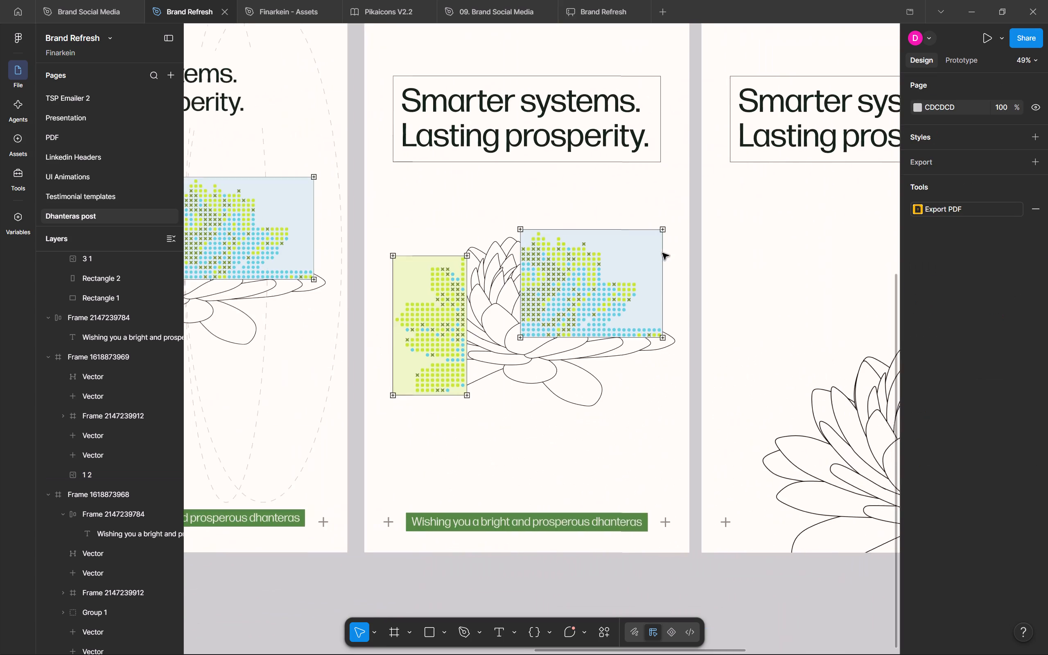
pyautogui.hscroll(1, 662, 253)
pyautogui.hscroll(-4, 662, 253)
pyautogui.hscroll(1, 662, 253)
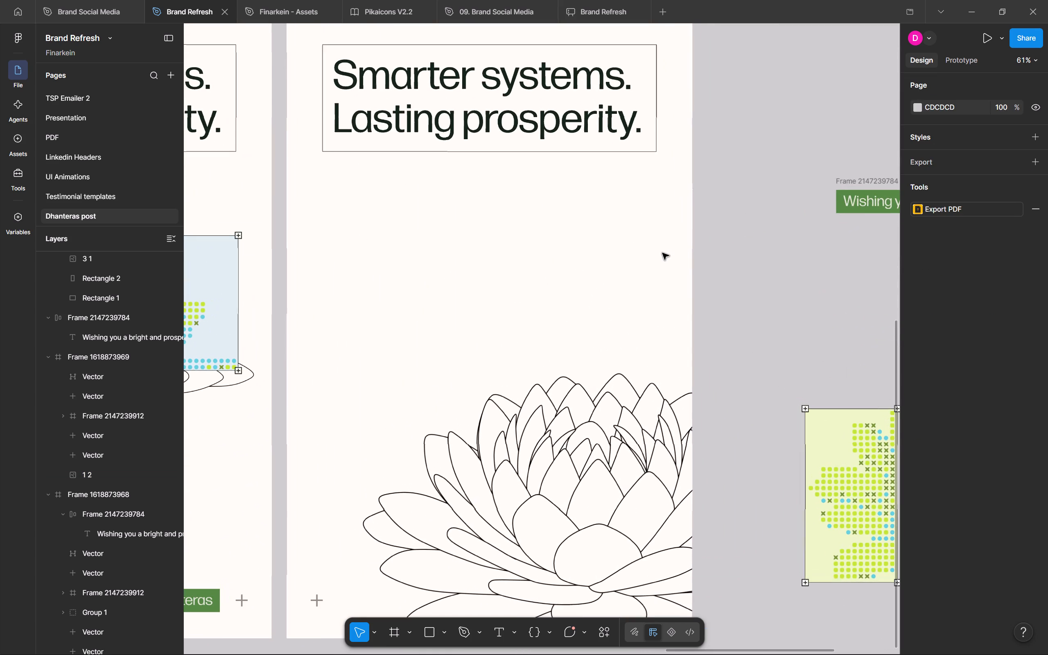
pyautogui.moveTo(604, 408); pyautogui.dragTo(603, 388)
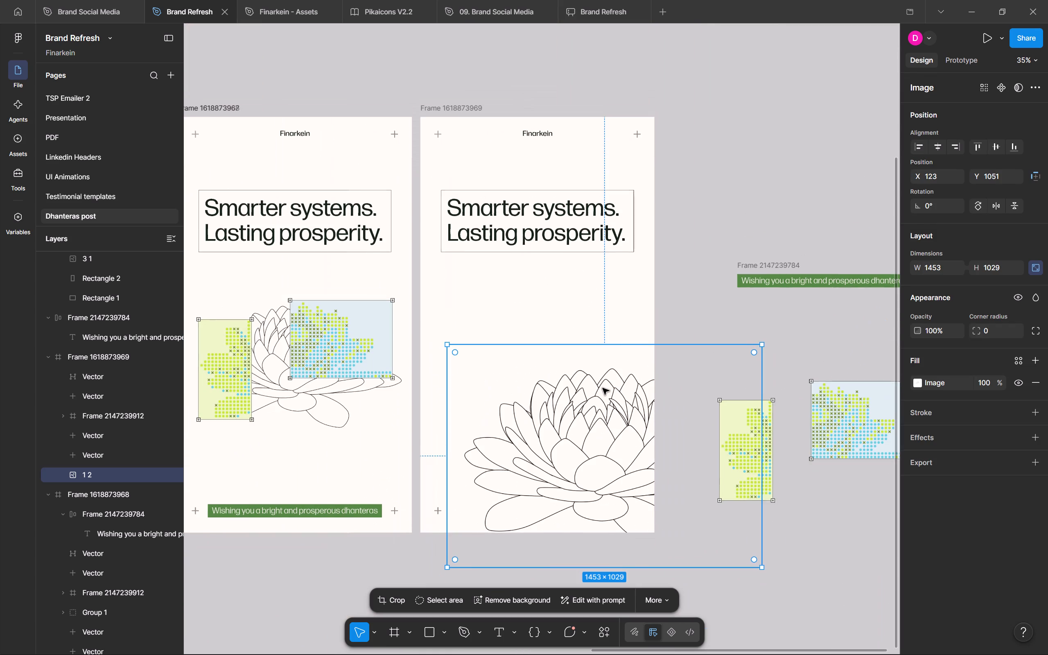
pyautogui.scroll(-1, 603, 388)
pyautogui.moveTo(595, 382); pyautogui.dragTo(594, 374)
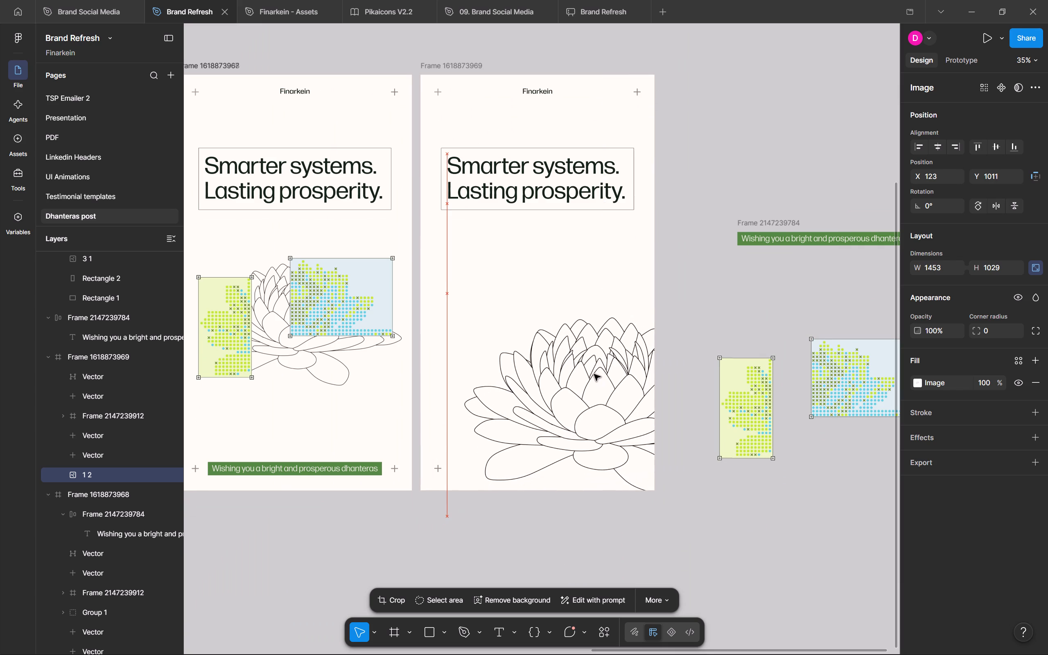
pyautogui.moveTo(594, 374); pyautogui.dragTo(583, 372)
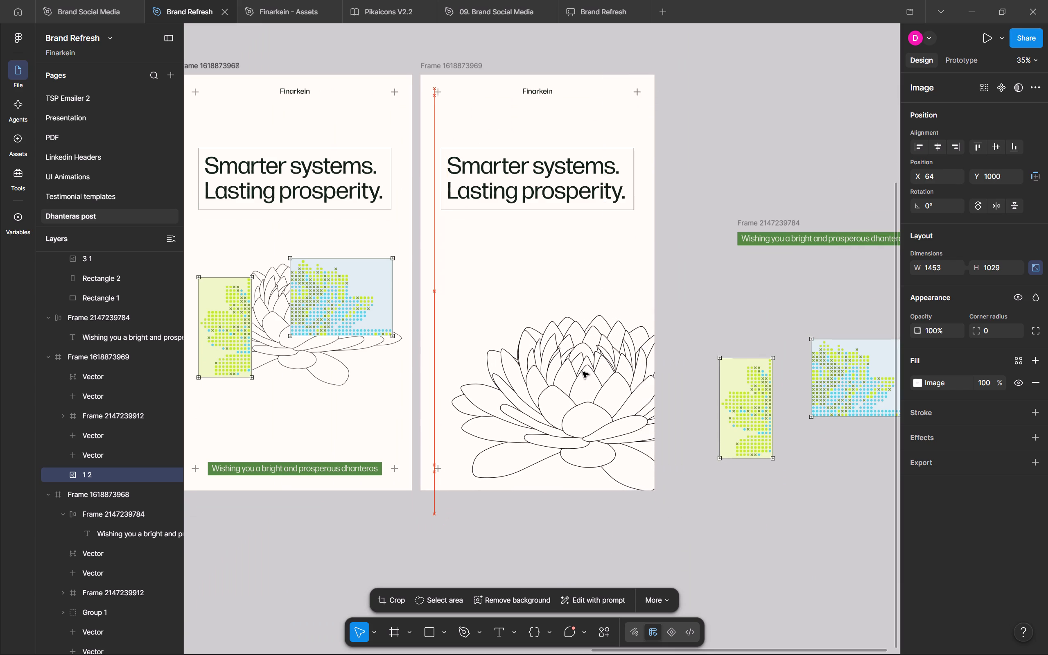
pyautogui.moveTo(583, 372); pyautogui.dragTo(586, 369)
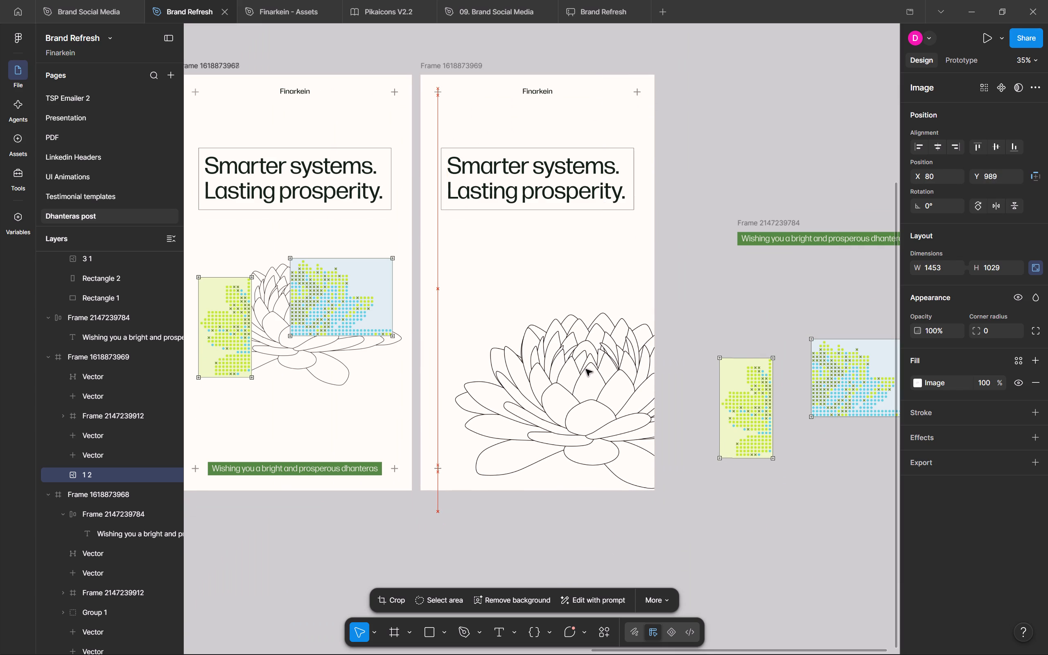
pyautogui.moveTo(586, 369); pyautogui.dragTo(585, 369)
pyautogui.click(698, 567)
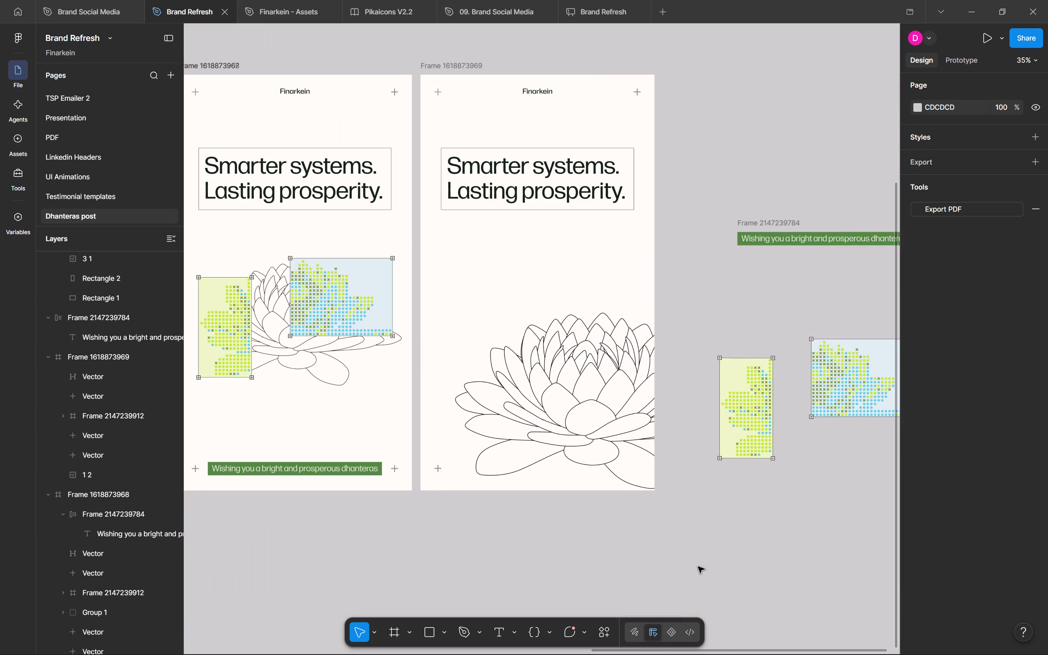
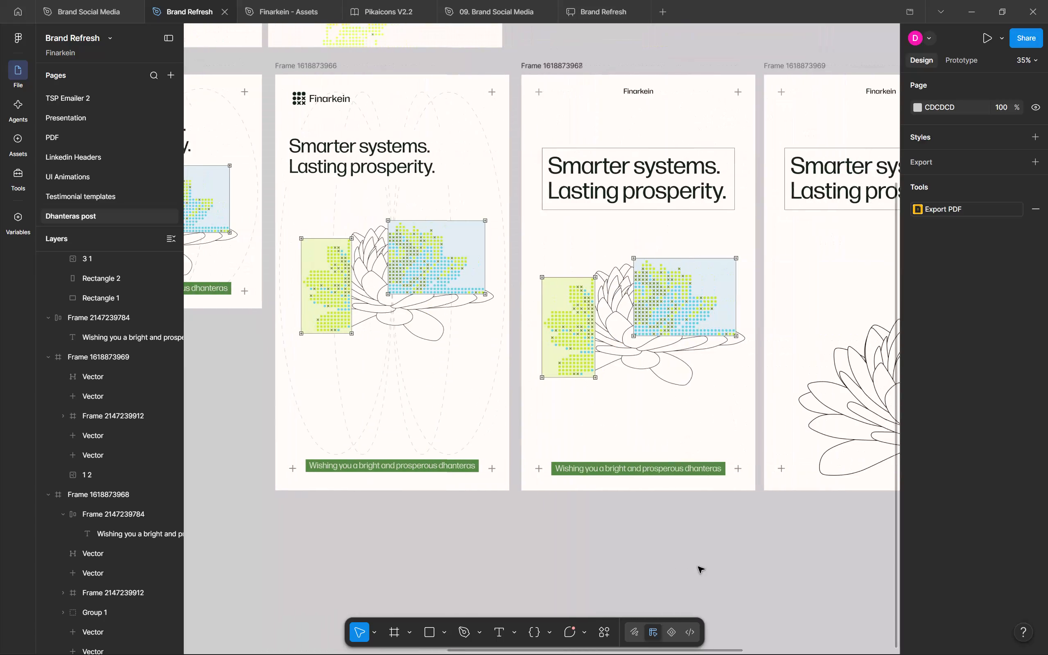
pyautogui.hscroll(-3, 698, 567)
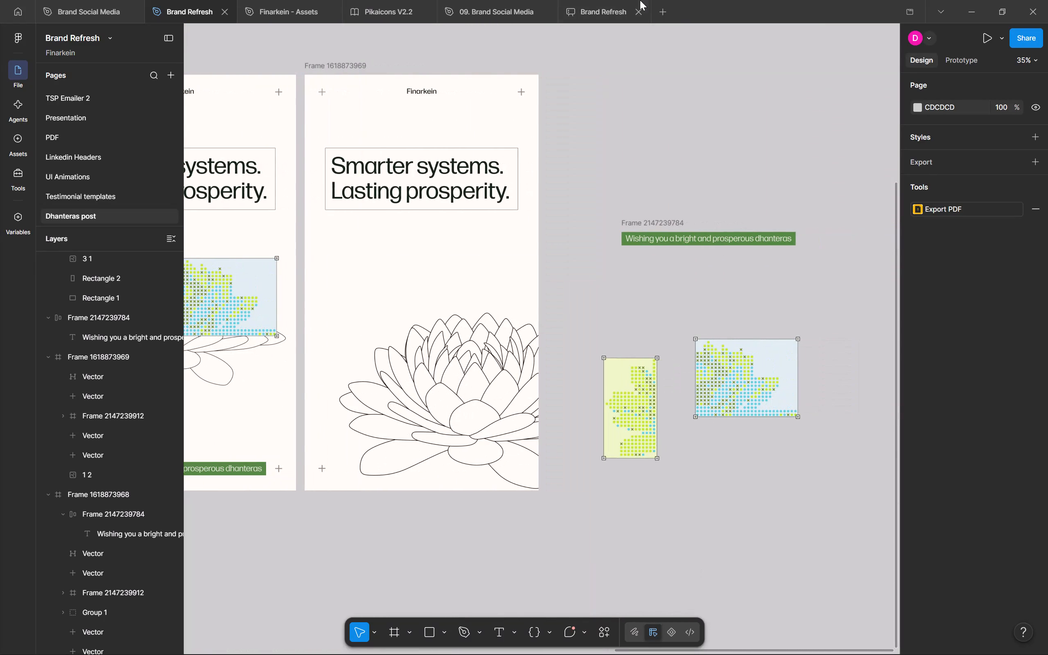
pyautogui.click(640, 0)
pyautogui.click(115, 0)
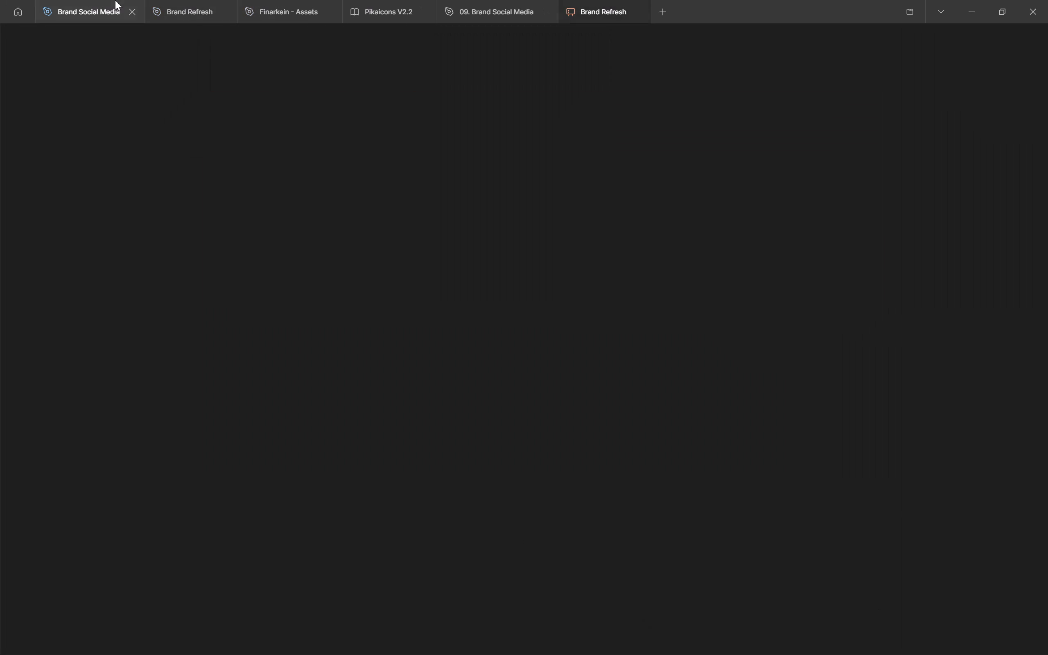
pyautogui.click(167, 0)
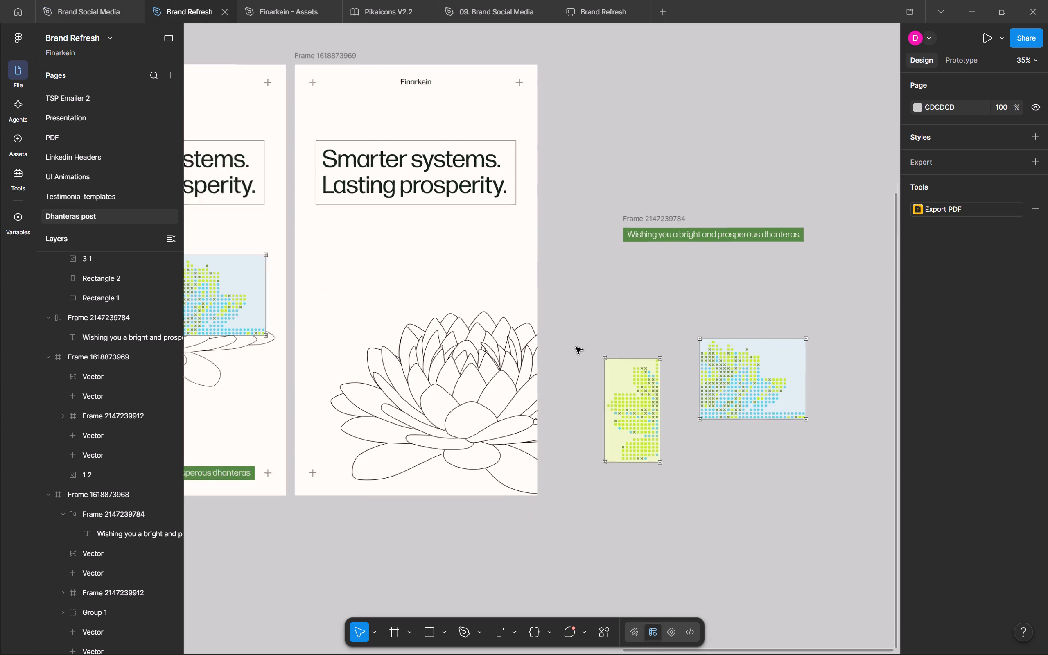
# Group the loose green dot-pattern panel beside the frames together with its dots, background rectangle and corner plus markers.
pyautogui.hscroll(1, 576, 347)
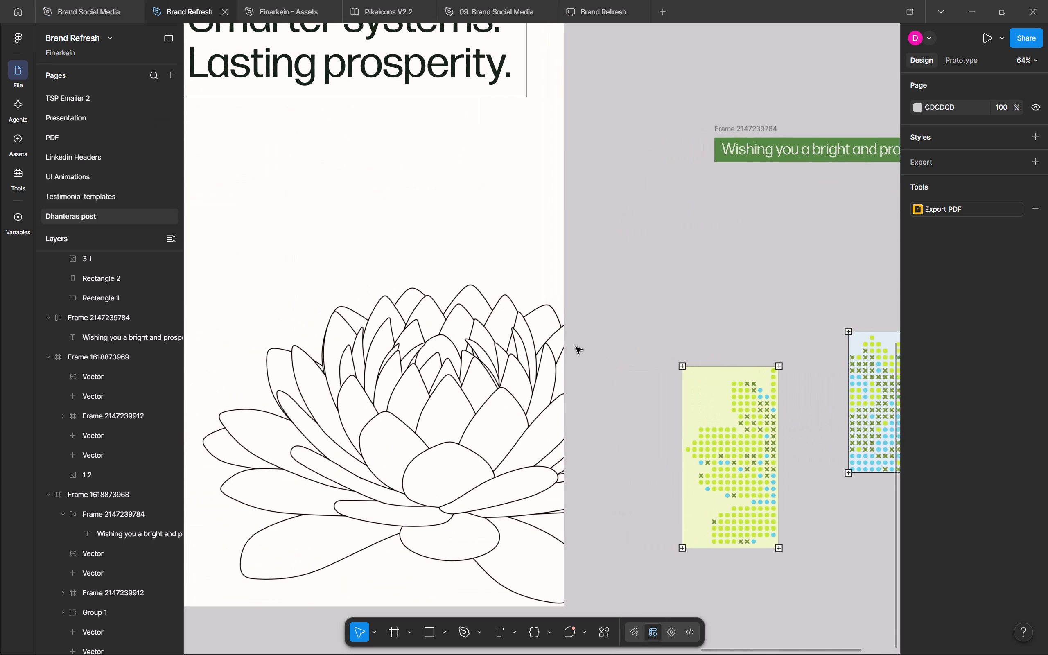
pyautogui.hscroll(1, 576, 347)
pyautogui.hscroll(1, 657, 380)
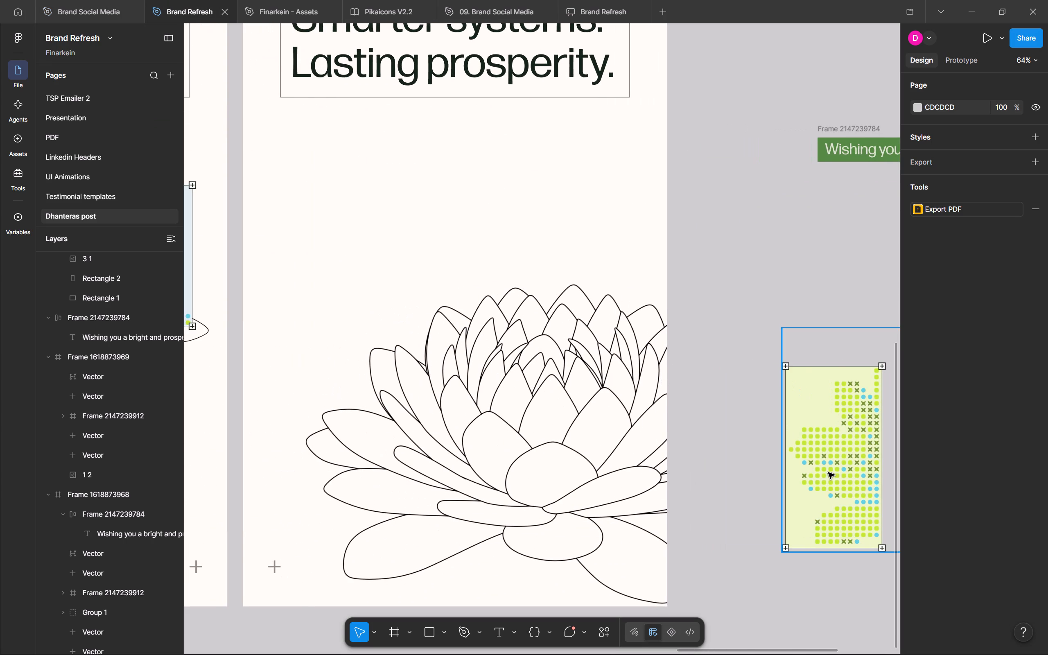
pyautogui.hscroll(-4, 828, 472)
pyautogui.click(735, 460)
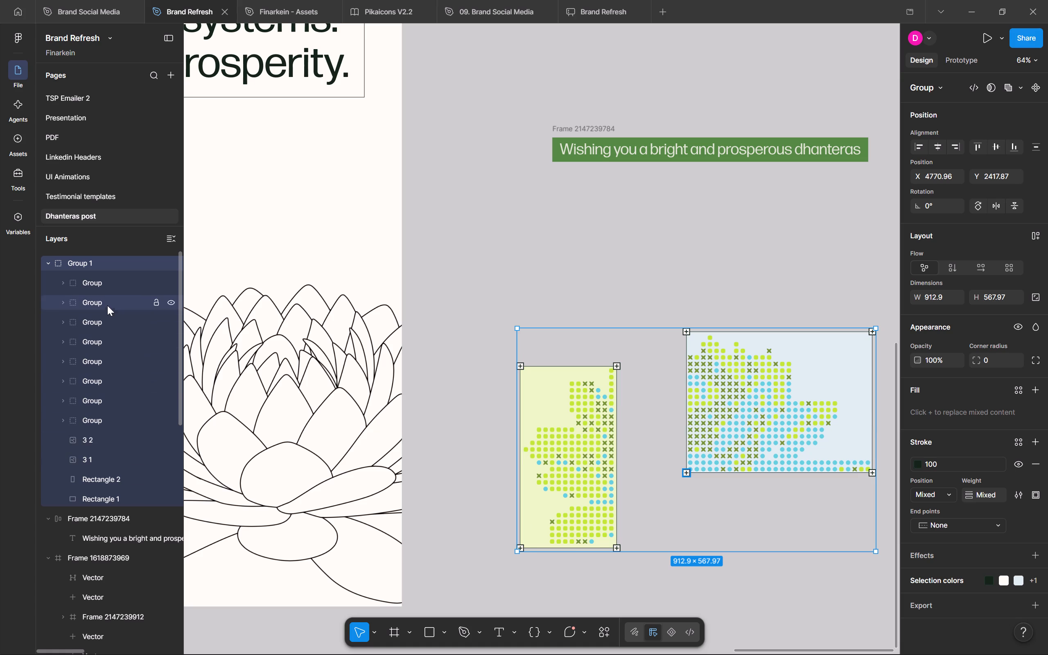
pyautogui.click(474, 388)
pyautogui.keyDown('ctrl'); pyautogui.moveTo(492, 352); pyautogui.dragTo(609, 525); pyautogui.keyUp('ctrl')
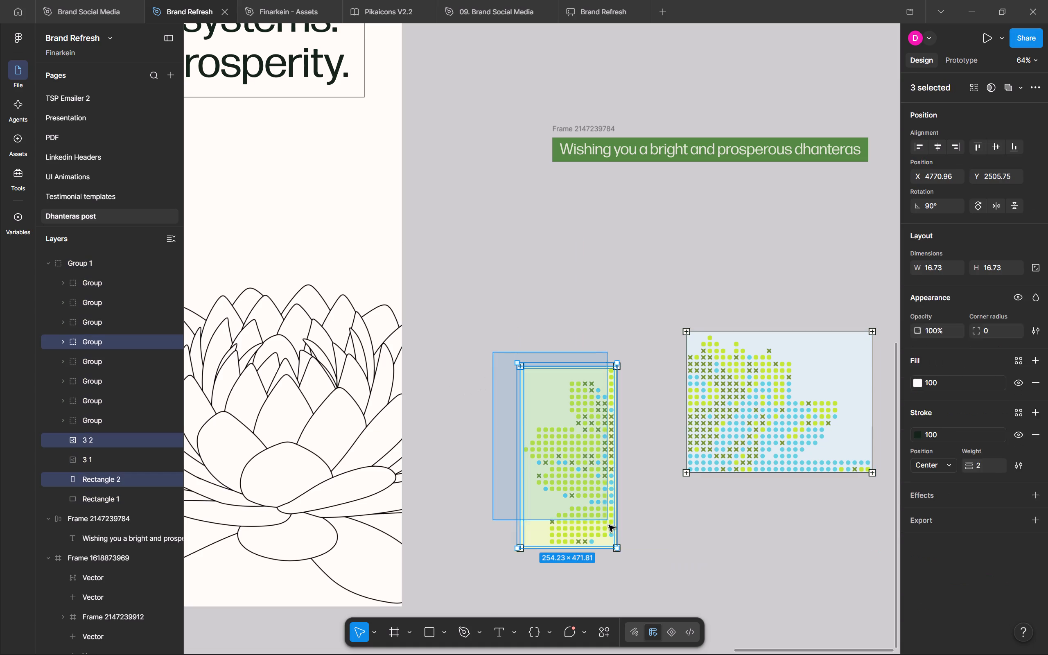
pyautogui.keyDown('ctrl'); pyautogui.moveTo(609, 525); pyautogui.dragTo(625, 566); pyautogui.keyUp('ctrl')
pyautogui.hotkey('ctrl', 'g')
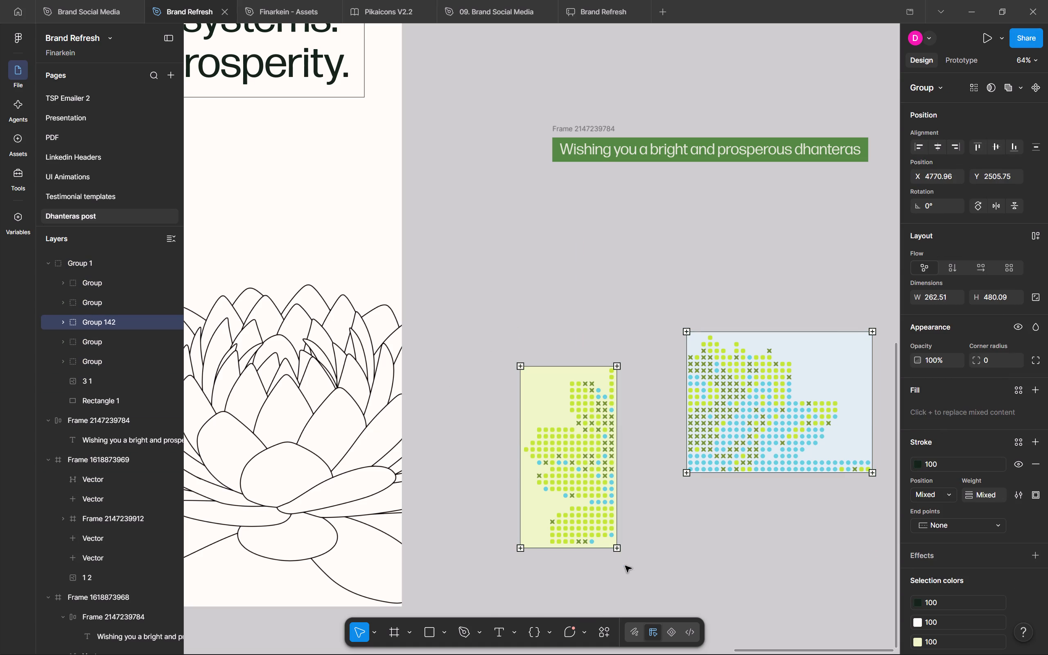
# Group the loose blue dot-pattern panel together with its dots, background rectangle and corner plus markers.
pyautogui.hscroll(-1, 679, 348)
pyautogui.keyDown('ctrl'); pyautogui.moveTo(593, 301); pyautogui.dragTo(834, 490); pyautogui.keyUp('ctrl')
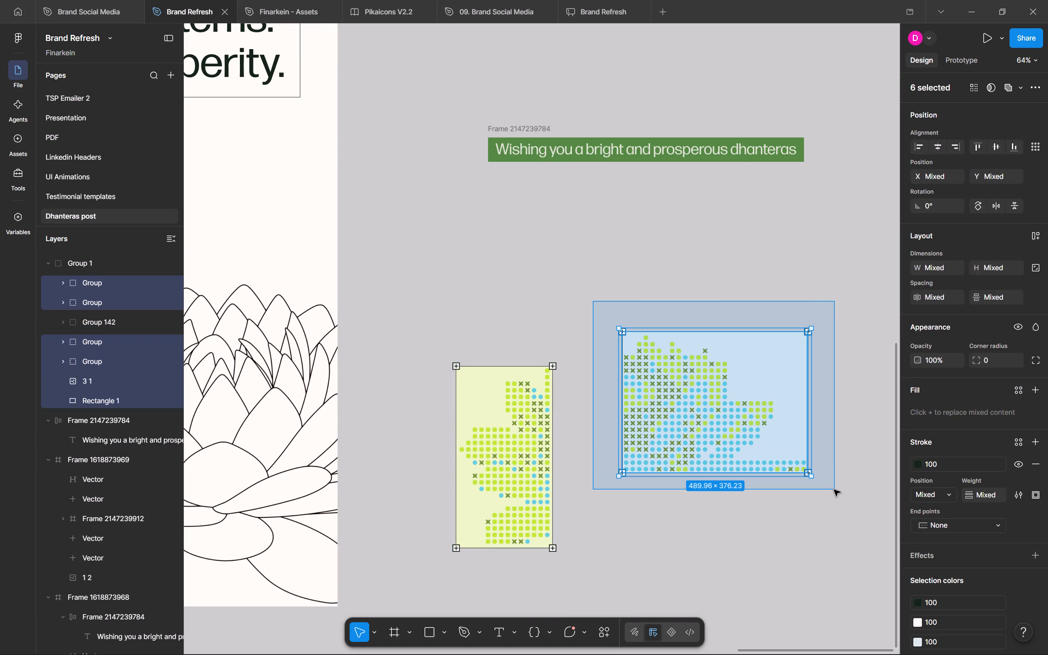
pyautogui.keyDown('ctrl'); pyautogui.moveTo(834, 490); pyautogui.dragTo(831, 492); pyautogui.keyUp('ctrl')
pyautogui.hotkey('ctrl', 'g')
# Place the green dot-pattern group over the lotus's left petals in the duplicated frame, enlarged to about 357 × 654 at X 123, Y 1212.
pyautogui.click(540, 443)
pyautogui.hscroll(3, 540, 443)
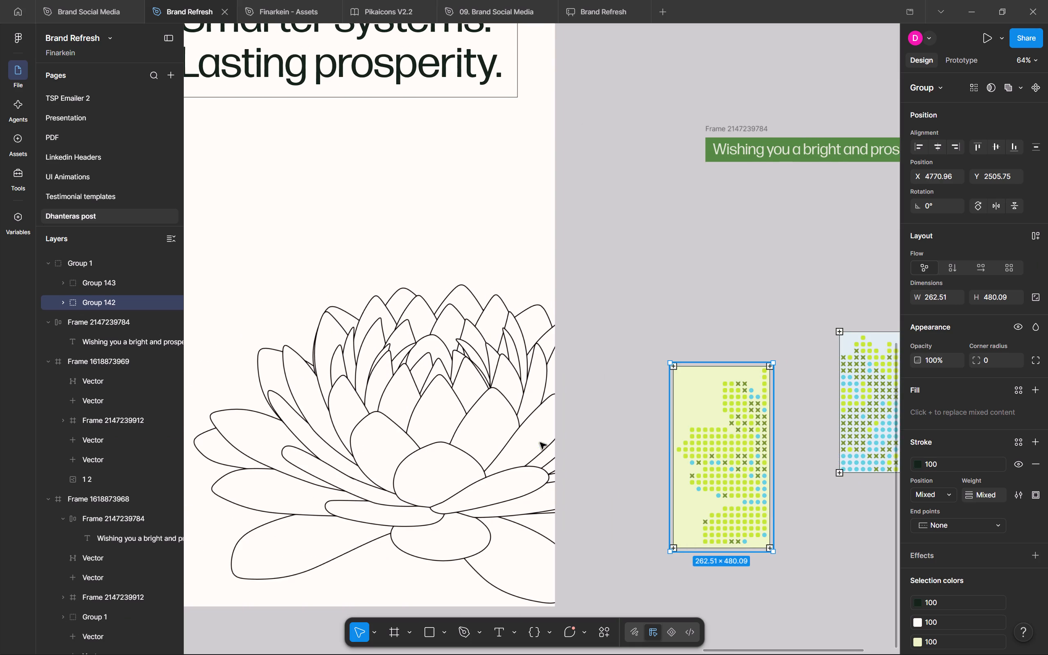
pyautogui.moveTo(702, 474); pyautogui.dragTo(350, 282)
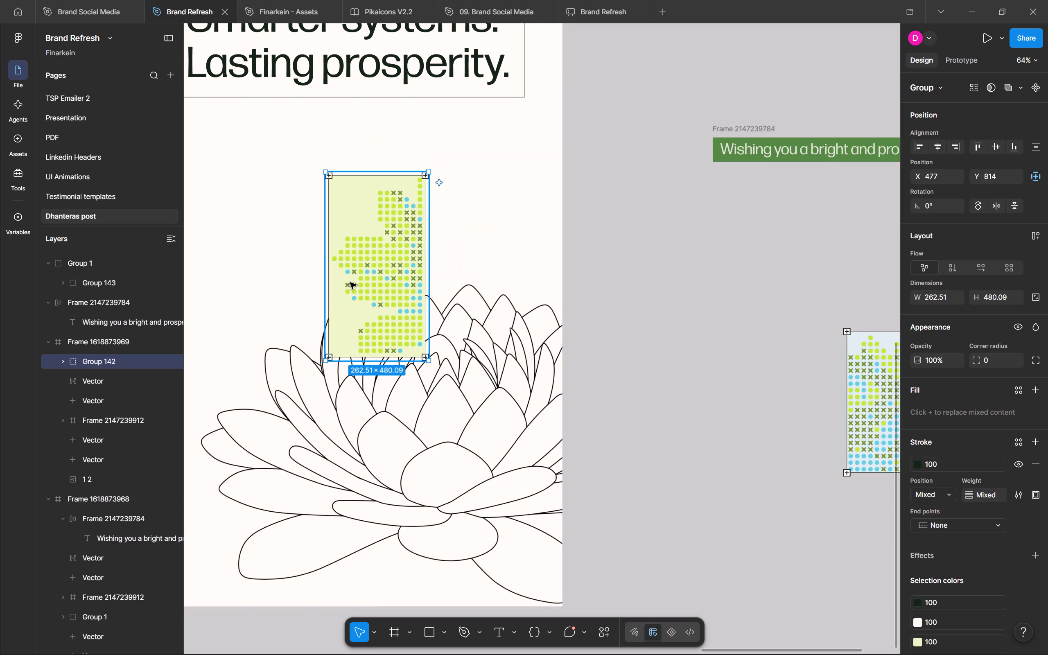
pyautogui.hscroll(3, 350, 282)
pyautogui.moveTo(546, 273); pyautogui.dragTo(422, 469)
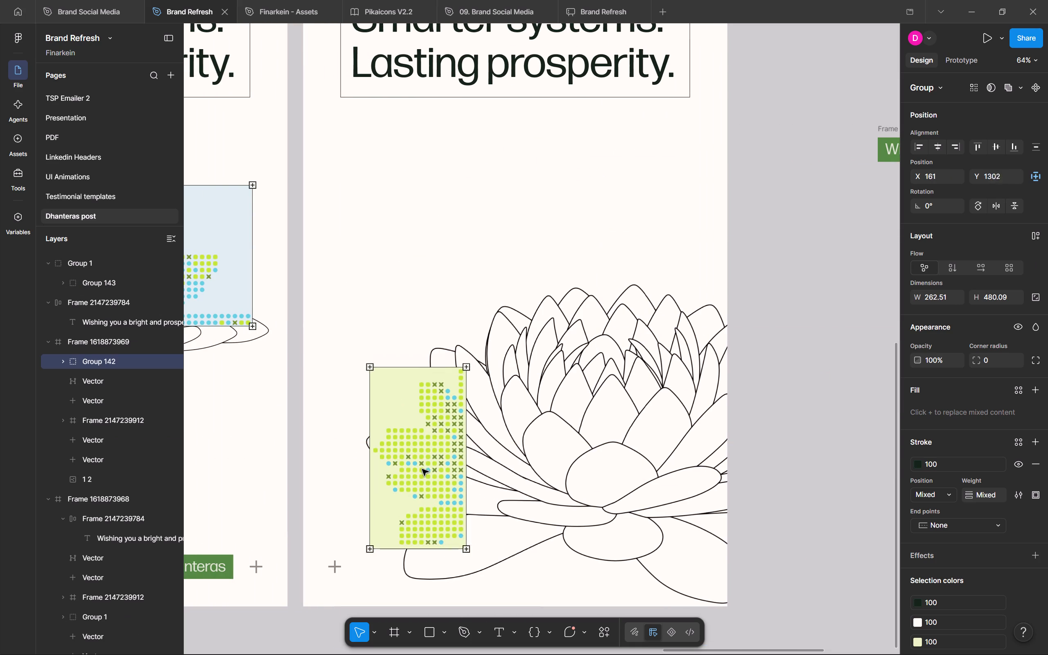
pyautogui.moveTo(422, 469); pyautogui.dragTo(412, 481)
pyautogui.keyDown('alt'); pyautogui.keyDown('shift'); pyautogui.moveTo(460, 378); pyautogui.dragTo(466, 372); pyautogui.keyUp('shift'); pyautogui.keyUp('alt')
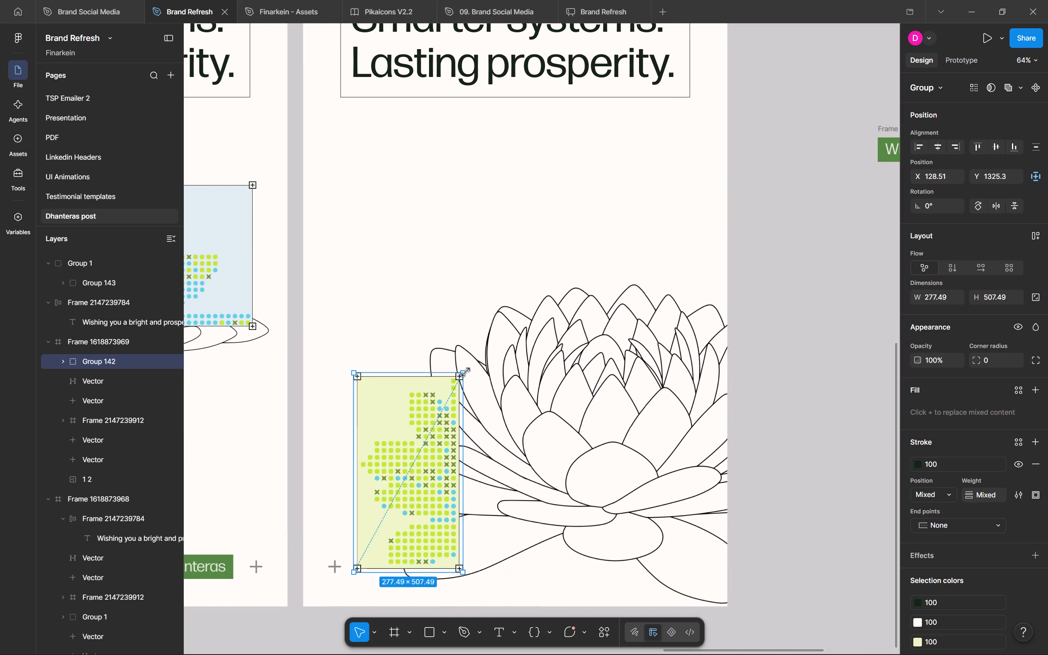
pyautogui.keyDown('alt'); pyautogui.keyDown('shift'); pyautogui.moveTo(466, 372); pyautogui.dragTo(478, 357); pyautogui.keyUp('shift'); pyautogui.keyUp('alt')
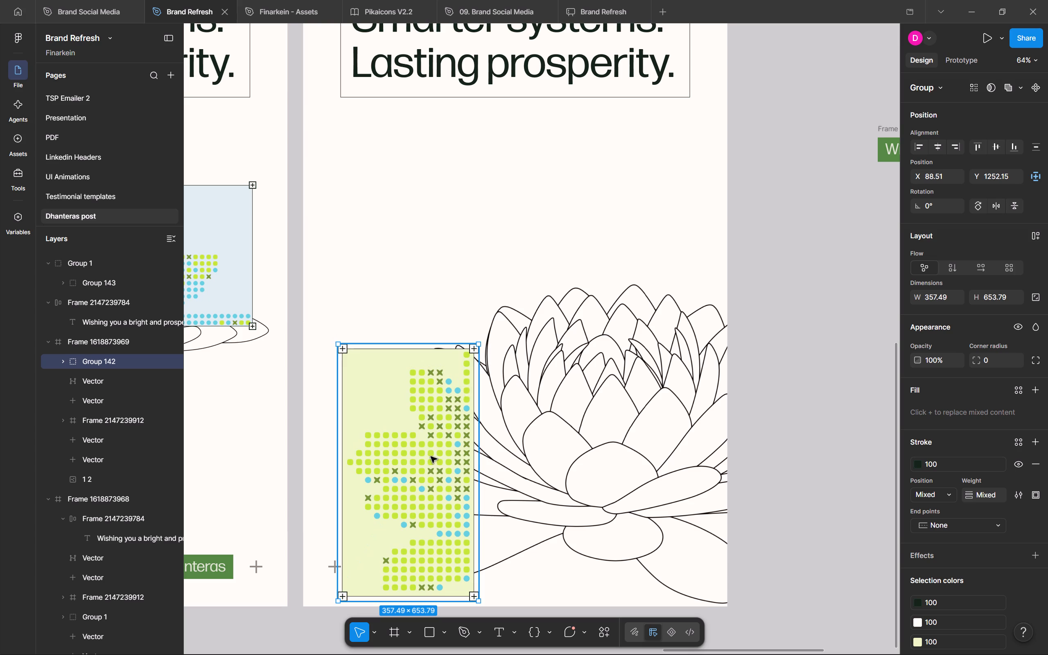
pyautogui.moveTo(431, 456); pyautogui.dragTo(443, 440)
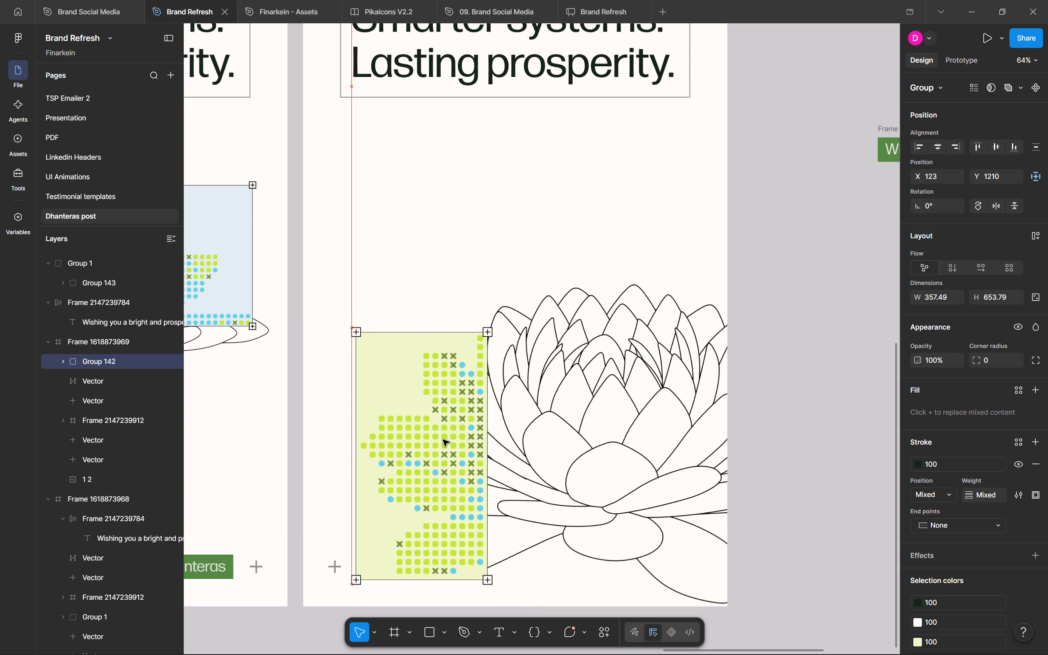
pyautogui.moveTo(443, 440); pyautogui.dragTo(443, 440)
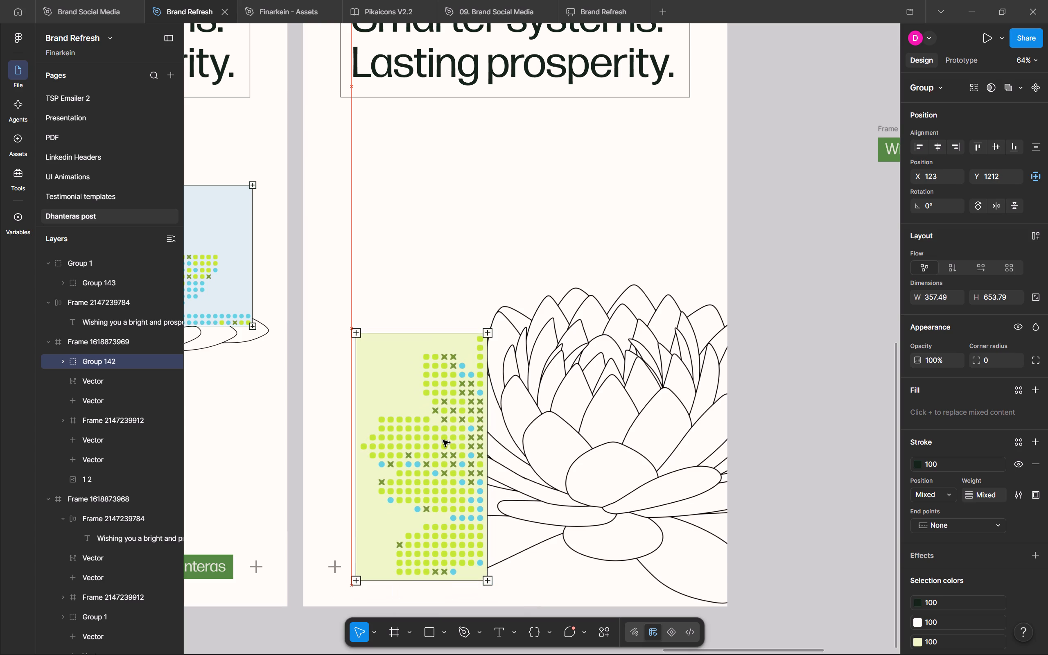
pyautogui.moveTo(443, 440); pyautogui.dragTo(443, 440)
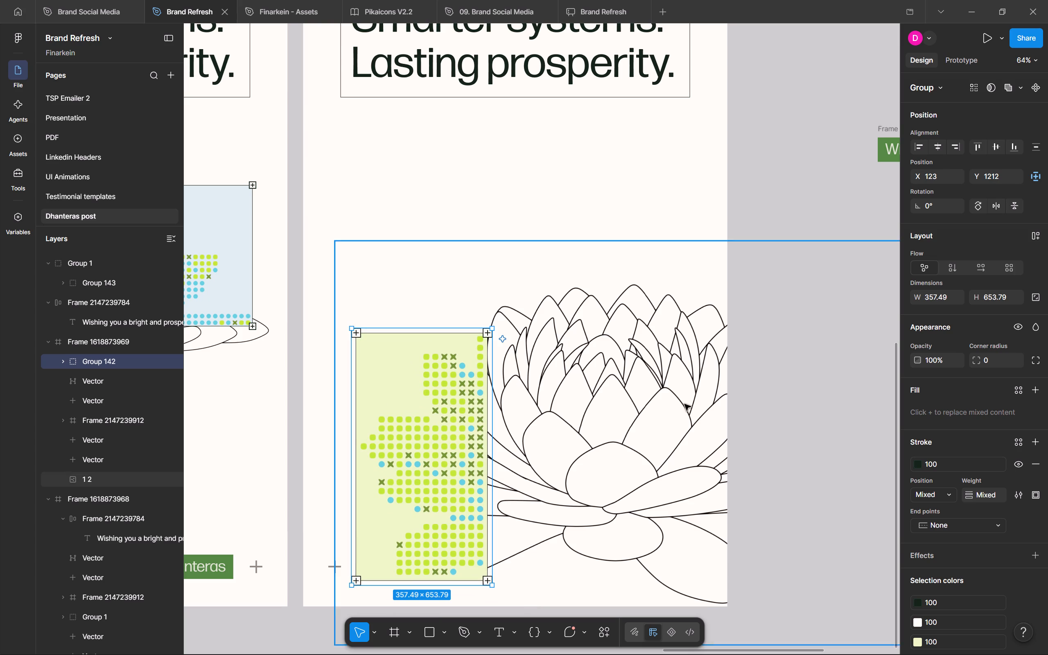
# Place the blue dot-pattern group over the lotus's right petals, enlarged to about 605 × 464 at X 749, Y 1076, cropped by the frame's edge.
pyautogui.click(790, 444)
pyautogui.hscroll(-2, 790, 444)
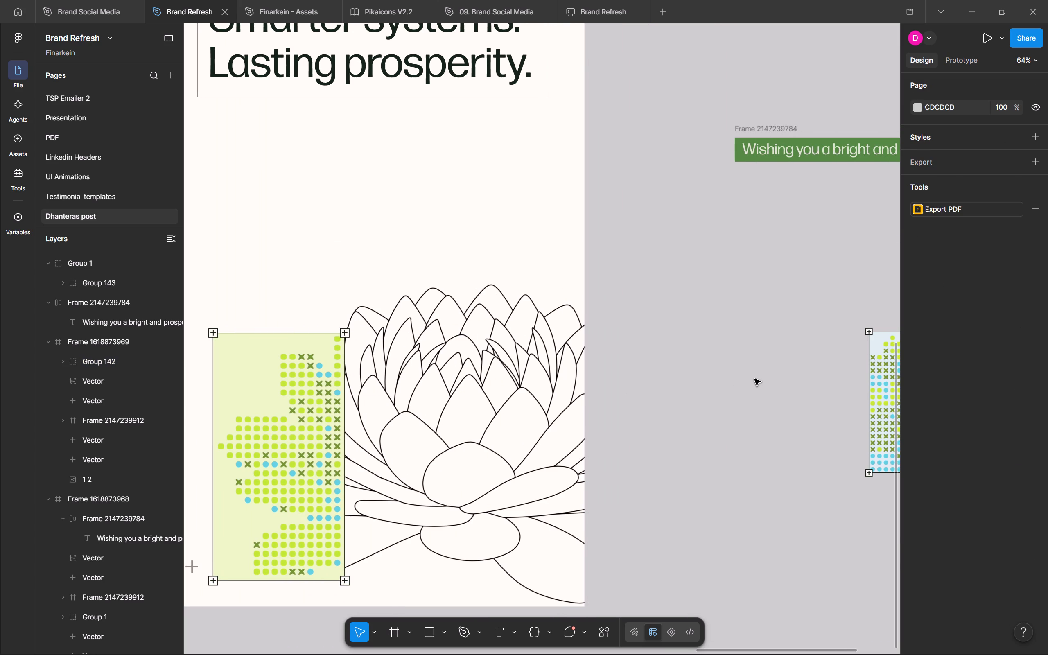
pyautogui.hscroll(-1, 752, 377)
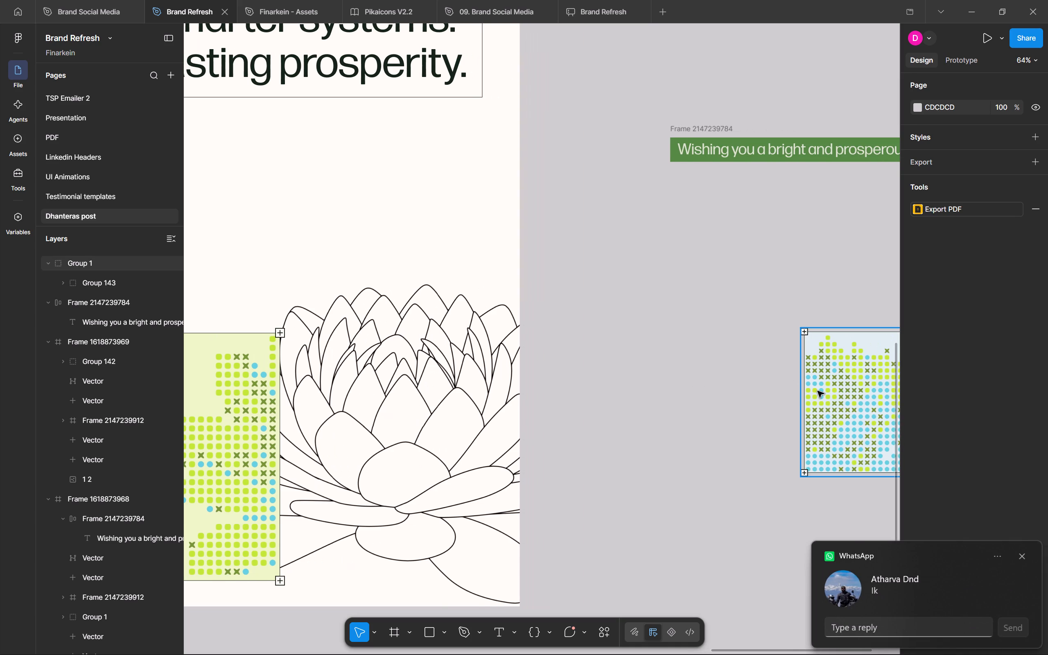
pyautogui.moveTo(818, 391); pyautogui.dragTo(384, 327)
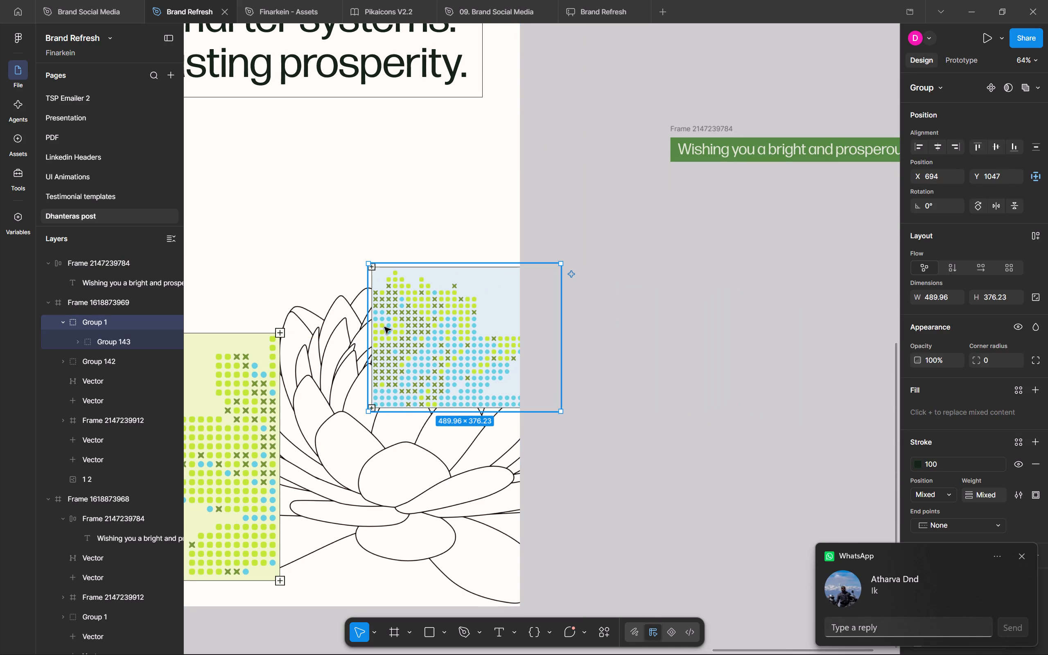
pyautogui.moveTo(450, 340); pyautogui.dragTo(450, 347)
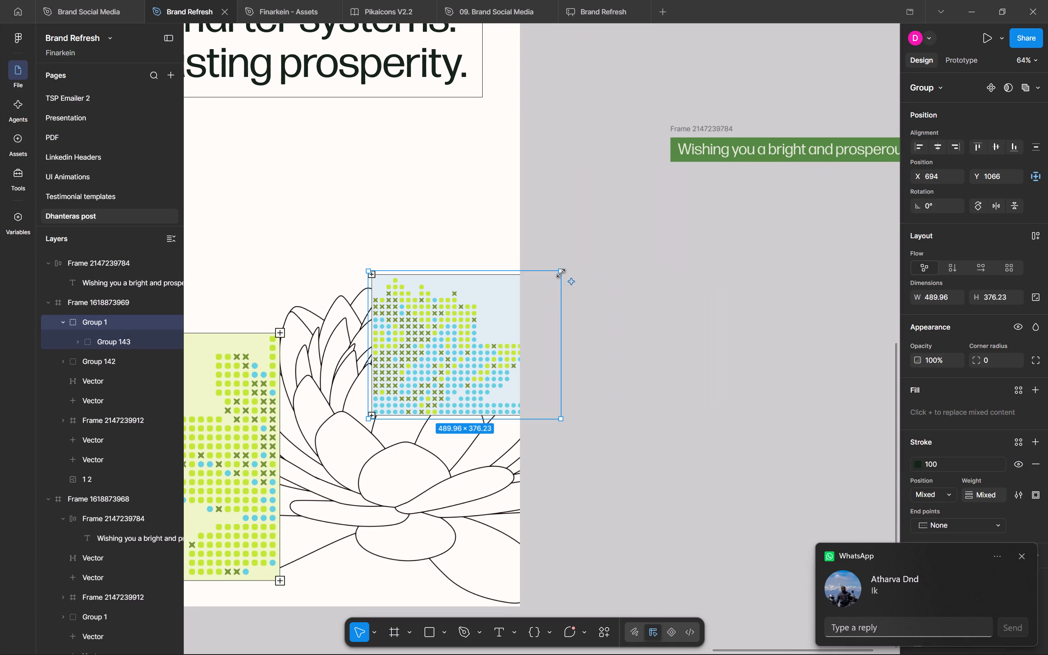
pyautogui.keyDown('alt'); pyautogui.keyDown('shift'); pyautogui.moveTo(562, 273); pyautogui.dragTo(582, 254); pyautogui.keyUp('shift'); pyautogui.keyUp('alt')
pyautogui.moveTo(450, 358); pyautogui.dragTo(485, 407)
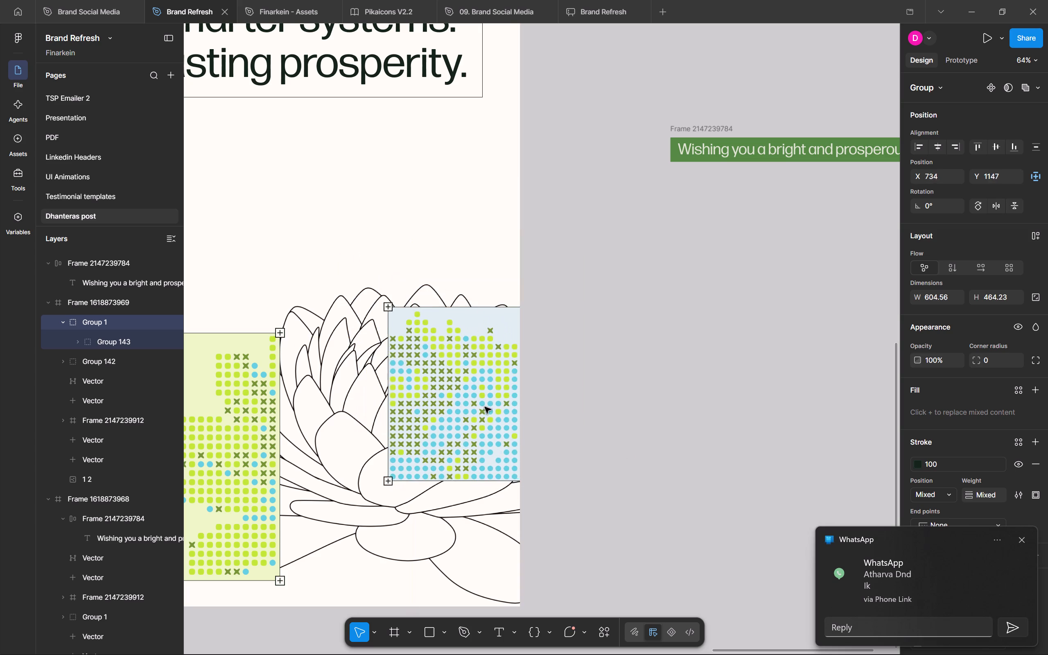
pyautogui.moveTo(485, 407); pyautogui.dragTo(495, 382)
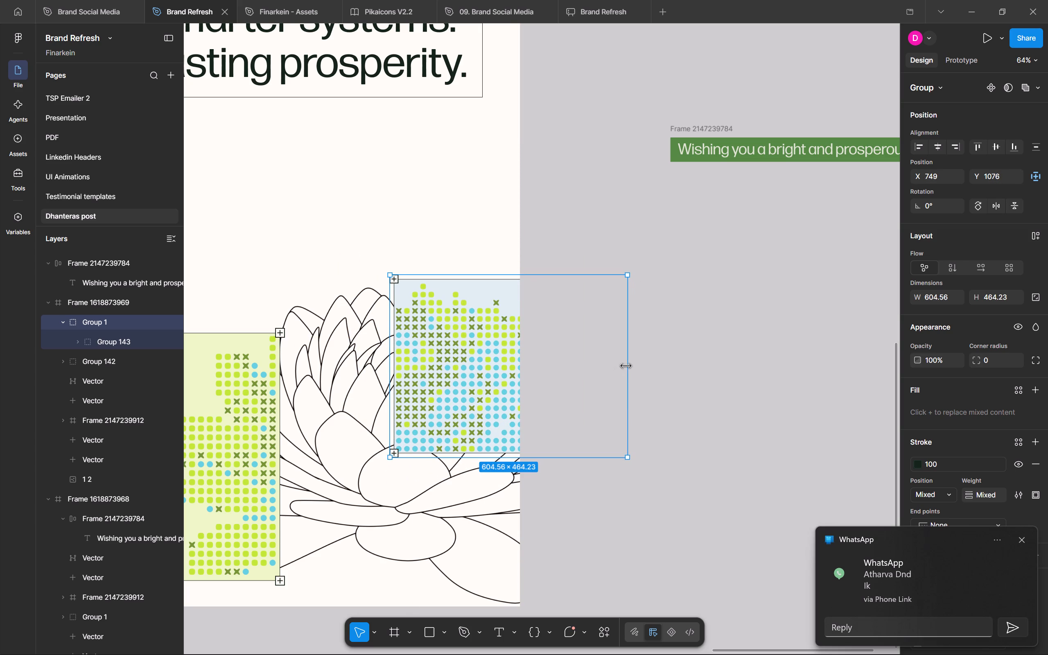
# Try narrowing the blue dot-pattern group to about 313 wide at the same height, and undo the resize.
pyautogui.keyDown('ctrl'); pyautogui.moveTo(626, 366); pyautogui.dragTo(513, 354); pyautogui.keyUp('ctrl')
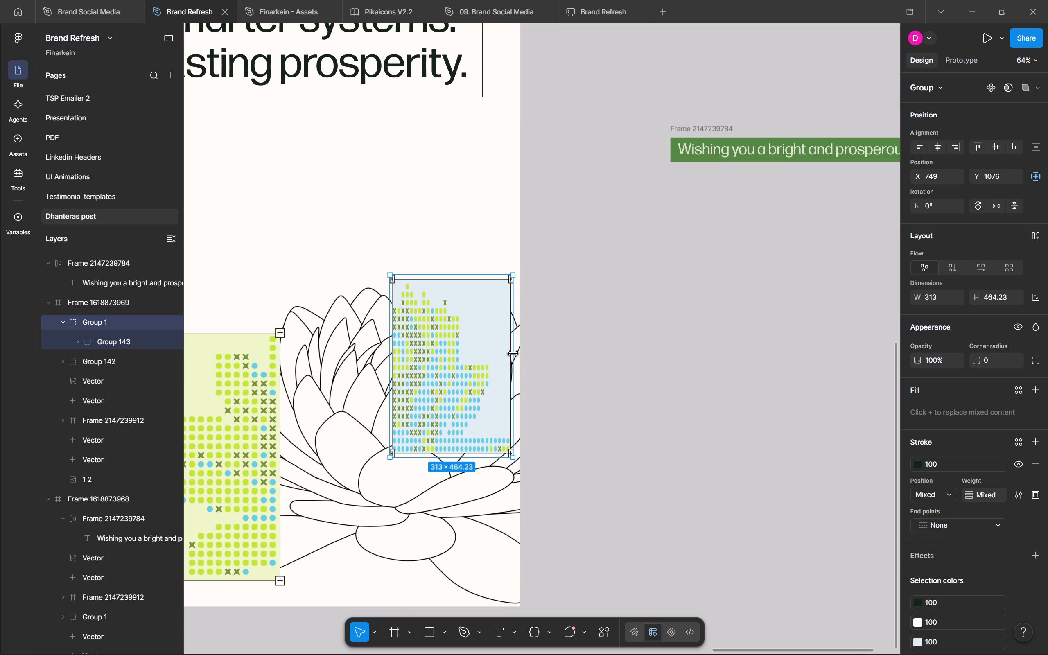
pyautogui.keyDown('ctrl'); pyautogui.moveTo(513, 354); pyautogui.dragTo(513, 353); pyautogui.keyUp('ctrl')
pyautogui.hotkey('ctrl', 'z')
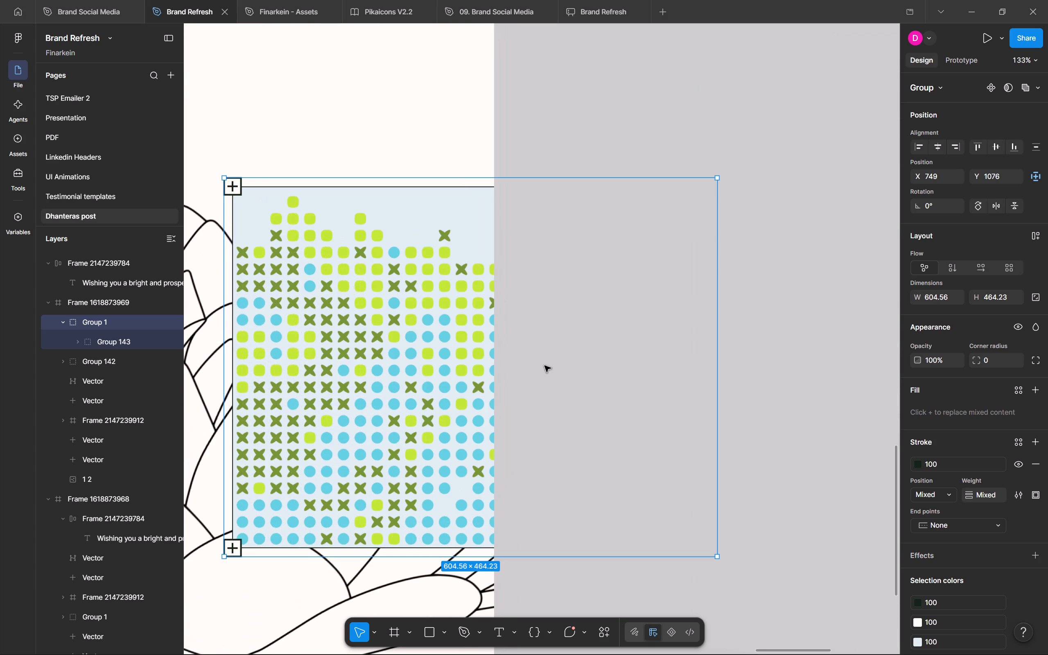
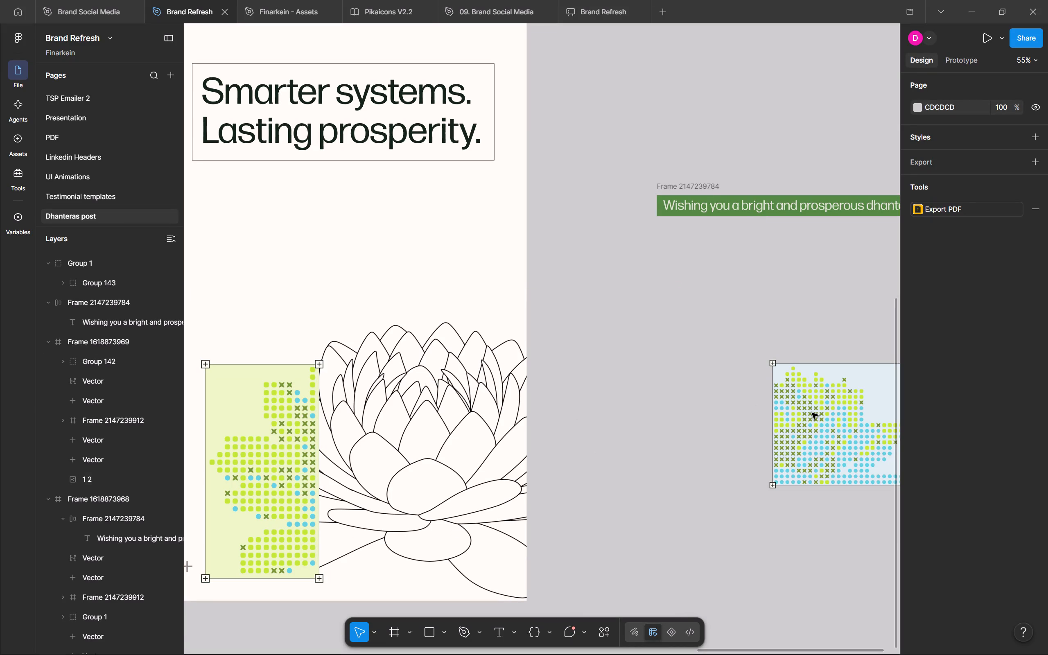
# Try the blue dot-pattern group over the lotus's upper petals at about X 610, Y 1071, and delete the group.
pyautogui.click(821, 435)
pyautogui.click(94, 290)
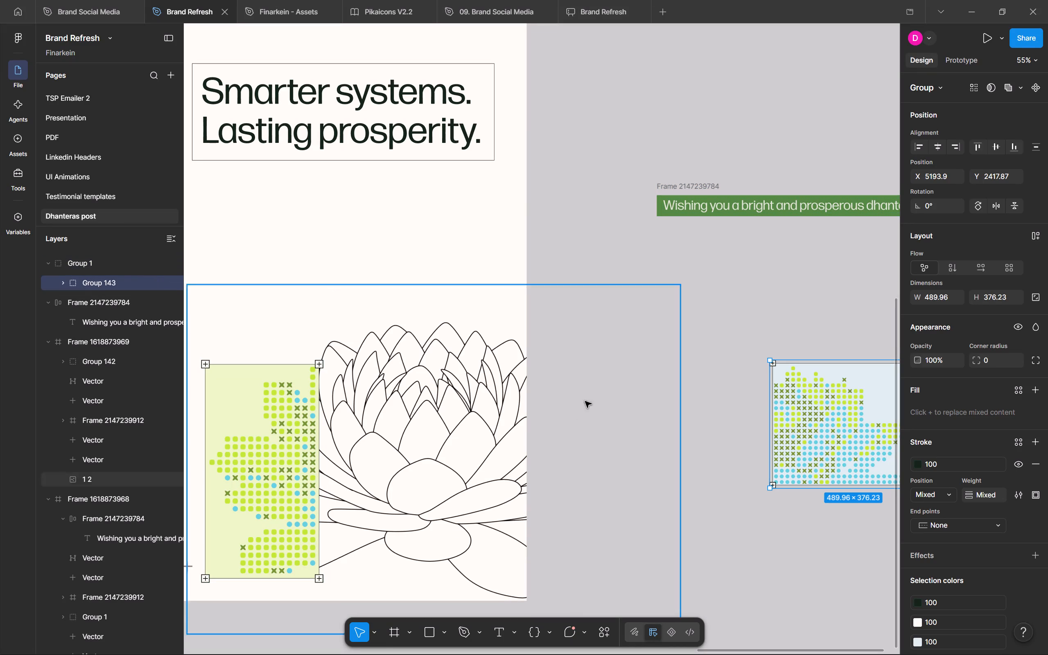
pyautogui.moveTo(862, 434); pyautogui.dragTo(453, 367)
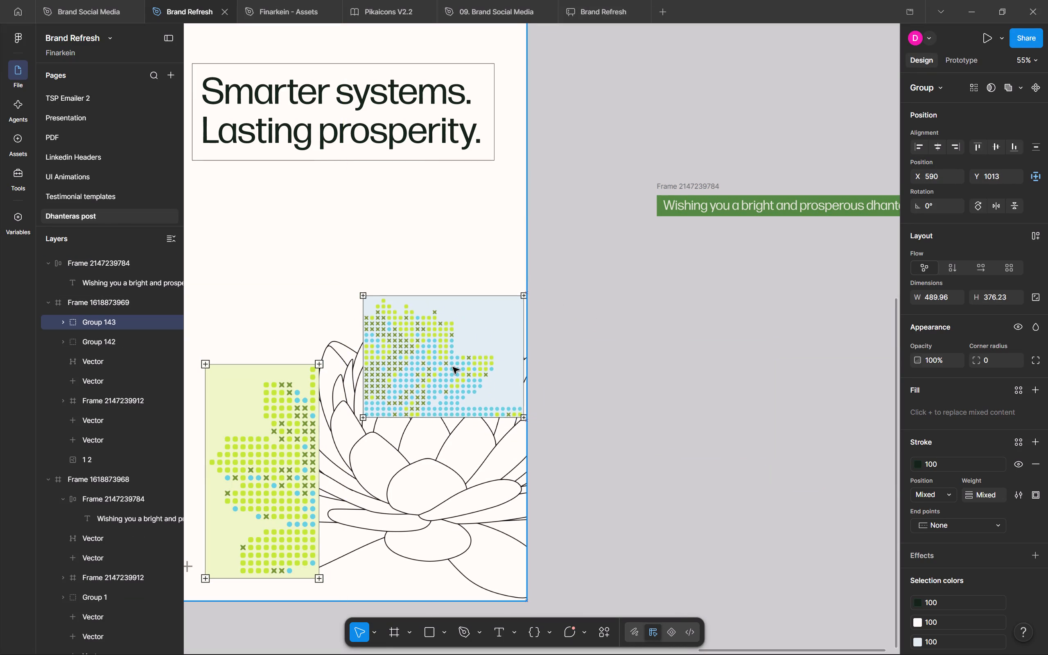
pyautogui.moveTo(453, 367); pyautogui.dragTo(459, 386)
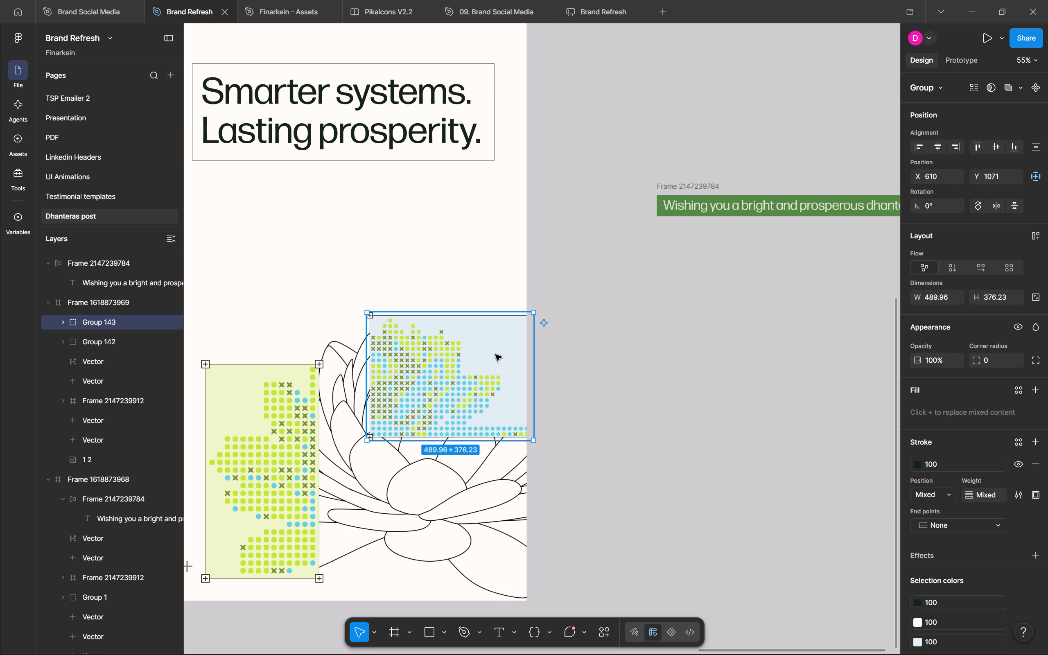
pyautogui.press('Delete')
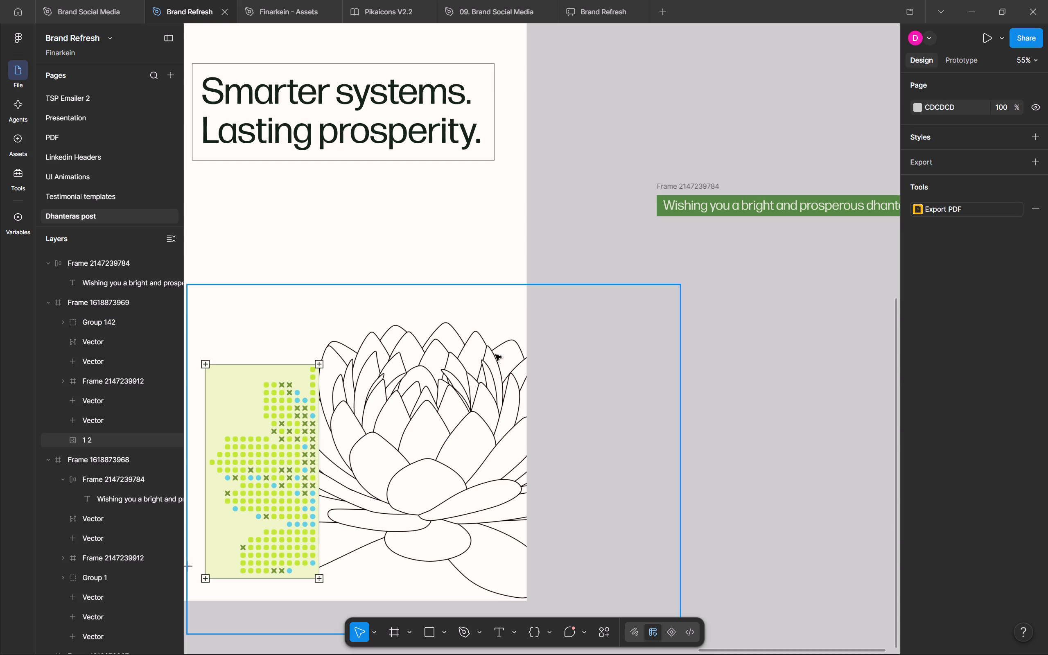
pyautogui.click(763, 490)
# Remove the outline stroke from the frame around the "Smarter systems. Lasting prosperity." headline in the enlarged-lotus post.
pyautogui.hscroll(1, 752, 487)
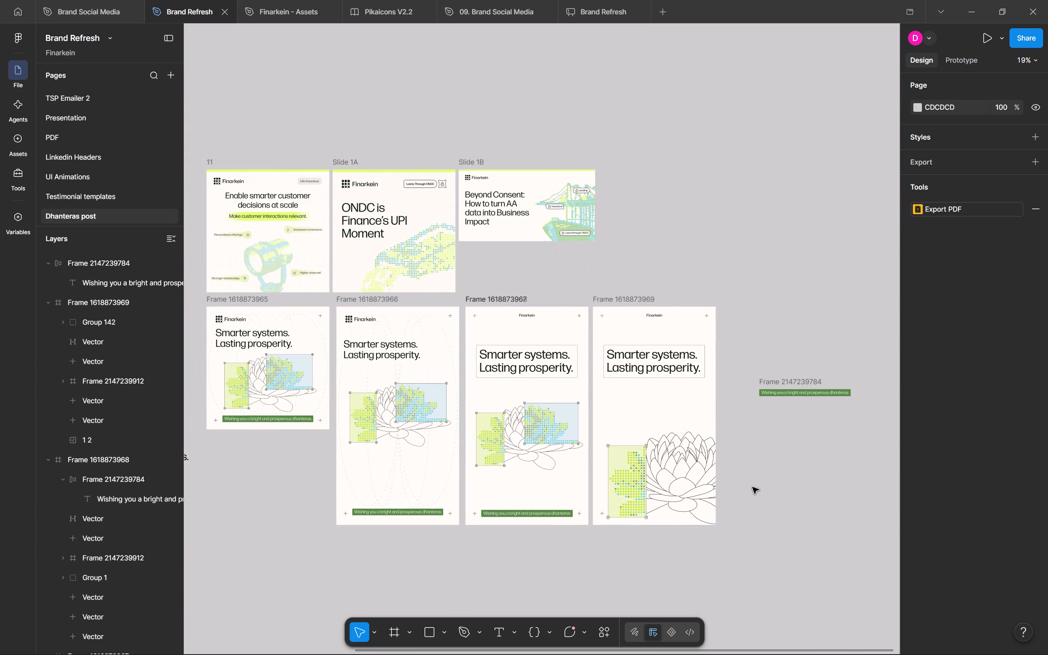
pyautogui.hscroll(1, 752, 487)
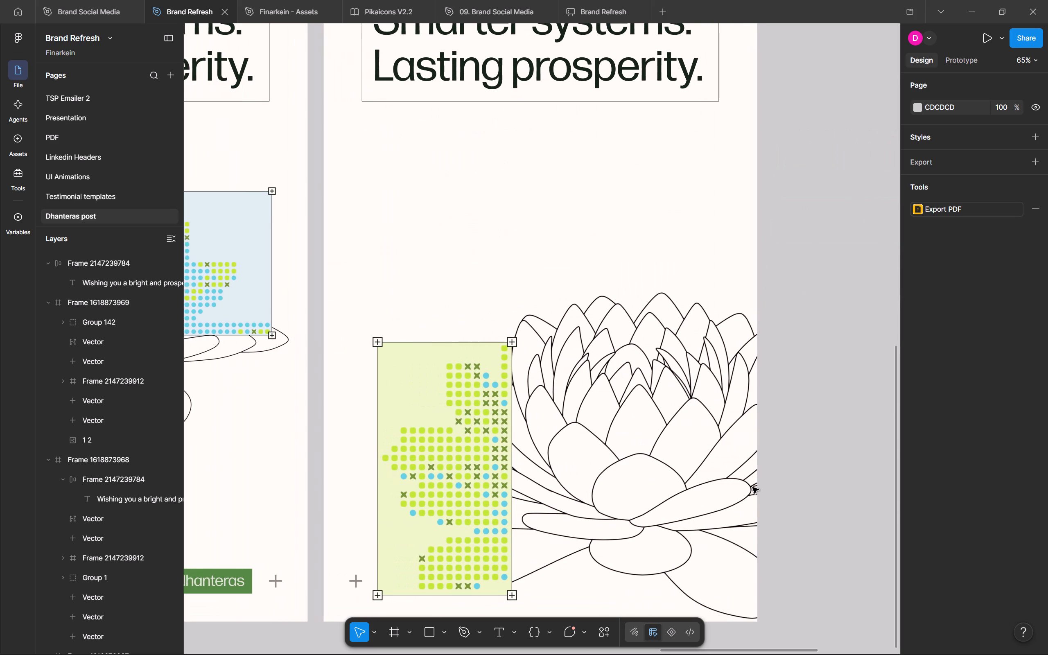
pyautogui.hscroll(1, 752, 487)
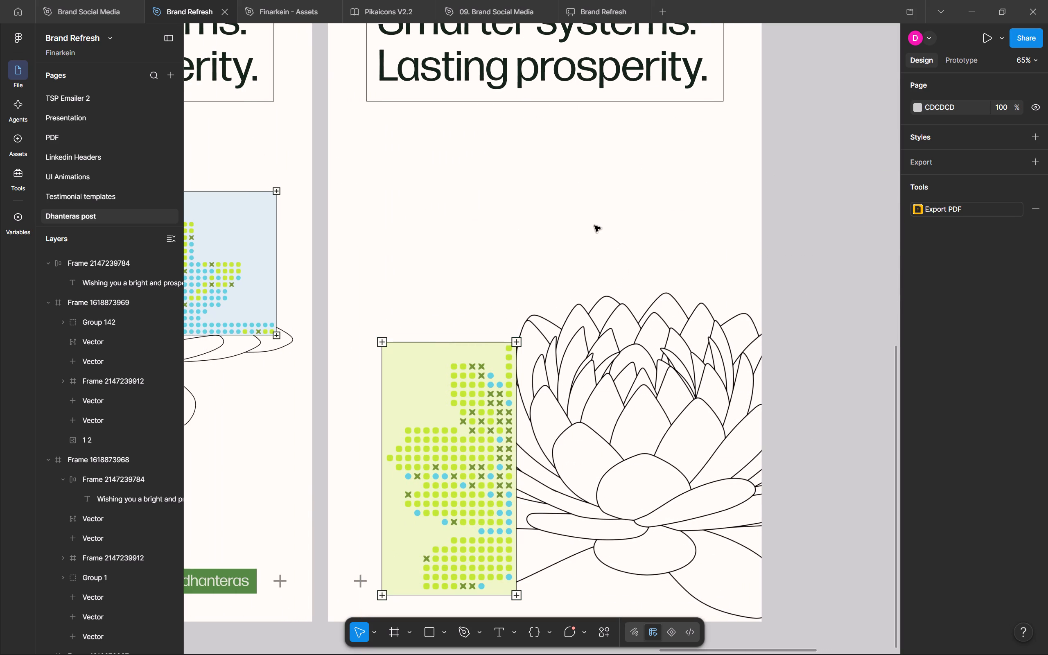
pyautogui.scroll(1, 556, 284)
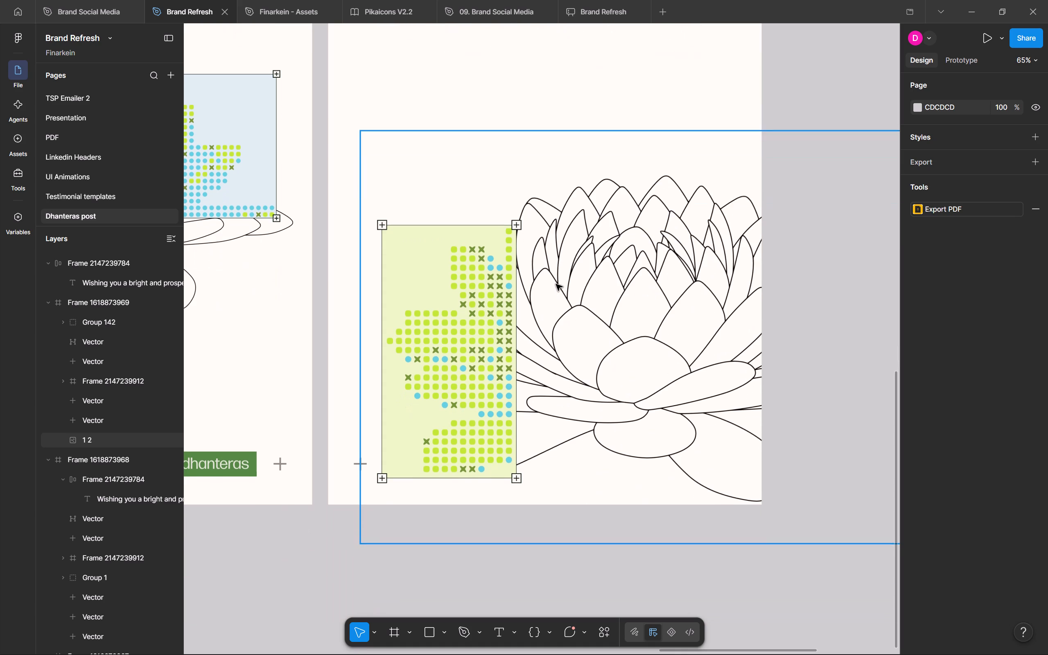
pyautogui.scroll(1, 556, 284)
pyautogui.click(607, 117)
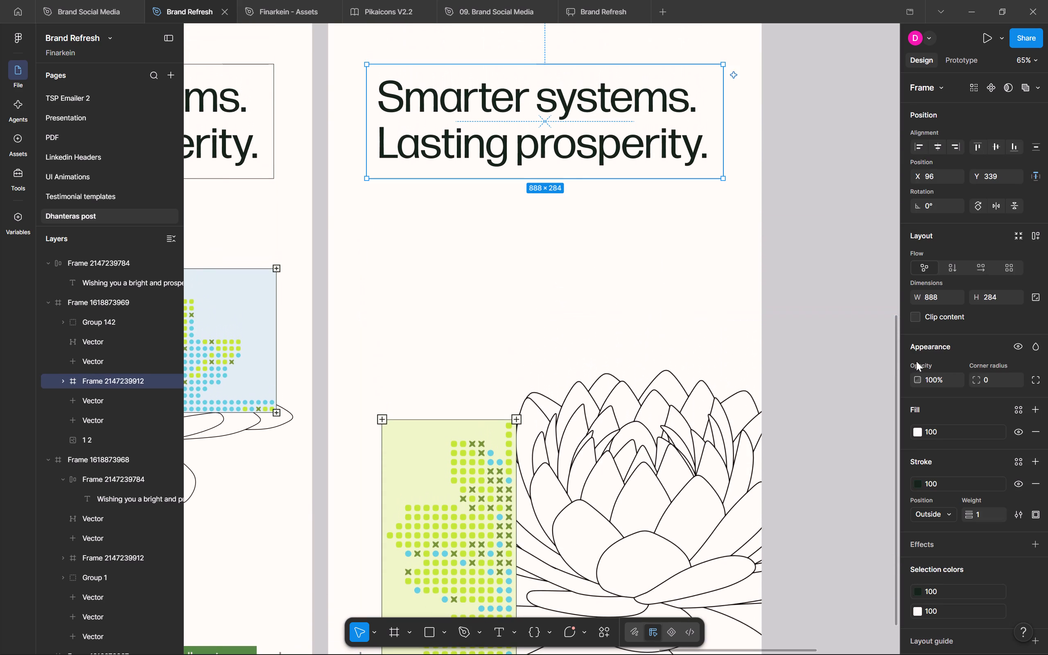
pyautogui.click(1034, 482)
pyautogui.press('Escape')
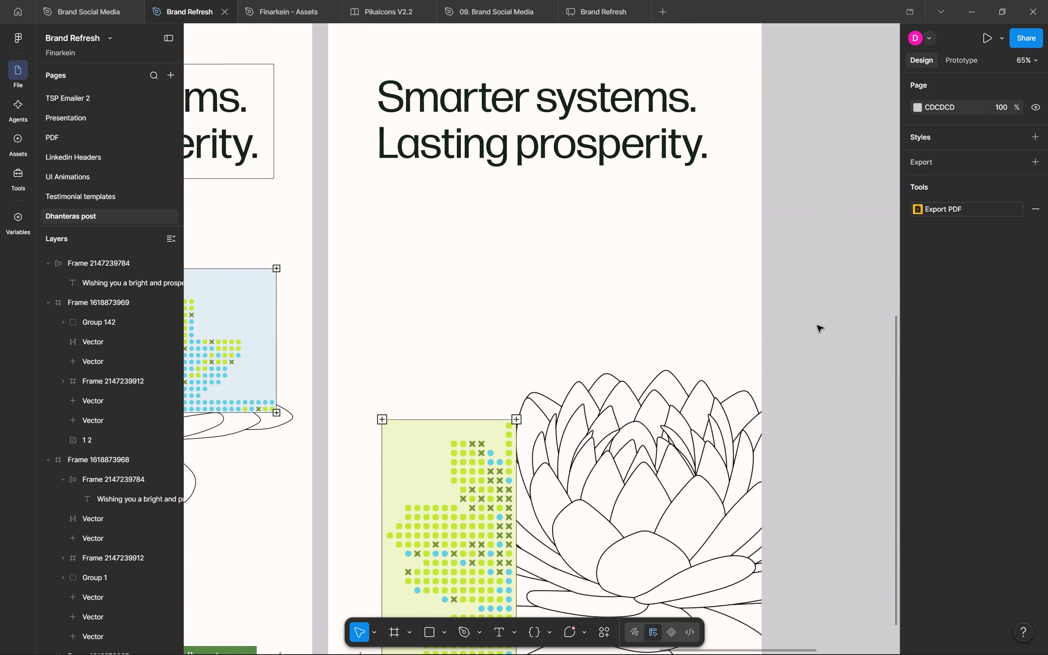
# Copy the line "Here's to building wealth, together. Happy Dhanteras." from the loose draft text beside the posts.
pyautogui.hscroll(1, 817, 325)
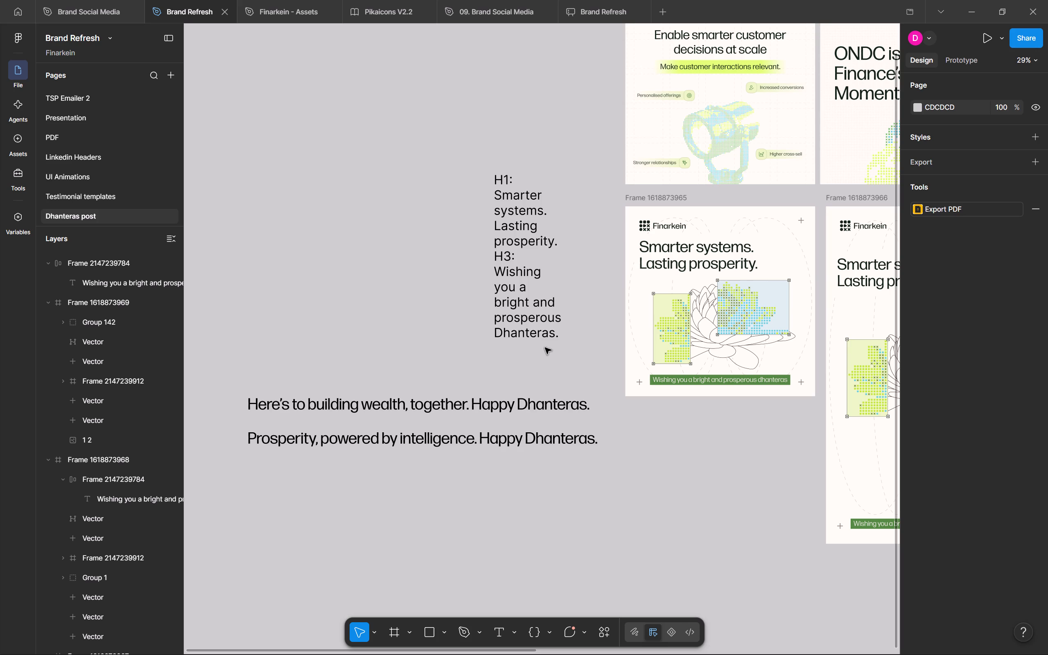
pyautogui.hscroll(-5, 545, 348)
pyautogui.hscroll(2, 545, 348)
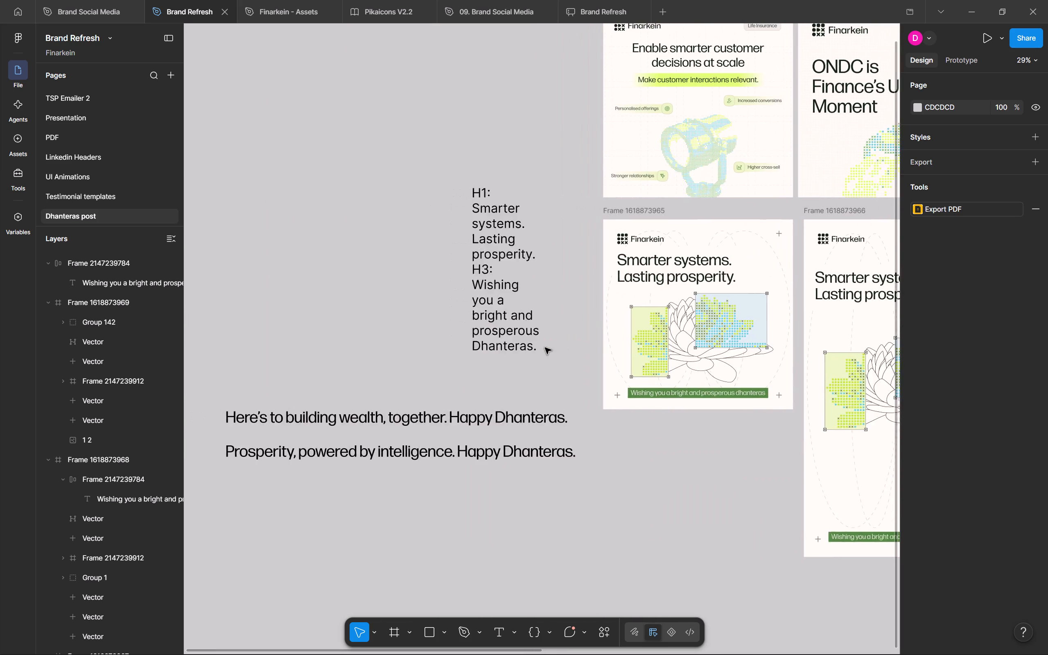
pyautogui.hscroll(1, 545, 348)
pyautogui.press('t')
pyautogui.click(490, 423)
pyautogui.hotkey('ctrl', 'a')
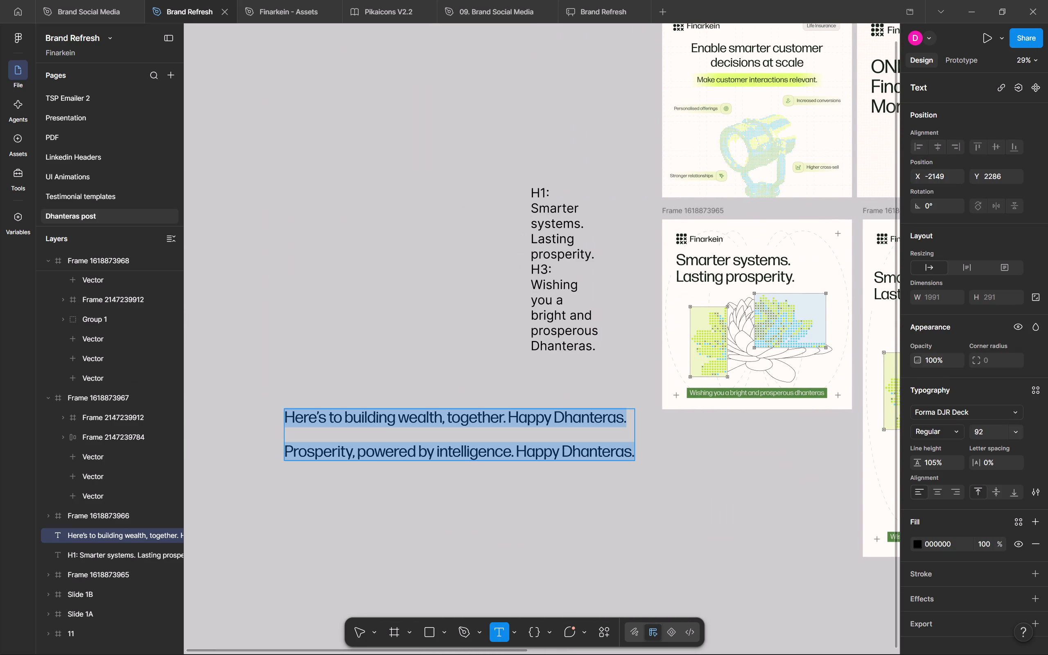
pyautogui.click(615, 424)
pyautogui.moveTo(628, 419); pyautogui.dragTo(269, 402)
pyautogui.hotkey('ctrl', 'c')
pyautogui.press('Escape')
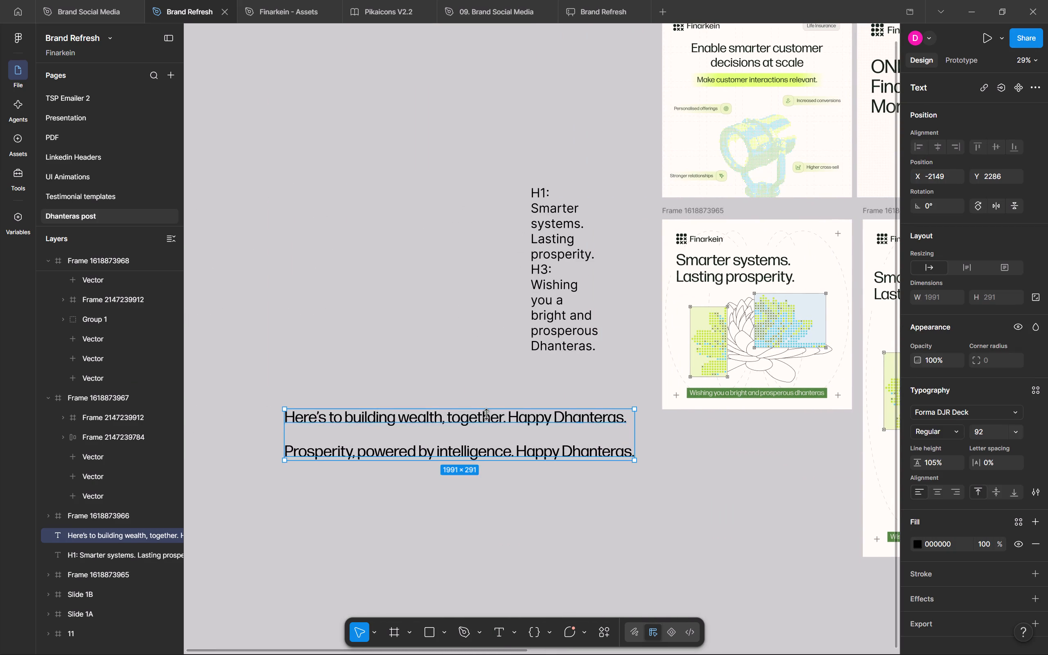
# Replace the enlarged-lotus post's headline with the copied line "Here's to building wealth, together. Happy Dhanteras.".
pyautogui.hscroll(-6, 551, 435)
pyautogui.press('t')
pyautogui.hotkey('ctrl', 'a')
pyautogui.hotkey('ctrl', 'a')
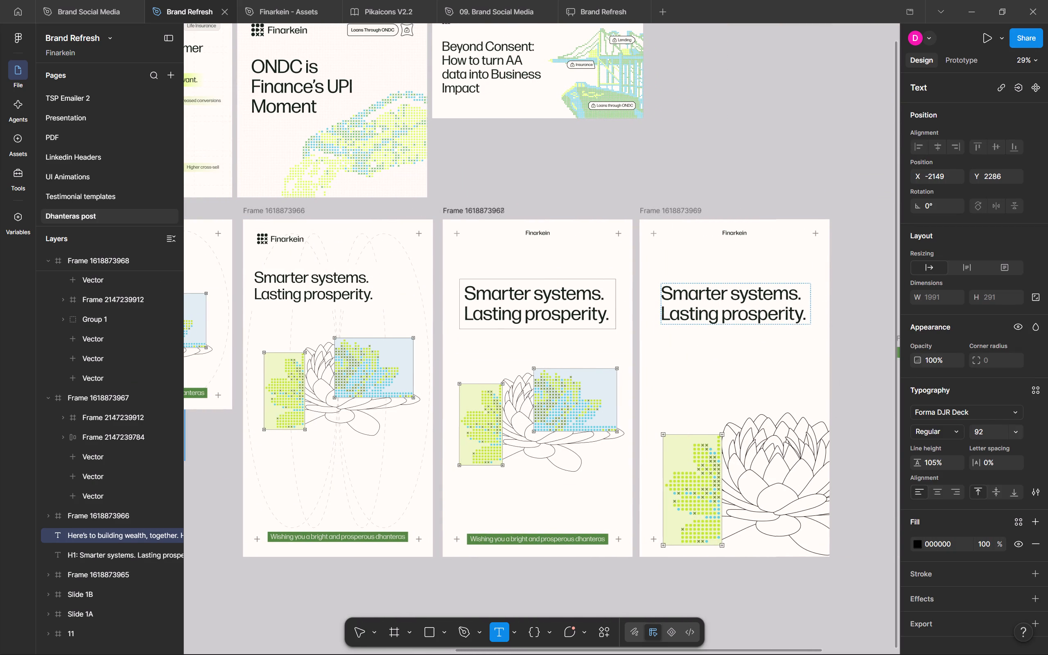
pyautogui.click(725, 296)
pyautogui.hotkey('ctrl', 'a')
pyautogui.hotkey('ctrl', 'v')
pyautogui.press('Escape')
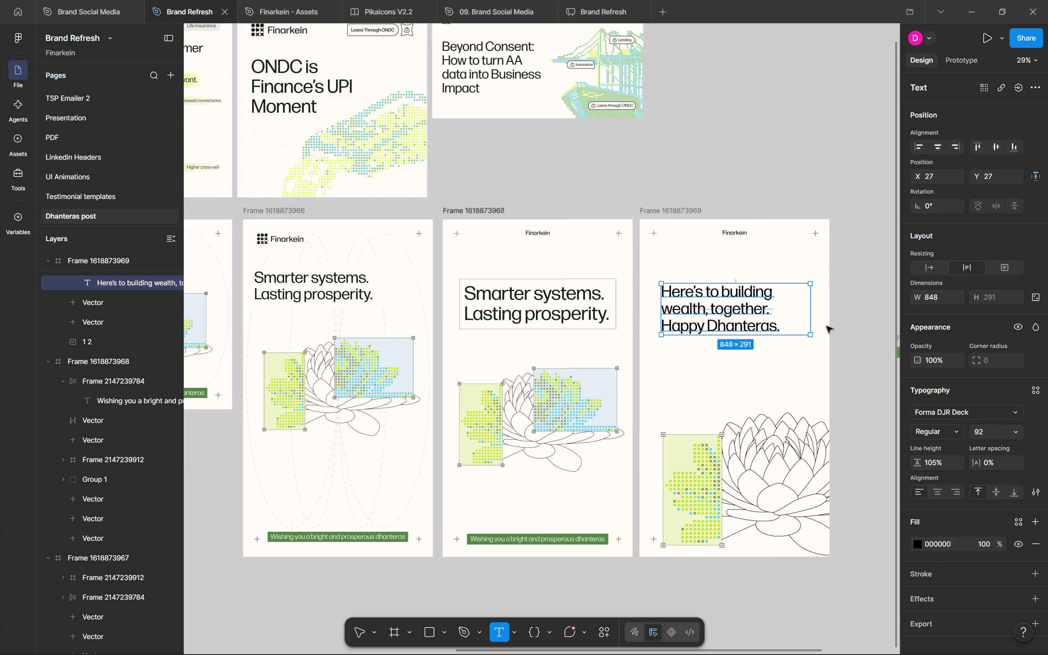
# Set the new headline's font size to 110, trying sizes from 90 up to 130.
pyautogui.click(984, 428)
pyautogui.write('90')
pyautogui.press('Return')
pyautogui.click(984, 426)
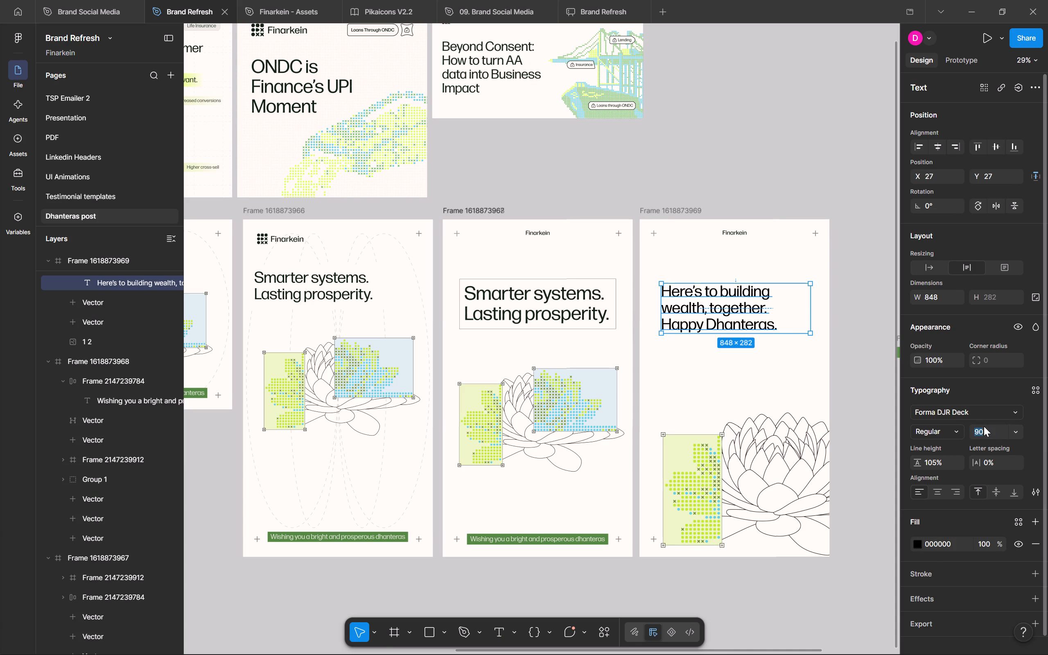
pyautogui.hotkey('shift', 'Up')
pyautogui.hotkey('shift', 'Up')
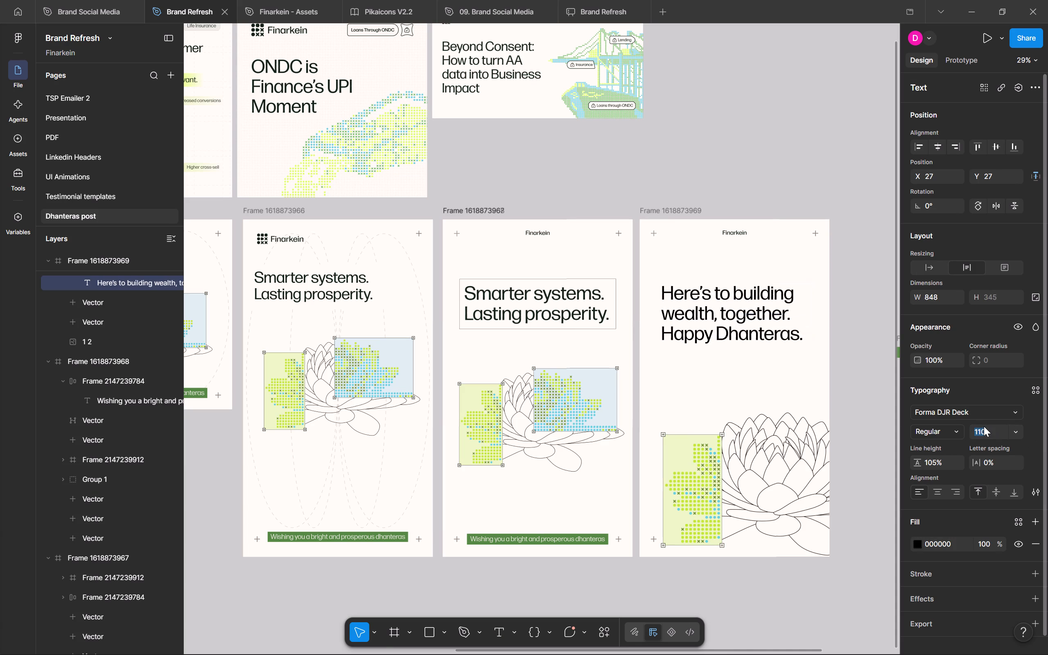
pyautogui.hotkey('shift', 'Up')
pyautogui.hotkey('shift', 'Up')
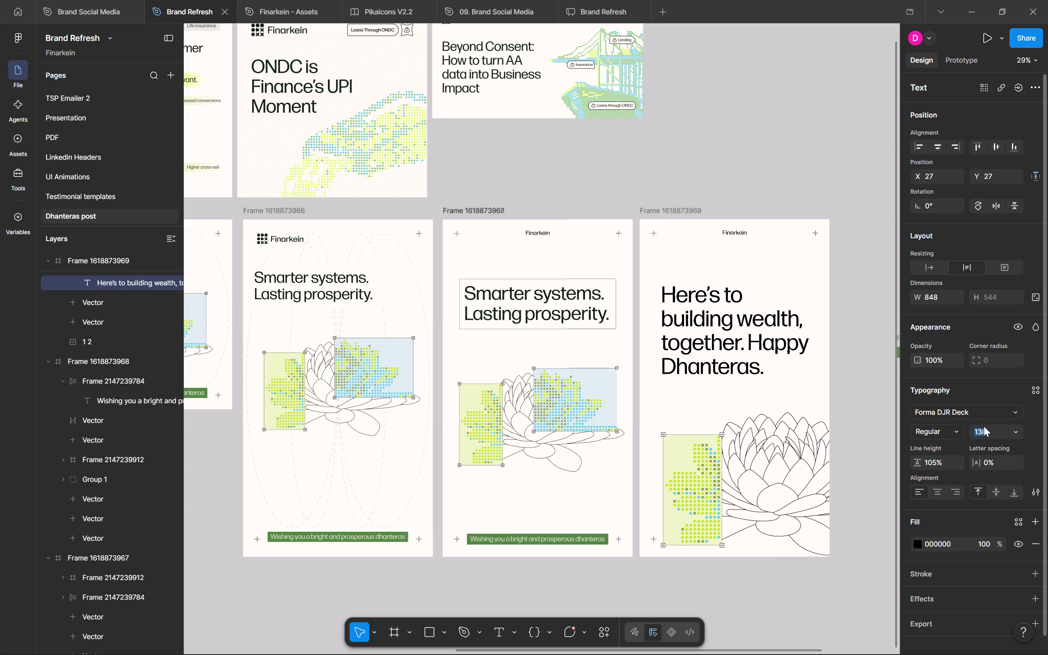
pyautogui.hotkey('shift', 'Down')
pyautogui.hotkey('shift', 'Down')
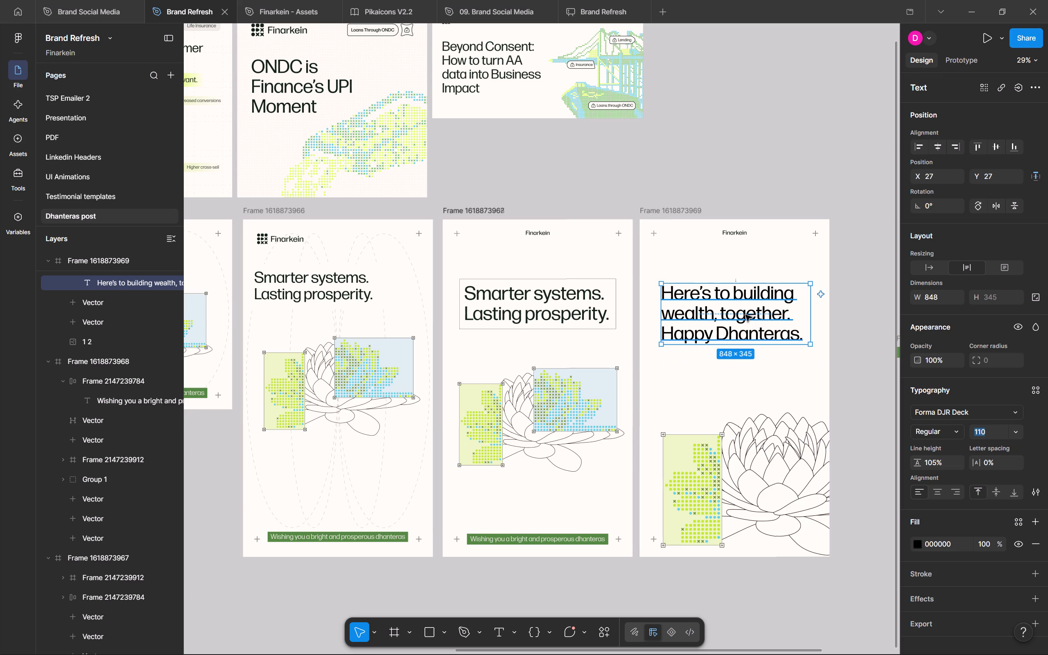
# Move the headline text up, to X 0, Y -91 relative to its container frame.
pyautogui.moveTo(745, 315); pyautogui.dragTo(740, 294)
pyautogui.hscroll(-1, 842, 325)
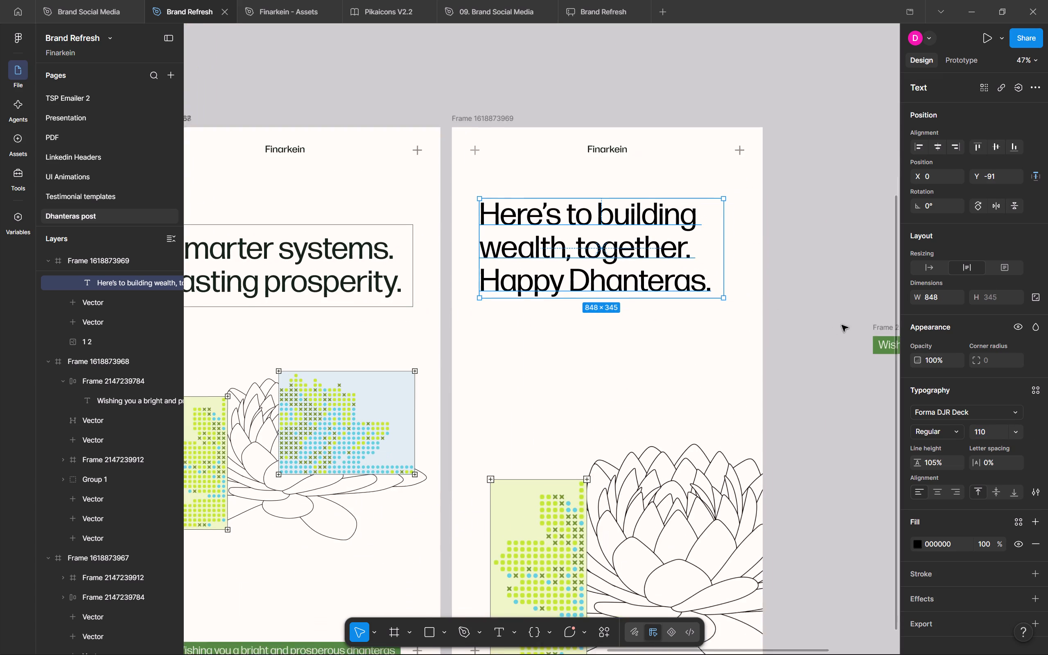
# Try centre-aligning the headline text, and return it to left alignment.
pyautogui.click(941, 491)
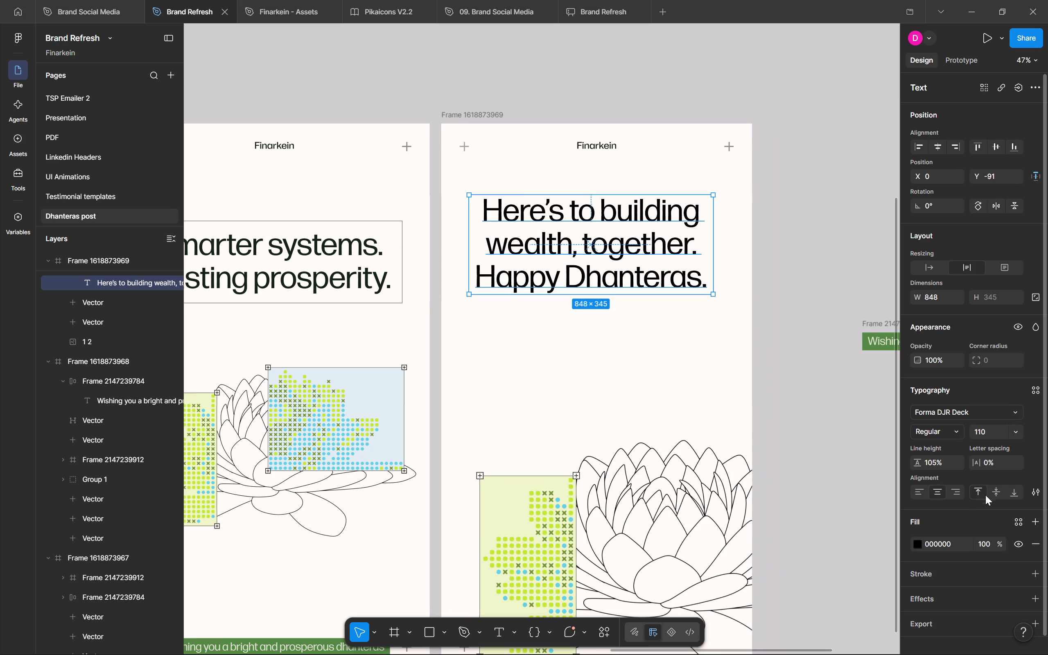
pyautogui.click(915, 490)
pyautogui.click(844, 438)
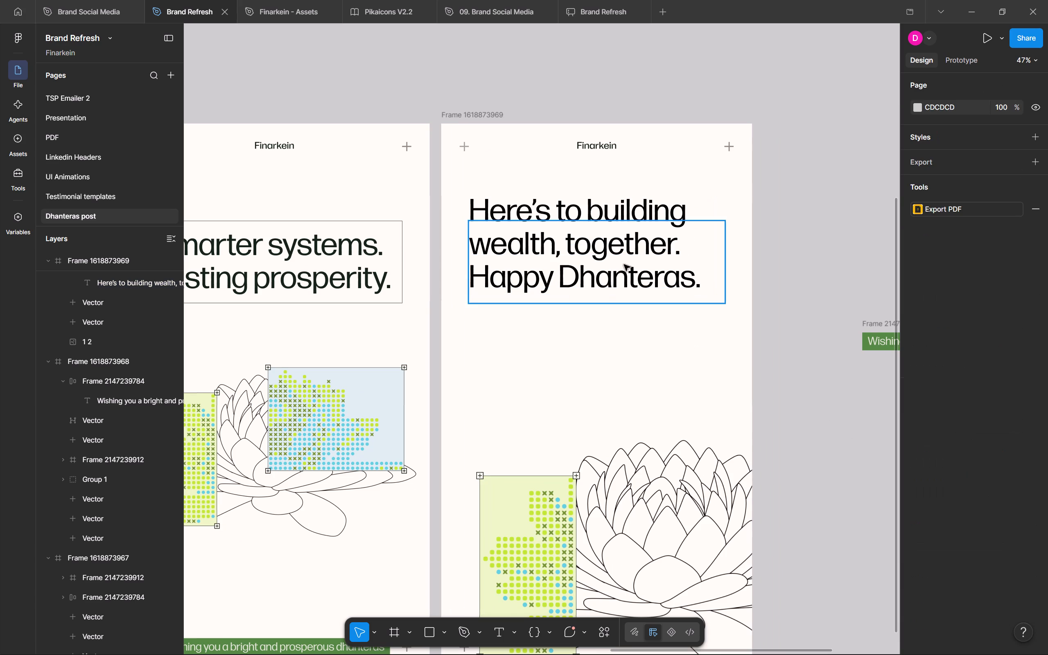
# Extend the headline's container frame upward to enclose all three lines, at 888 × 375 and Y 248.
pyautogui.click(612, 257)
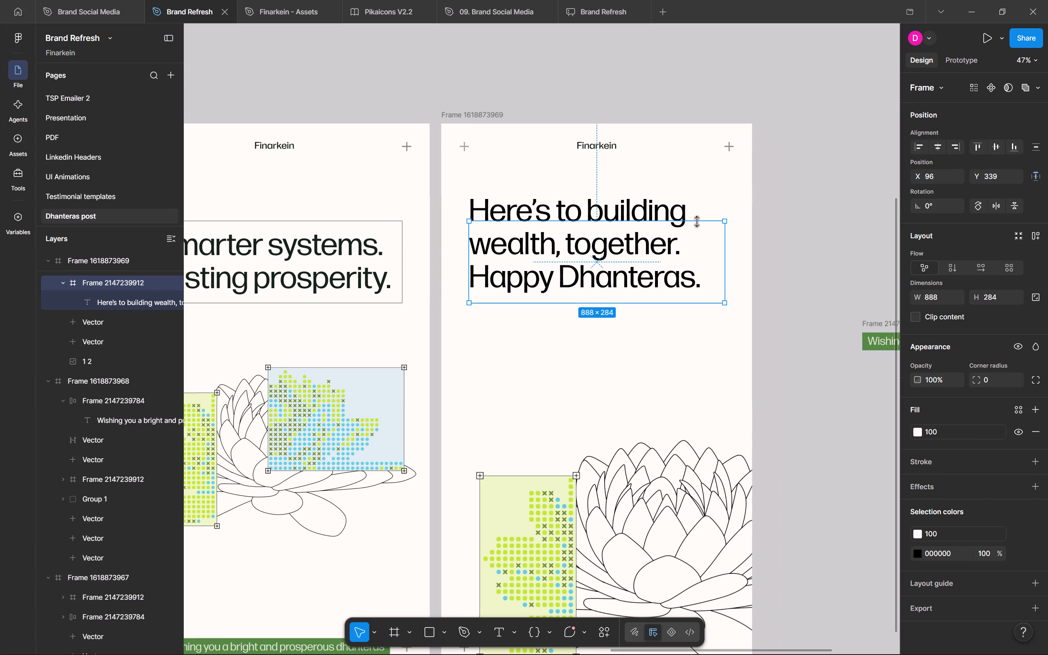
pyautogui.keyDown('ctrl'); pyautogui.moveTo(700, 221); pyautogui.dragTo(703, 193); pyautogui.keyUp('ctrl')
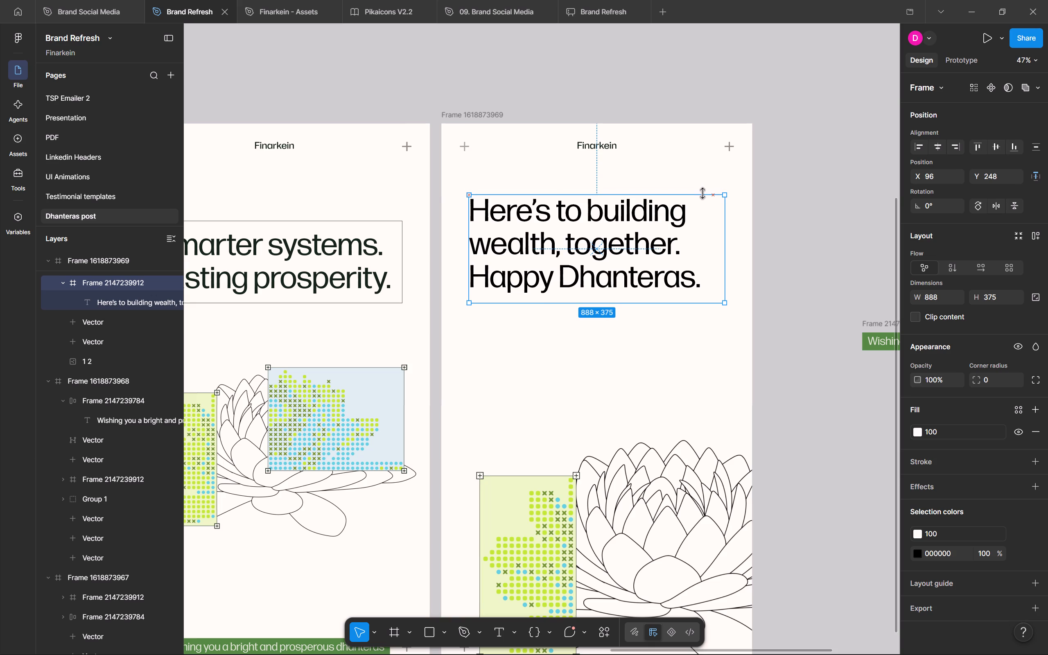
pyautogui.keyDown('ctrl'); pyautogui.moveTo(703, 193); pyautogui.dragTo(703, 192); pyautogui.keyUp('ctrl')
pyautogui.click(761, 289)
# Shift the headline text slightly up and left, to about X -11, Y -18 within its container frame.
pyautogui.click(618, 236)
pyautogui.moveTo(618, 236); pyautogui.dragTo(614, 233)
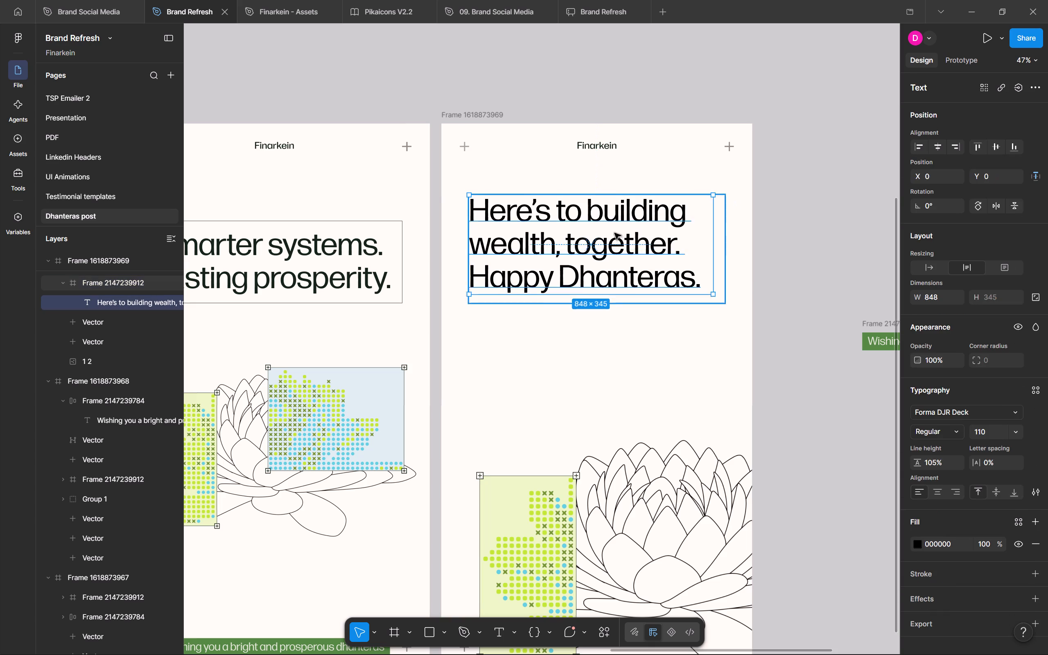
pyautogui.moveTo(614, 233); pyautogui.dragTo(615, 228)
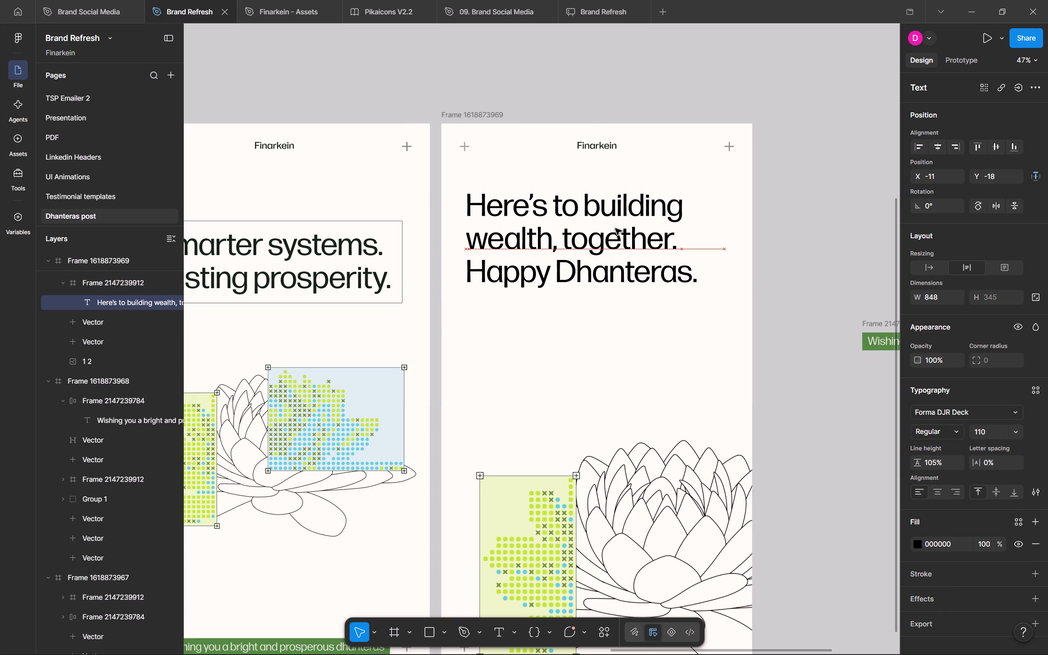
pyautogui.click(790, 279)
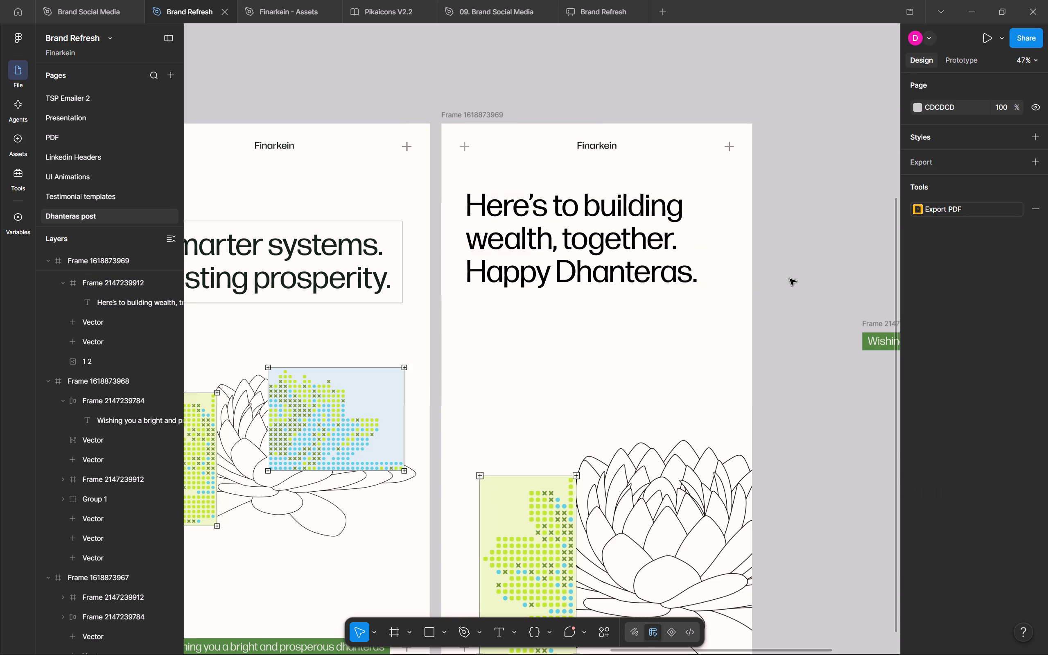
# Widen the green dot-pattern panel's background rectangle leftward to about 365 × 631, with its left edge at X 104.
pyautogui.scroll(-1, 790, 279)
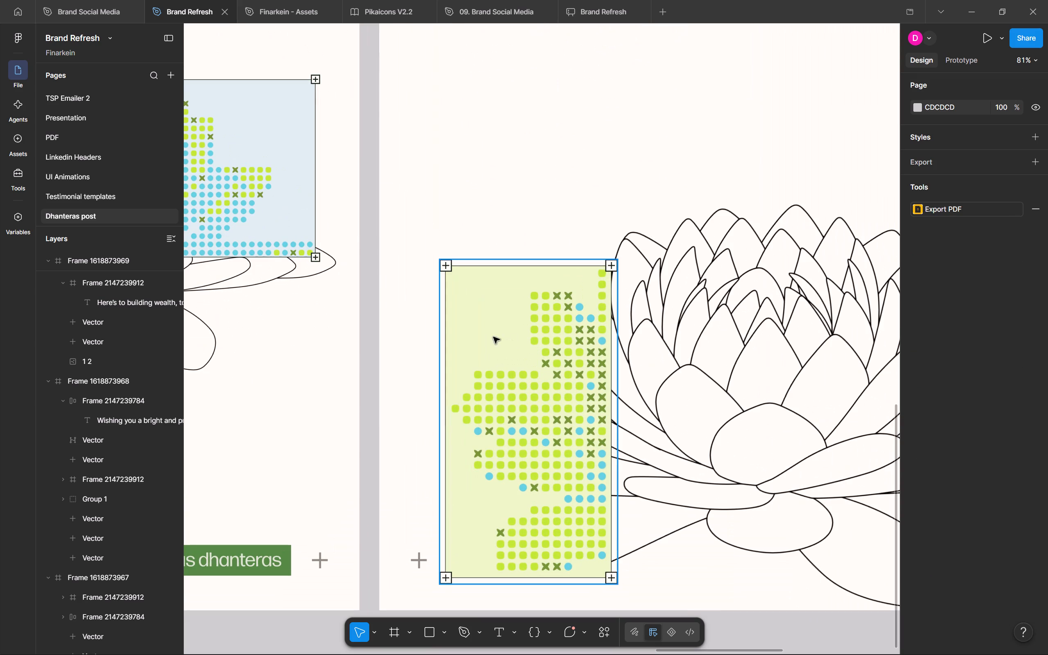
pyautogui.keyDown('ctrl'); pyautogui.click(447, 337); pyautogui.keyUp('ctrl')
pyautogui.keyDown('ctrl'); pyautogui.moveTo(445, 337); pyautogui.dragTo(424, 337); pyautogui.keyUp('ctrl')
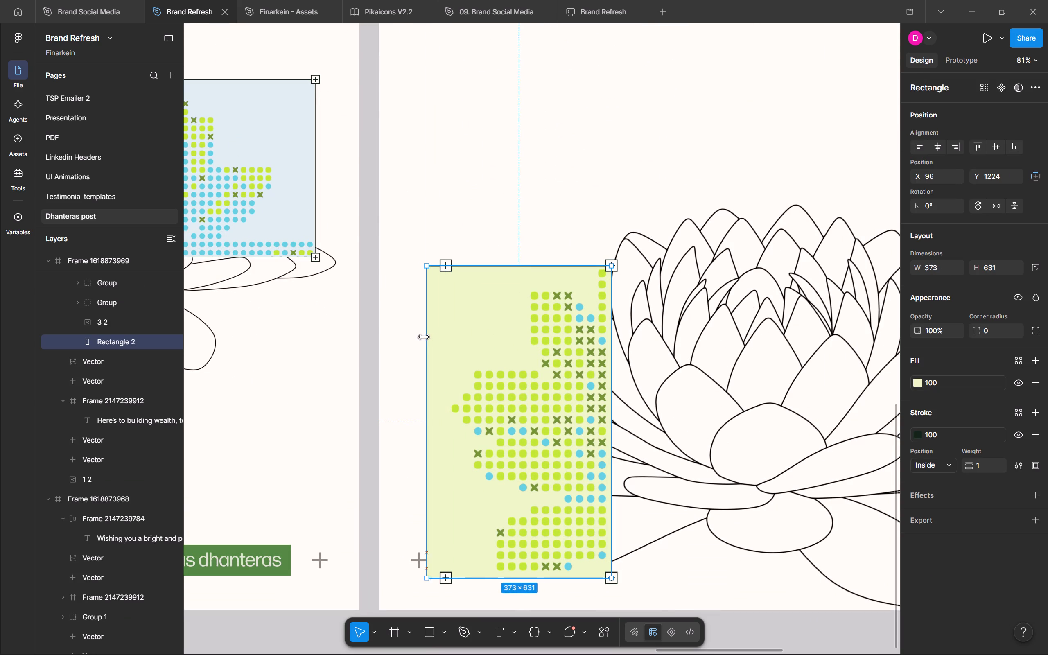
pyautogui.keyDown('ctrl'); pyautogui.moveTo(424, 337); pyautogui.dragTo(430, 338); pyautogui.keyUp('ctrl')
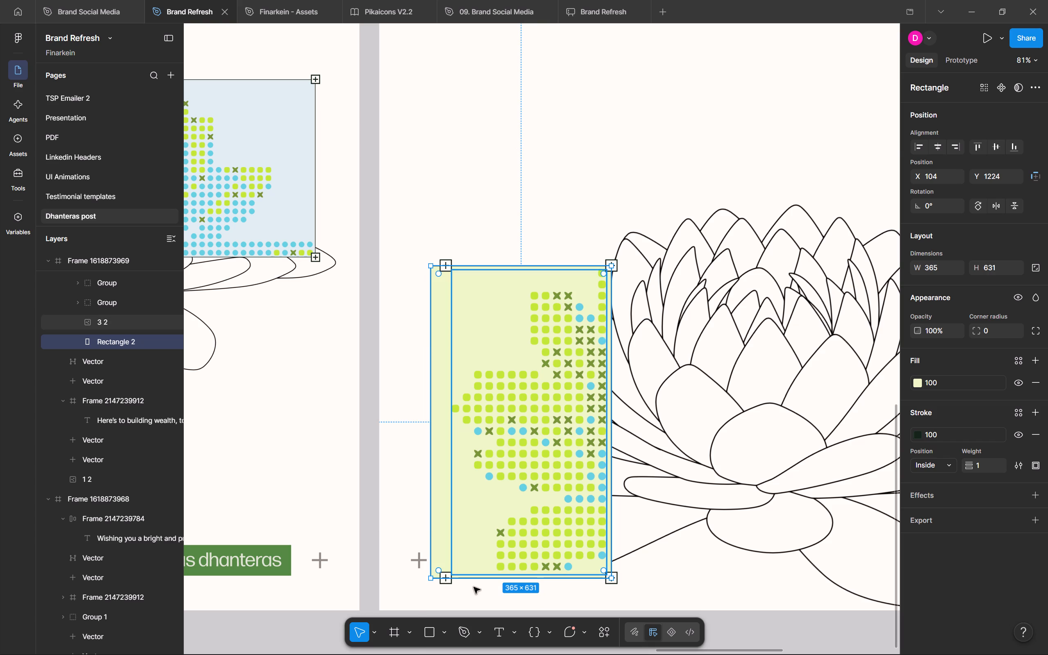
# Move the green panel's two left plus markers leftward onto the corners of the widened background rectangle.
pyautogui.click(448, 585)
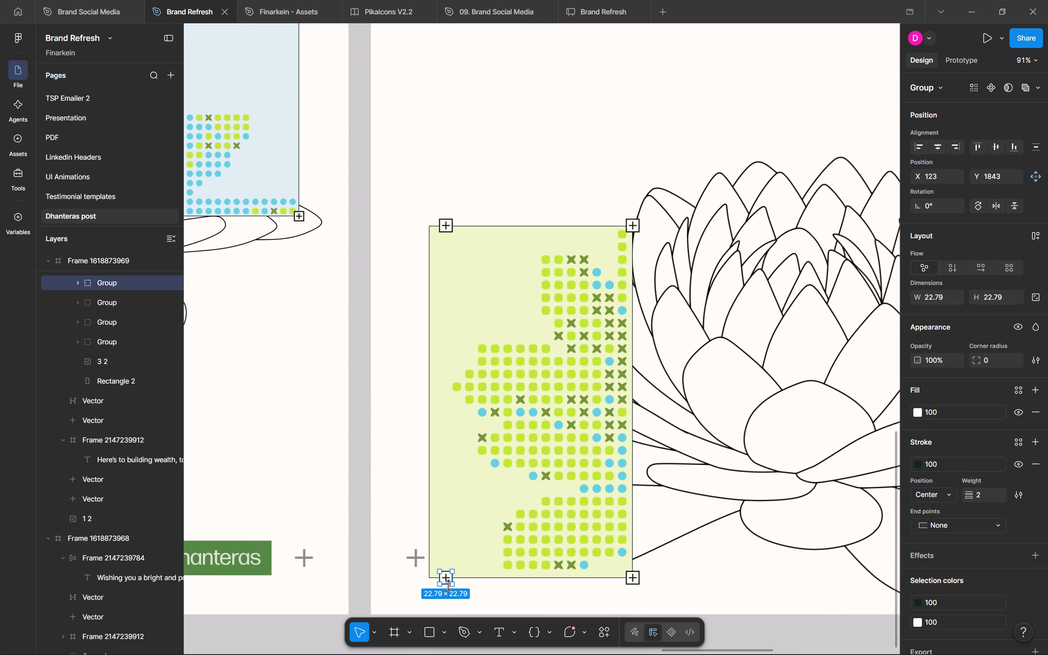
pyautogui.keyDown('shift'); pyautogui.click(443, 224); pyautogui.keyUp('shift')
pyautogui.hotkey('shift', 'Left')
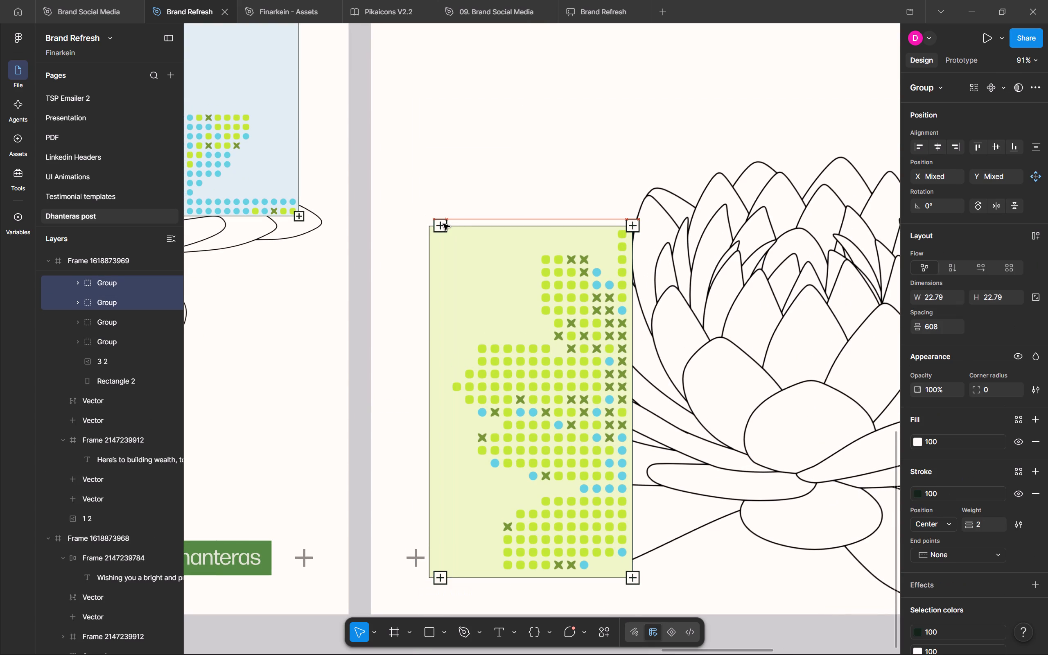
pyautogui.hotkey('shift', 'Left')
pyautogui.hotkey('shift', 'Left')
pyautogui.click(379, 257)
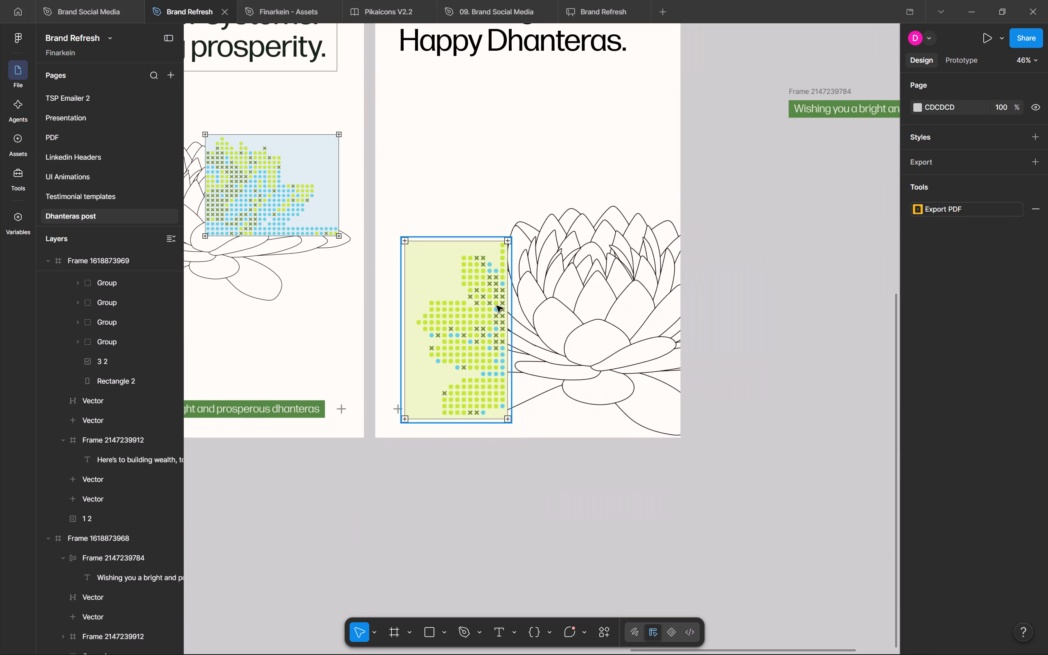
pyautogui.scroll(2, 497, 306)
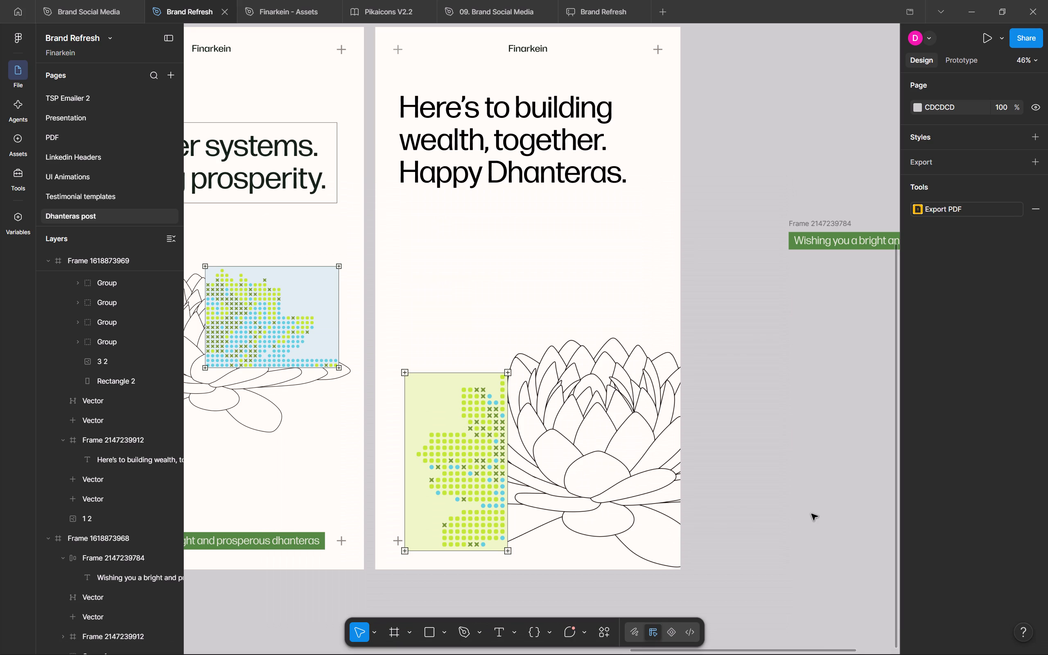
# Delete the lower-left plus marker of the new headline post, just outside the green panel's corner.
pyautogui.scroll(2, 811, 514)
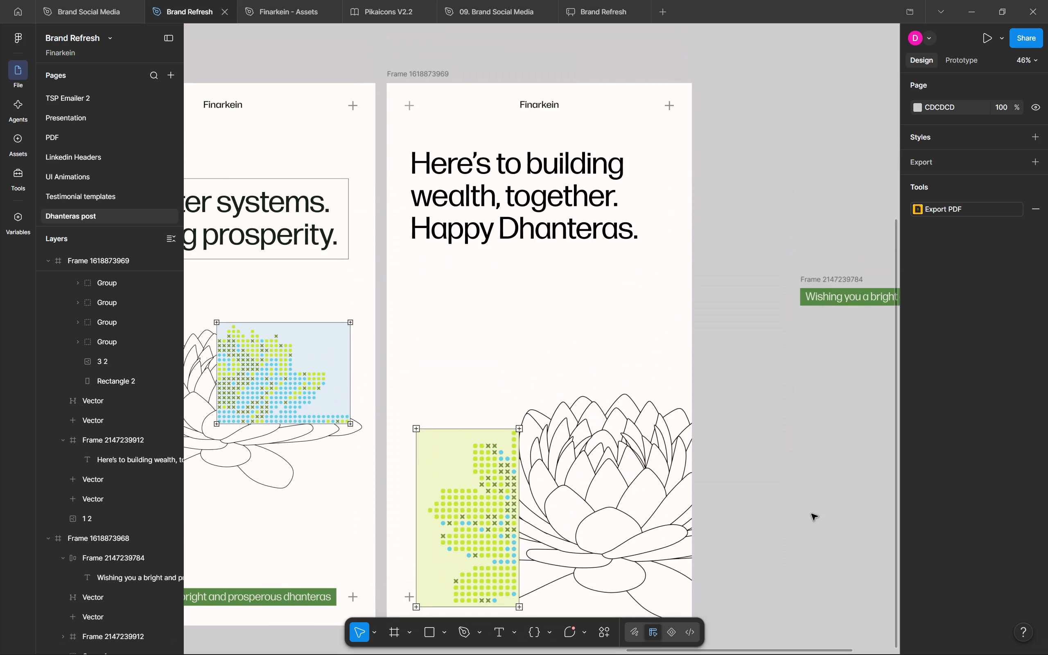
pyautogui.scroll(-1, 811, 514)
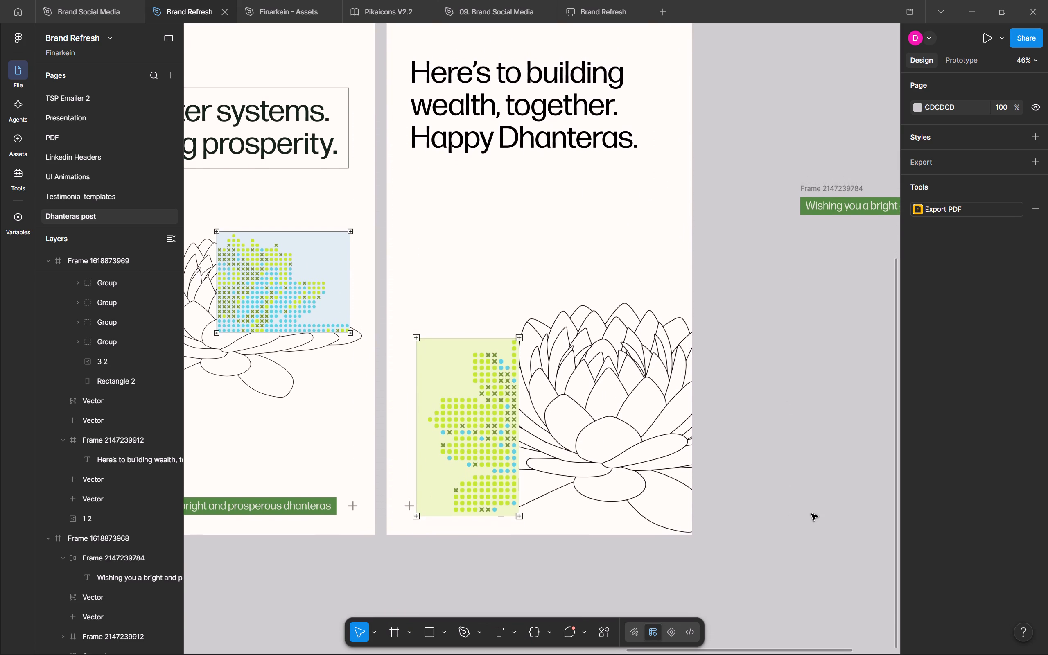
pyautogui.scroll(-1, 811, 514)
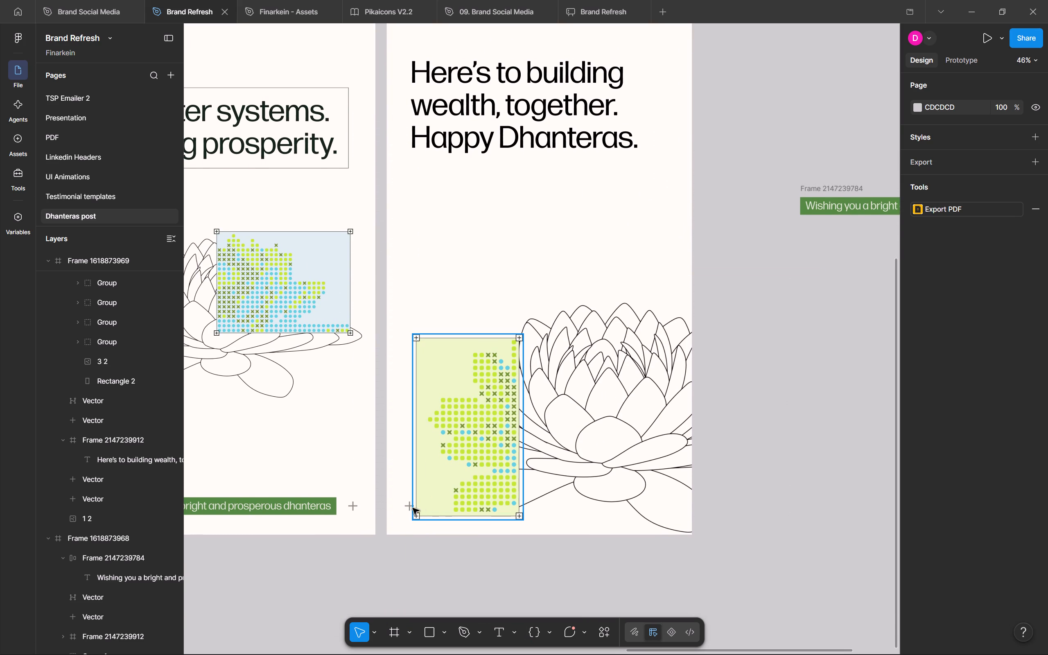
pyautogui.click(409, 507)
pyautogui.press('Delete')
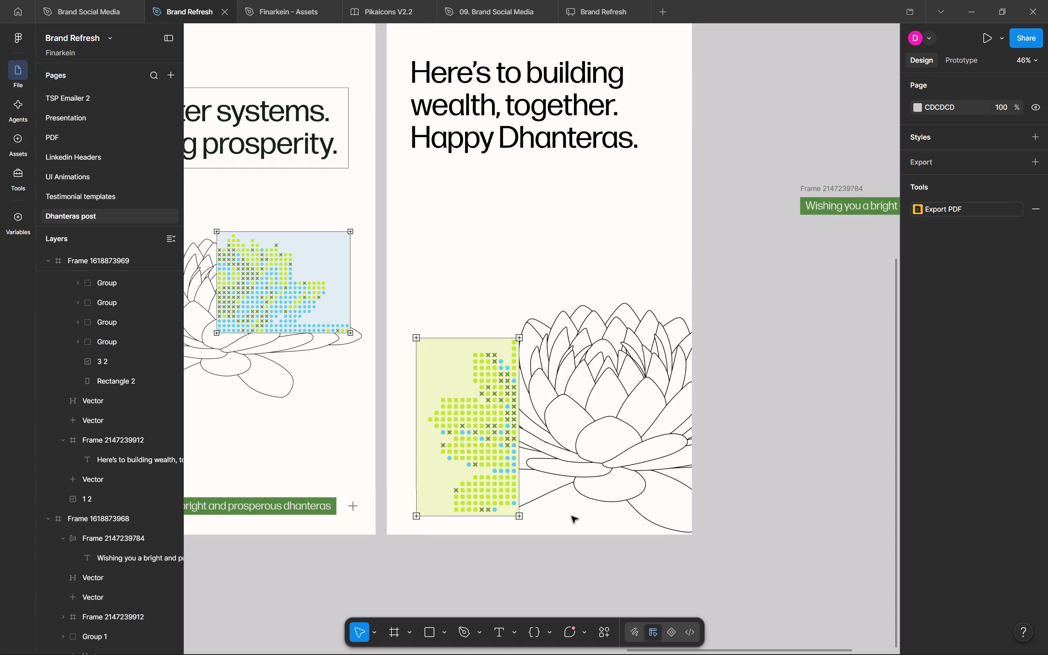
# Move the whole green dot-pattern panel group rightward to X 123, keeping Y 1212.
pyautogui.click(505, 476)
pyautogui.press('Right')
pyautogui.press('Right')
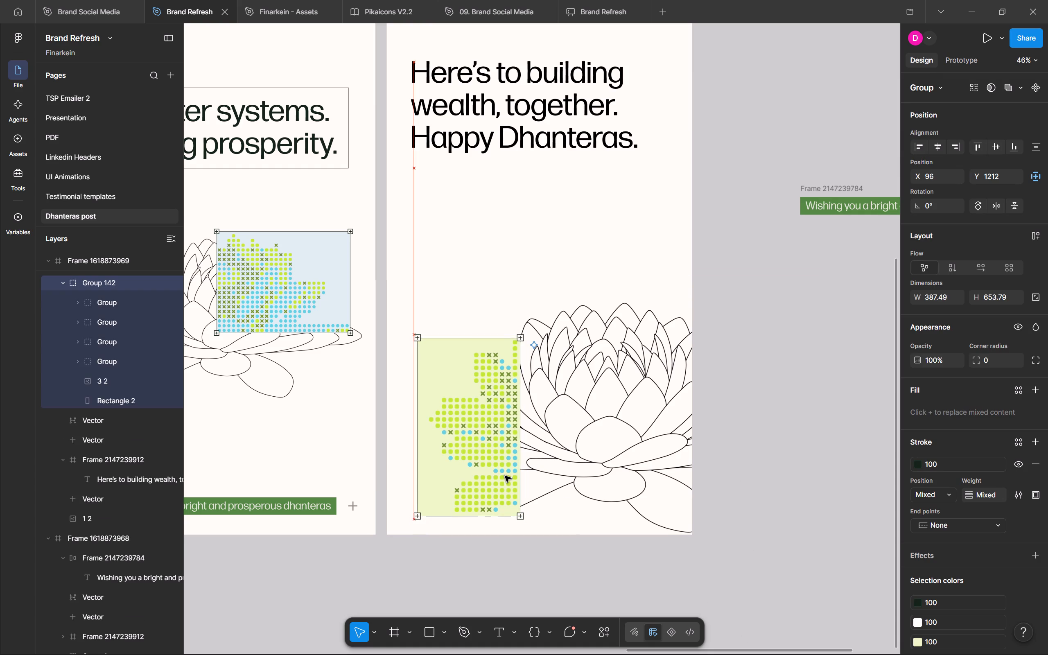
pyautogui.press('Right')
pyautogui.press('Right')
pyautogui.hotkey('shift', 'Right')
pyautogui.press('Right')
pyautogui.press('Right')
pyautogui.press('Right')
pyautogui.press('Right')
pyautogui.press('Right')
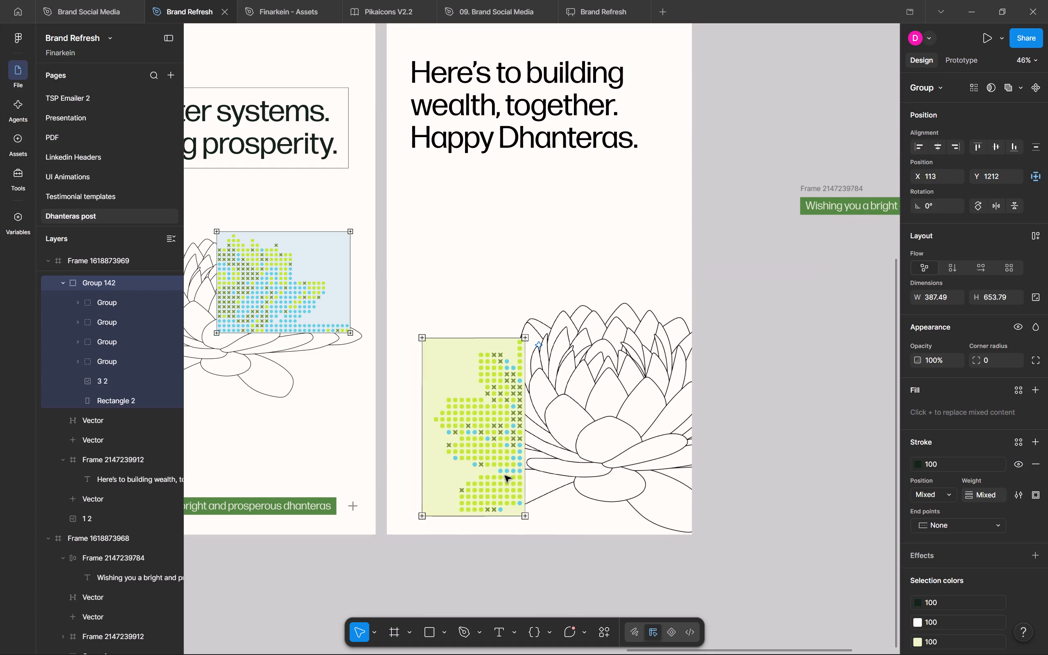
pyautogui.press('Right')
pyautogui.press('Right')
pyautogui.press('Right')
pyautogui.press('Right')
pyautogui.press('Right')
pyautogui.press('Right')
pyautogui.press('Right')
pyautogui.press('Right')
pyautogui.press('Right')
pyautogui.press('Right')
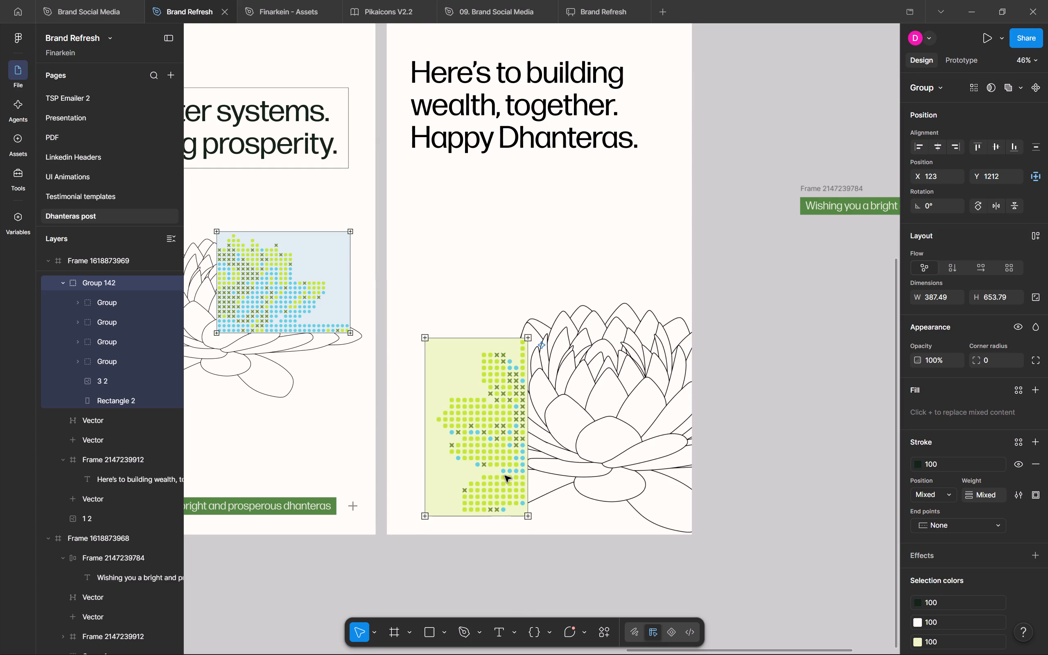
pyautogui.press('Escape')
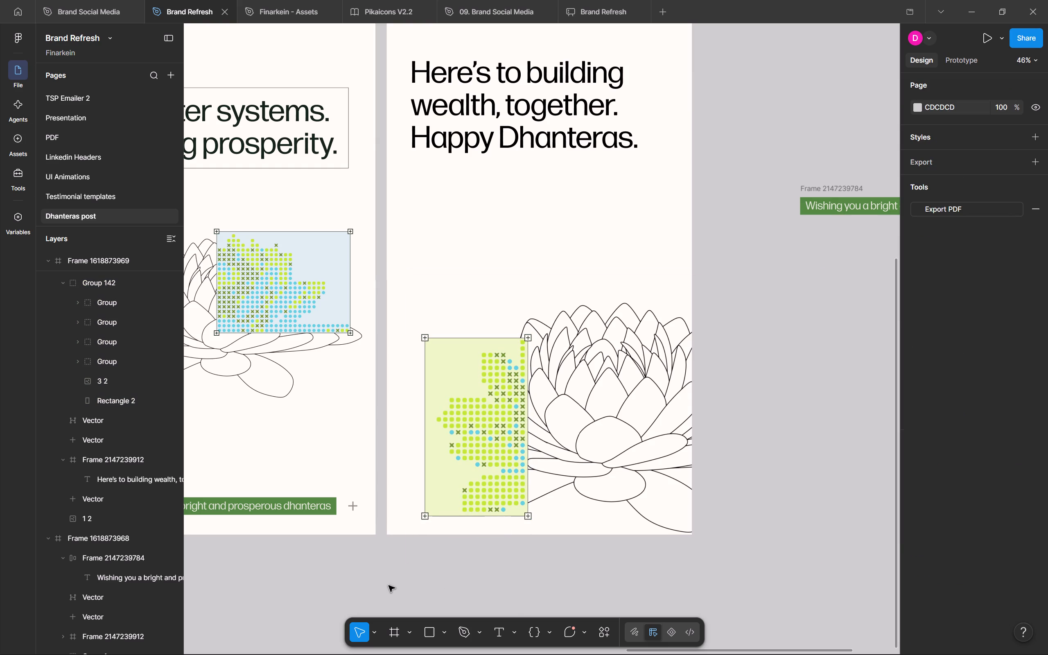
pyautogui.click(388, 585)
# Crop the panel's dot-pattern image down from its top and slightly outward on its left, to about 321 × 415 at X 169, Y 1433.
pyautogui.scroll(1, 446, 249)
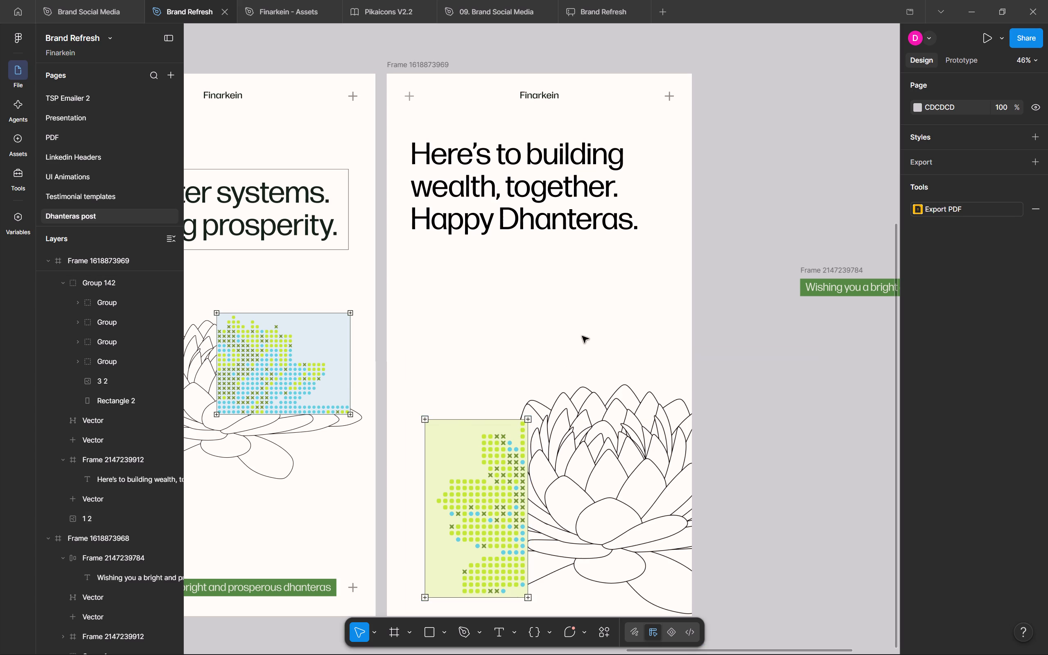
pyautogui.keyDown('ctrl'); pyautogui.click(475, 505); pyautogui.keyUp('ctrl')
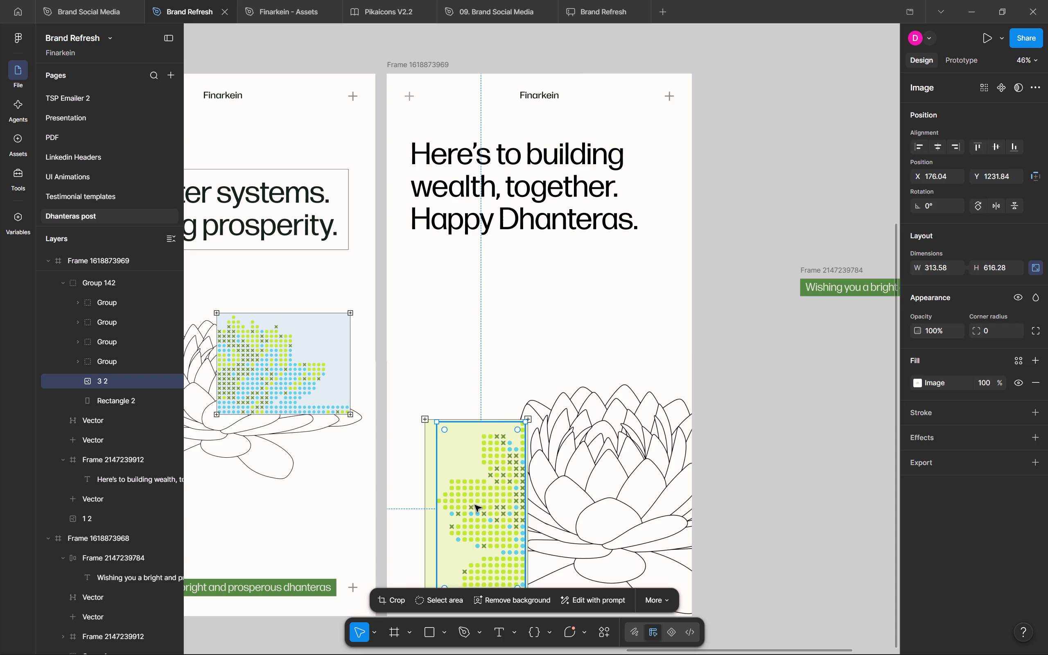
pyautogui.scroll(-1, 479, 423)
pyautogui.scroll(1, 479, 423)
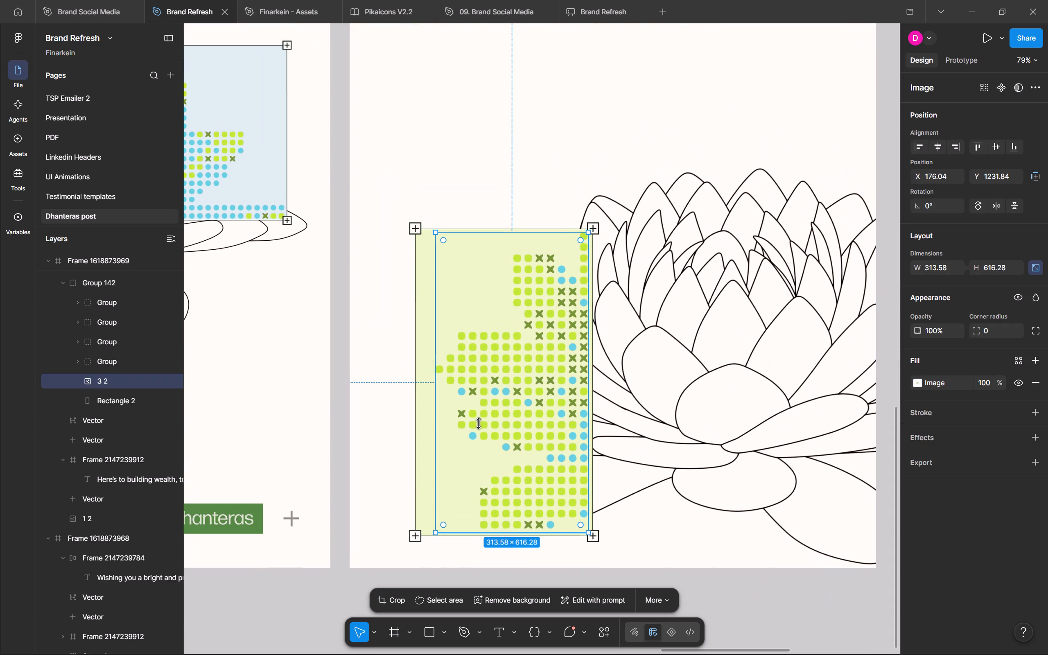
pyautogui.keyDown('ctrl'); pyautogui.moveTo(532, 233); pyautogui.dragTo(531, 323); pyautogui.keyUp('ctrl')
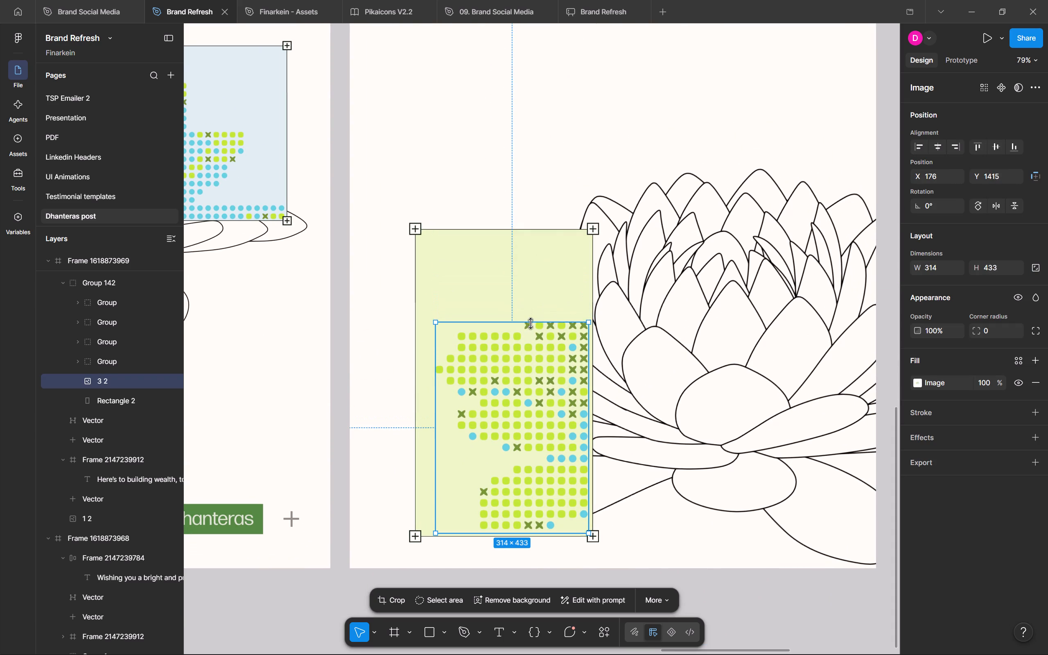
pyautogui.keyDown('ctrl'); pyautogui.moveTo(531, 323); pyautogui.dragTo(533, 331); pyautogui.keyUp('ctrl')
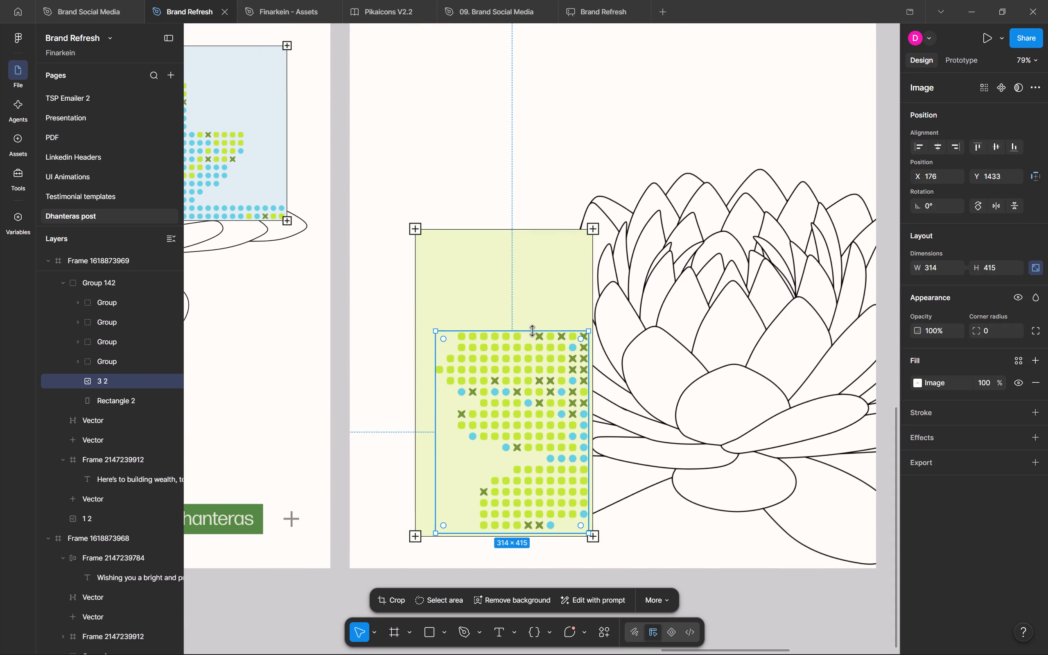
pyautogui.keyDown('ctrl'); pyautogui.moveTo(438, 388); pyautogui.dragTo(431, 388); pyautogui.keyUp('ctrl')
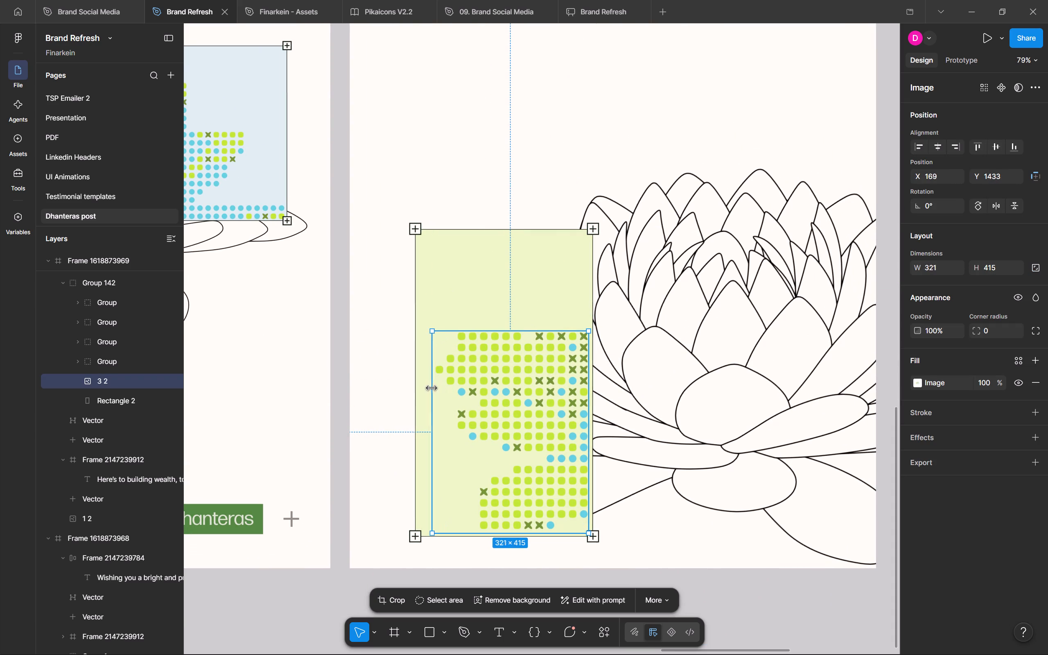
pyautogui.keyDown('ctrl'); pyautogui.moveTo(431, 388); pyautogui.dragTo(432, 388); pyautogui.keyUp('ctrl')
# Shorten the green panel's background rectangle from its top edge to about 365 × 432, with the top at Y 1423.
pyautogui.keyDown('ctrl'); pyautogui.click(488, 300); pyautogui.keyUp('ctrl')
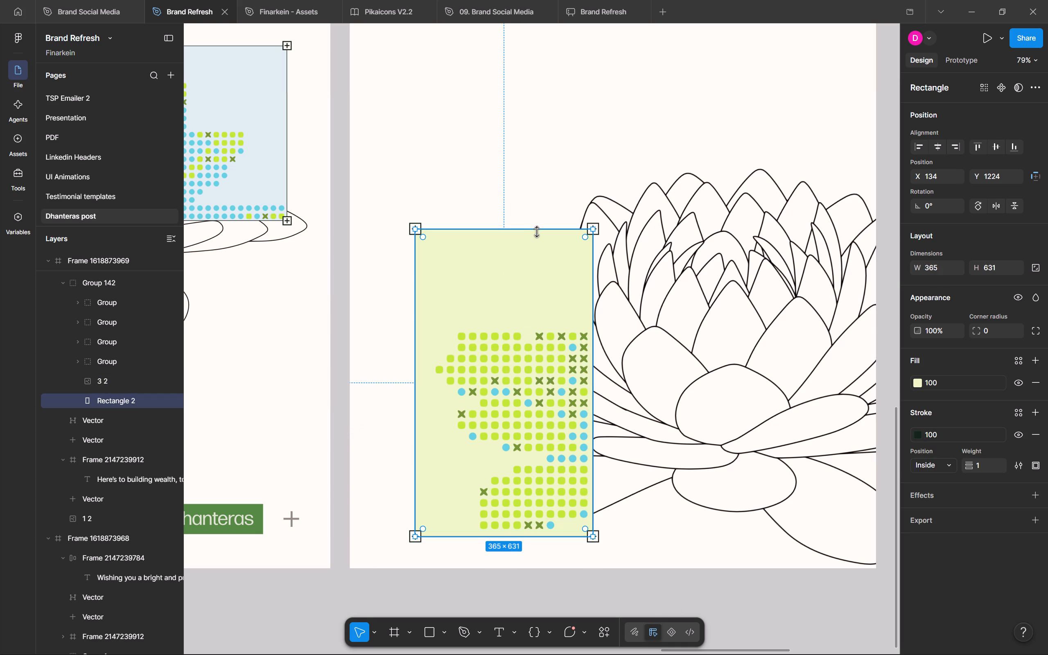
pyautogui.keyDown('ctrl'); pyautogui.moveTo(537, 232); pyautogui.dragTo(540, 327); pyautogui.keyUp('ctrl')
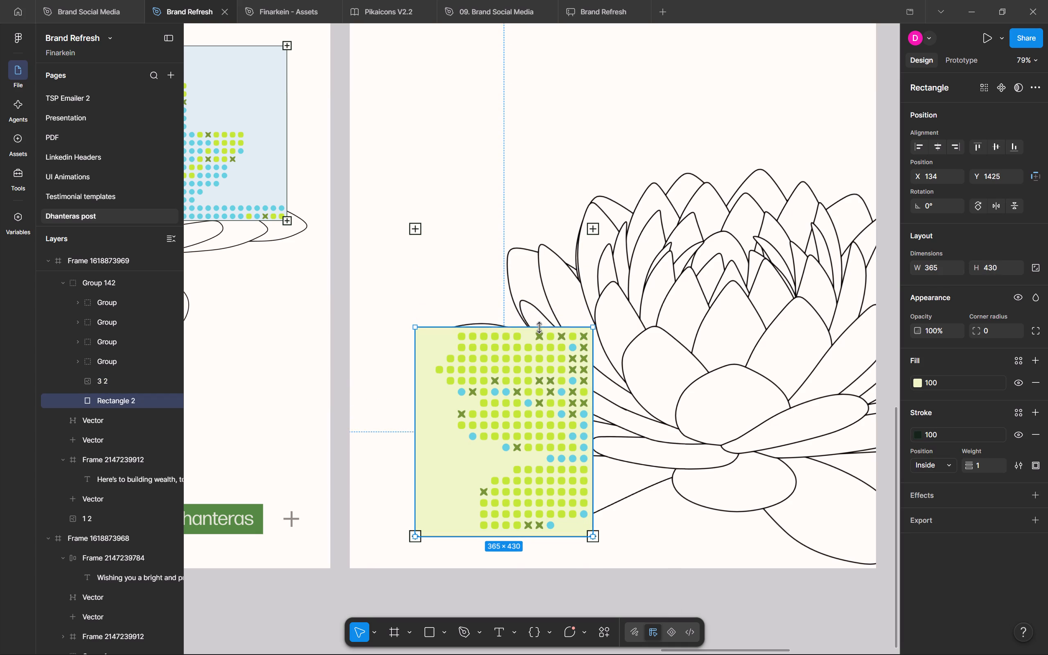
pyautogui.keyDown('ctrl'); pyautogui.moveTo(540, 327); pyautogui.dragTo(540, 326); pyautogui.keyUp('ctrl')
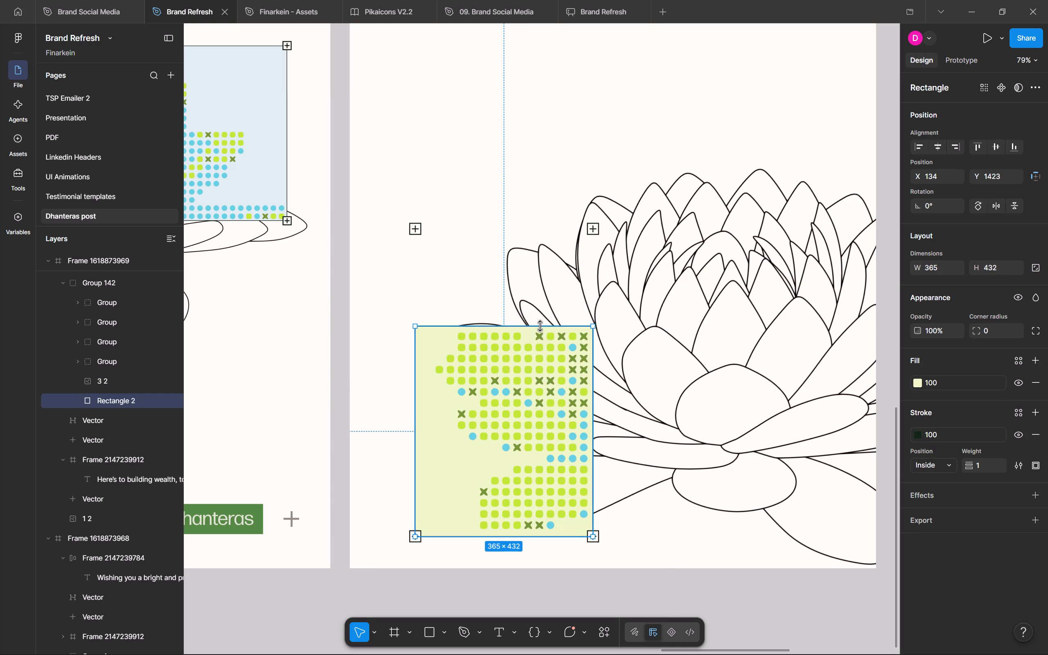
pyautogui.keyDown('ctrl'); pyautogui.moveTo(540, 326); pyautogui.dragTo(540, 325); pyautogui.keyUp('ctrl')
# Move the two upper plus markers down to Y 1412, onto the top corners of the shortened background rectangle.
pyautogui.click(418, 228)
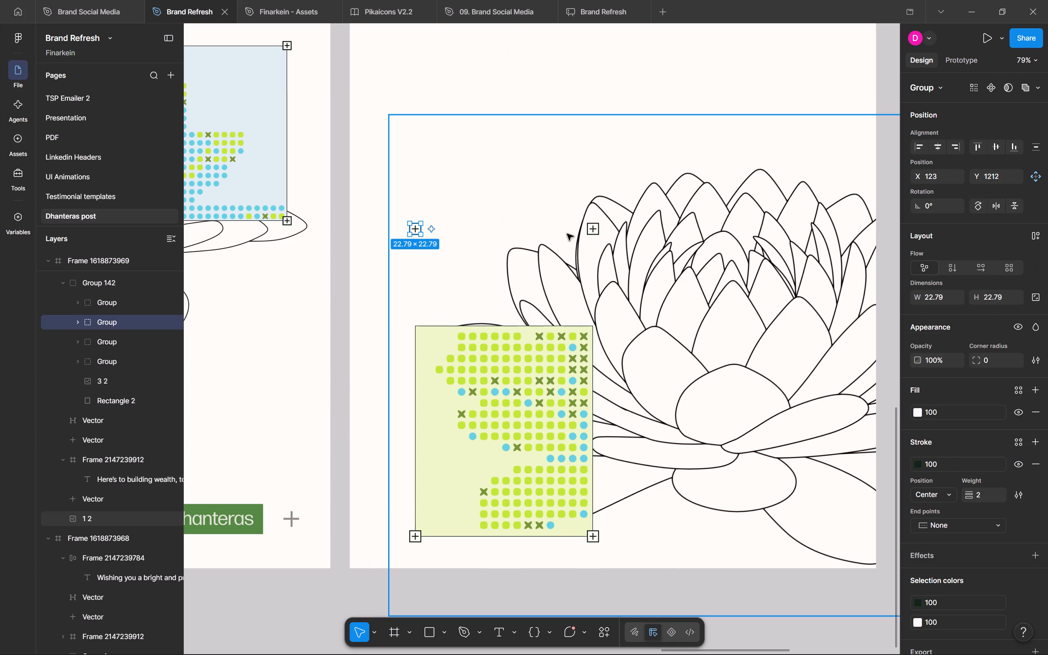
pyautogui.keyDown('shift'); pyautogui.click(595, 233); pyautogui.keyUp('shift')
pyautogui.hotkey('shift', 'Down')
pyautogui.hotkey('shift', 'Down')
pyautogui.hotkey('shift', 'Down')
pyautogui.hotkey('shift', 'Down')
pyautogui.hotkey('shift', 'Down')
pyautogui.hotkey('shift', 'Down')
pyautogui.hotkey('shift', 'Down')
pyautogui.hotkey('shift', 'Down')
pyautogui.hotkey('shift', 'Down')
pyautogui.hotkey('shift', 'Down')
pyautogui.hotkey('shift', 'Down')
pyautogui.hotkey('shift', 'Down')
pyautogui.hotkey('shift', 'Down')
pyautogui.hotkey('shift', 'Down')
pyautogui.hotkey('shift', 'Down')
pyautogui.hotkey('shift', 'Down')
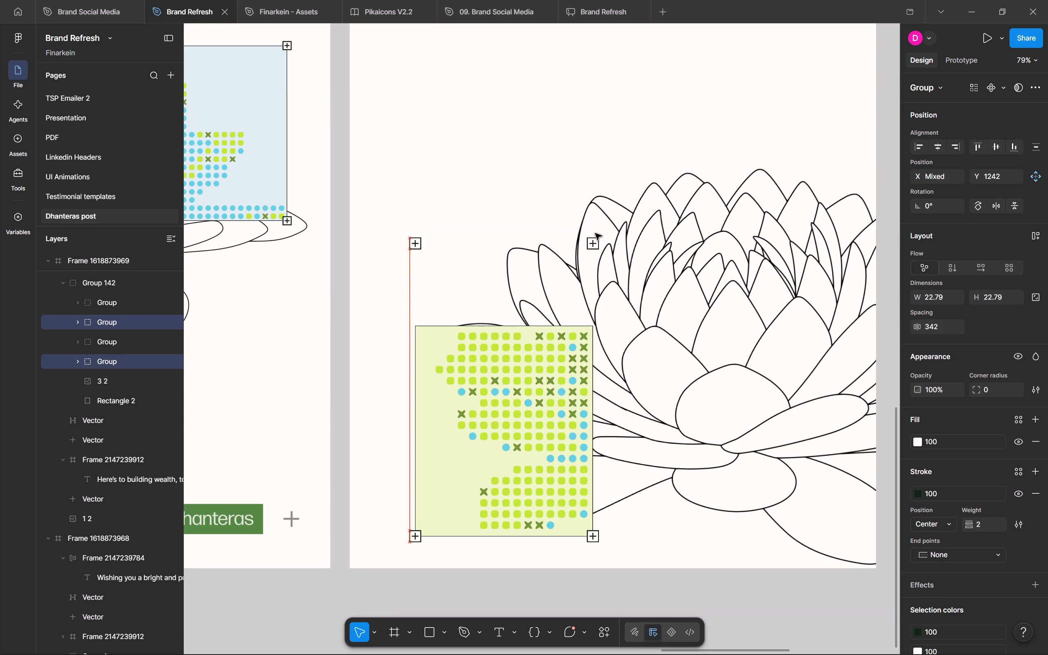
pyautogui.hotkey('shift', 'Down')
pyautogui.hotkey('shift', 'Down')
pyautogui.hotkey('shift', 'Down')
pyautogui.hotkey('shift', 'Down')
pyautogui.hotkey('shift', 'Down')
pyautogui.hotkey('shift', 'Up')
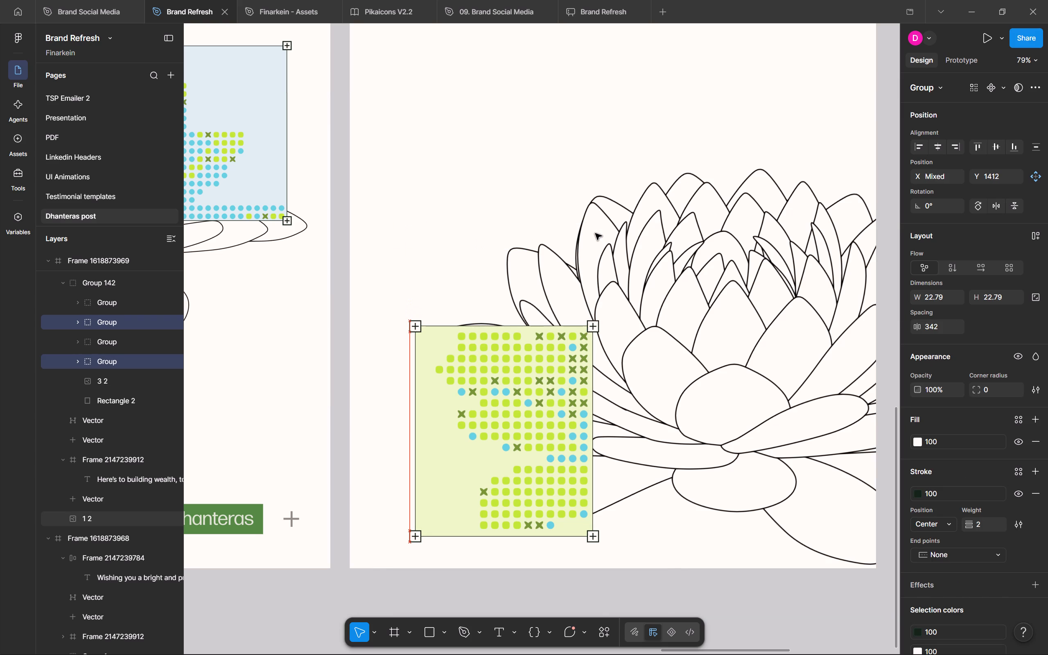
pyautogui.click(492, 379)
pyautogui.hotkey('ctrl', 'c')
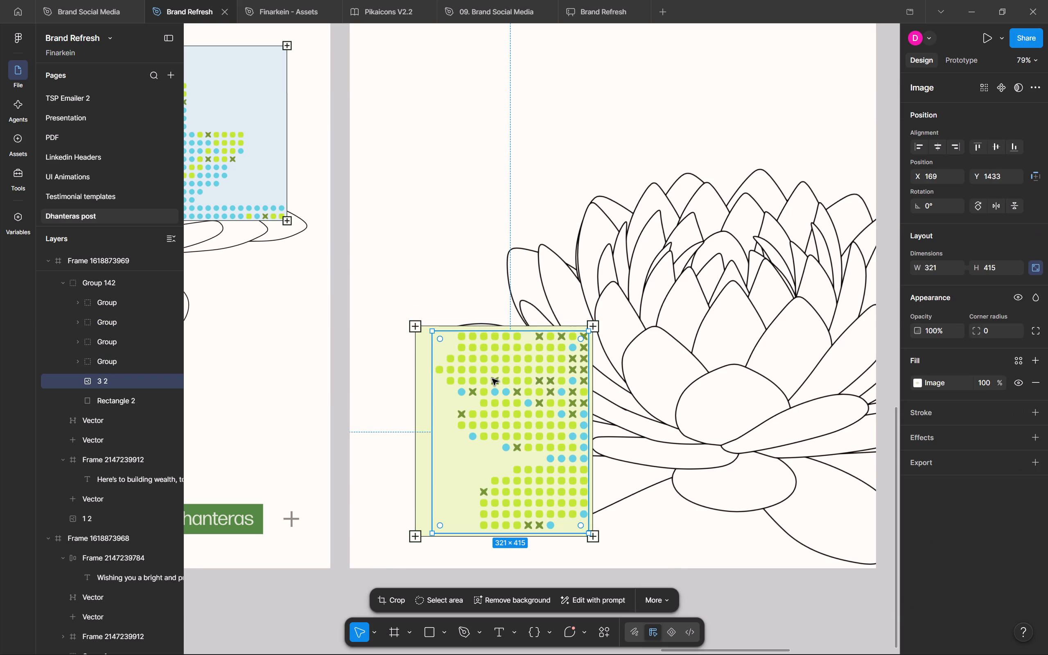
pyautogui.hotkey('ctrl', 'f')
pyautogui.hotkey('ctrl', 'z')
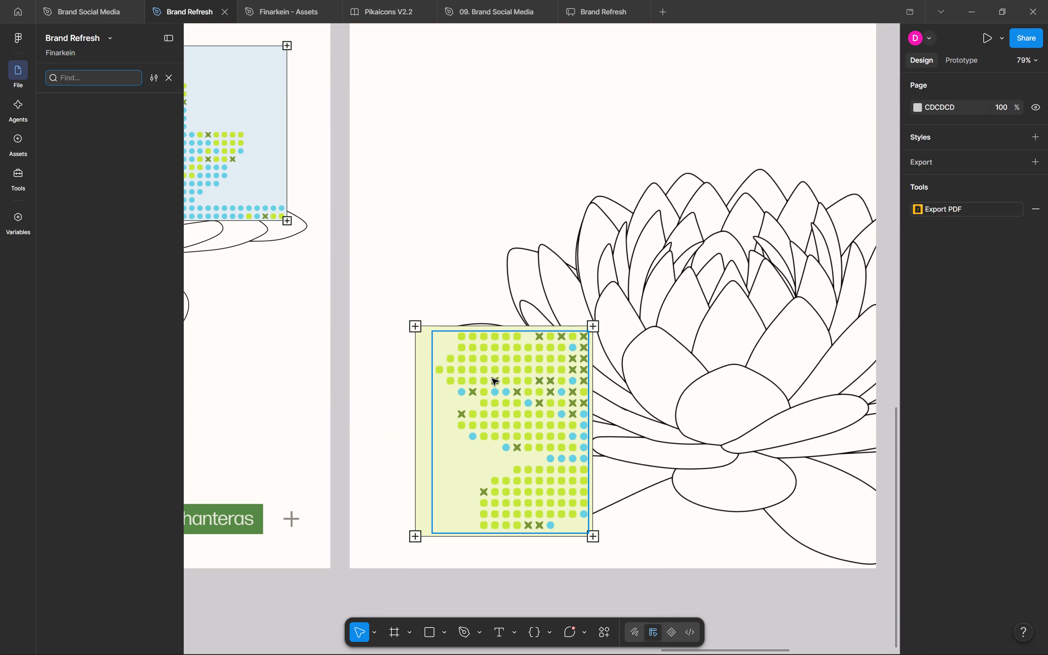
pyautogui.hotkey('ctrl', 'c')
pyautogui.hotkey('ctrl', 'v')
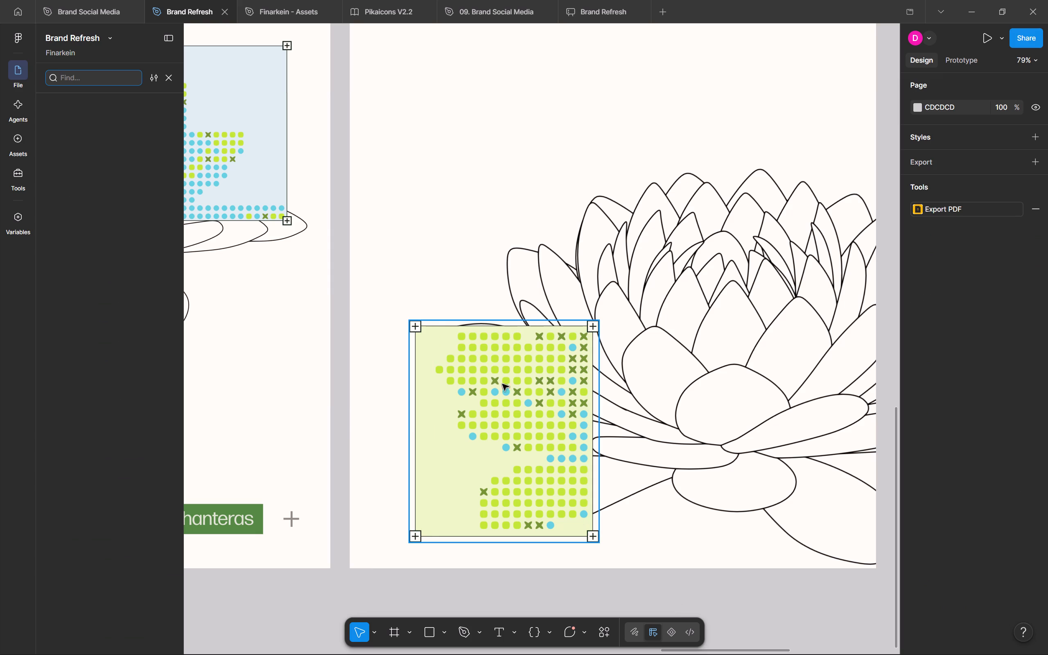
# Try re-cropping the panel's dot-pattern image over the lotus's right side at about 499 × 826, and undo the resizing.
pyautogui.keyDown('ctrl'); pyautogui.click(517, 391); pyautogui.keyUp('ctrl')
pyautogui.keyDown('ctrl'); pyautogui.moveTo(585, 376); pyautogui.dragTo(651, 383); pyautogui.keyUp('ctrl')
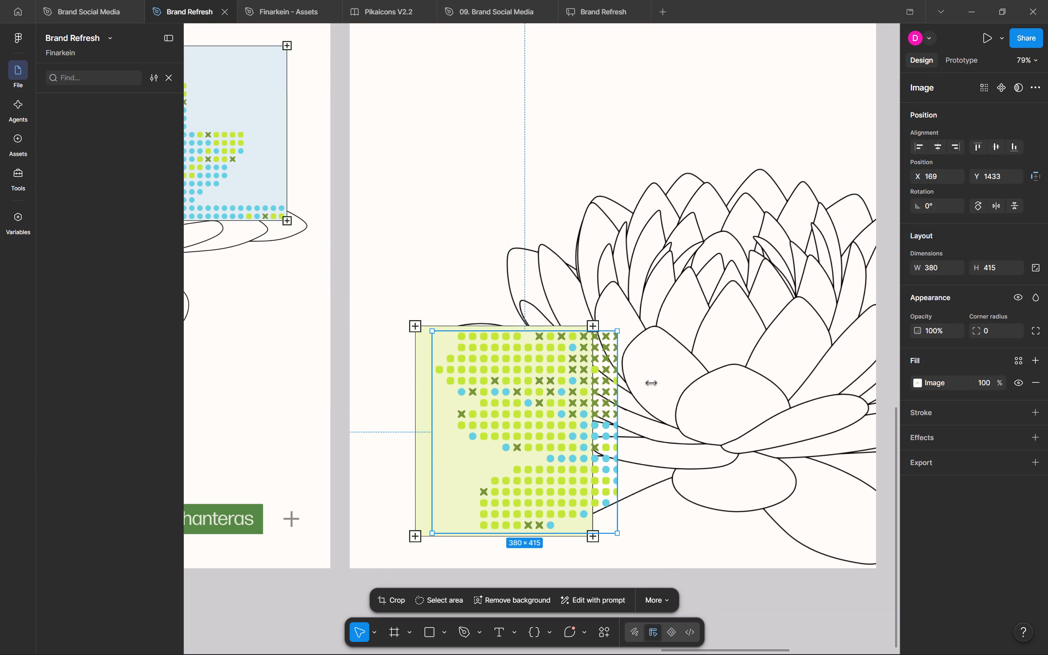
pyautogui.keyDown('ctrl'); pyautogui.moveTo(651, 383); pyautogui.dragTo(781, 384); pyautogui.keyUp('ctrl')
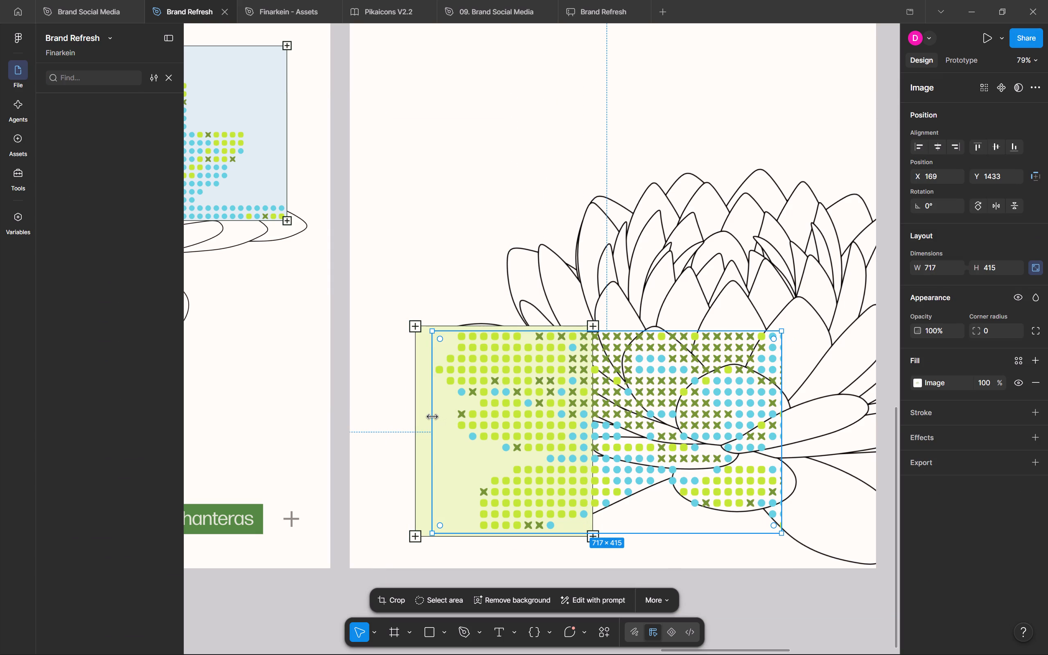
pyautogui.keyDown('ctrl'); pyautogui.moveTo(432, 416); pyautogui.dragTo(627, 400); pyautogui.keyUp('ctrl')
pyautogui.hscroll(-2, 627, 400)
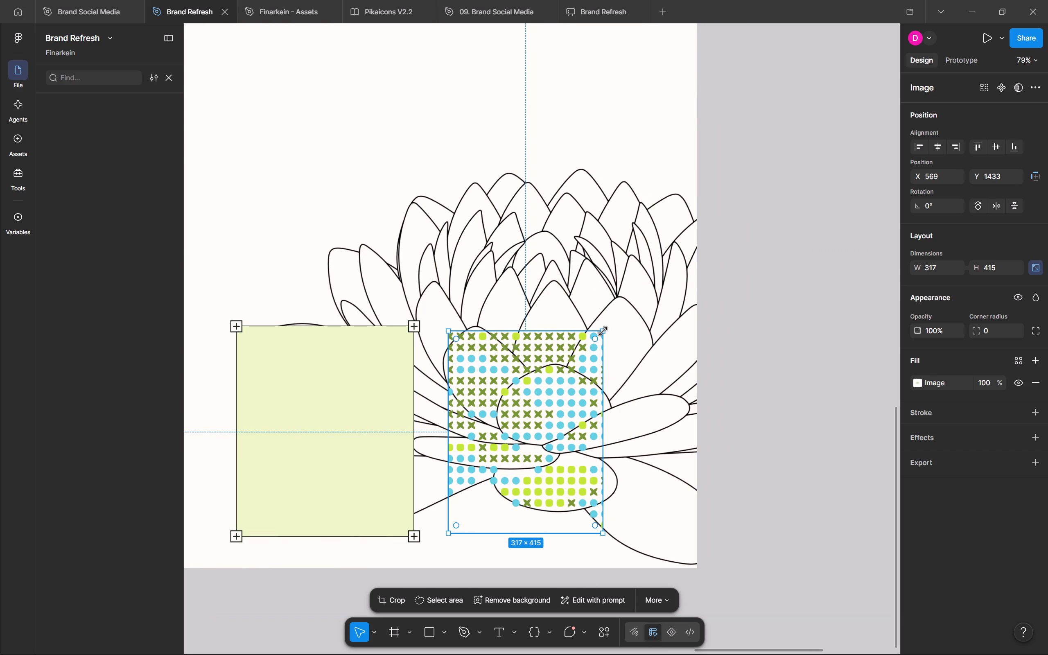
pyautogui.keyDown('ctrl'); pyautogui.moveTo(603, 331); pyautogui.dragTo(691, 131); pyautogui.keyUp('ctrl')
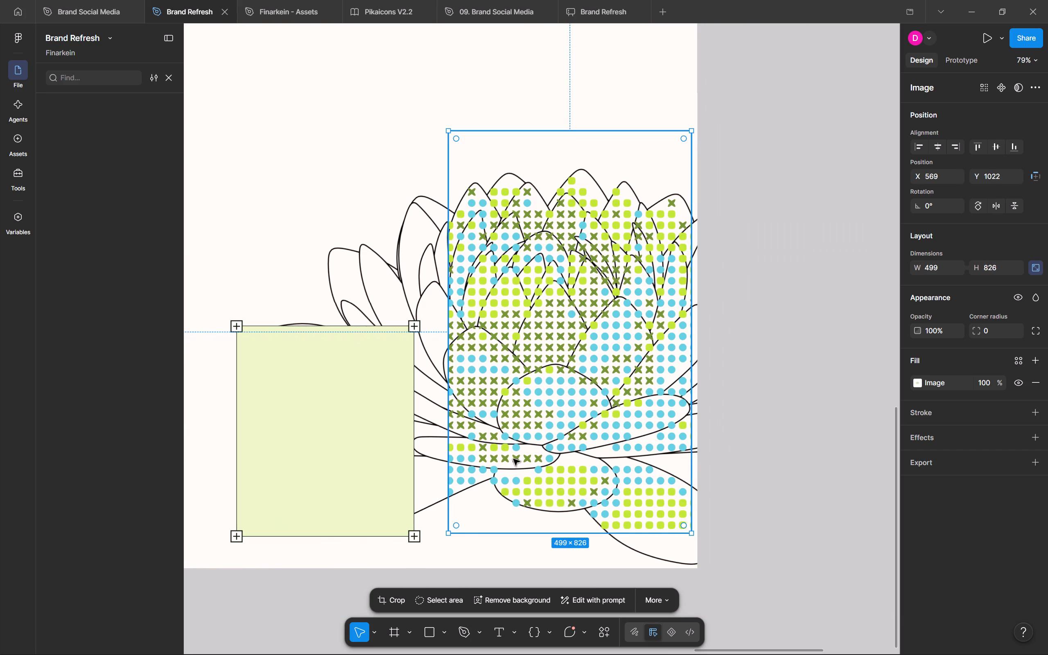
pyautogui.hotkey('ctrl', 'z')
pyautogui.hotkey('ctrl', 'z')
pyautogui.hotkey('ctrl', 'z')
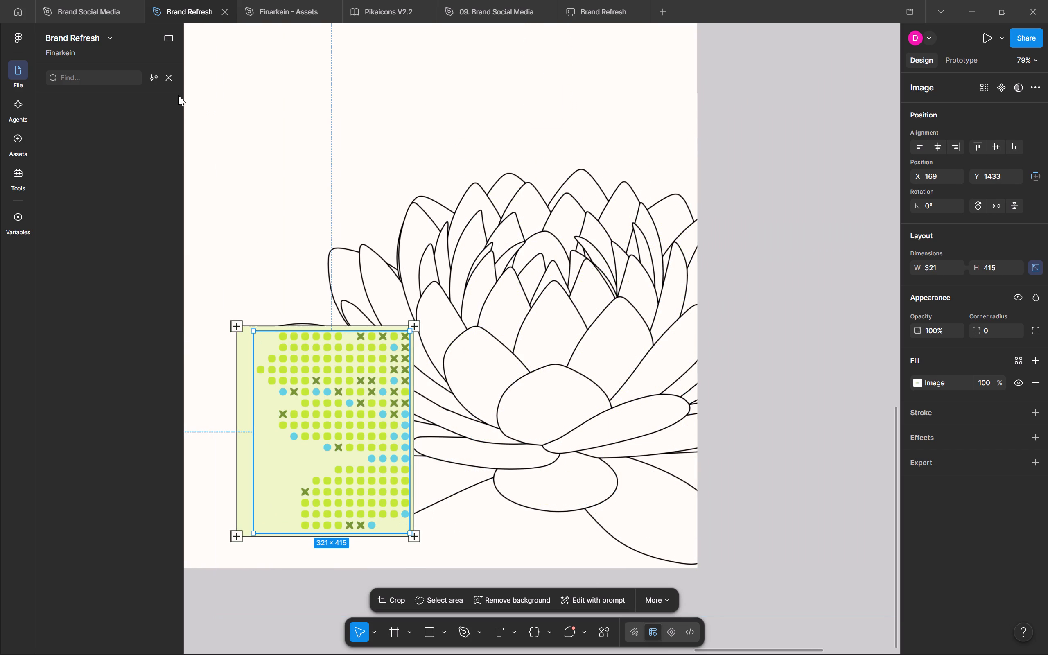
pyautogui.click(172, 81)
# Duplicate the panel's dot-pattern image and crop the copy over the lotus's upper-right petals at about 461 × 499.
pyautogui.hotkey('ctrl', 'c')
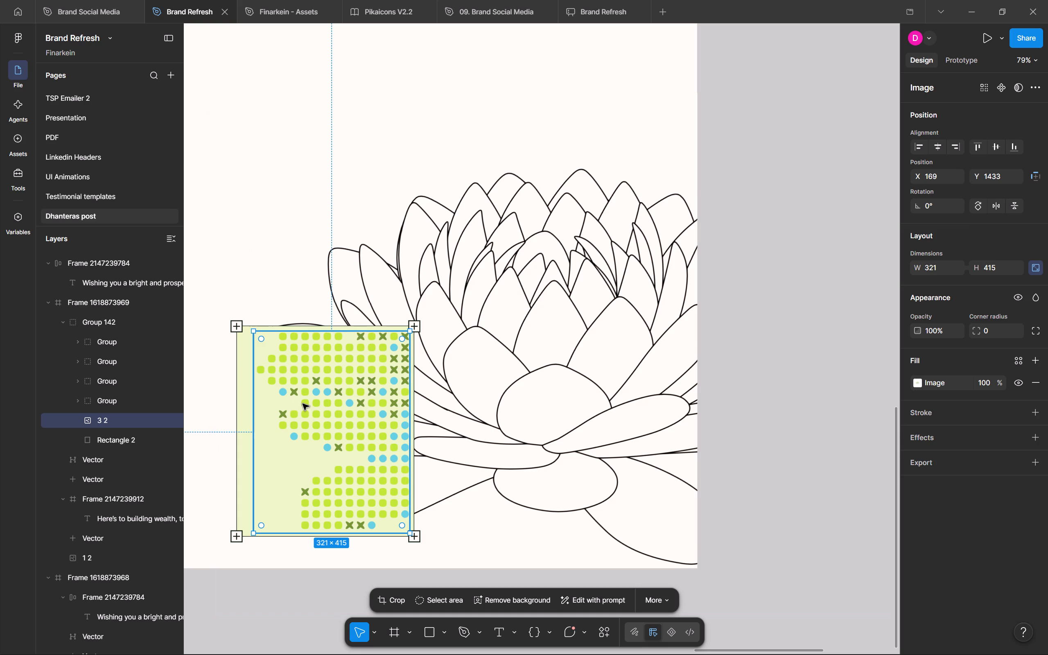
pyautogui.hotkey('ctrl', 'v')
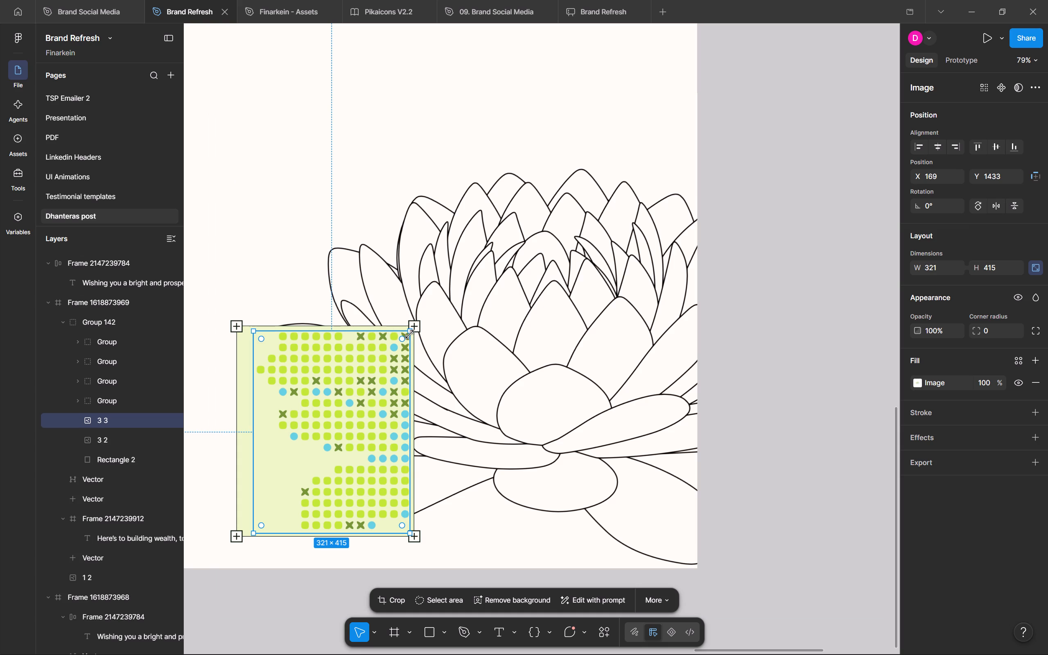
pyautogui.keyDown('ctrl'); pyautogui.moveTo(410, 334); pyautogui.dragTo(574, 207); pyautogui.keyUp('ctrl')
pyautogui.keyDown('ctrl'); pyautogui.moveTo(574, 207); pyautogui.dragTo(630, 167); pyautogui.keyUp('ctrl')
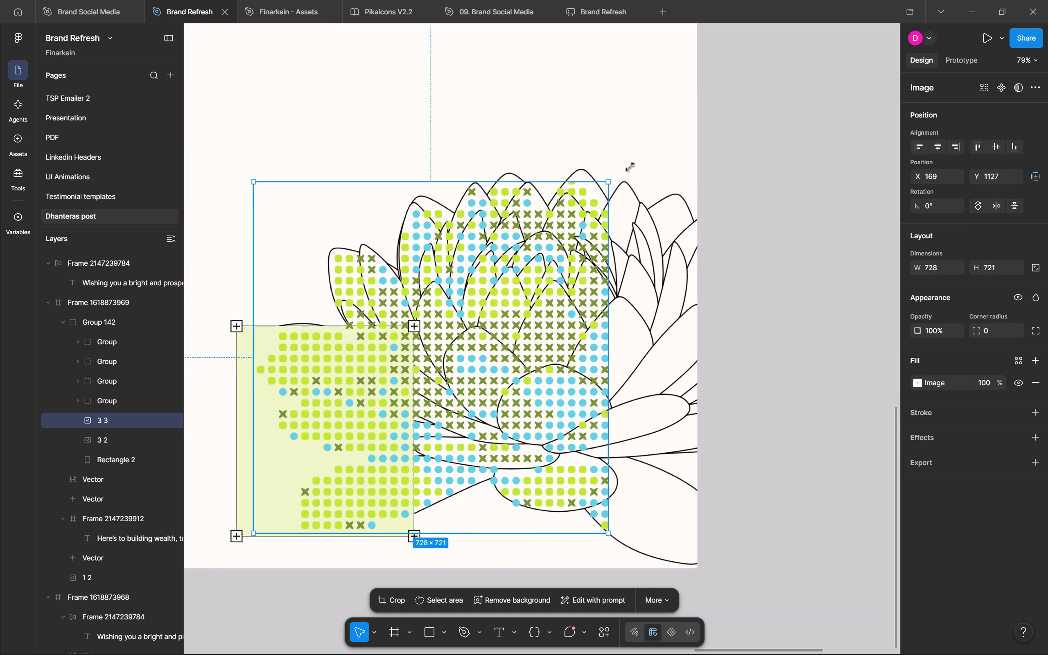
pyautogui.keyDown('ctrl'); pyautogui.moveTo(630, 167); pyautogui.dragTo(682, 116); pyautogui.keyUp('ctrl')
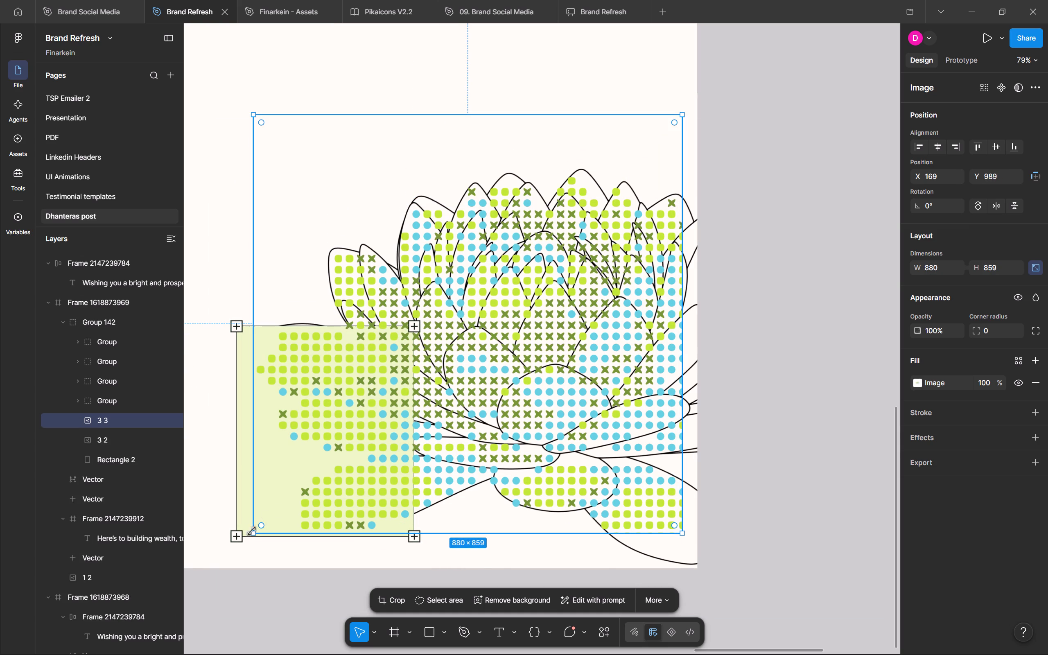
pyautogui.keyDown('ctrl'); pyautogui.moveTo(252, 535); pyautogui.dragTo(465, 347); pyautogui.keyUp('ctrl')
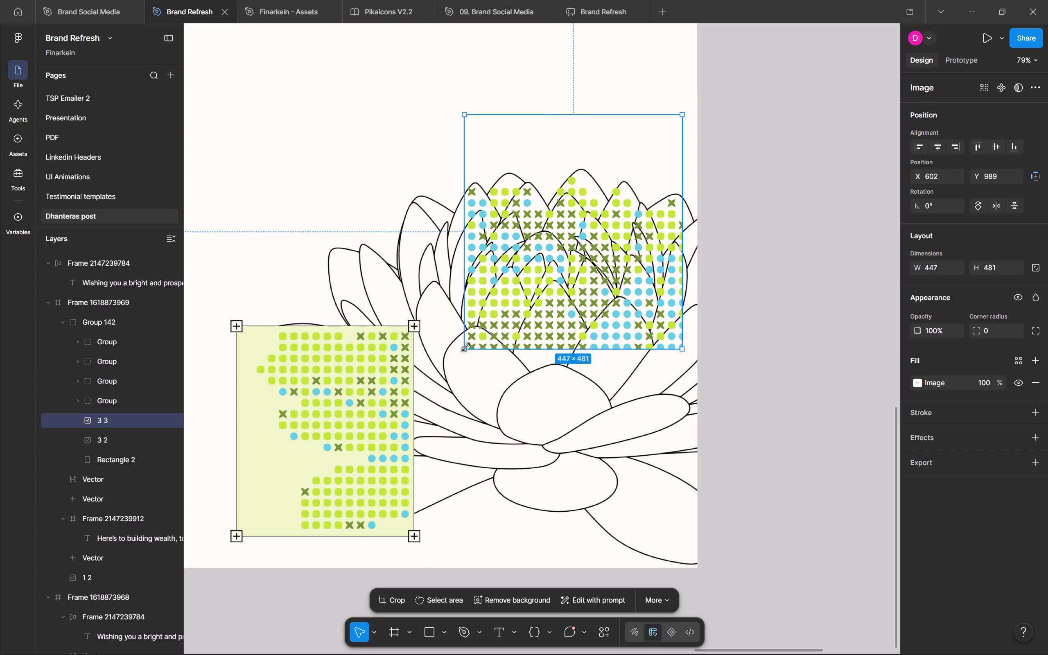
pyautogui.keyDown('ctrl'); pyautogui.moveTo(465, 347); pyautogui.dragTo(457, 358); pyautogui.keyUp('ctrl')
# Nudge the copied dot-pattern image to X 602, Y 981 so its dots line up with the petal outlines.
pyautogui.hotkey('shift', 'Up')
pyautogui.hotkey('shift', 'Up')
pyautogui.hotkey('shift', 'Right')
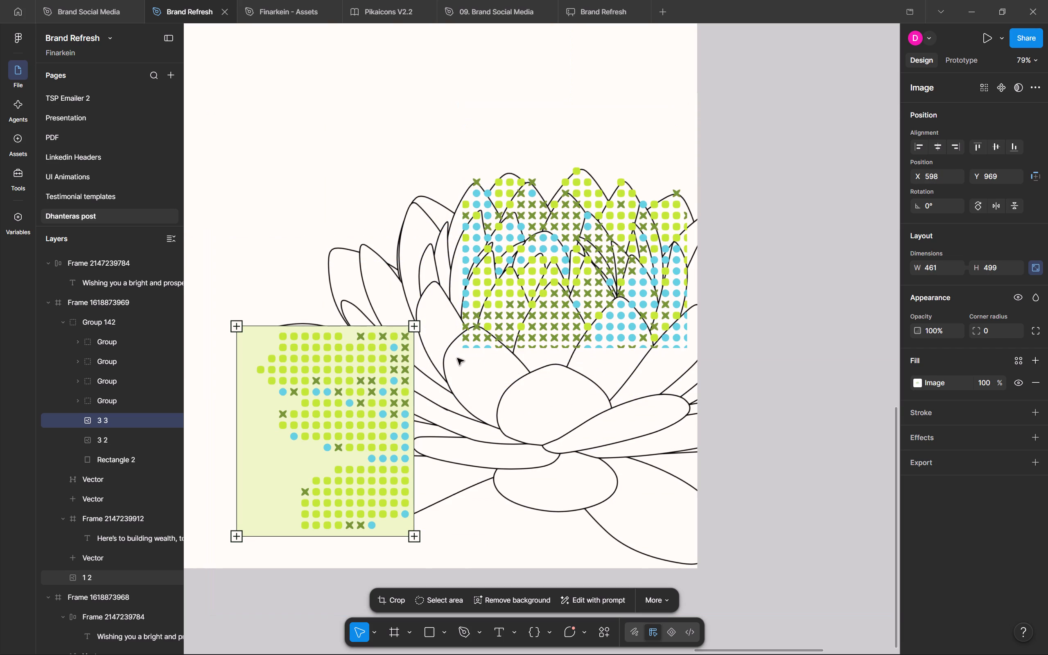
pyautogui.hotkey('shift', 'Right')
pyautogui.press('Down')
pyautogui.press('Down')
pyautogui.press('Down')
pyautogui.press('Down')
pyautogui.press('Down')
pyautogui.press('Down')
pyautogui.press('Down')
pyautogui.press('Down')
pyautogui.press('Down')
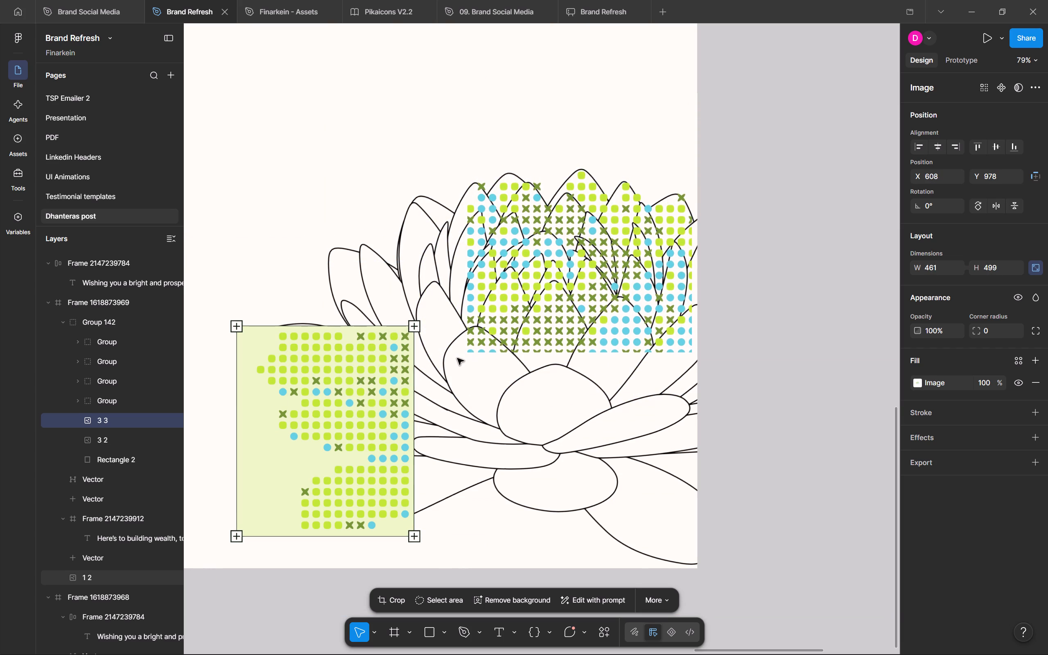
pyautogui.press('Left')
pyautogui.press('Left')
pyautogui.press('Left')
pyautogui.press('Left')
pyautogui.press('Left')
pyautogui.press('Left')
pyautogui.press('Down')
pyautogui.press('Left')
pyautogui.press('Down')
pyautogui.press('Down')
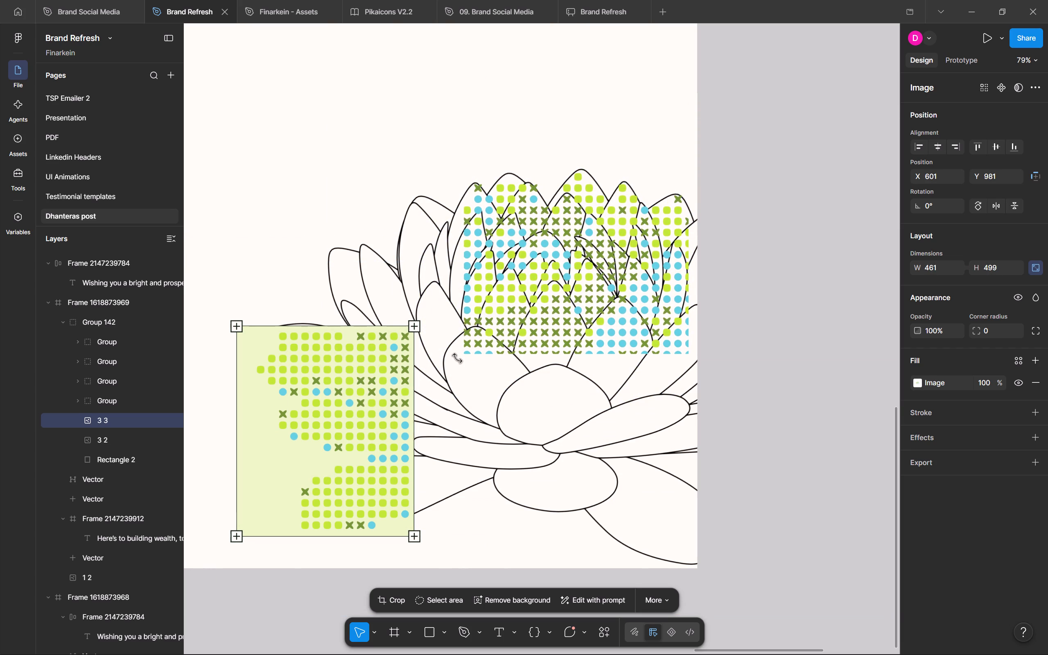
pyautogui.press('Right')
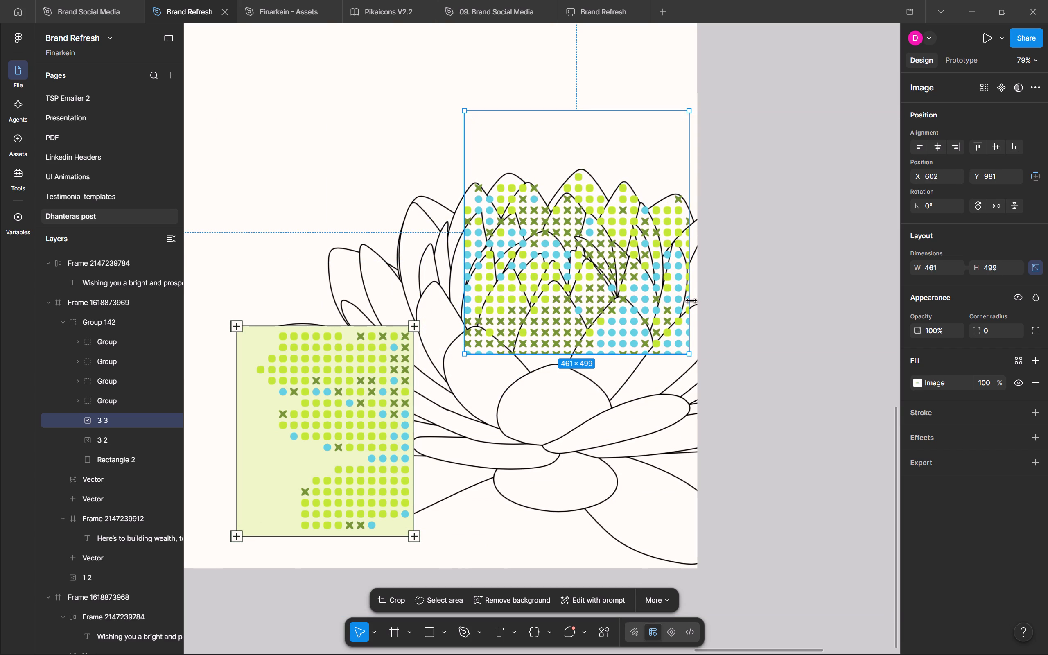
# Crop the copied dot-pattern image slightly inward on its right and bottom edges to about 455 × 492.
pyautogui.keyDown('ctrl'); pyautogui.moveTo(691, 301); pyautogui.dragTo(686, 303); pyautogui.keyUp('ctrl')
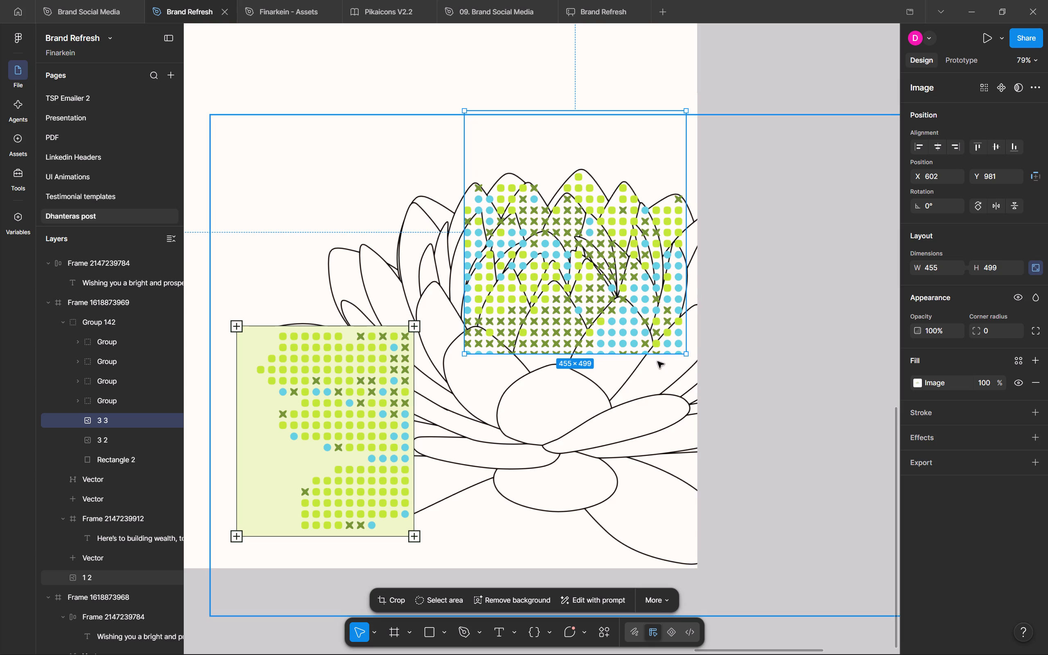
pyautogui.keyDown('ctrl'); pyautogui.moveTo(660, 356); pyautogui.dragTo(661, 350); pyautogui.keyUp('ctrl')
pyautogui.click(731, 364)
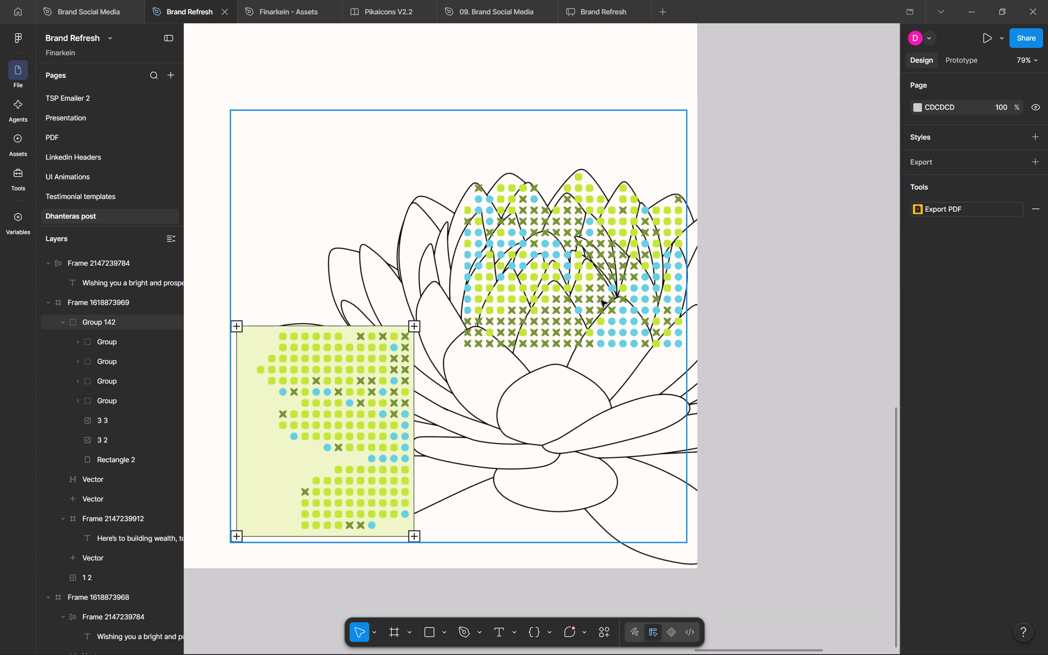
# Nudge the copied dot-pattern image left to X 596.
pyautogui.click(601, 300)
pyautogui.click(116, 418)
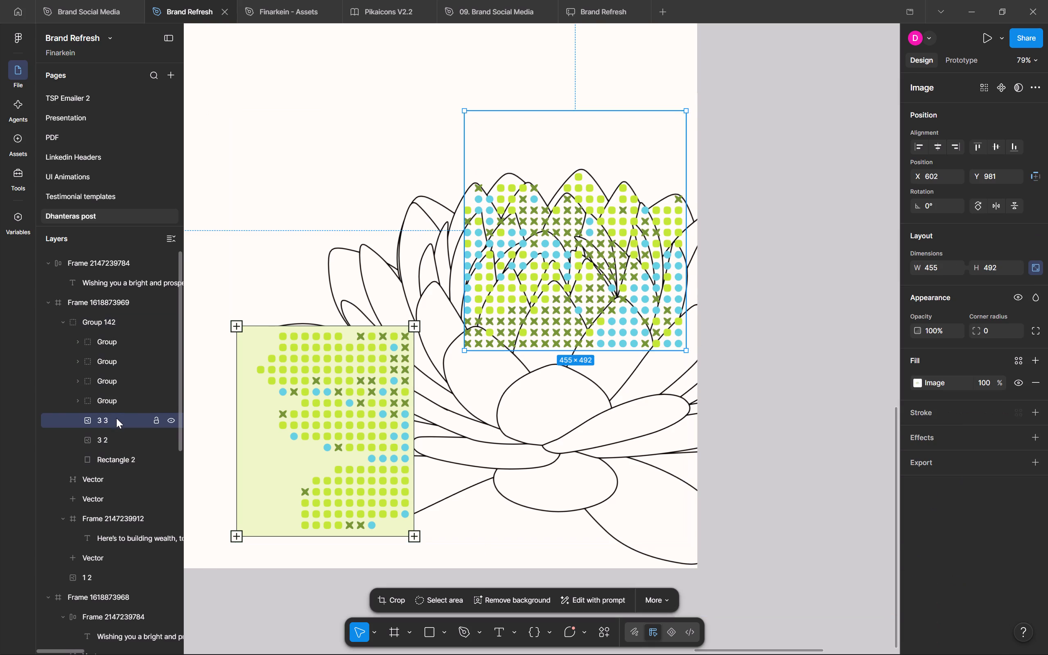
pyautogui.scroll(3, 567, 363)
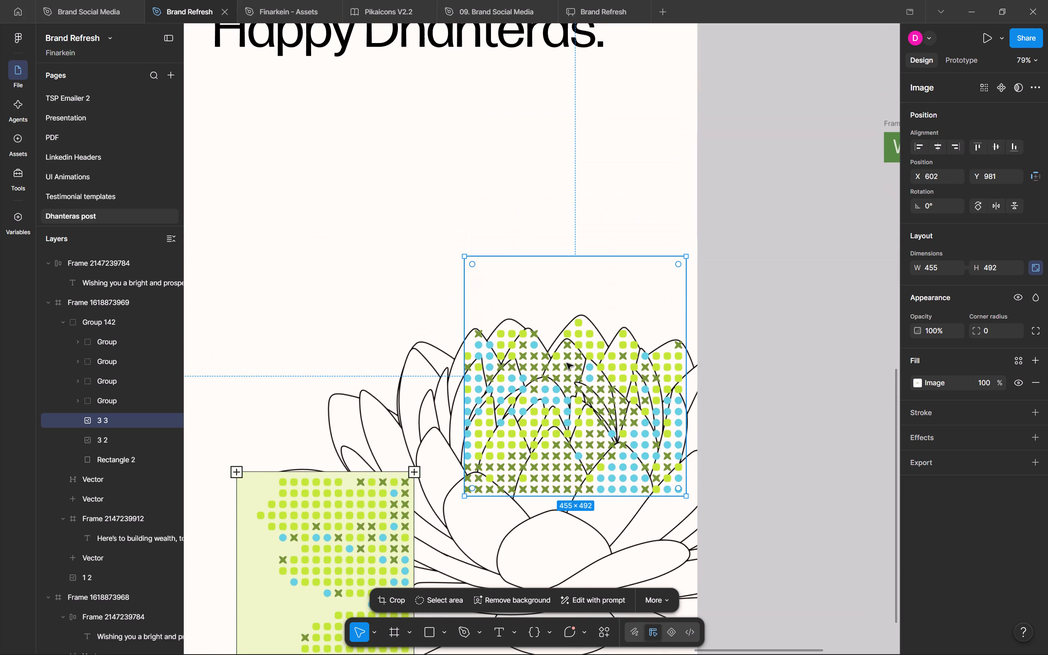
pyautogui.hotkey('shift', 'Left')
pyautogui.hotkey('shift', 'Right')
pyautogui.press('Left')
pyautogui.press('Left')
pyautogui.press('Left')
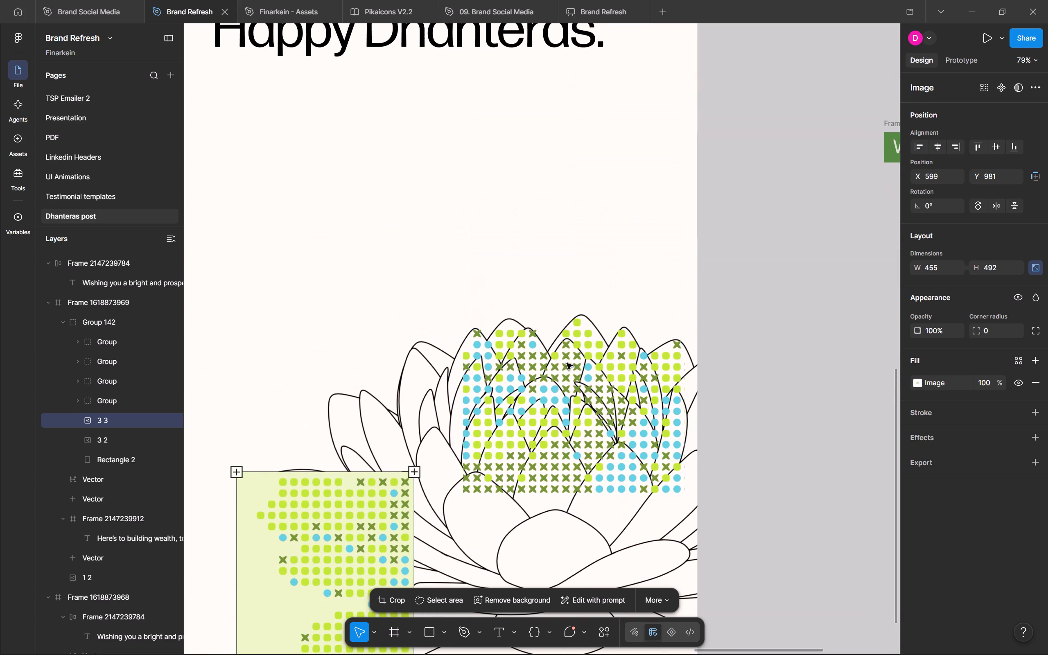
pyautogui.press('Left')
pyautogui.press('Left')
pyautogui.press('Left')
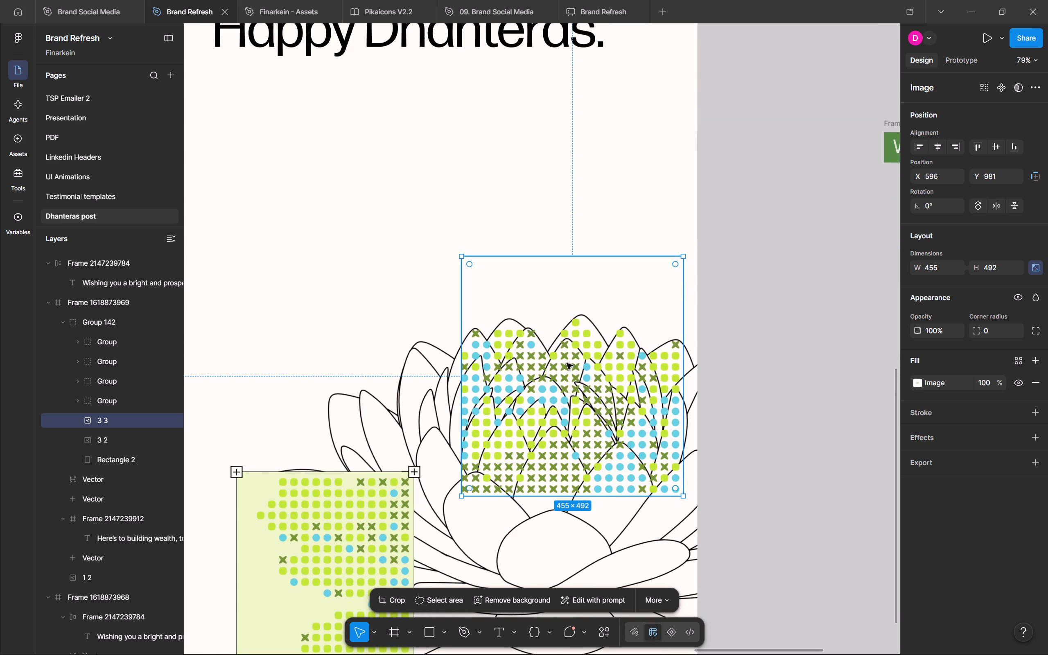
# Duplicate the green panel's background rectangle and resize the copy to about 472 × 452 behind the upper dot pattern, at X 579, Y 1021.
pyautogui.hscroll(1, 567, 363)
pyautogui.scroll(1, 567, 363)
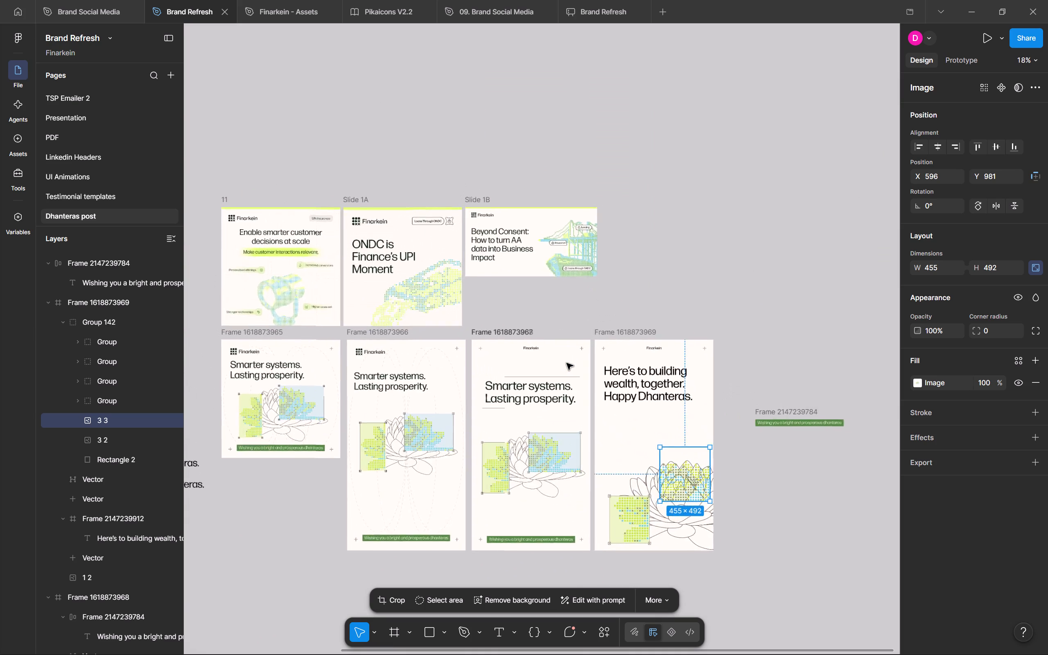
pyautogui.scroll(-2, 567, 363)
pyautogui.hscroll(-1, 567, 363)
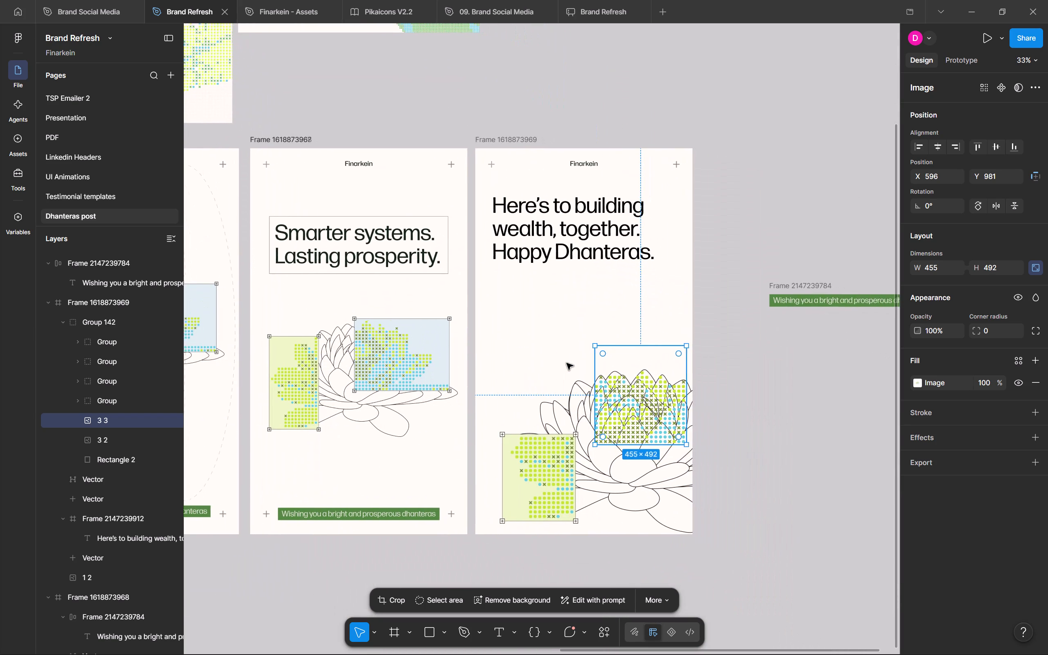
pyautogui.hscroll(-1, 567, 363)
pyautogui.scroll(-1, 567, 363)
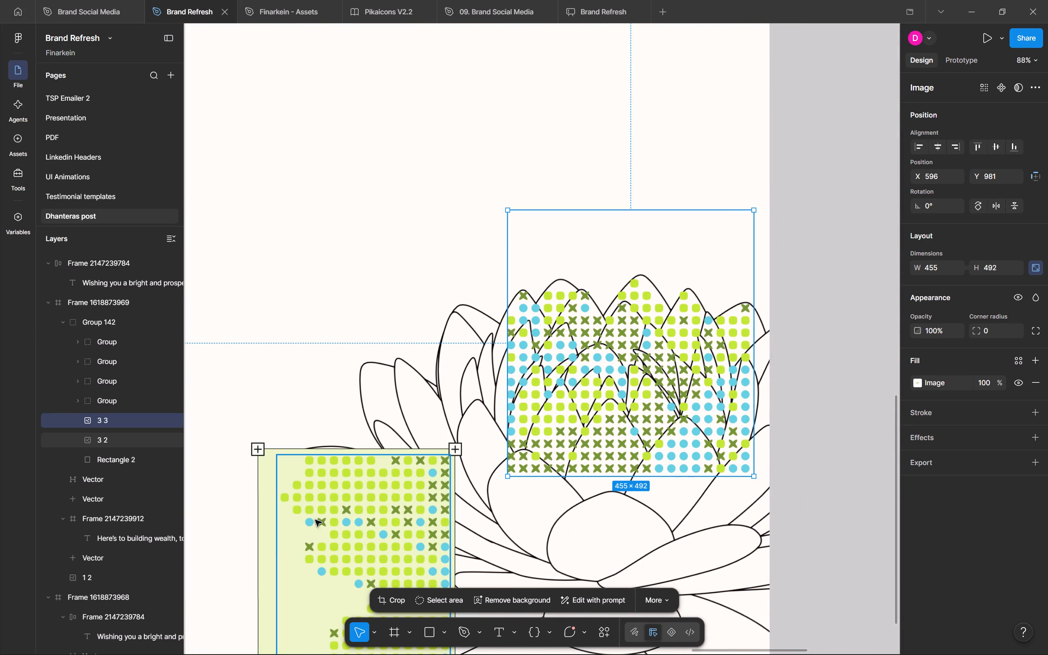
pyautogui.click(265, 547)
pyautogui.hotkey('ctrl', 'c')
pyautogui.hotkey('ctrl', 'v')
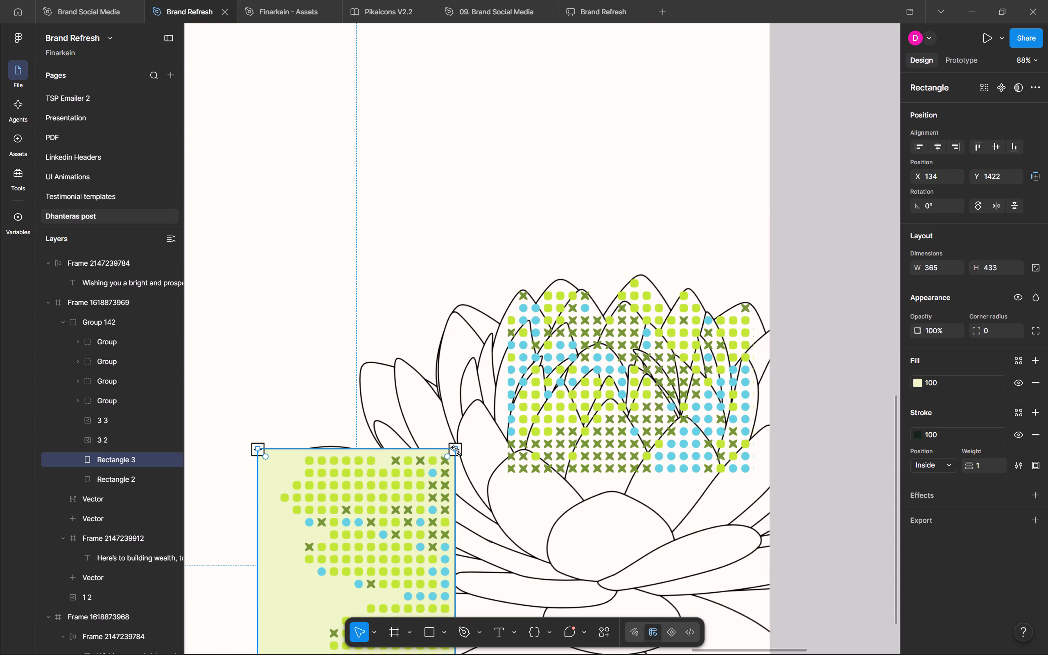
pyautogui.moveTo(453, 452); pyautogui.dragTo(706, 287)
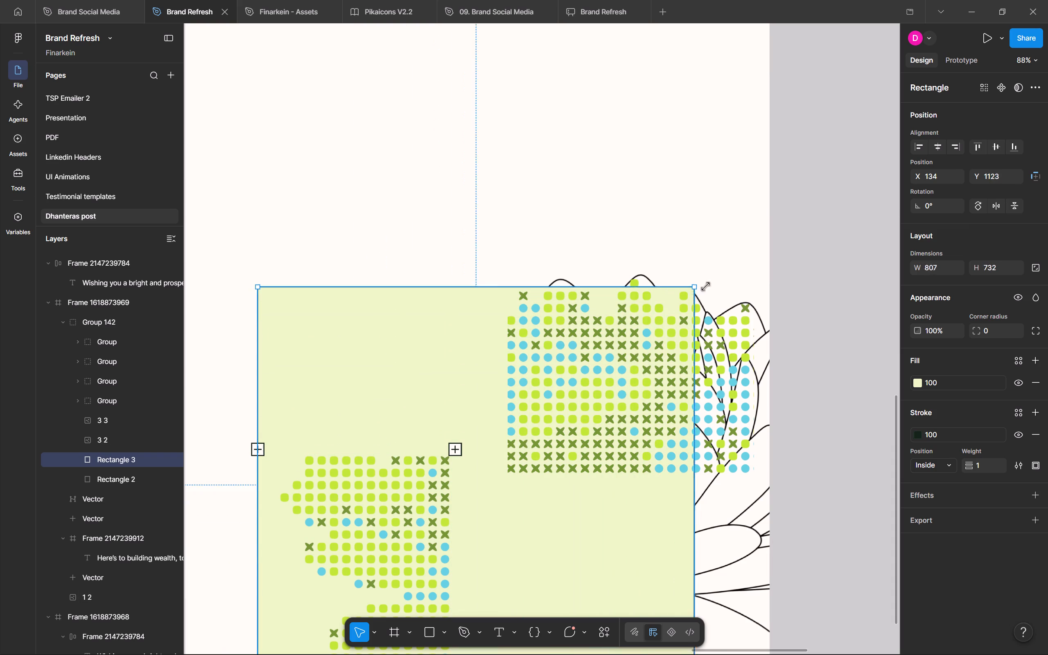
pyautogui.moveTo(706, 287); pyautogui.dragTo(752, 269)
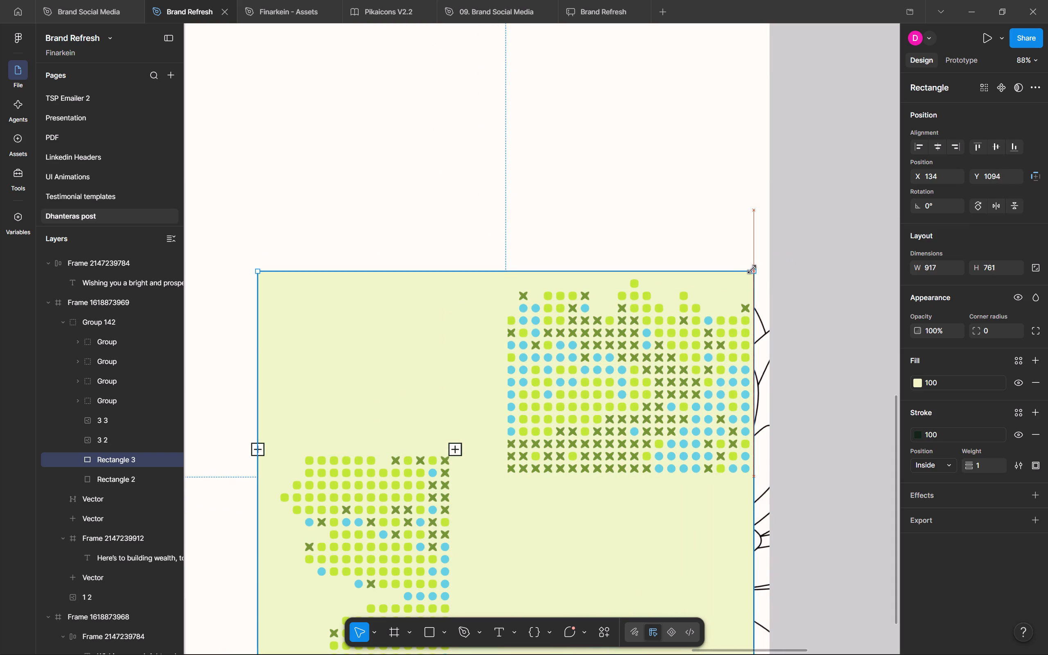
pyautogui.moveTo(752, 269); pyautogui.dragTo(751, 252)
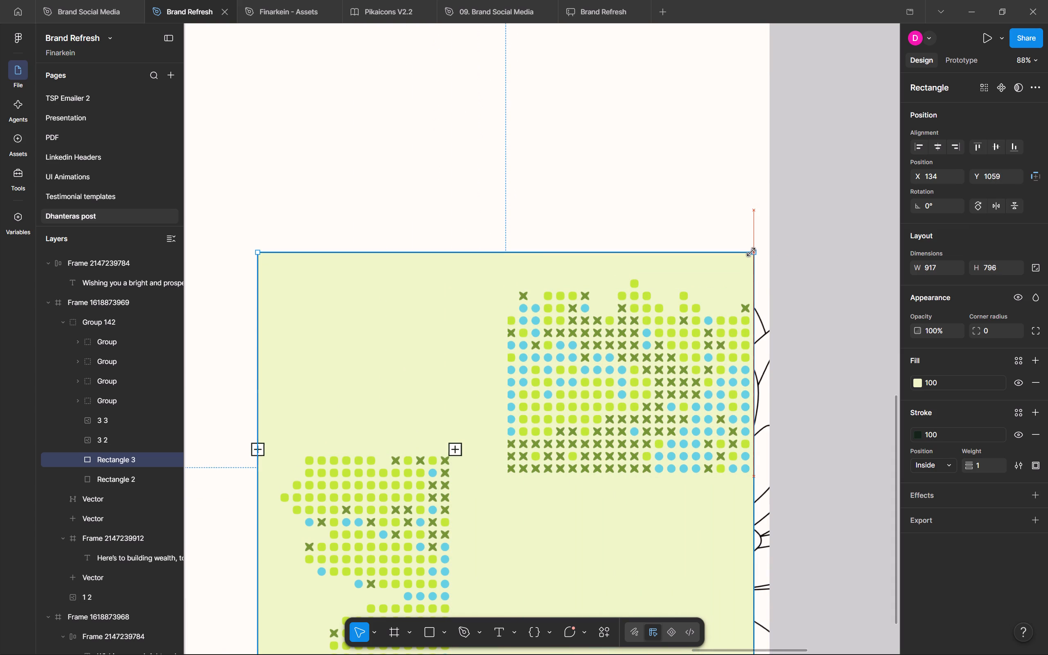
pyautogui.moveTo(751, 252); pyautogui.dragTo(752, 231)
pyautogui.scroll(-1, 752, 231)
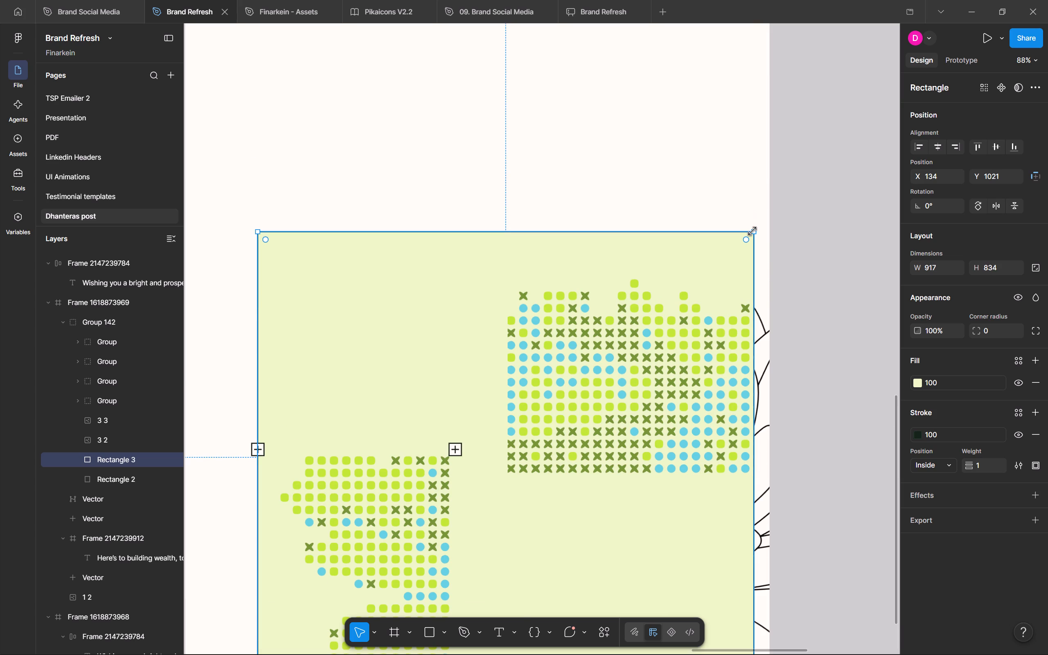
pyautogui.scroll(-1, 752, 231)
pyautogui.moveTo(258, 504); pyautogui.dragTo(447, 364)
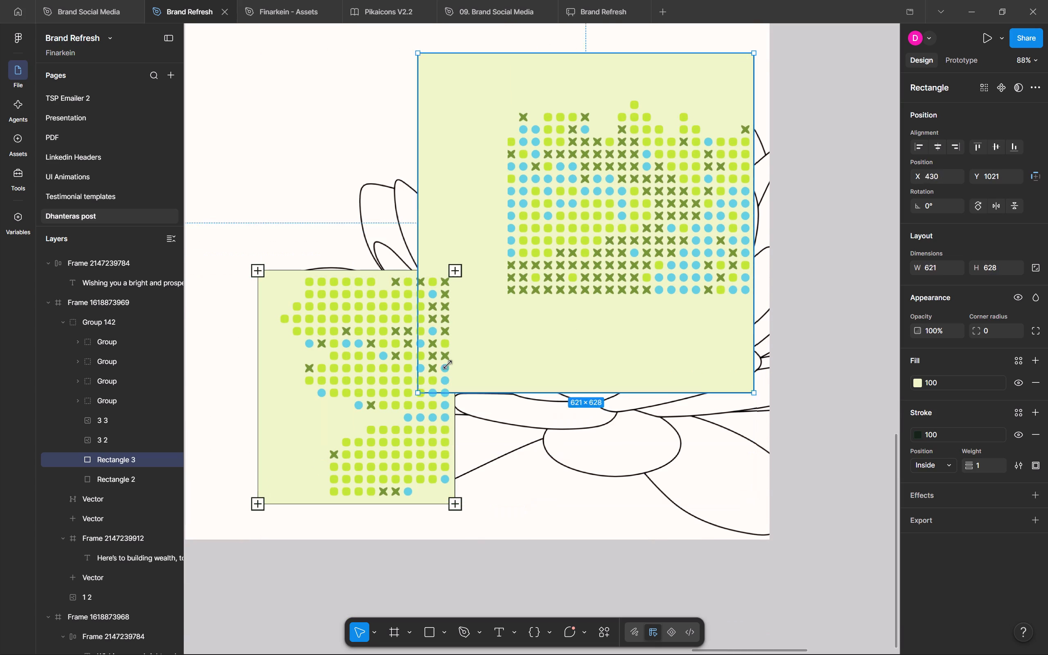
pyautogui.moveTo(447, 364); pyautogui.dragTo(495, 297)
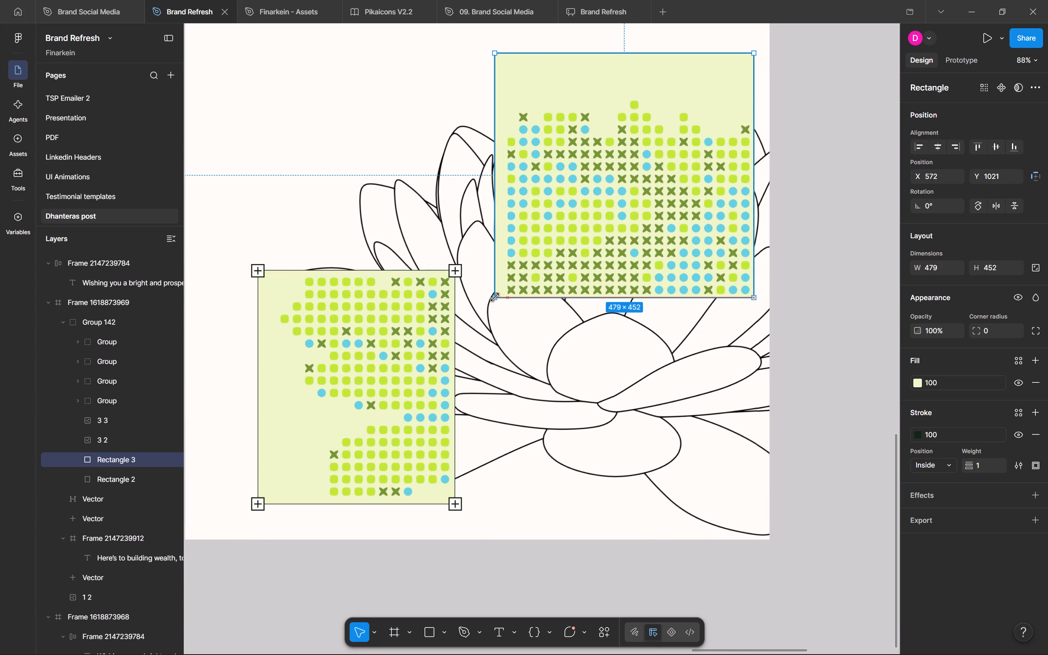
pyautogui.moveTo(495, 297); pyautogui.dragTo(498, 297)
# Crop the empty top area of the copied dot-pattern image down to inside the new background rectangle.
pyautogui.click(542, 259)
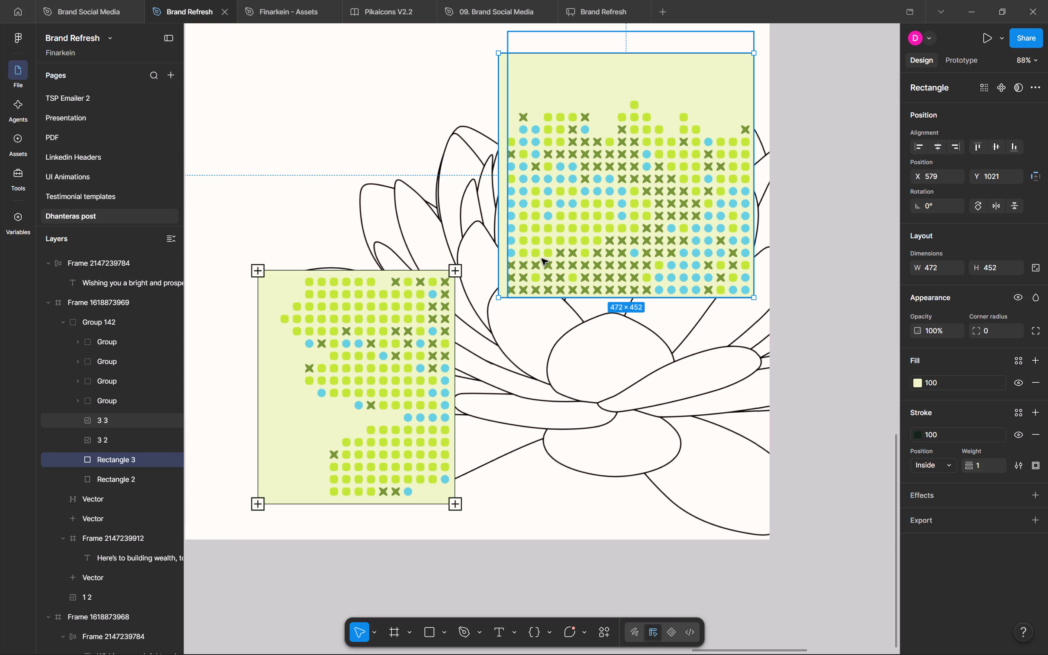
pyautogui.keyDown('ctrl'); pyautogui.click(469, 250); pyautogui.keyUp('ctrl')
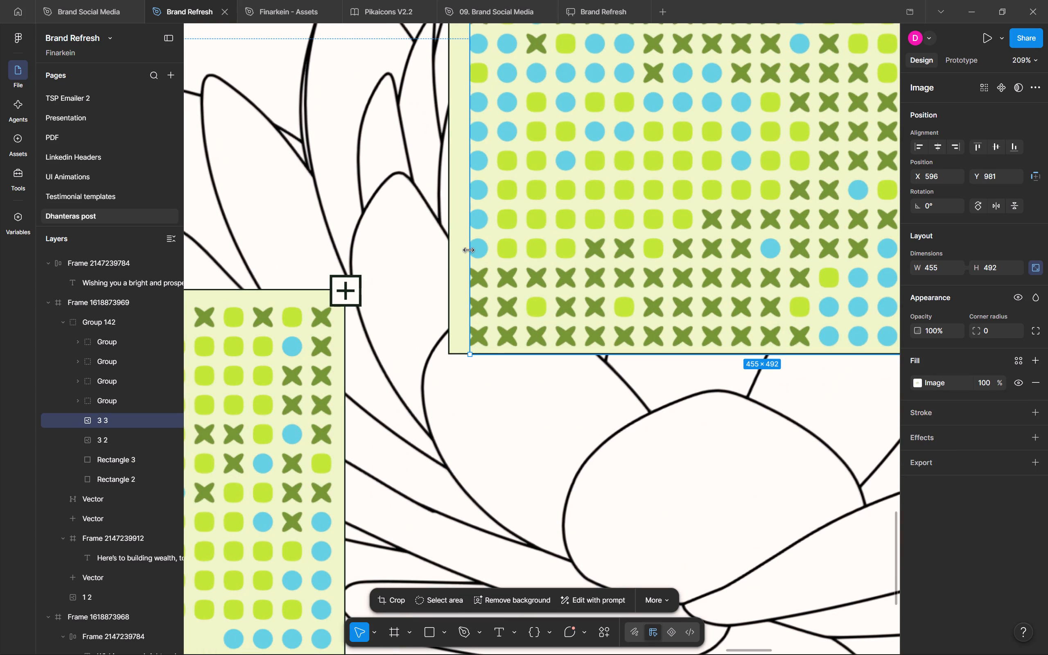
pyautogui.scroll(3, 466, 251)
pyautogui.hscroll(-1, 466, 251)
pyautogui.moveTo(610, 145); pyautogui.dragTo(605, 221)
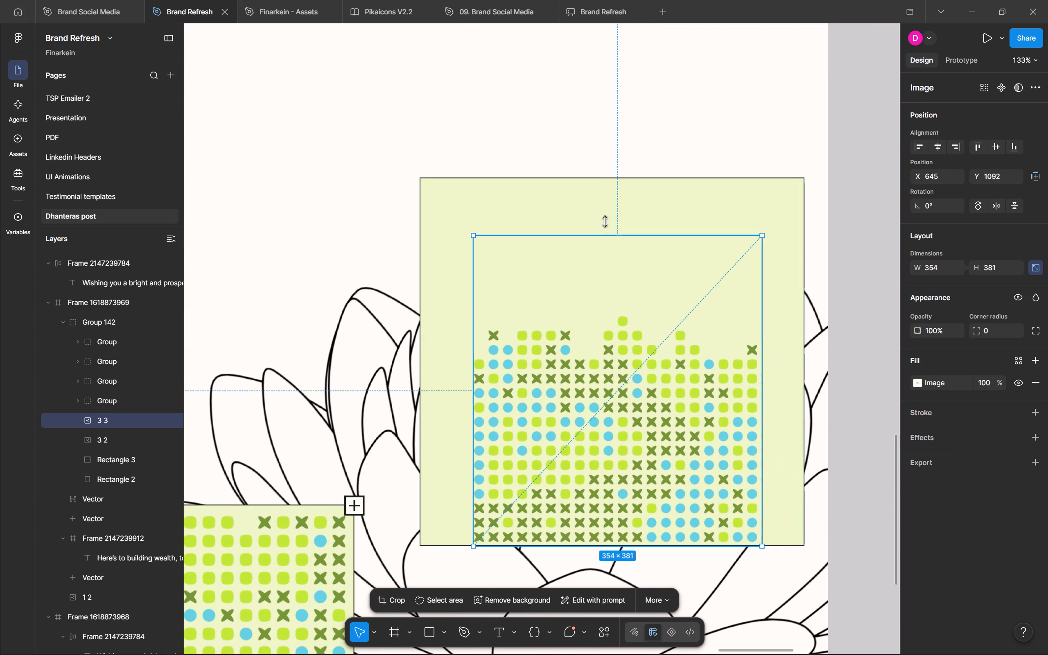
pyautogui.moveTo(605, 221); pyautogui.dragTo(602, 238)
pyautogui.click(841, 334)
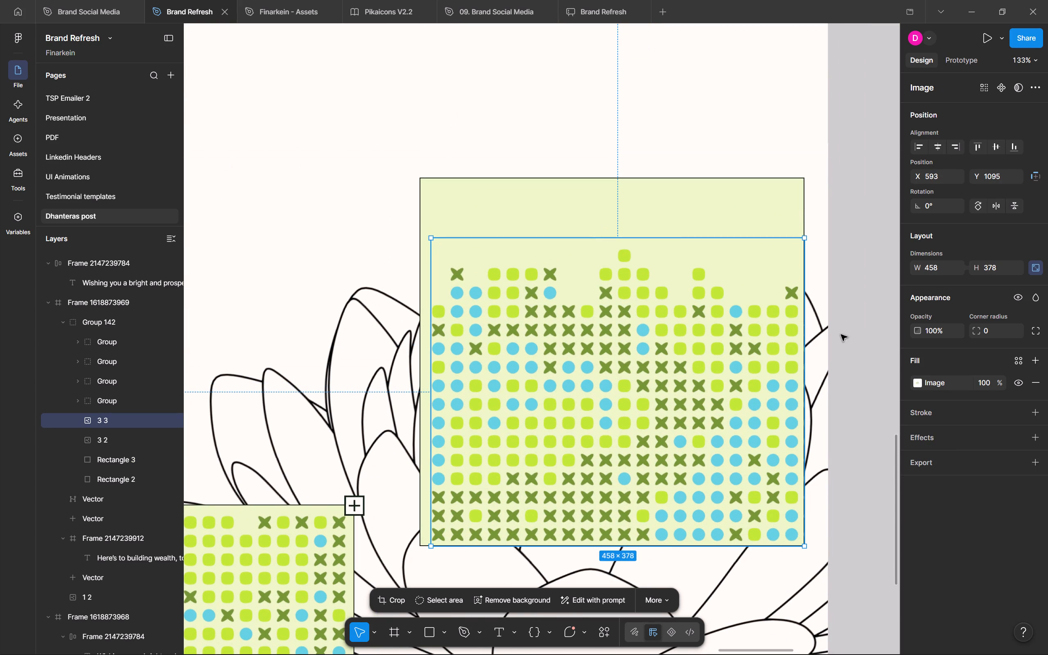
# Change the new background rectangle's fill to the solid Sky Light library colour.
pyautogui.keyDown('ctrl'); pyautogui.click(461, 199); pyautogui.keyUp('ctrl')
pyautogui.click(962, 388)
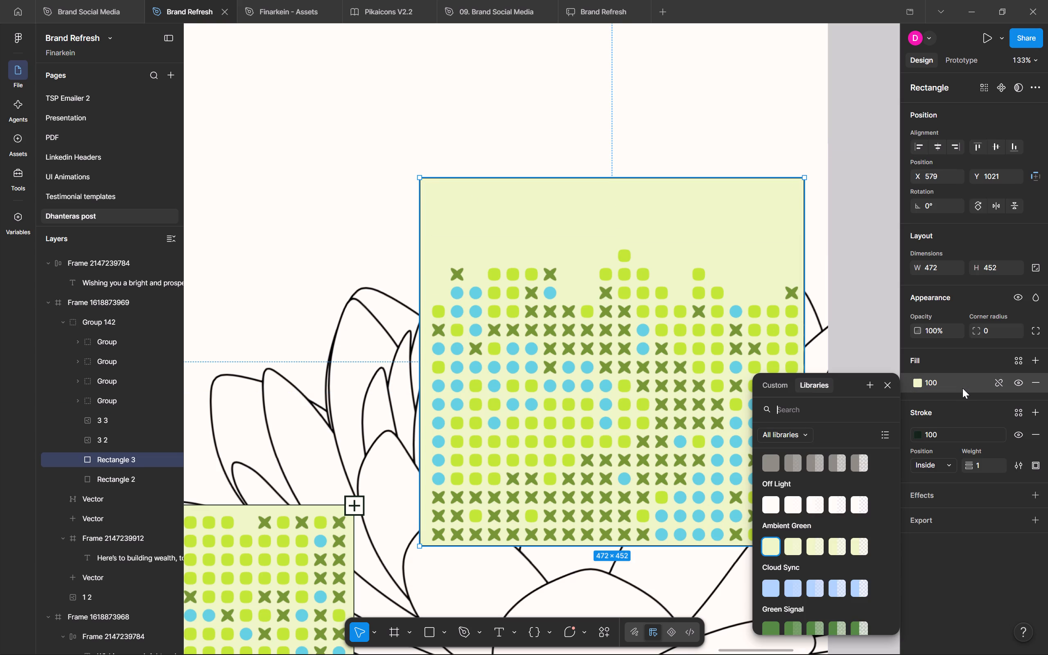
pyautogui.scroll(-7, 830, 525)
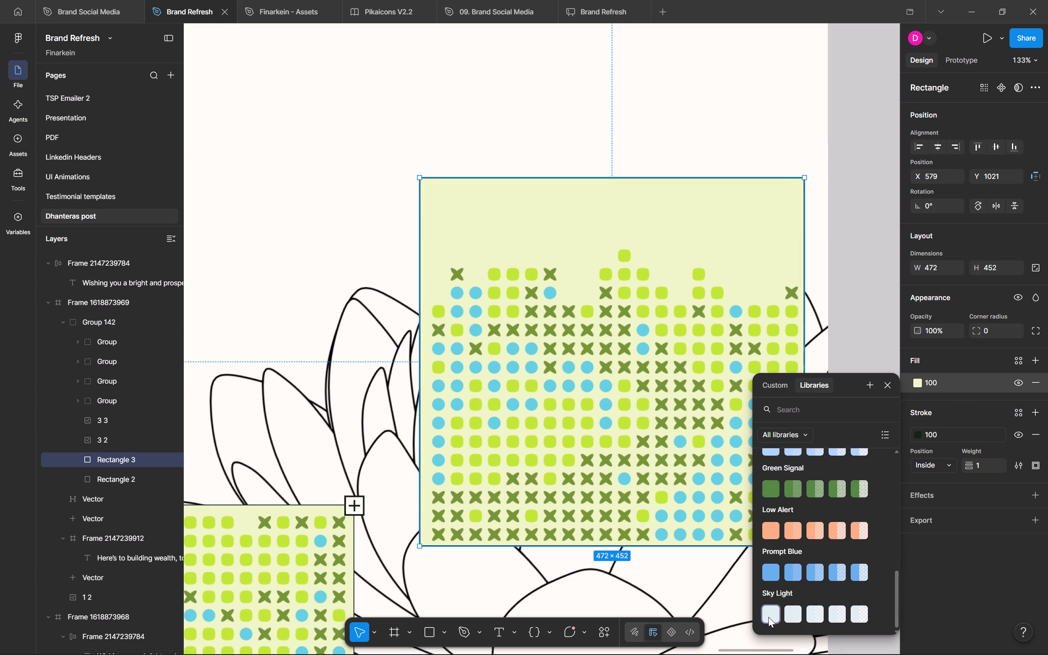
pyautogui.click(769, 616)
pyautogui.hscroll(-1, 834, 288)
pyautogui.click(814, 280)
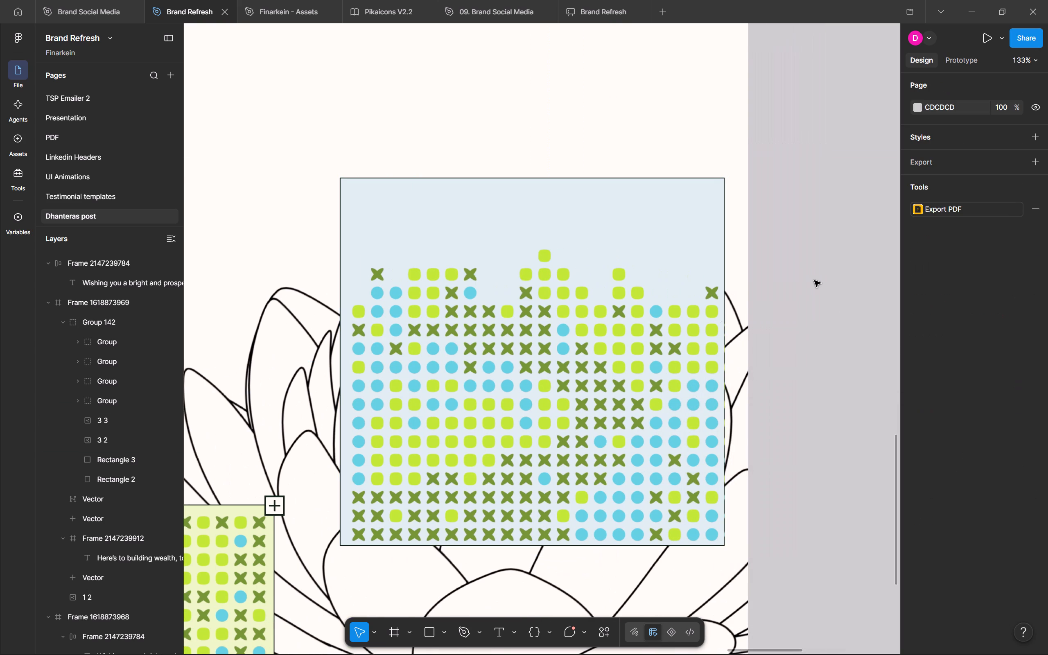
# Duplicate the green panel's upper corner plus marker onto the blue panel's top-right corner, at X 1040, Y 1010.
pyautogui.keyDown('ctrl'); pyautogui.click(282, 503); pyautogui.keyUp('ctrl')
pyautogui.click(79, 403)
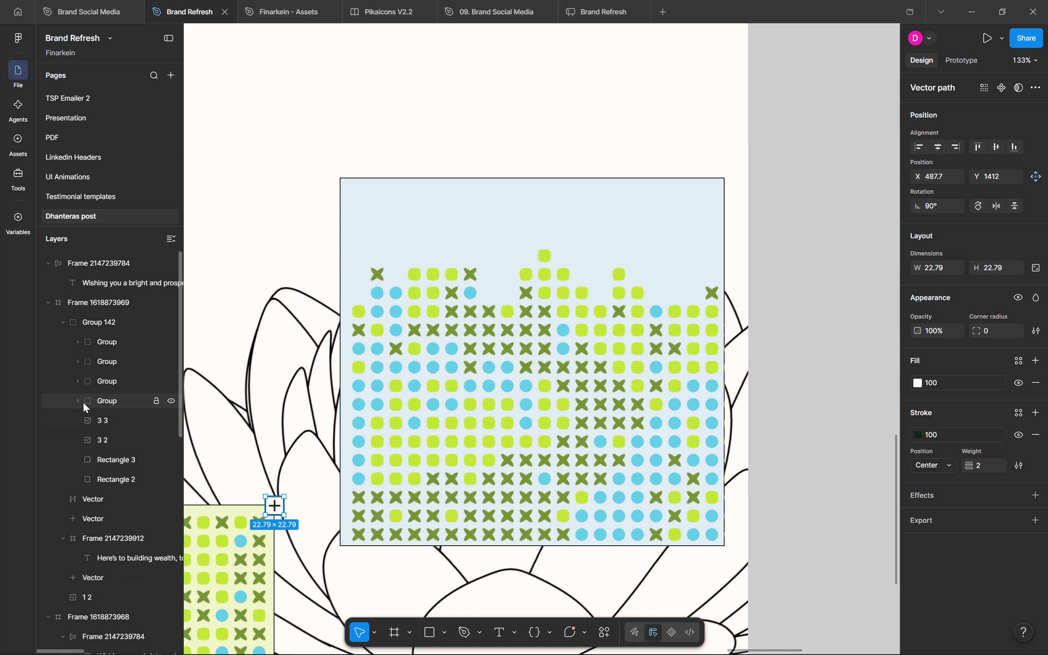
pyautogui.click(100, 402)
pyautogui.keyDown('alt'); pyautogui.moveTo(274, 508); pyautogui.dragTo(691, 230); pyautogui.keyUp('alt')
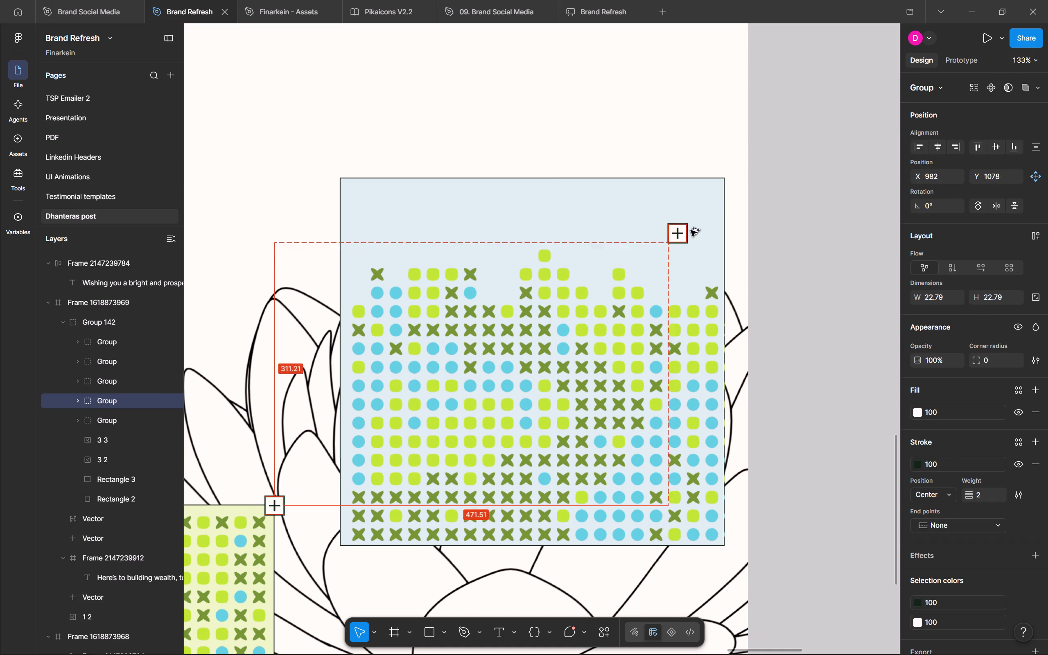
pyautogui.keyDown('alt'); pyautogui.moveTo(691, 230); pyautogui.dragTo(724, 176); pyautogui.keyUp('alt')
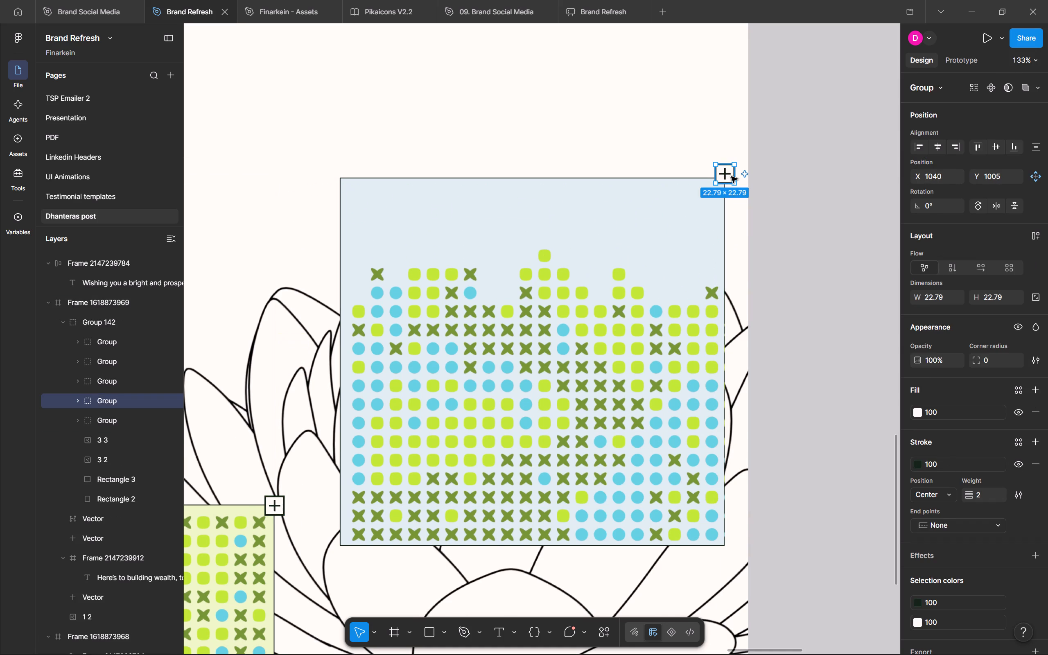
pyautogui.press('Down')
pyautogui.press('Down')
pyautogui.press('Down')
pyautogui.press('Down')
pyautogui.press('Down')
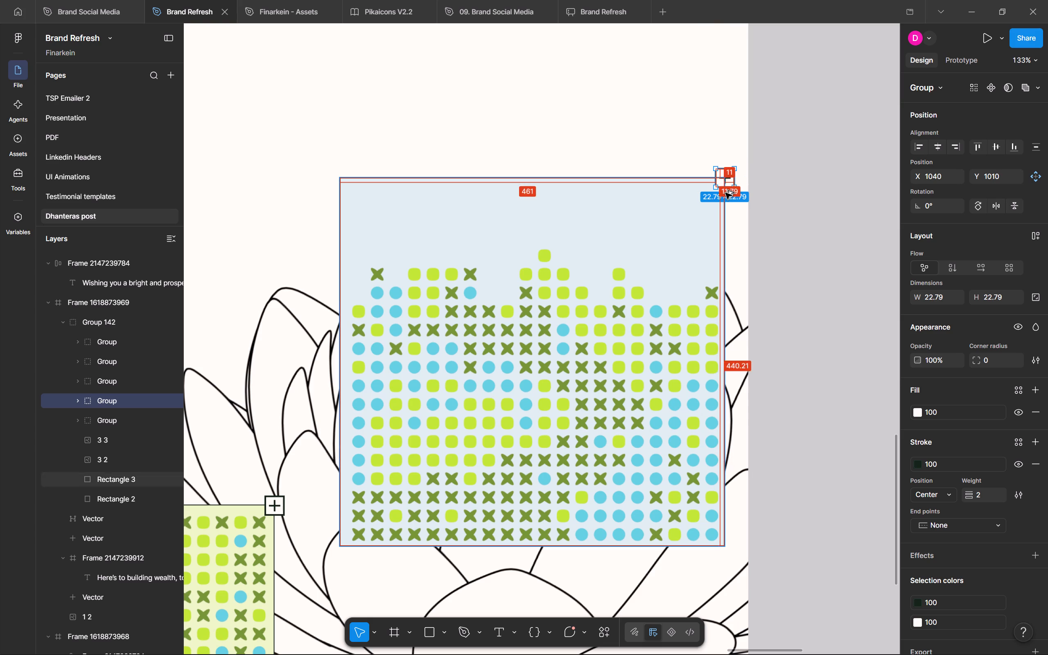
# Duplicate the plus marker onto the blue panel's top-left corner, keeping it at Y 1010.
pyautogui.keyDown('alt'); pyautogui.moveTo(723, 183); pyautogui.dragTo(340, 186); pyautogui.keyUp('alt')
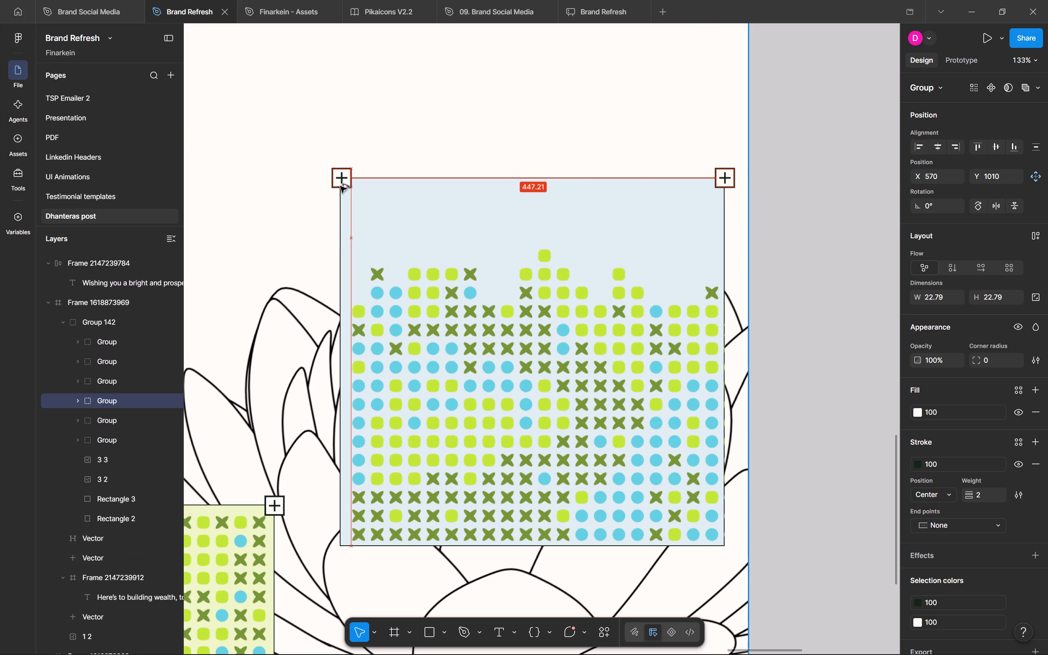
pyautogui.keyDown('alt'); pyautogui.moveTo(340, 186); pyautogui.dragTo(337, 186); pyautogui.keyUp('alt')
# Duplicate both upper plus markers onto the blue panel's bottom corners, at Y 1462.
pyautogui.keyDown('shift'); pyautogui.click(731, 181); pyautogui.keyUp('shift')
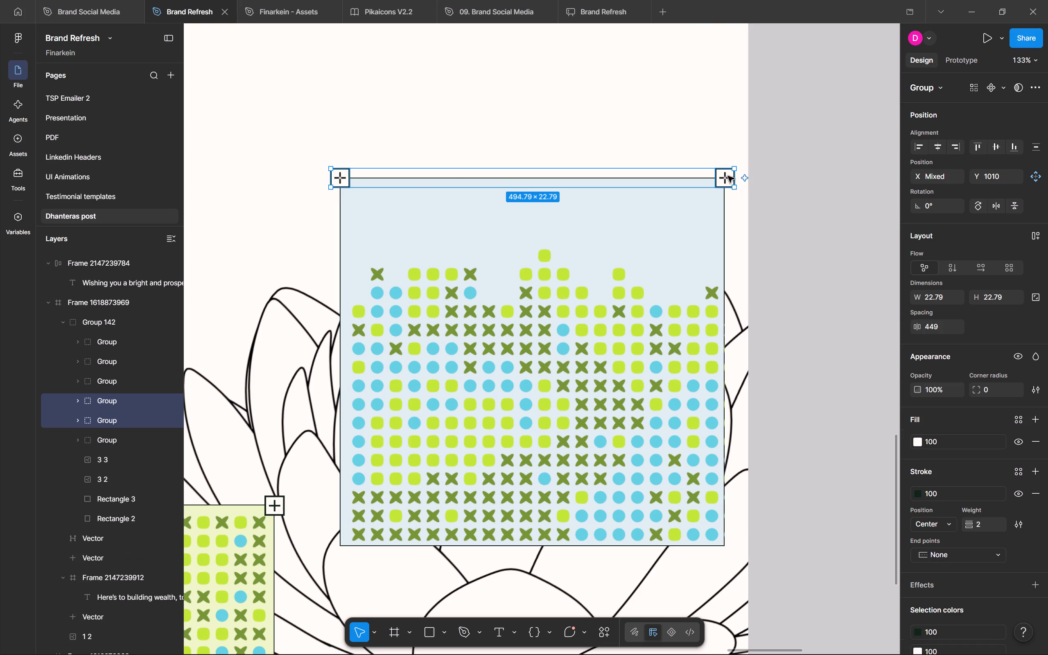
pyautogui.keyDown('alt'); pyautogui.moveTo(726, 179); pyautogui.dragTo(706, 480); pyautogui.keyUp('alt')
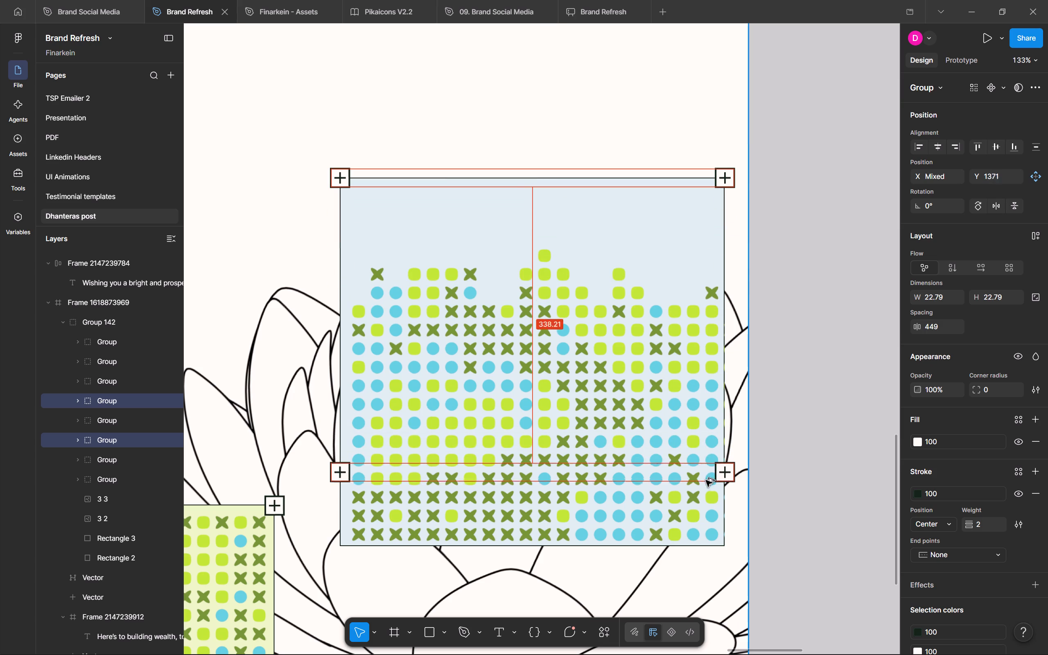
pyautogui.keyDown('alt'); pyautogui.moveTo(706, 480); pyautogui.dragTo(722, 546); pyautogui.keyUp('alt')
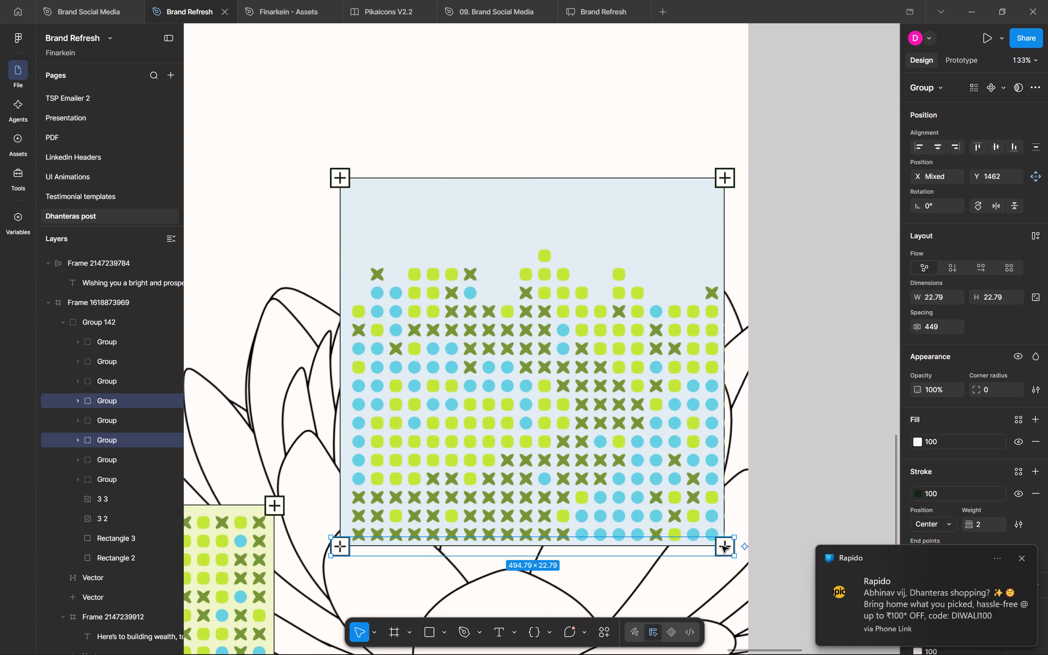
# Capture a screen snip of the whole portrait post reading "Here's to building wealth, together. Happy Dhanteras.".
pyautogui.click(805, 529)
pyautogui.scroll(-1, 805, 529)
pyautogui.click(769, 509)
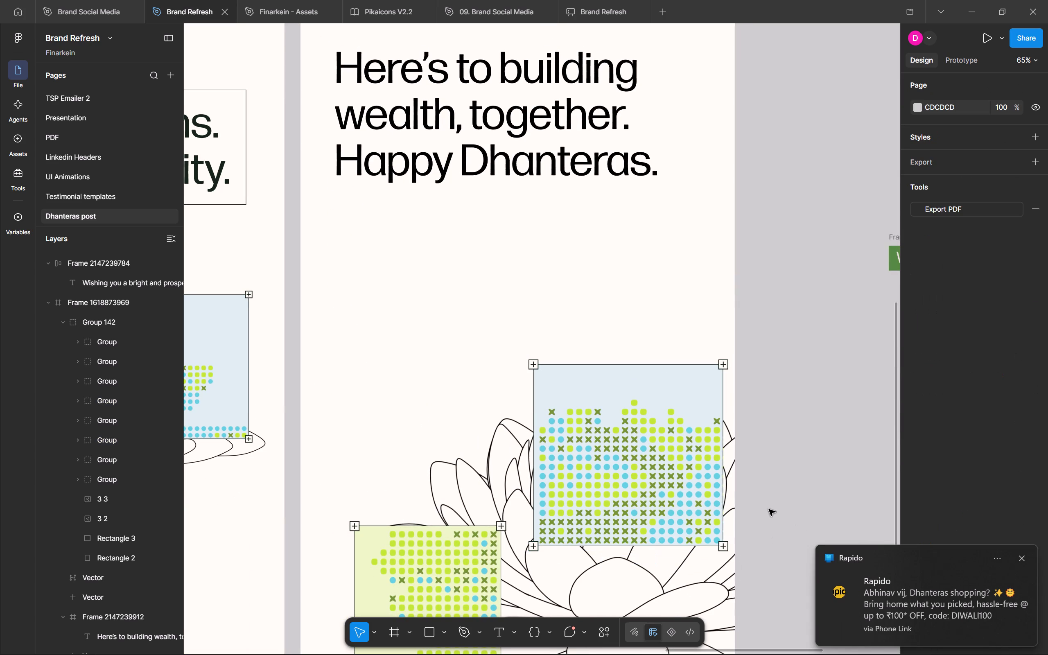
pyautogui.scroll(-1, 769, 509)
pyautogui.hscroll(1, 769, 509)
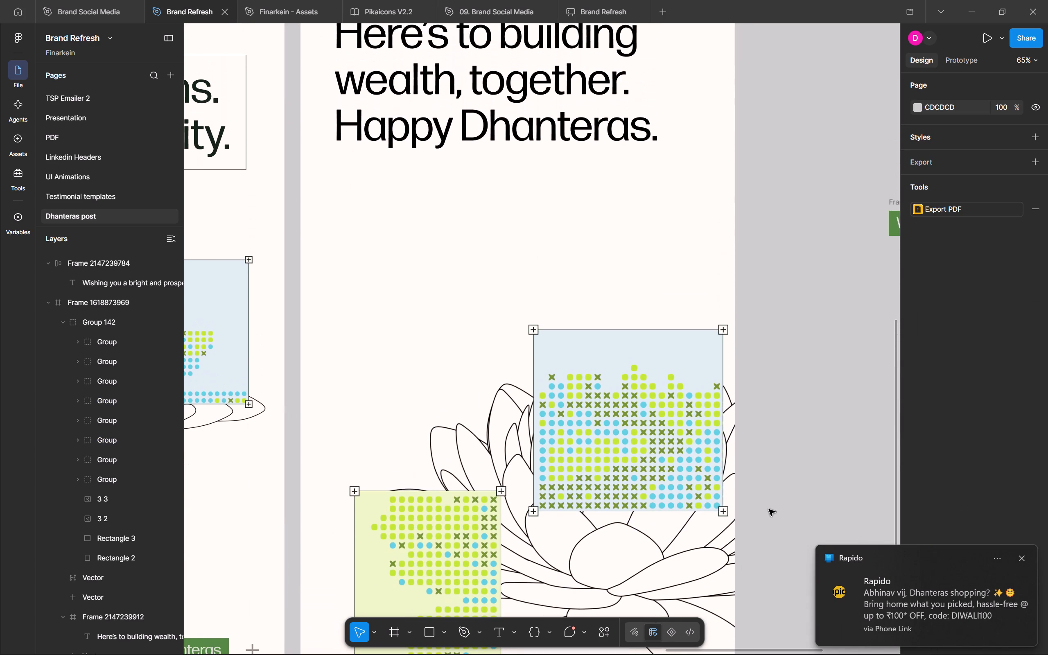
pyautogui.hscroll(1, 769, 509)
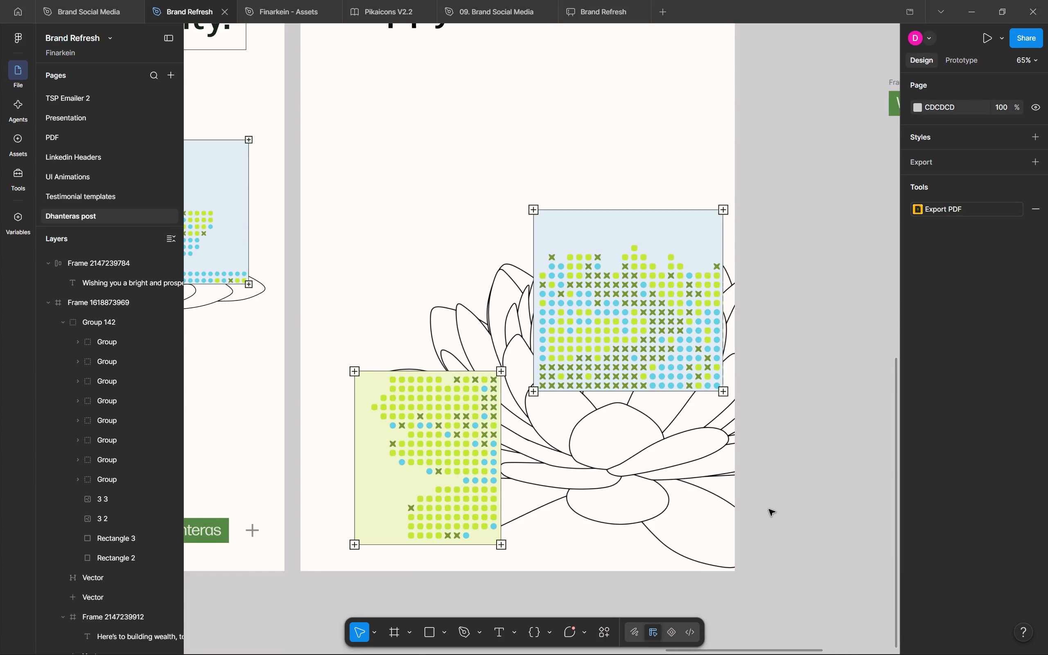
pyautogui.press('shift+super+s')
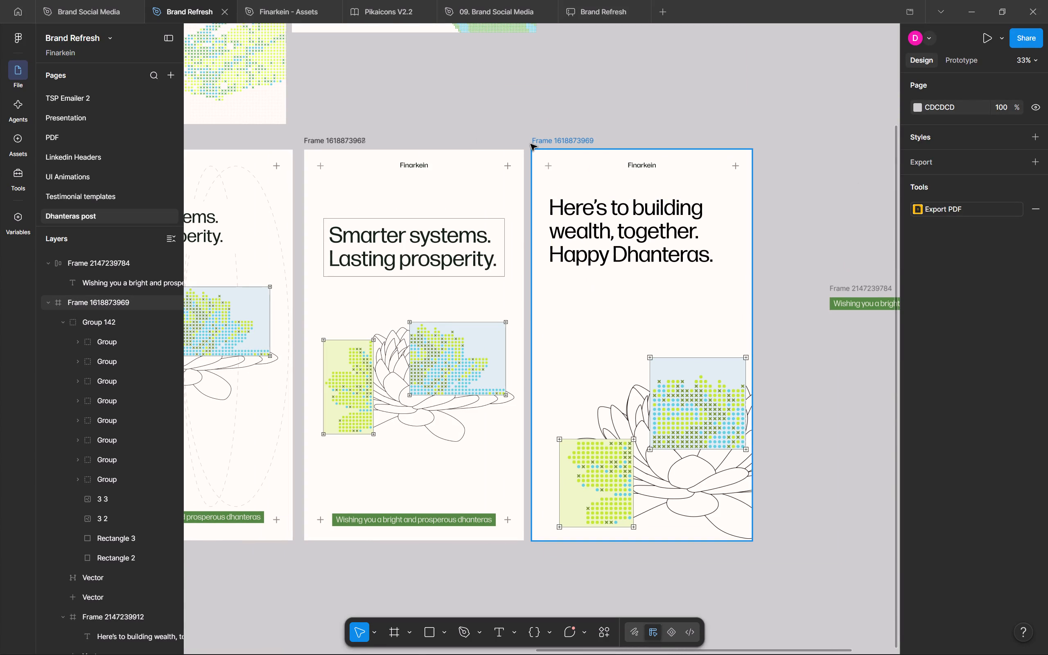
pyautogui.moveTo(530, 144); pyautogui.dragTo(756, 551)
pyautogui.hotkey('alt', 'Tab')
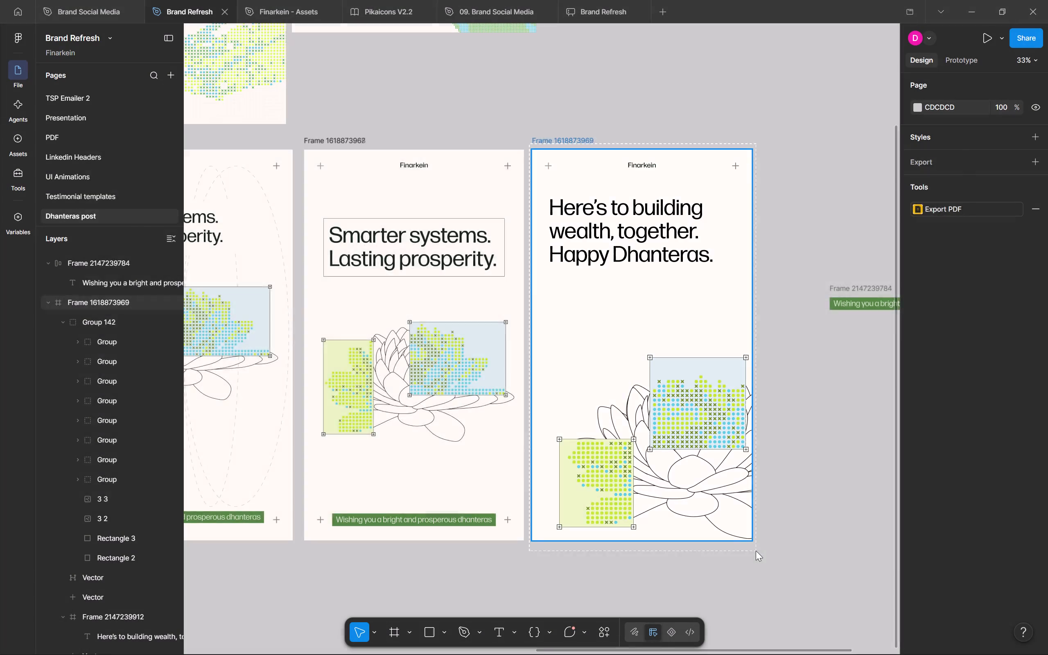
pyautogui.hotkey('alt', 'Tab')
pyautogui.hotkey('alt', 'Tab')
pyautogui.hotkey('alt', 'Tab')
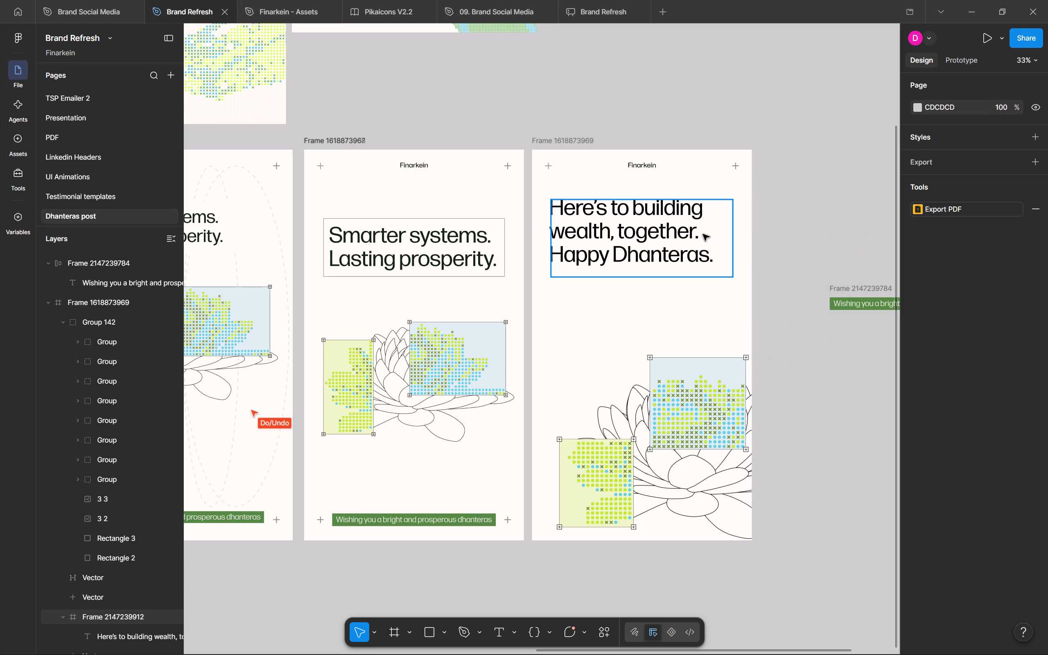
pyautogui.hotkey('alt', 'Tab')
pyautogui.hotkey('alt', 'Tab')
pyautogui.hotkey('alt', 'Tab')
pyautogui.hotkey('alt', 'Tab')
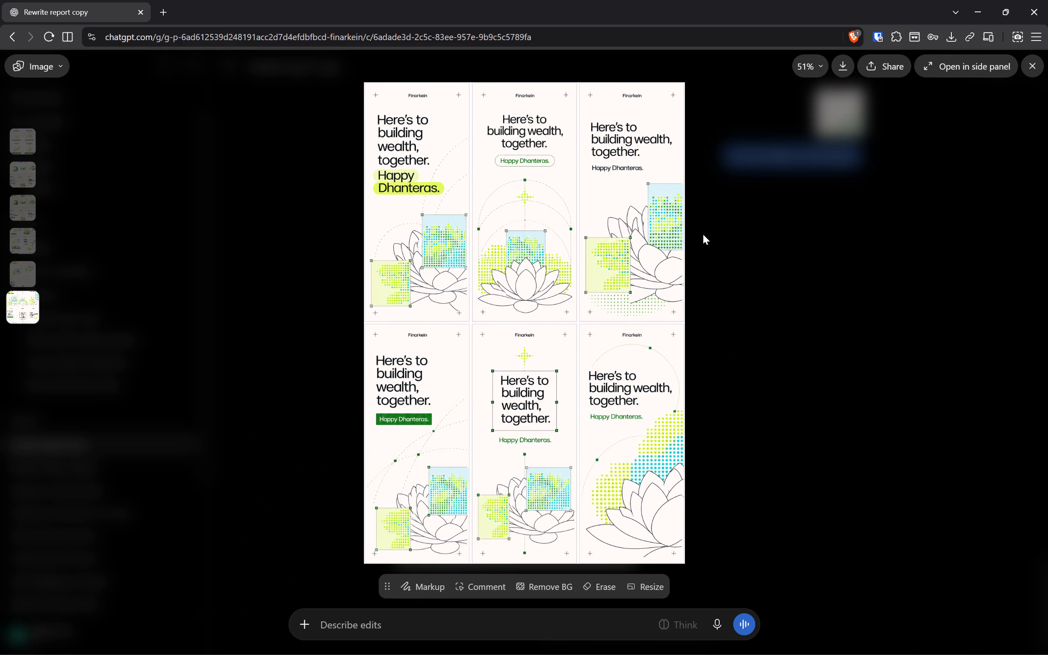
# Copy the generated image of layout ideas from ChatGPT and switch back to Figma.
pyautogui.rightClick(552, 253)
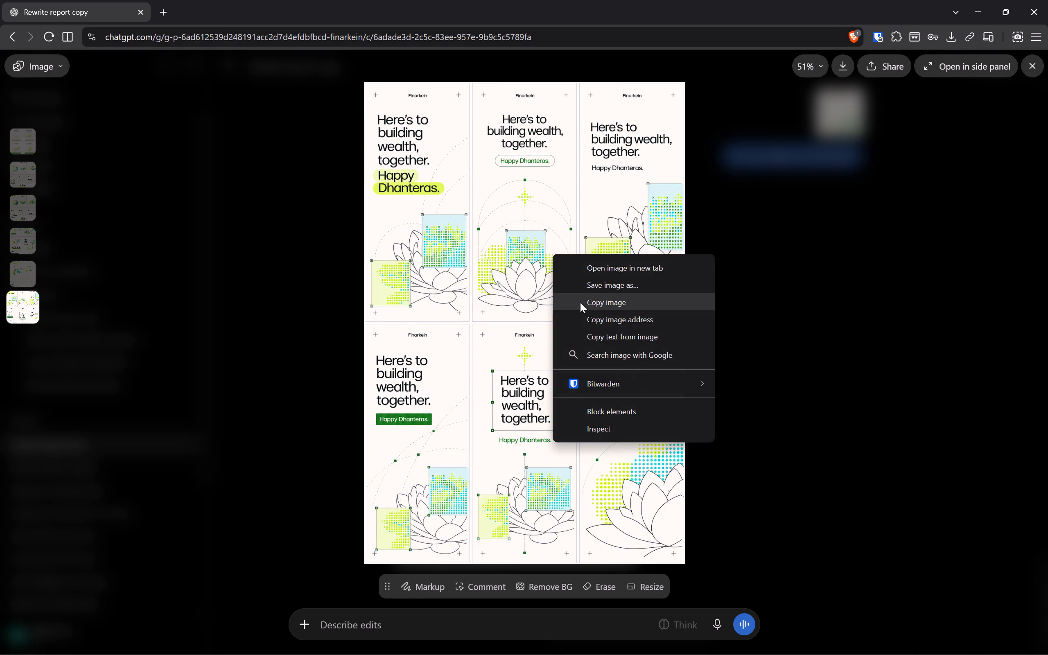
pyautogui.click(585, 307)
pyautogui.hotkey('alt', 'Tab')
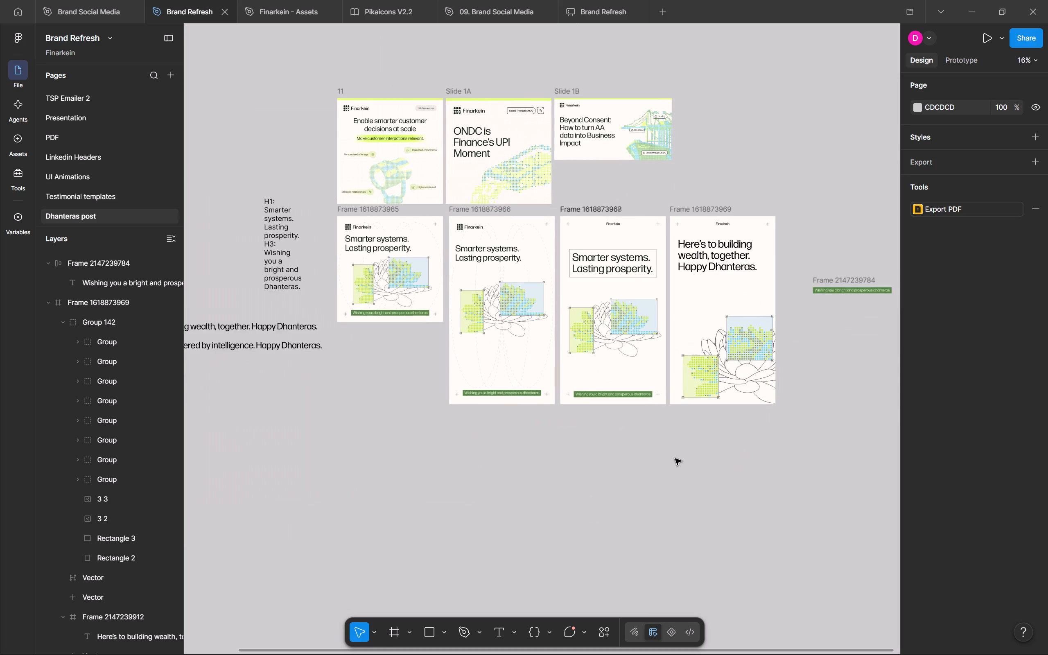
# Delete "Happy Dhanteras." from the new post's headline, leaving "Here's to building wealth, together.".
pyautogui.hscroll(-2, 675, 458)
pyautogui.click(682, 352)
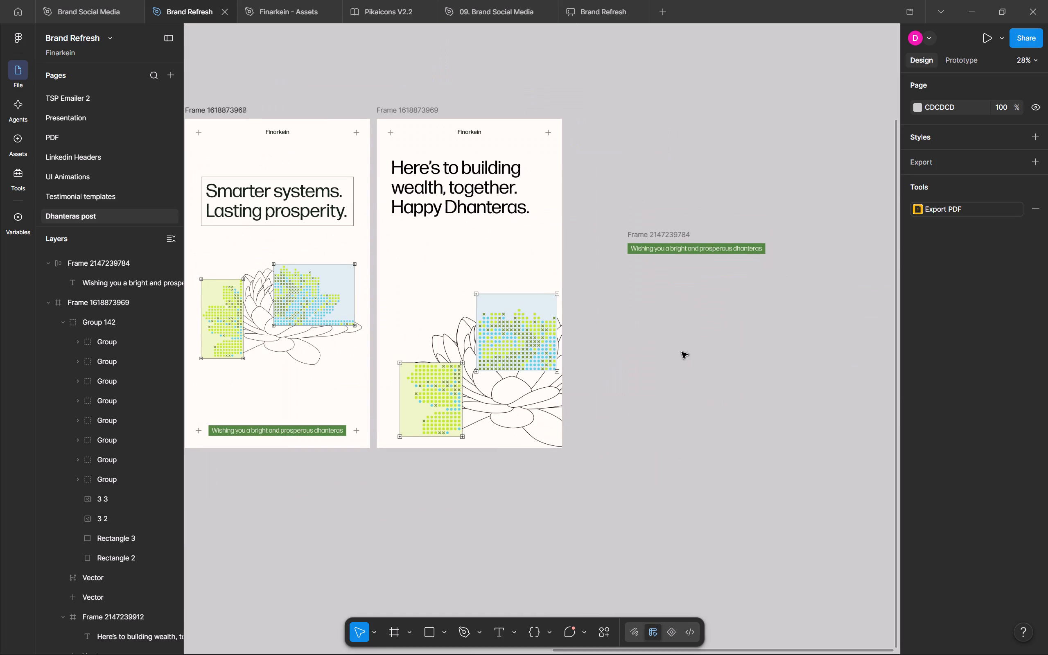
pyautogui.hscroll(1, 682, 352)
pyautogui.hotkey('alt', 'Tab')
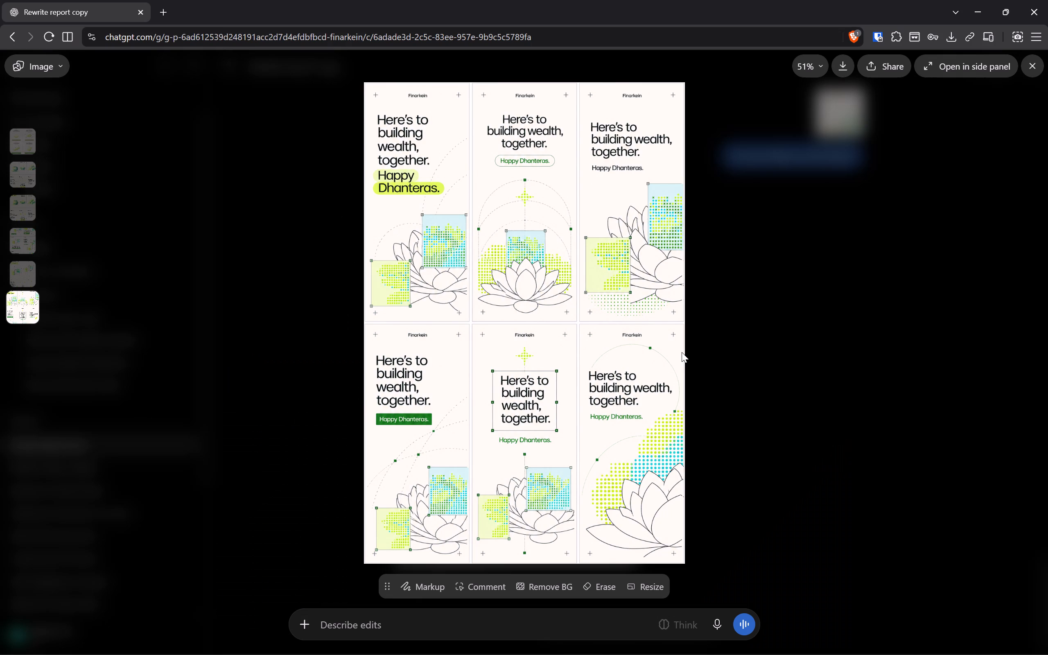
pyautogui.hotkey('alt', 'Tab')
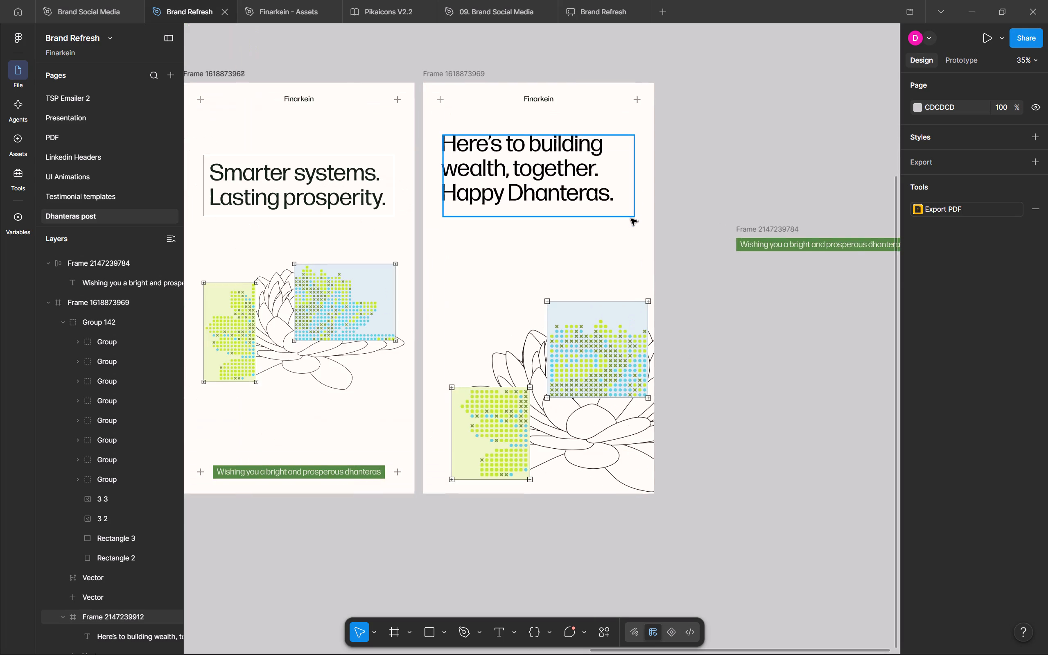
pyautogui.press('t')
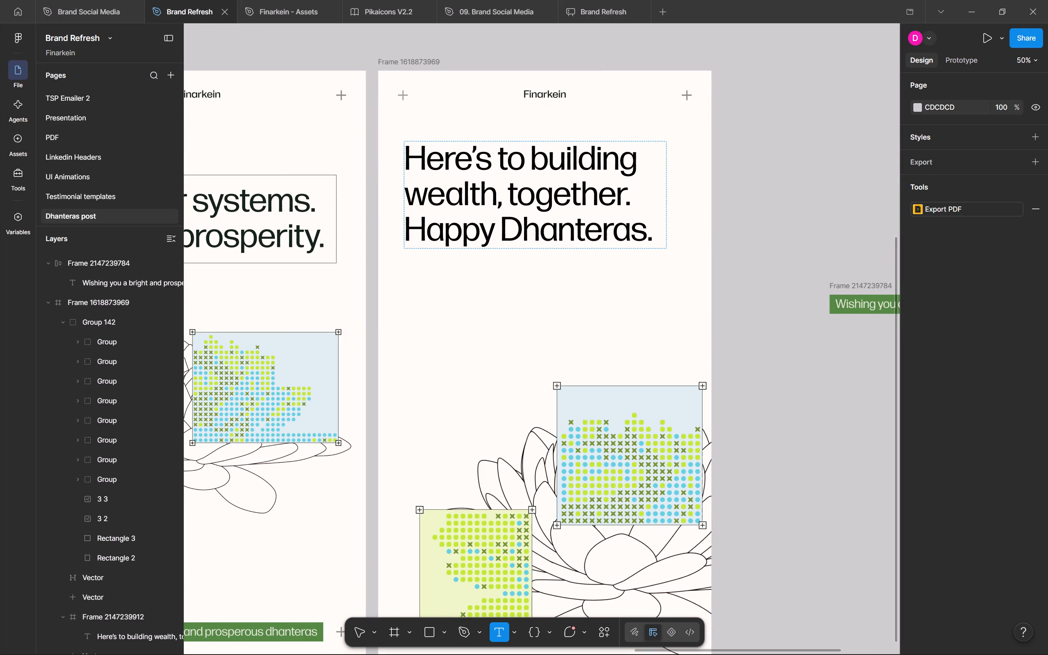
pyautogui.moveTo(406, 226); pyautogui.dragTo(701, 255)
pyautogui.press('BackSpace')
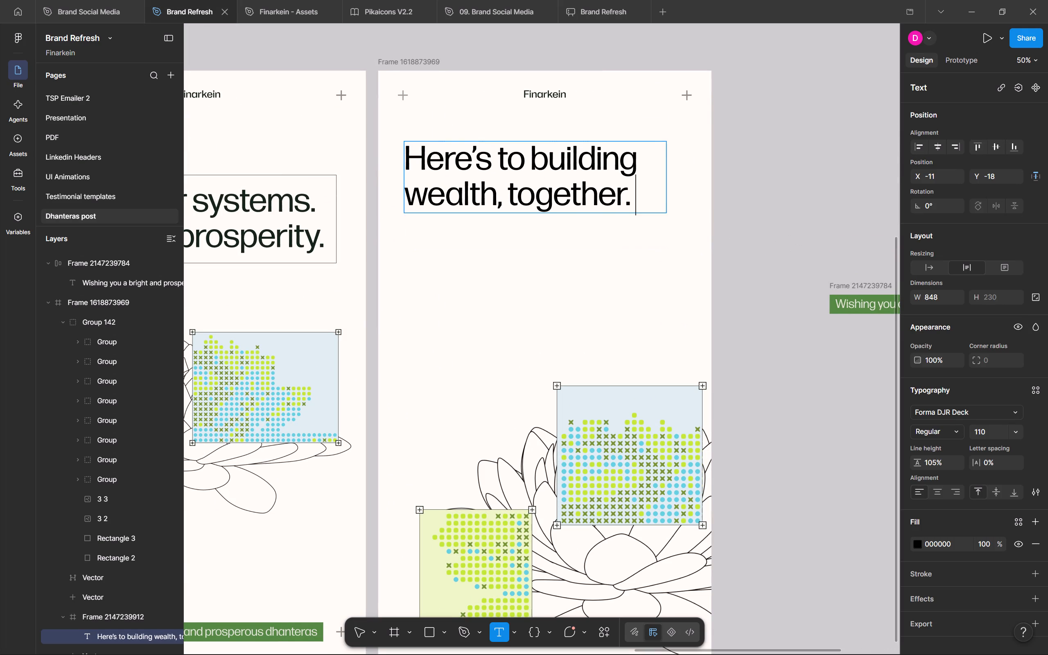
pyautogui.press('Escape')
pyautogui.click(786, 296)
# Move the loose green greeting tag into the new post below the headline, at X 169, Y 710.
pyautogui.moveTo(854, 287); pyautogui.dragTo(455, 282)
# Replace the moved green tag's text with "Happy Dhanteras.".
pyautogui.press('t')
pyautogui.click(512, 303)
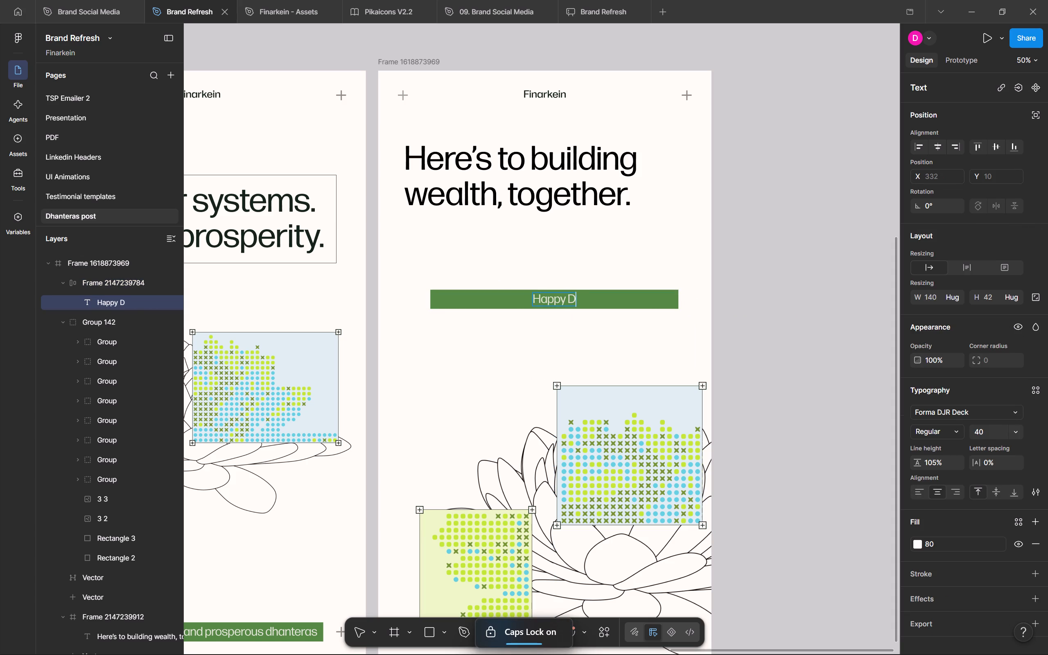
pyautogui.hotkey('alt', 'Tab')
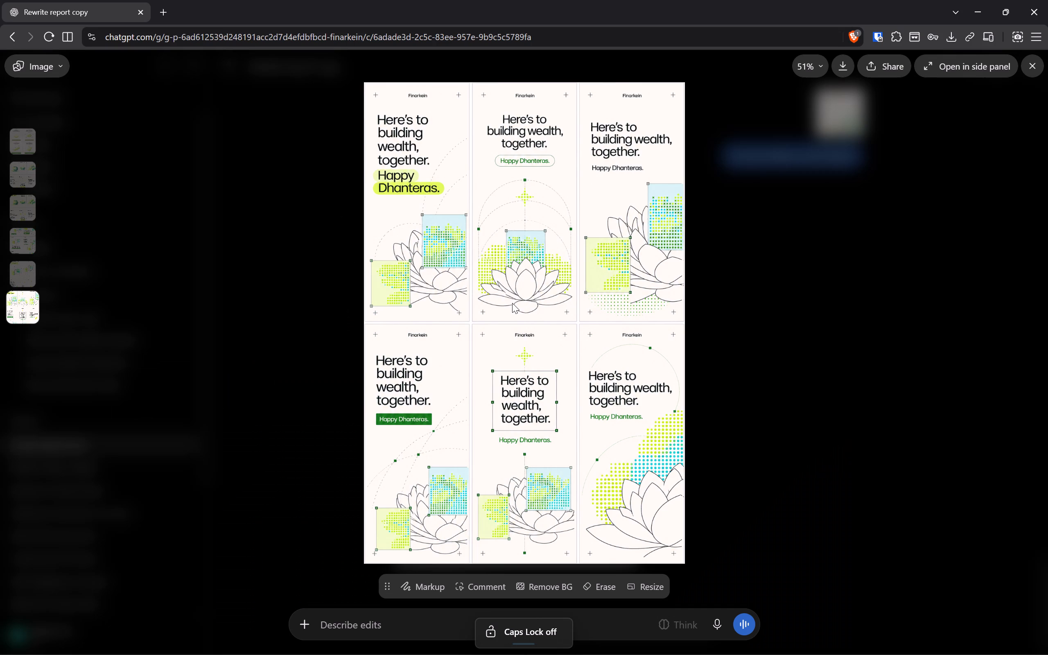
pyautogui.hotkey('alt', 'Tab')
pyautogui.write('eras')
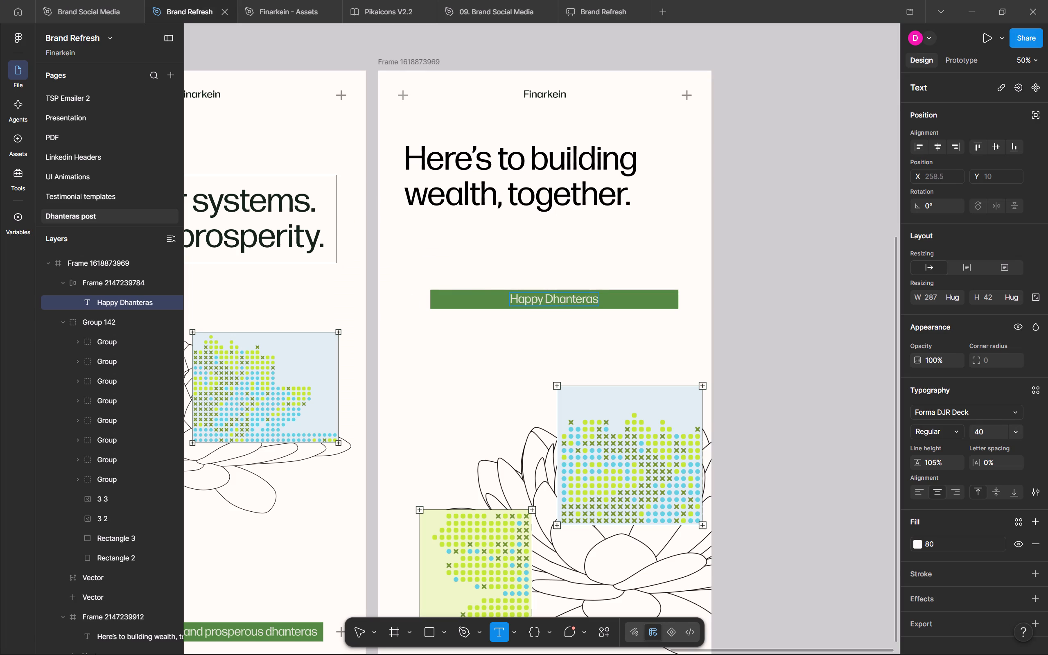
pyautogui.press('.')
pyautogui.press('Escape')
# Change the "Happy Dhanteras." tag's background fill to the solid Data Beam library colour.
pyautogui.click(666, 307)
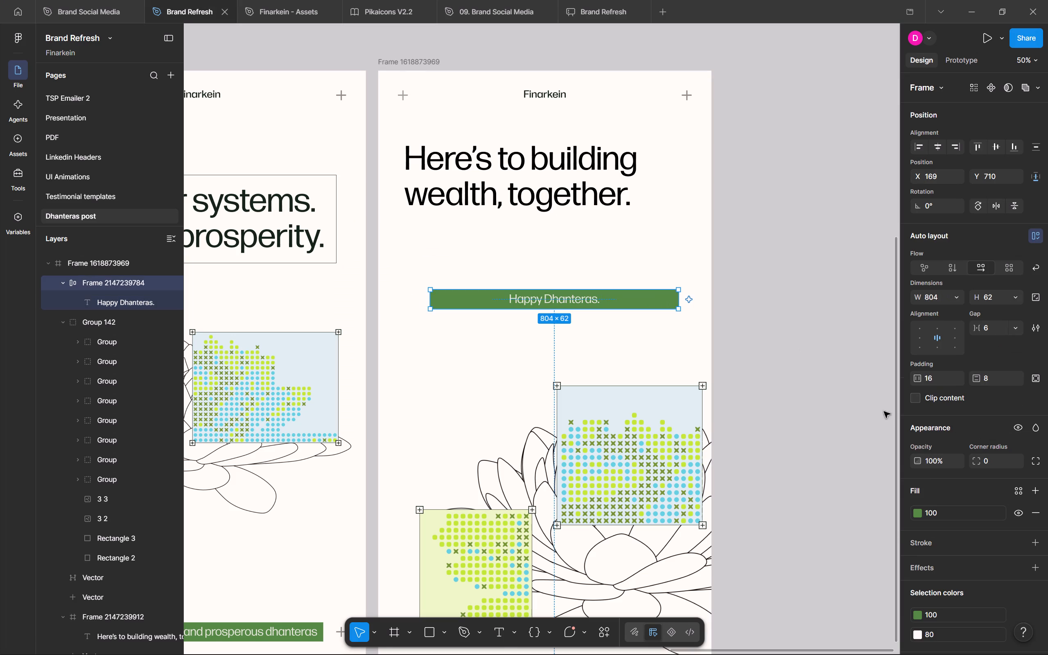
pyautogui.click(940, 518)
pyautogui.scroll(-4, 804, 520)
pyautogui.scroll(6, 804, 520)
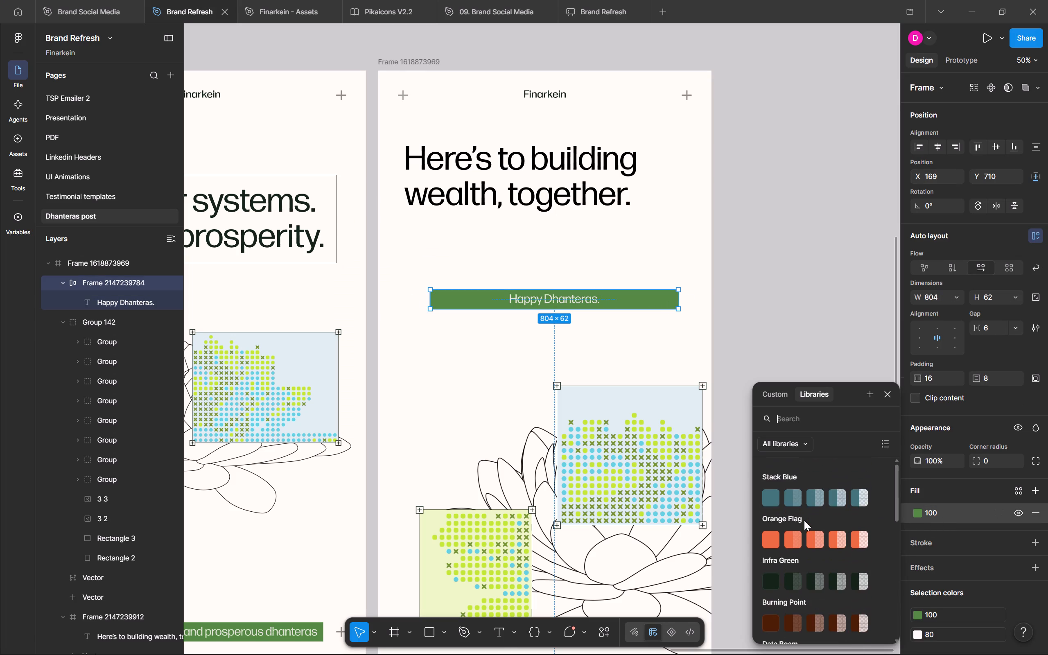
pyautogui.scroll(-2, 776, 561)
pyautogui.click(769, 551)
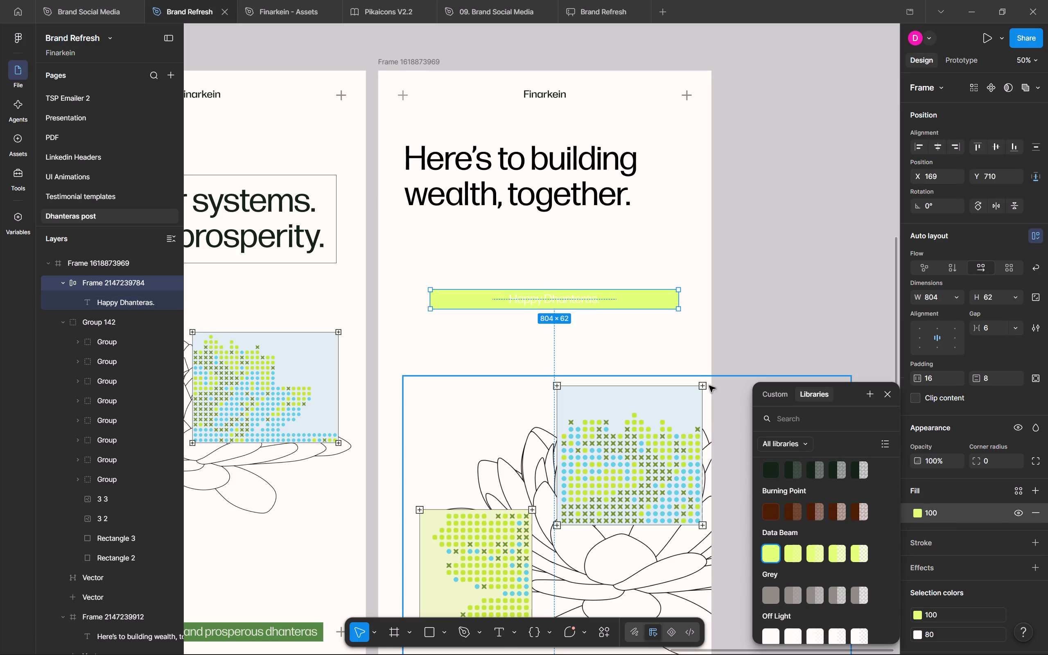
# Change the "Happy Dhanteras." text fill to the solid Infra Green library colour.
pyautogui.keyDown('ctrl'); pyautogui.click(577, 296); pyautogui.keyUp('ctrl')
pyautogui.hotkey('alt', 'Tab')
pyautogui.hotkey('alt', 'Tab')
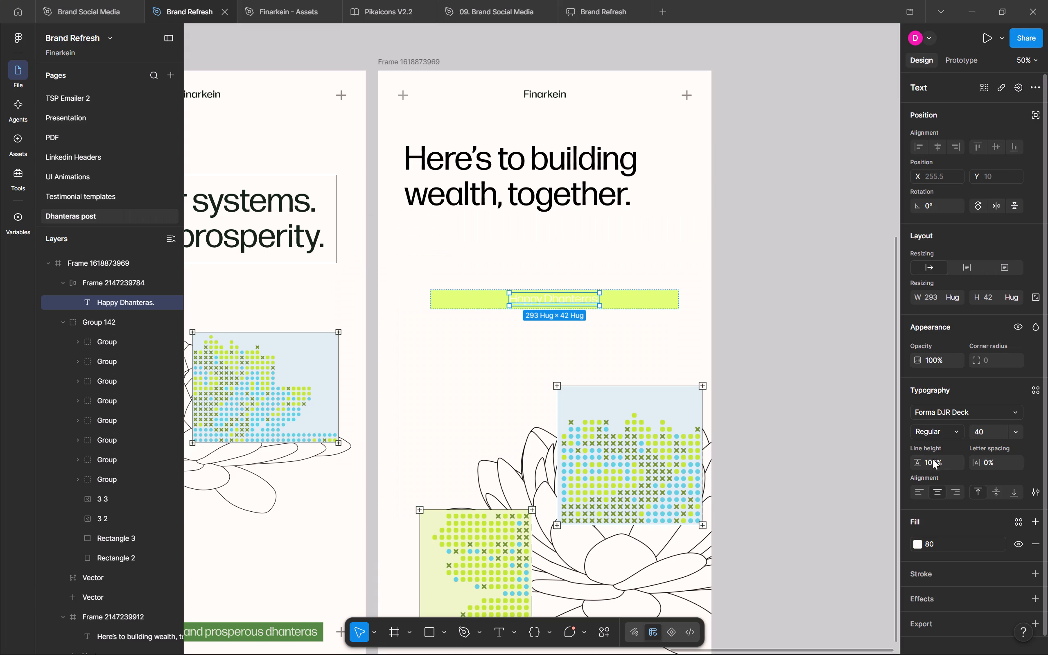
pyautogui.click(938, 543)
pyautogui.scroll(-6, 816, 518)
pyautogui.scroll(5, 816, 518)
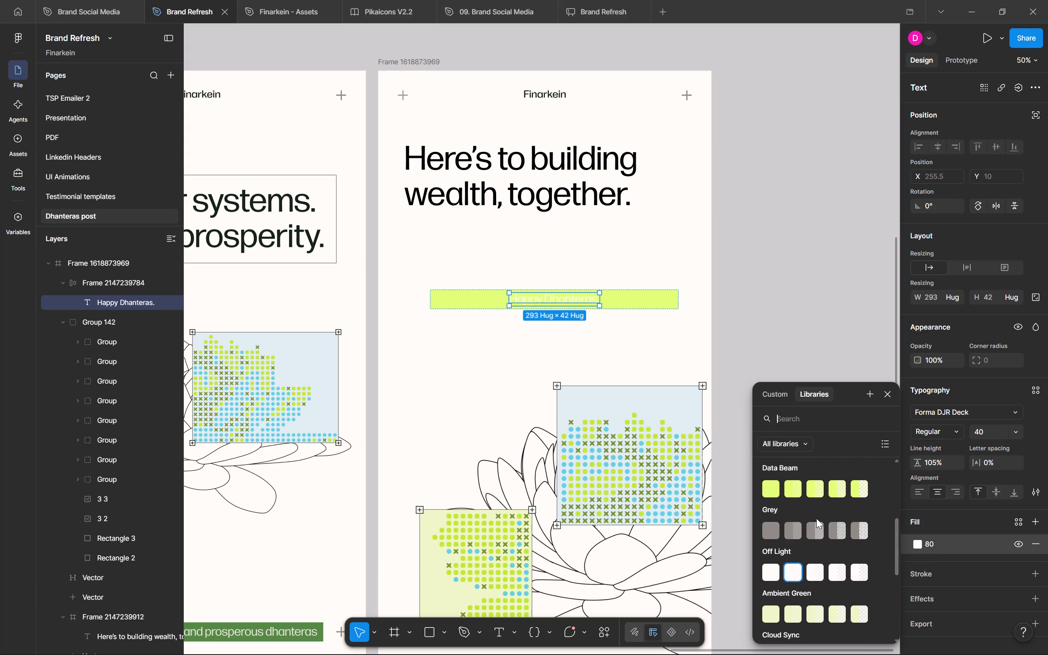
pyautogui.scroll(1, 816, 518)
pyautogui.scroll(1, 773, 525)
pyautogui.click(770, 517)
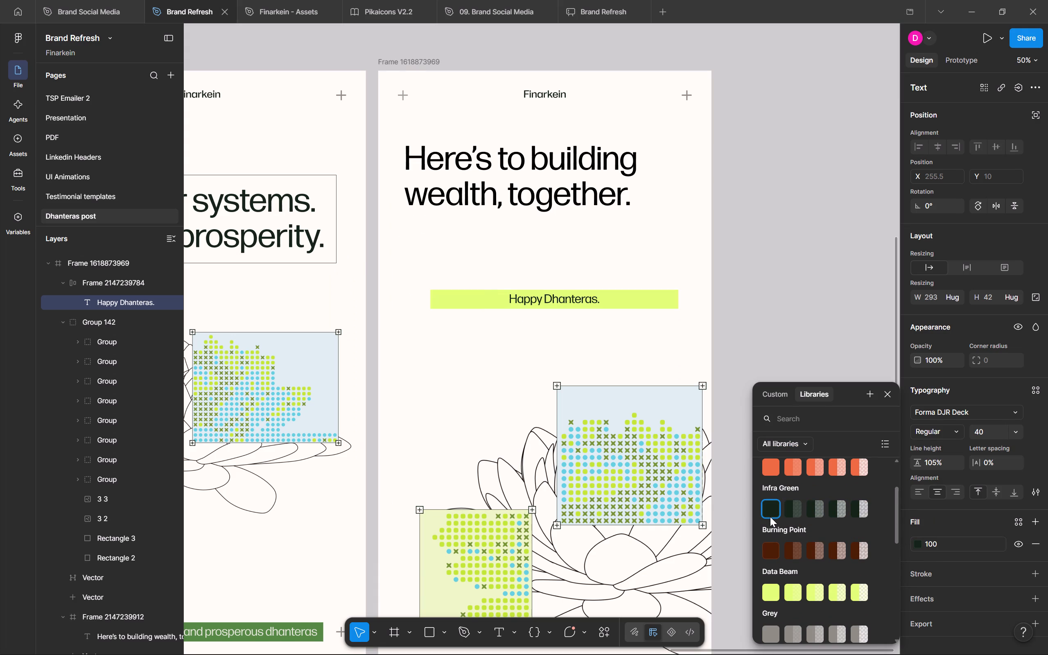
# Finish applying the solid Infra Green library colour to the "Happy Dhanteras." text.
pyautogui.click(770, 515)
pyautogui.press('Escape')
# Narrow the "Happy Dhanteras." tag symmetrically around its text to about 332 px wide.
pyautogui.click(652, 296)
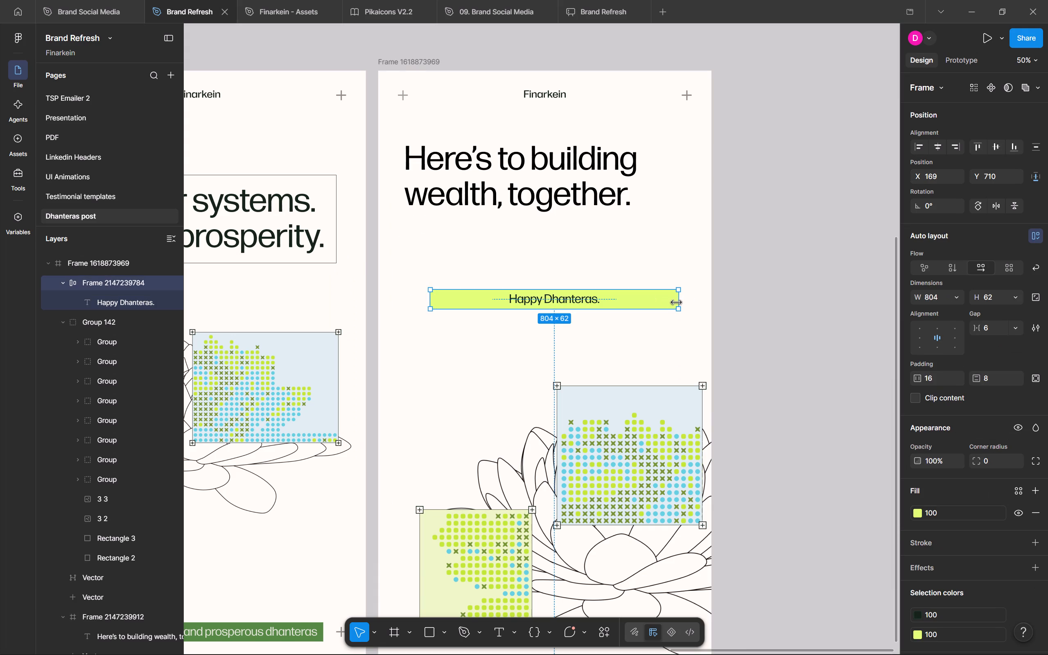
pyautogui.keyDown('ctrl'); pyautogui.moveTo(676, 302); pyautogui.dragTo(605, 301); pyautogui.keyUp('ctrl')
# Check the ChatGPT layout reference and add a line break after "Here's to" in the headline.
pyautogui.hotkey('alt', 'Tab')
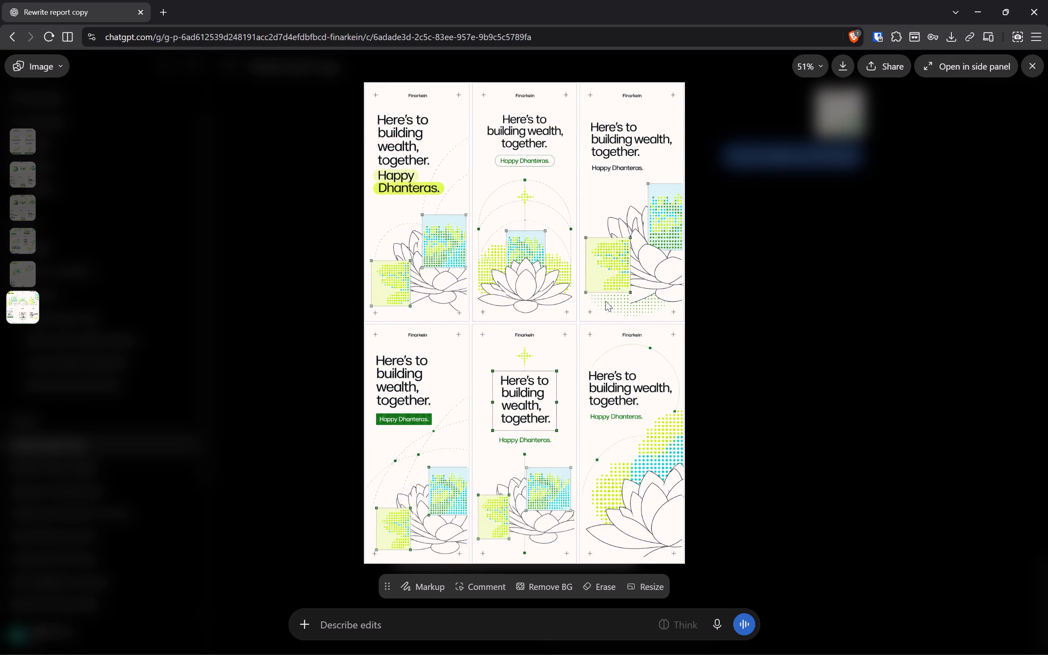
pyautogui.hotkey('alt', 'Tab')
pyautogui.press('t')
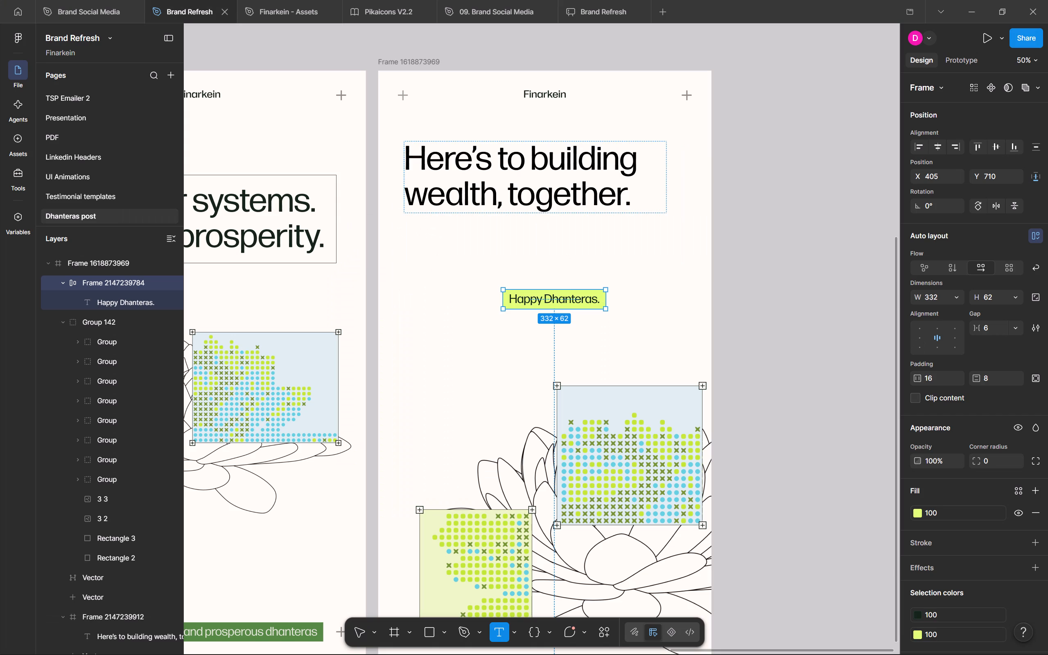
pyautogui.click(535, 167)
pyautogui.press('Return')
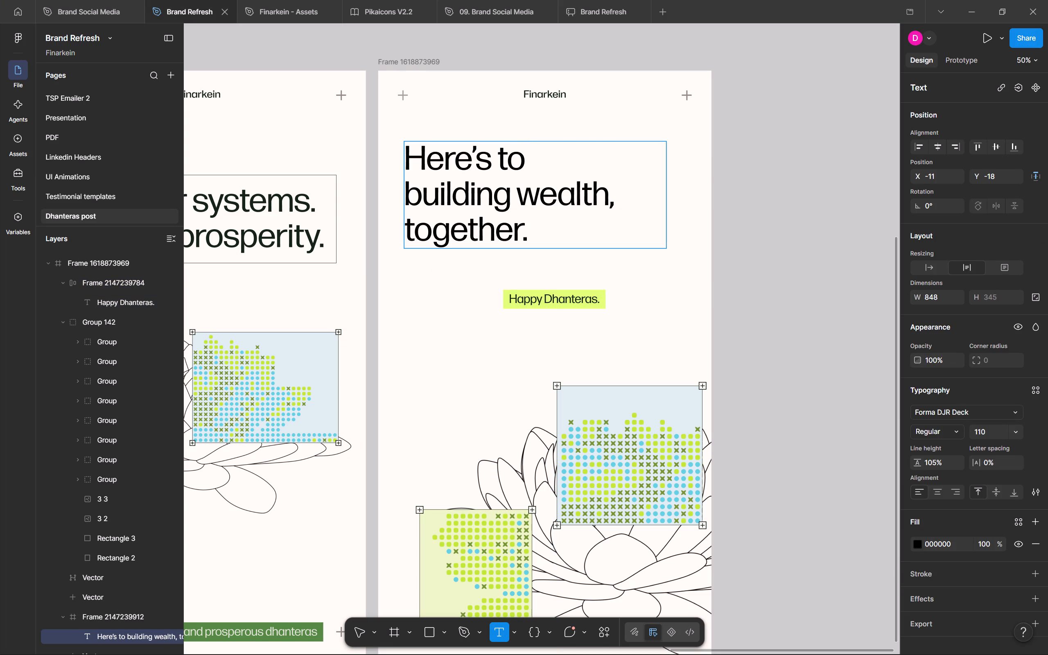
pyautogui.hotkey('alt', 'Tab')
pyautogui.hotkey('alt', 'Tab')
pyautogui.press('Escape')
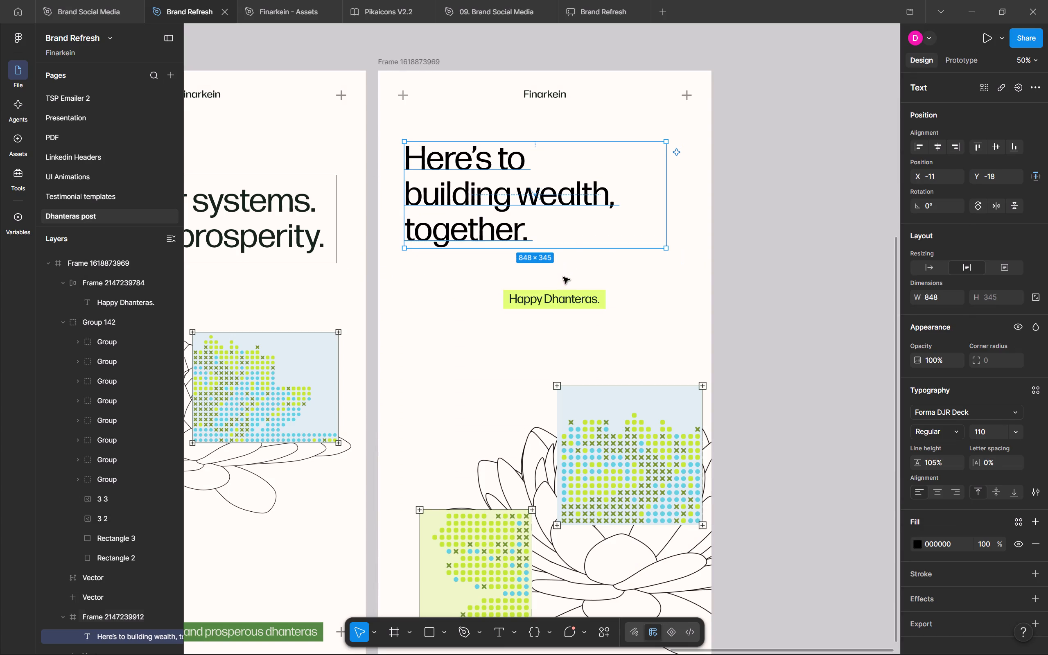
pyautogui.click(727, 314)
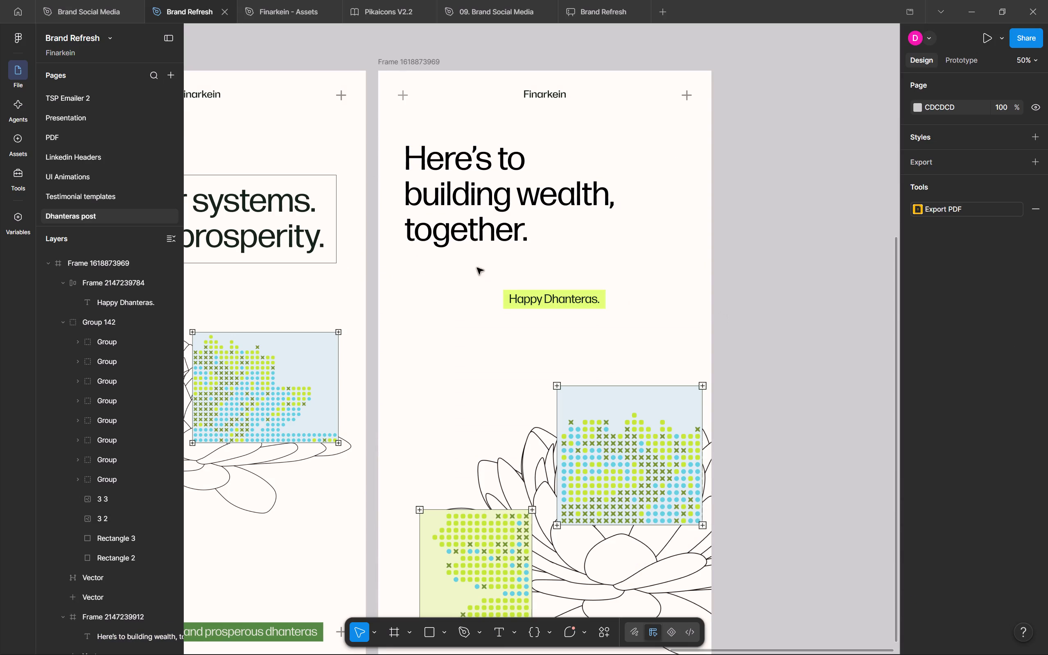
# Move the "Happy Dhanteras." tag up to just below the headline, at about X 96, Y 592, and compare with the ChatGPT layouts.
pyautogui.moveTo(556, 297); pyautogui.dragTo(460, 264)
pyautogui.hotkey('alt', 'Tab')
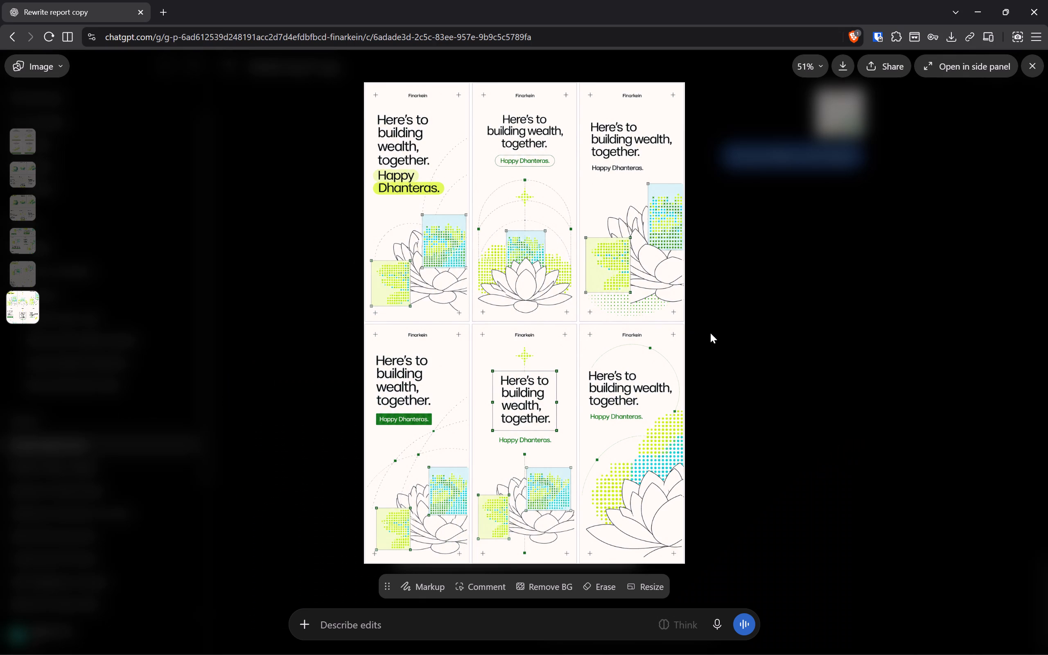
pyautogui.hotkey('alt', 'Tab')
# Increase the "Happy Dhanteras." text size to 70.
pyautogui.keyDown('ctrl'); pyautogui.click(489, 263); pyautogui.keyUp('ctrl')
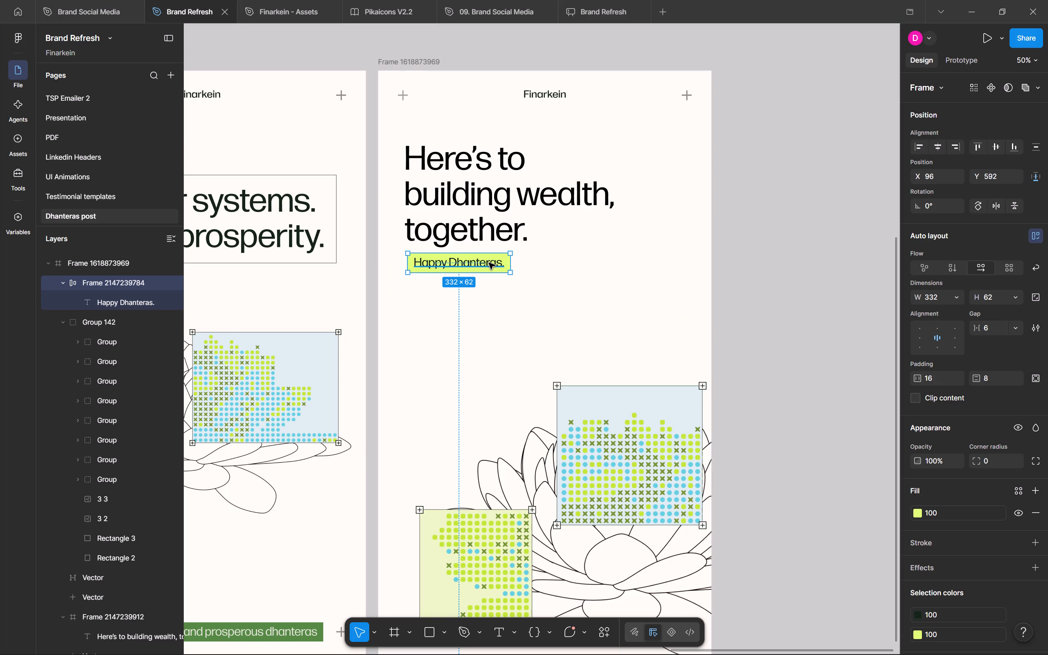
pyautogui.click(989, 433)
pyautogui.hotkey('shift', 'Up')
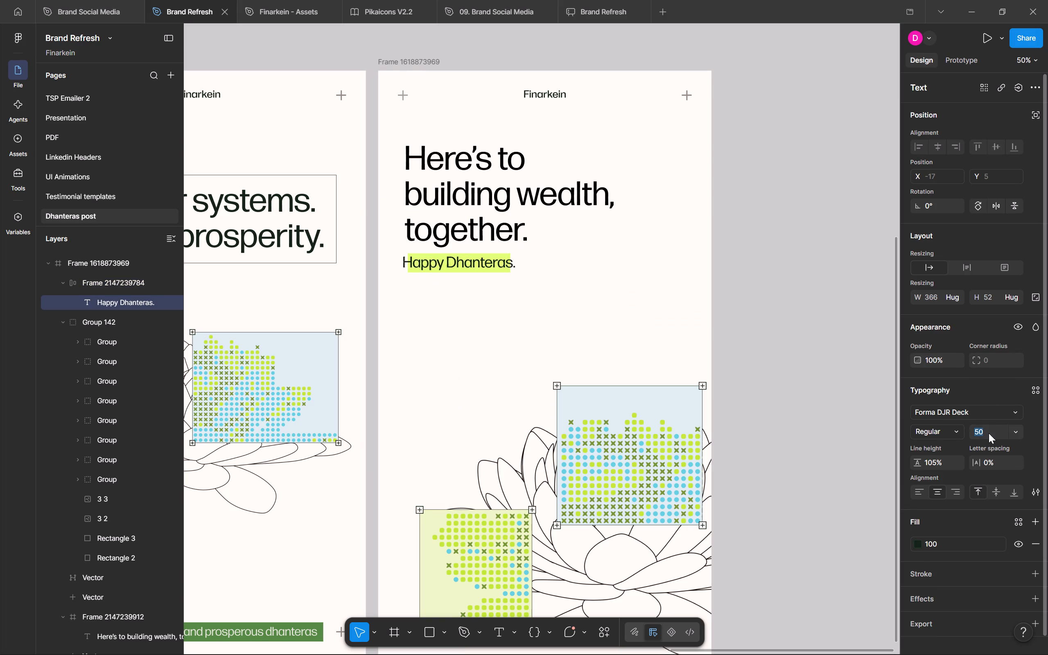
pyautogui.hotkey('shift', 'Up')
pyautogui.hotkey('shift', 'Up')
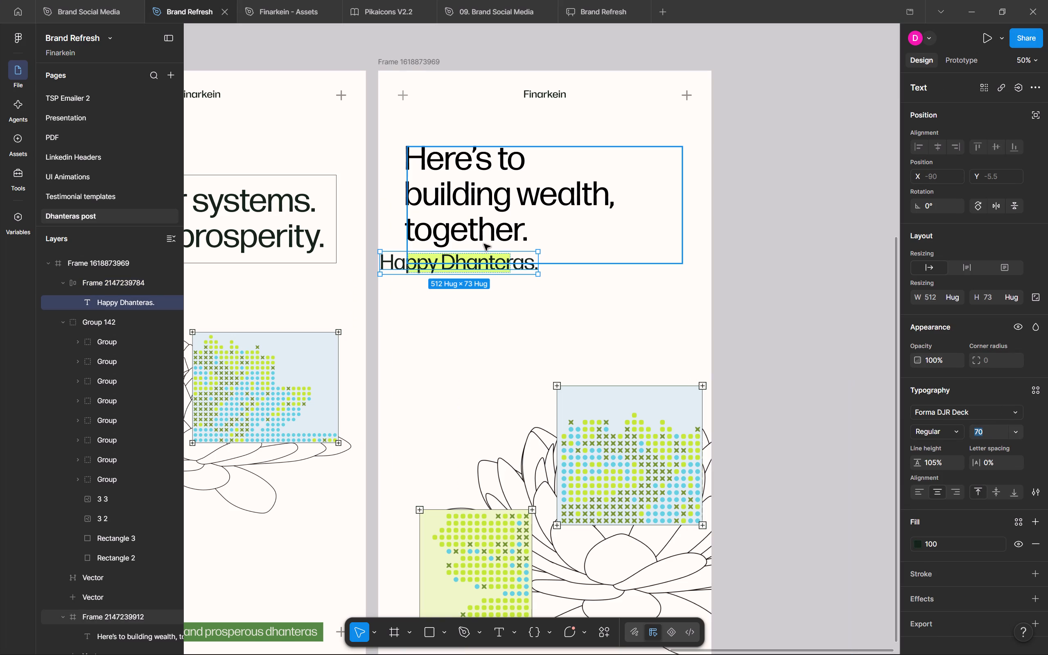
# Move the whole greeting tag frame down and to the right, to X 186, Y 642, aligning its enlarged text beneath the headline.
pyautogui.moveTo(499, 263); pyautogui.dragTo(516, 274)
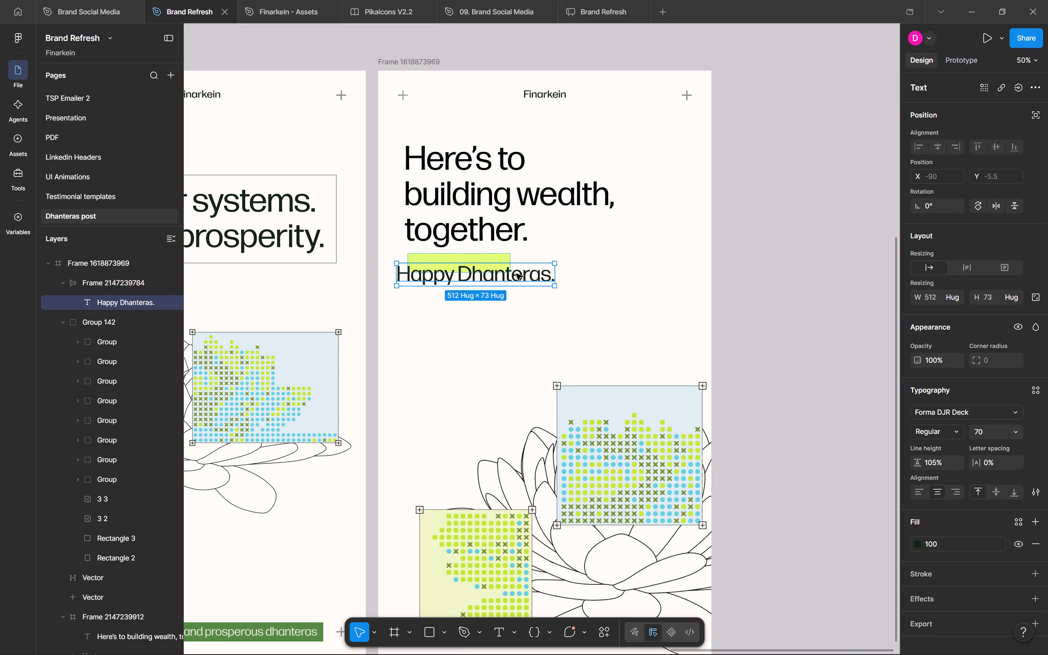
pyautogui.moveTo(516, 274); pyautogui.dragTo(520, 275)
pyautogui.click(122, 291)
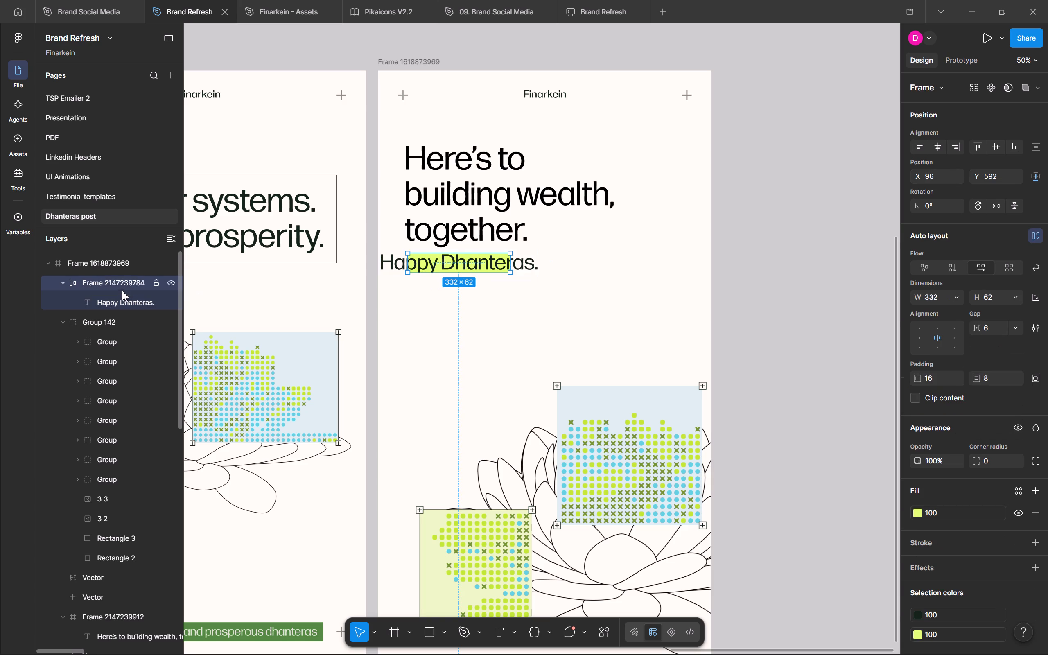
pyautogui.hotkey('shift', 'Down')
pyautogui.hotkey('shift', 'Down')
pyautogui.hotkey('shift', 'Down')
pyautogui.hotkey('shift', 'Down')
pyautogui.hotkey('shift', 'Down')
pyautogui.hotkey('shift', 'Right')
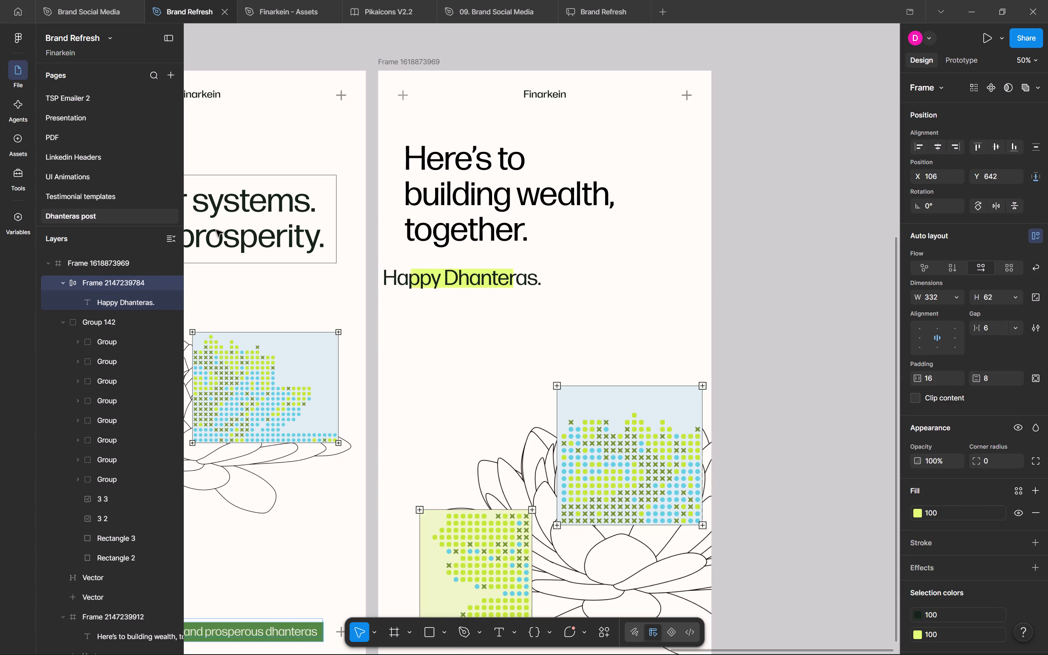
pyautogui.hotkey('shift', 'Right')
pyautogui.hotkey('shift', 'Right')
pyautogui.hotkey('shift', 'Right')
pyautogui.hotkey('shift', 'Right')
pyautogui.hotkey('shift', 'Right')
pyautogui.hotkey('shift', 'Right')
pyautogui.hotkey('shift', 'Right')
pyautogui.hotkey('shift', 'Right')
pyautogui.hotkey('shift', 'Right')
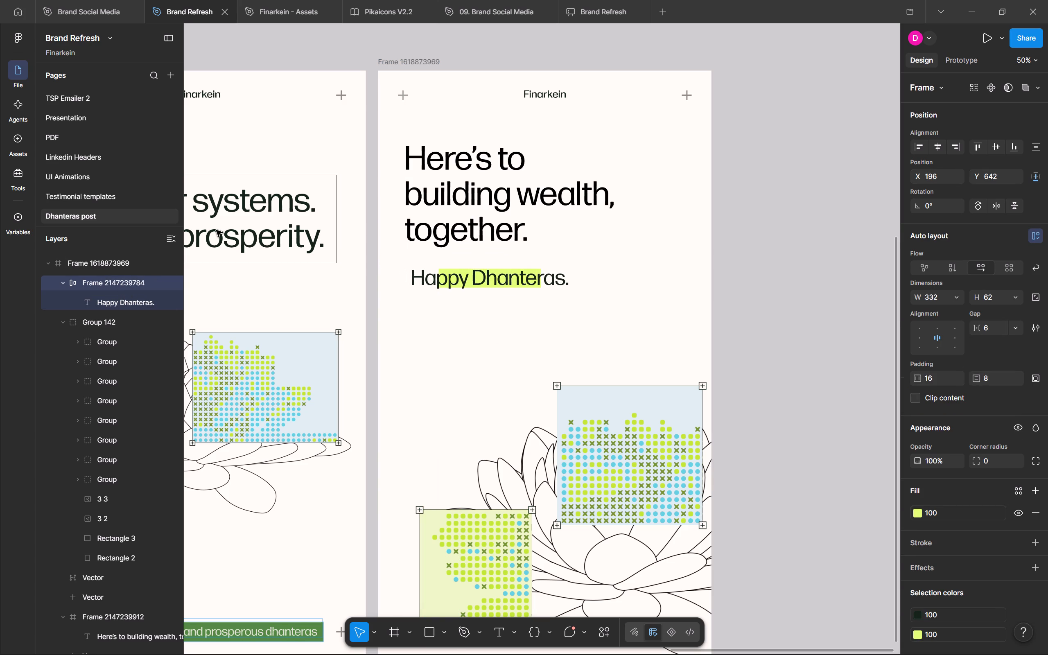
pyautogui.hotkey('shift', 'Left')
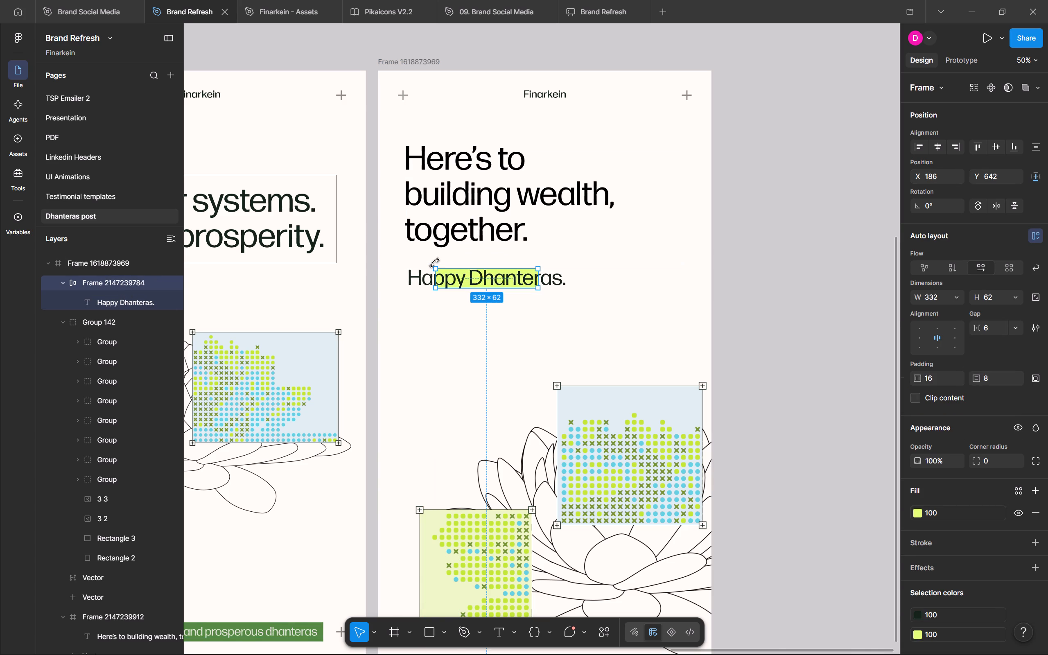
# Enlarge the green tag around its centre to 100 px tall and wide enough to enclose the whole greeting with side margins.
pyautogui.moveTo(581, 276); pyautogui.dragTo(583, 270)
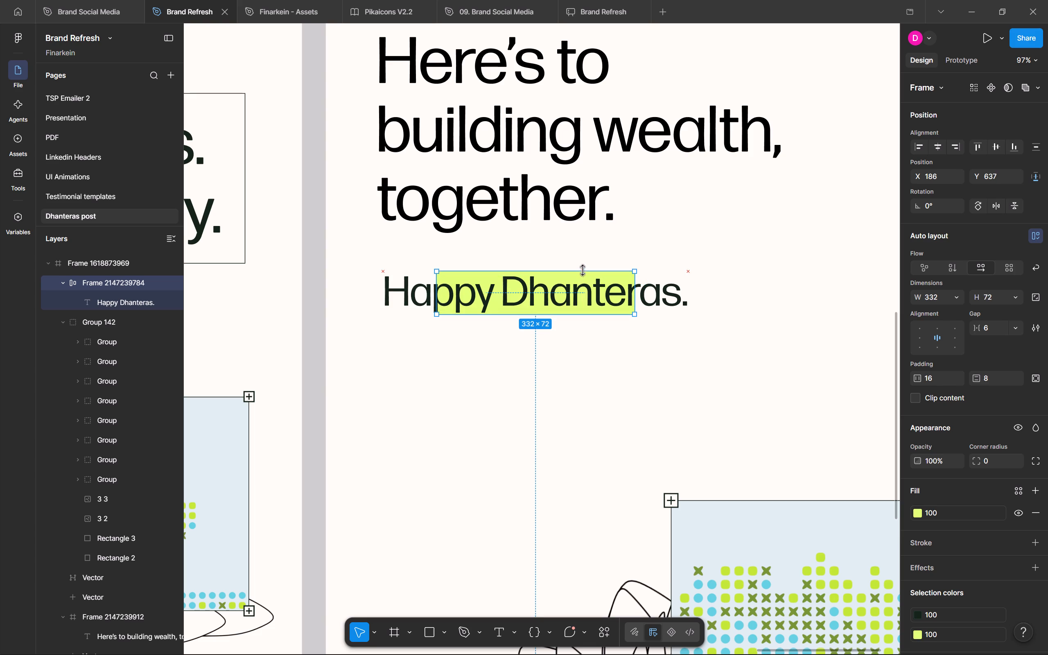
pyautogui.moveTo(583, 270); pyautogui.dragTo(584, 262)
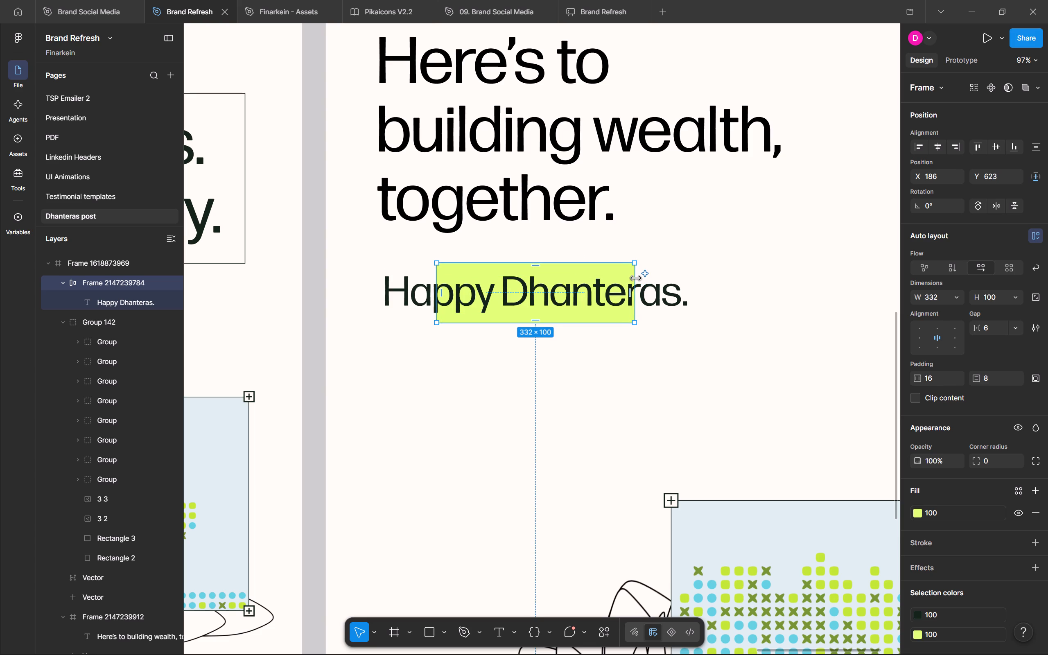
pyautogui.moveTo(636, 278); pyautogui.dragTo(705, 282)
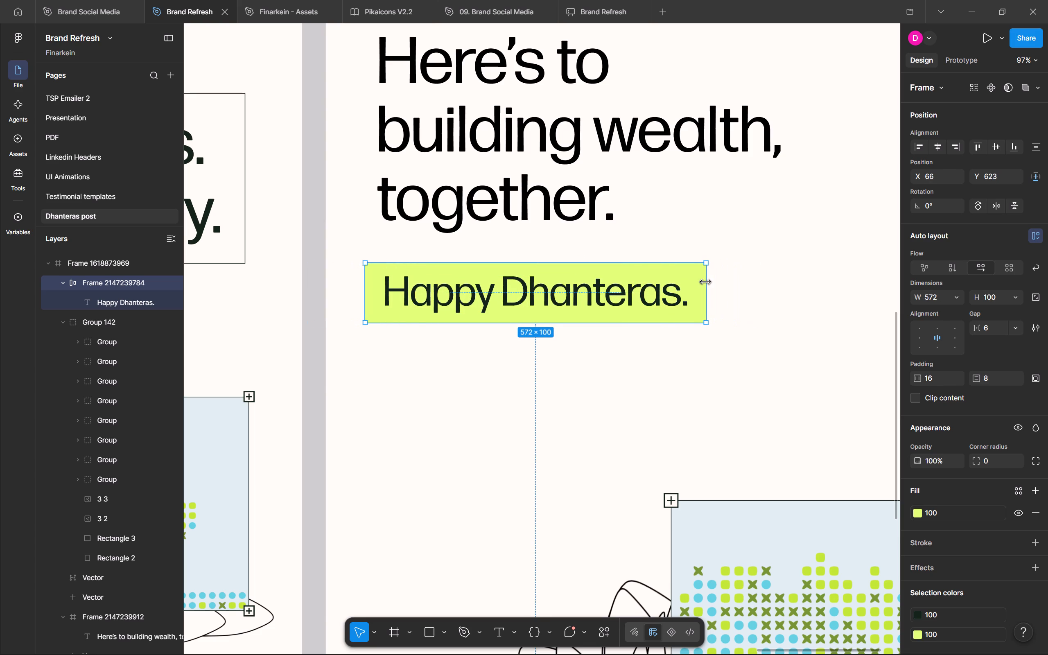
pyautogui.moveTo(705, 282); pyautogui.dragTo(701, 281)
pyautogui.click(449, 413)
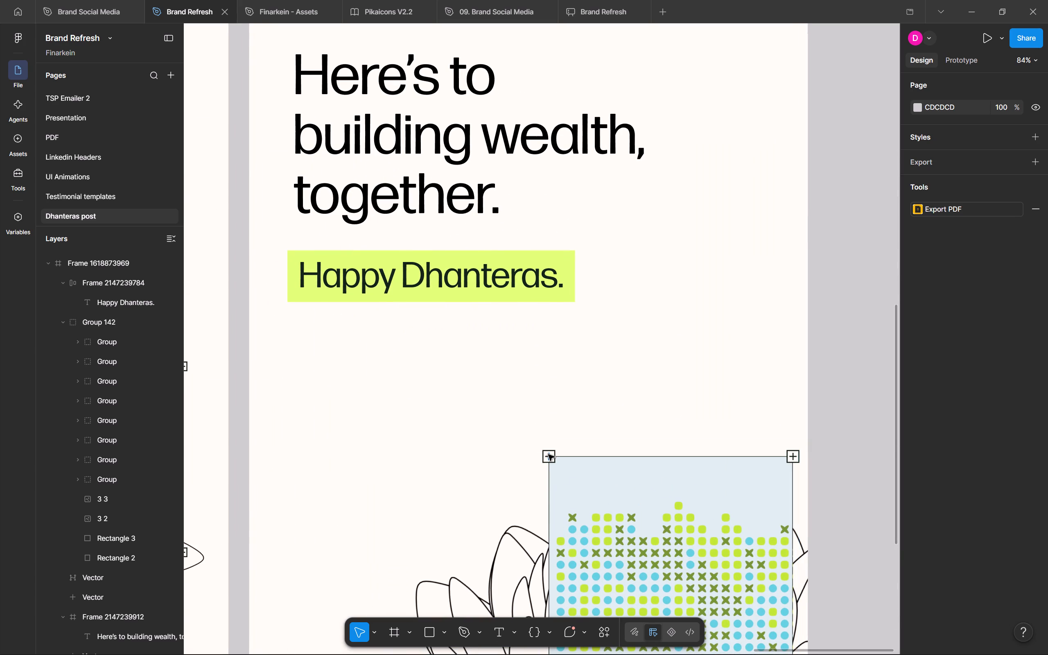
# Copy a boxed plus corner marker from Group 142 and place the copy directly in the post frame, outside the greeting tag.
pyautogui.click(119, 344)
pyautogui.hotkey('ctrl', 'c')
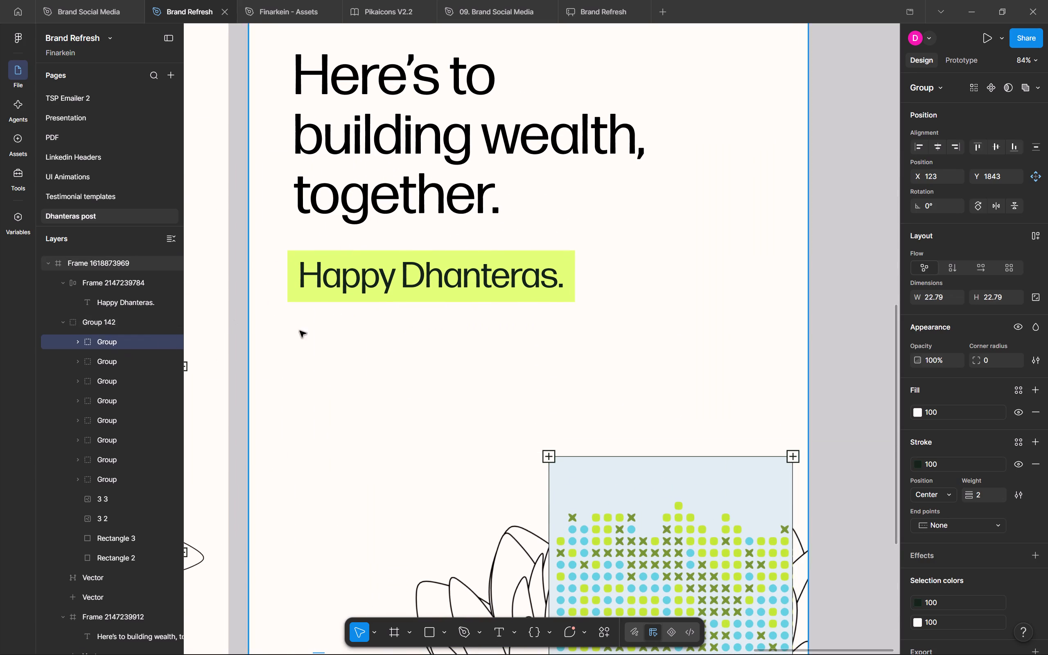
pyautogui.click(360, 300)
pyautogui.hotkey('ctrl', 'v')
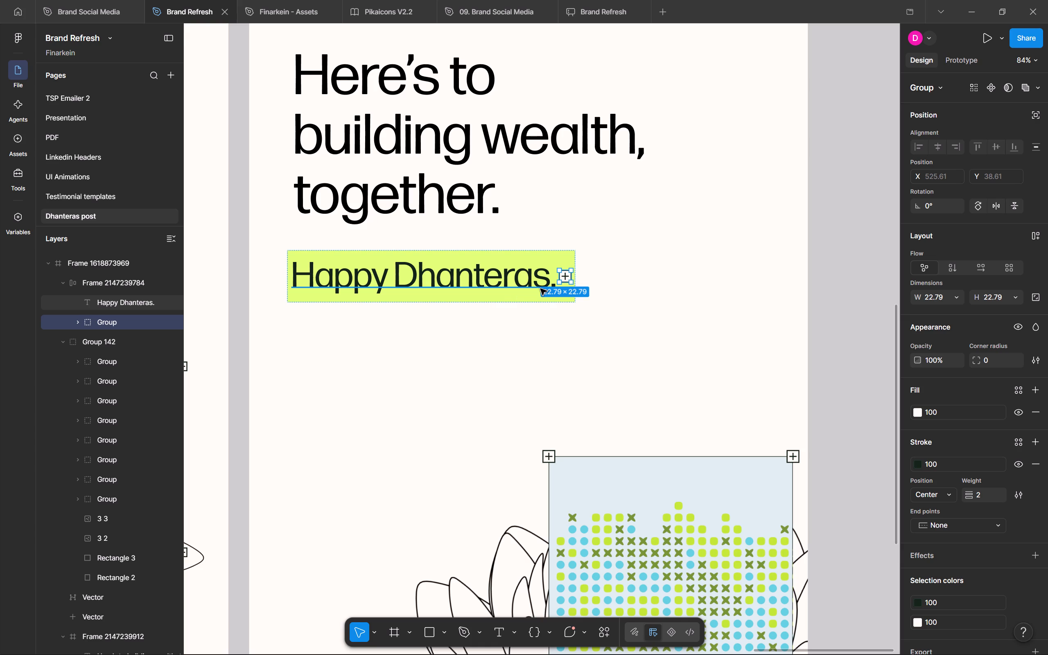
pyautogui.hotkey('ctrl', 'x')
pyautogui.click(122, 257)
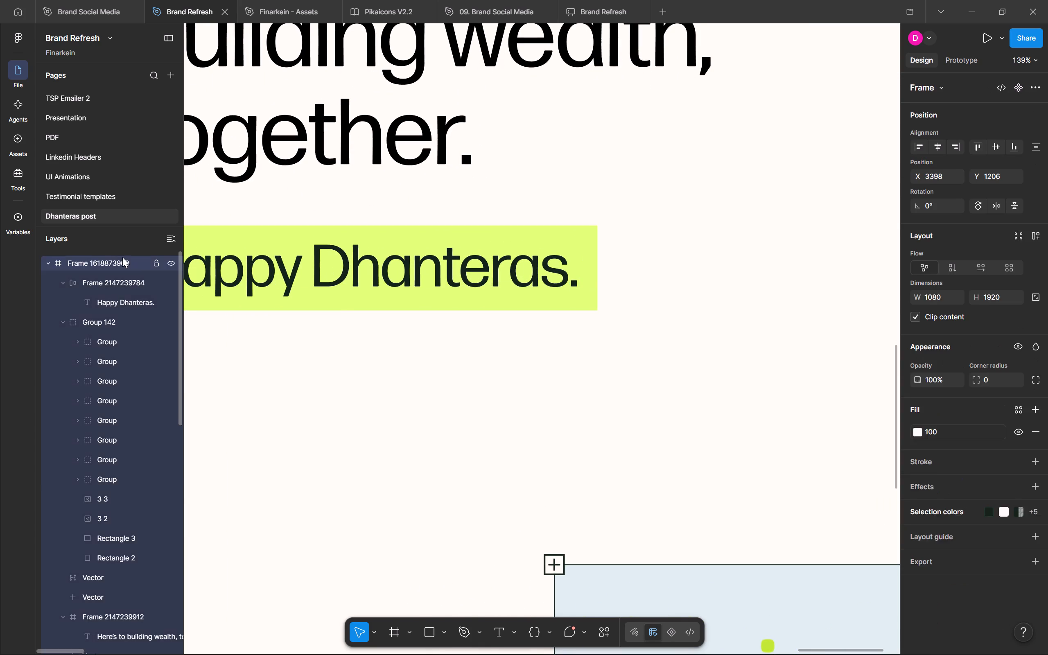
pyautogui.hotkey('ctrl', 'v')
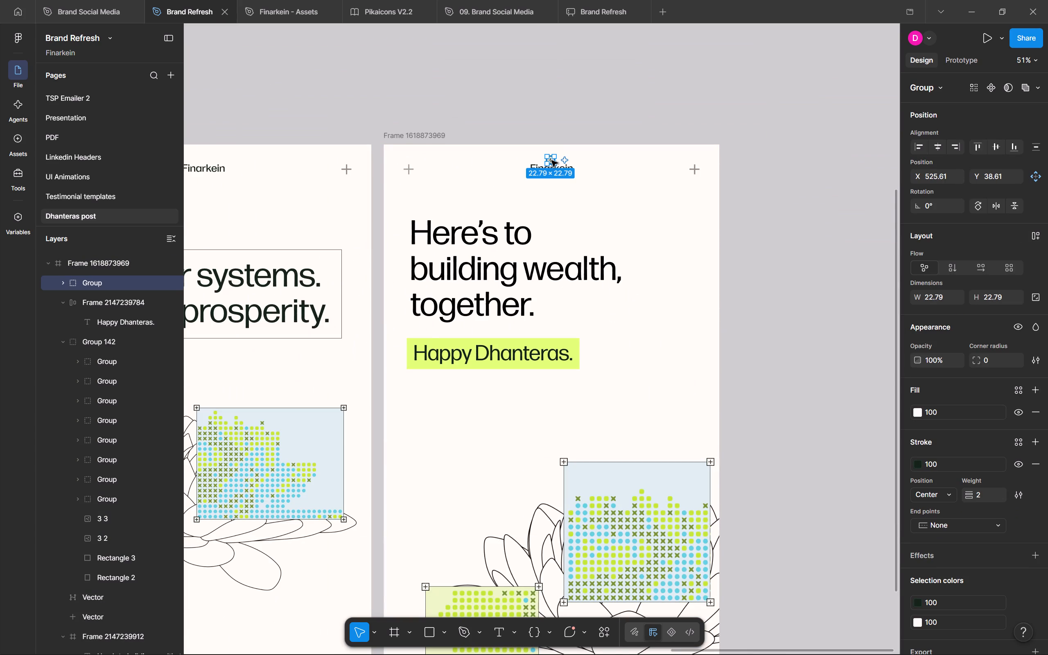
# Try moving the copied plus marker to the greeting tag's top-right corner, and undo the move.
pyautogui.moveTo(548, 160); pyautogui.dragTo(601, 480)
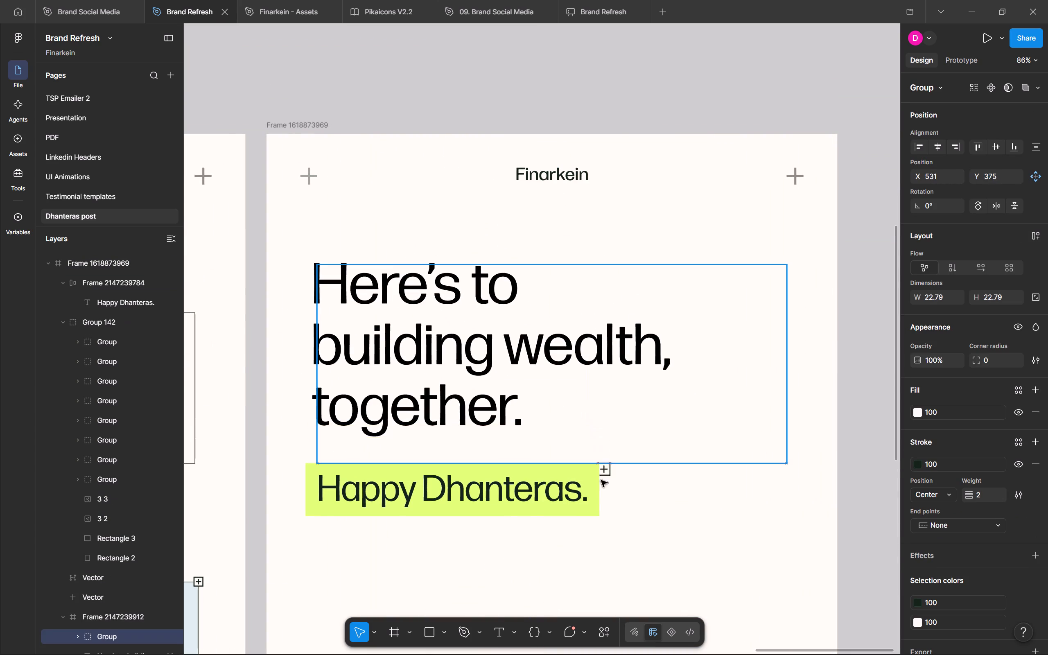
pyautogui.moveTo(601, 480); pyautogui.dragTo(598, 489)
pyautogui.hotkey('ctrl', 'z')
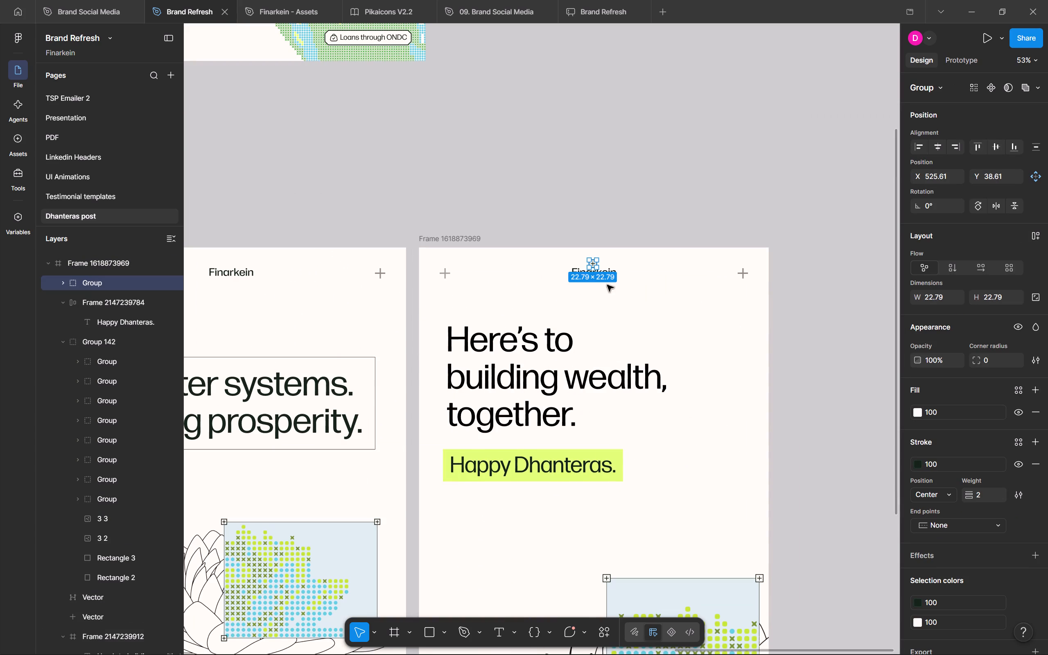
# Move the copied plus marker beside the greeting tag and scale it proportionally down to about 17.21 × 17.21.
pyautogui.moveTo(593, 265); pyautogui.dragTo(638, 451)
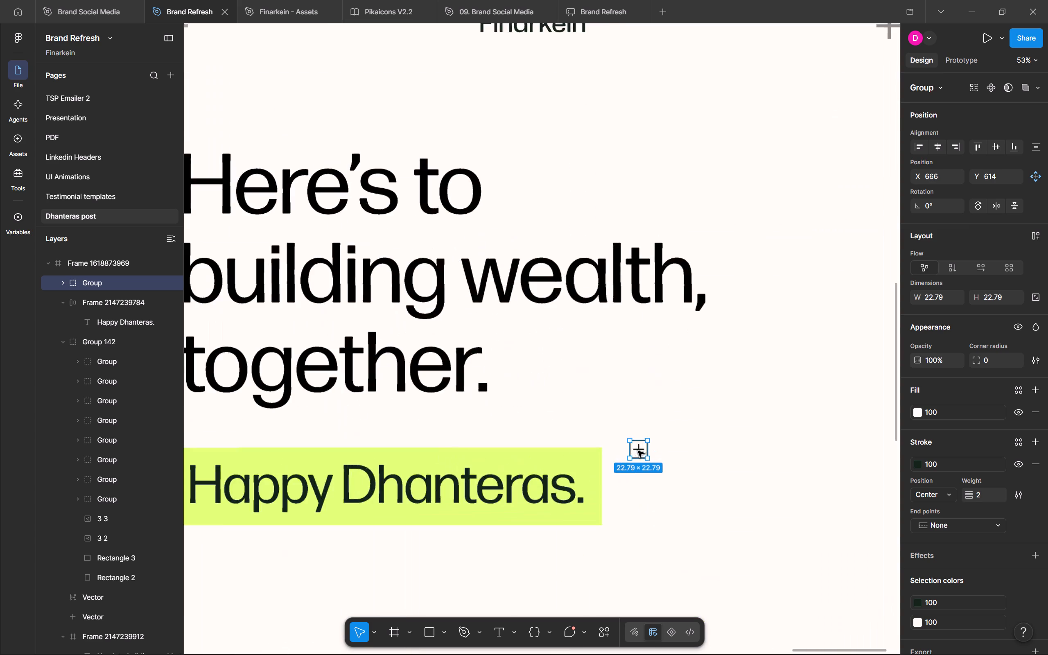
pyautogui.hscroll(1, 638, 451)
pyautogui.press('k')
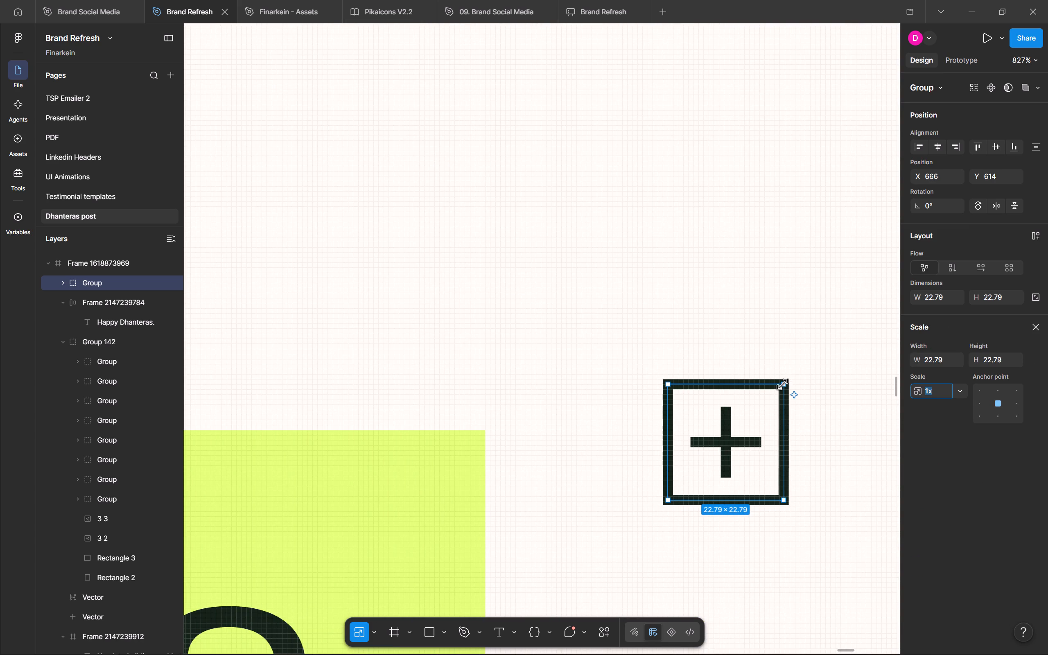
pyautogui.moveTo(784, 384); pyautogui.dragTo(777, 395)
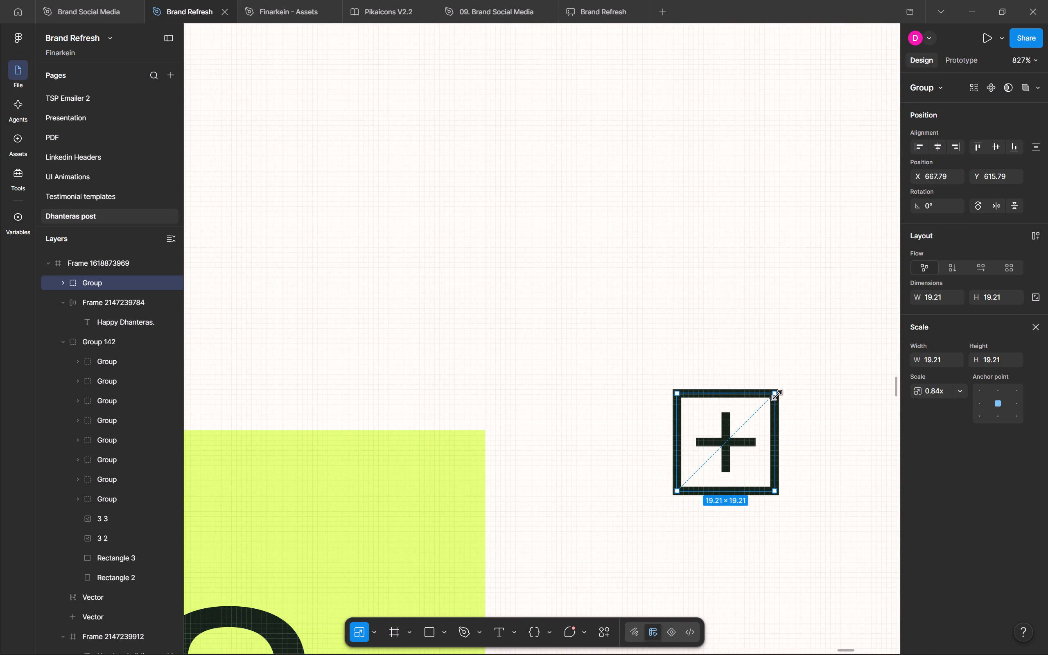
pyautogui.moveTo(777, 395); pyautogui.dragTo(767, 405)
pyautogui.press('v')
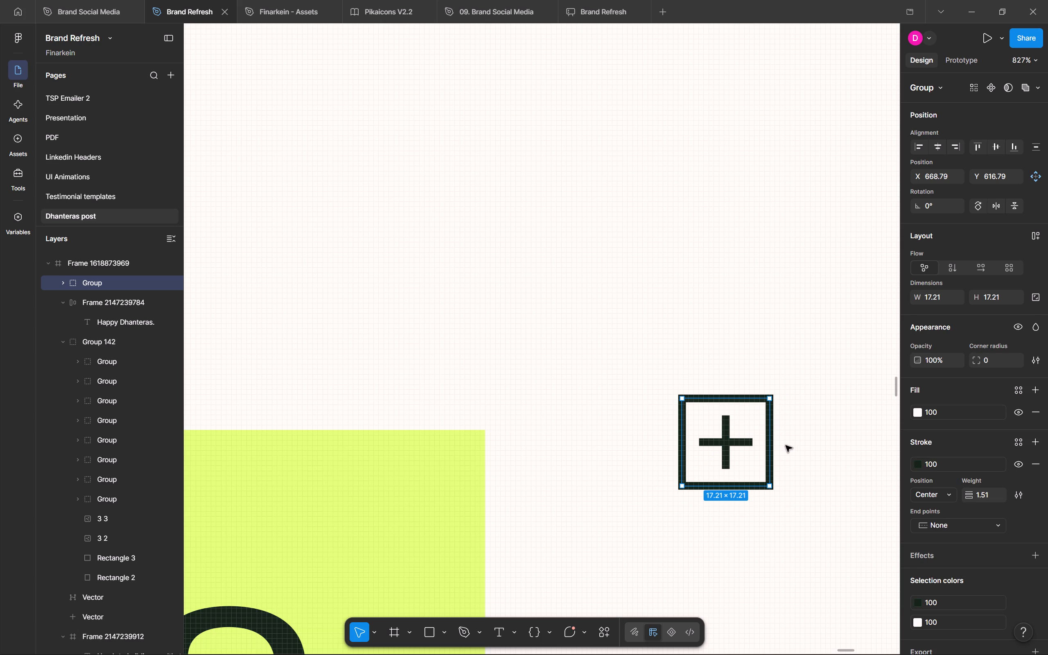
# Position the scaled plus marker over the green tag's top-right corner, at X 621, Y 614.
pyautogui.moveTo(750, 427); pyautogui.dragTo(504, 380)
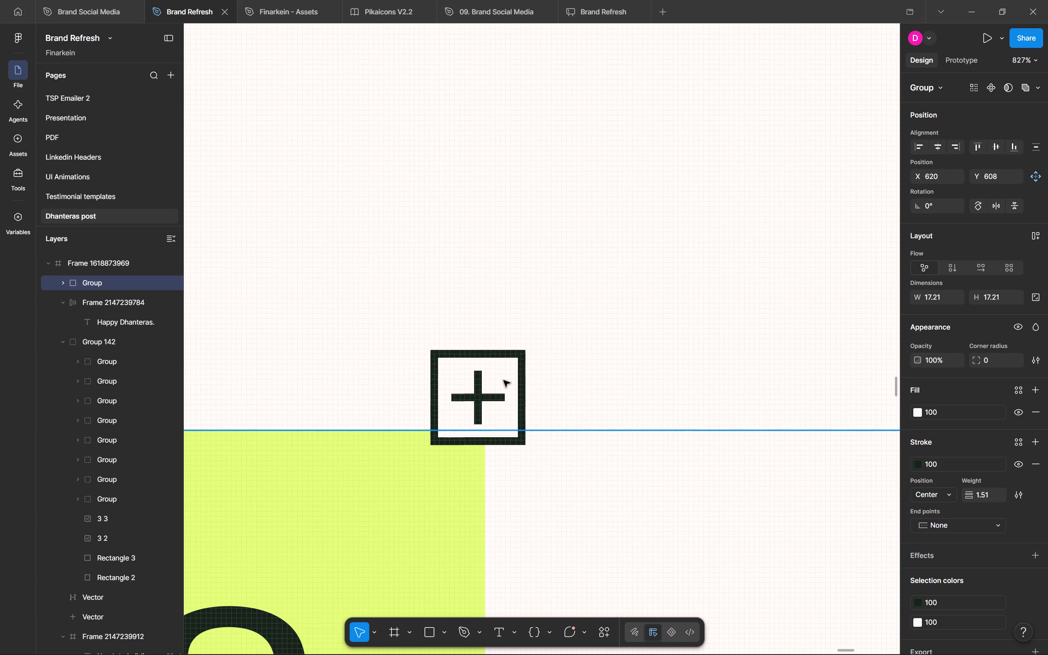
pyautogui.moveTo(504, 380); pyautogui.dragTo(510, 408)
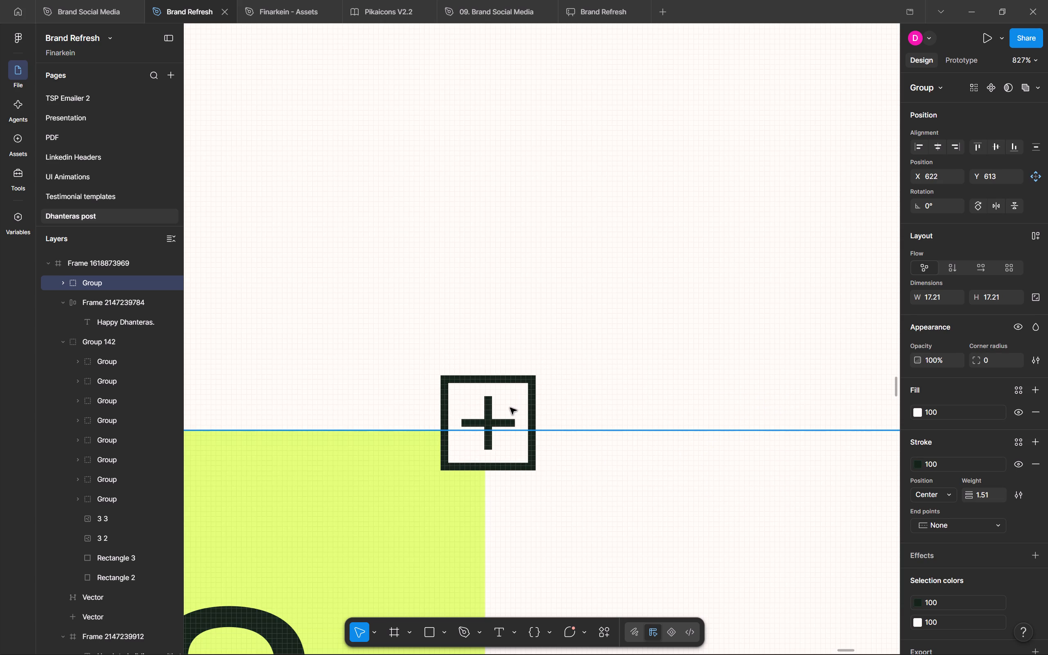
pyautogui.moveTo(510, 408); pyautogui.dragTo(509, 413)
# Duplicate the plus marker straight down onto the green tag's bottom-right corner, at X 621, Y 714.
pyautogui.hscroll(1, 509, 413)
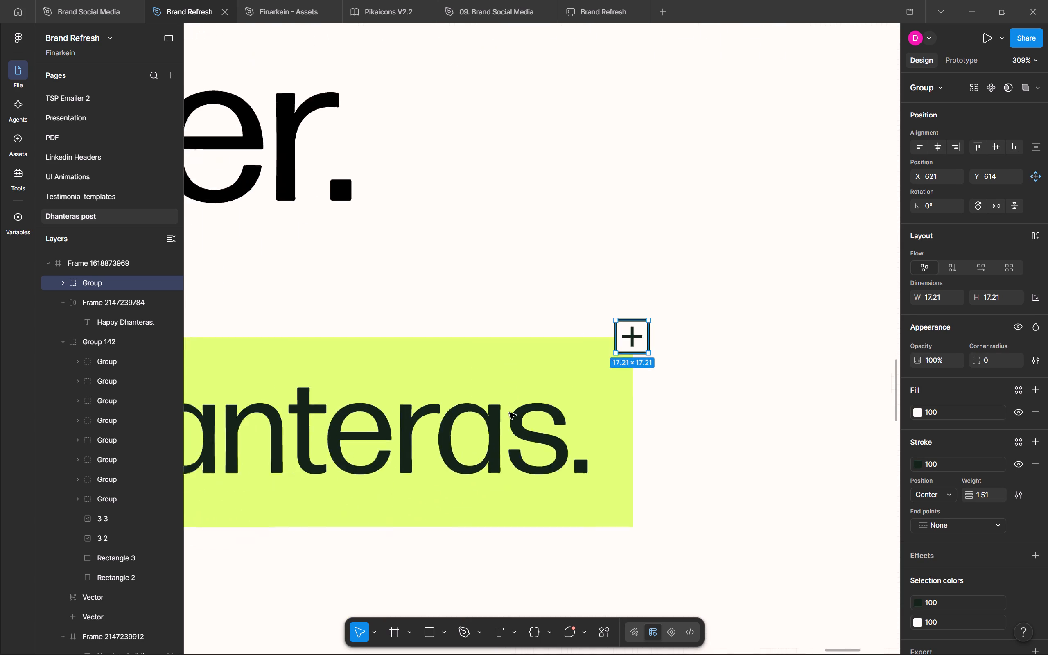
pyautogui.hscroll(1, 509, 413)
pyautogui.hscroll(1, 694, 371)
pyautogui.keyDown('alt'); pyautogui.moveTo(786, 323); pyautogui.dragTo(793, 473); pyautogui.keyUp('alt')
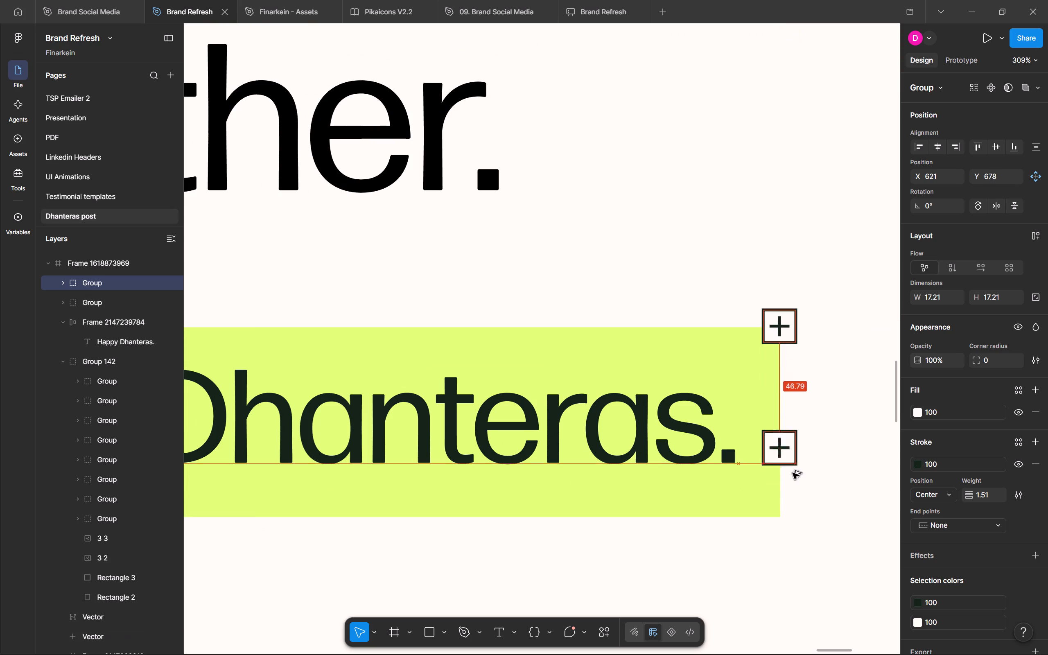
pyautogui.keyDown('alt'); pyautogui.moveTo(793, 473); pyautogui.dragTo(802, 513); pyautogui.keyUp('alt')
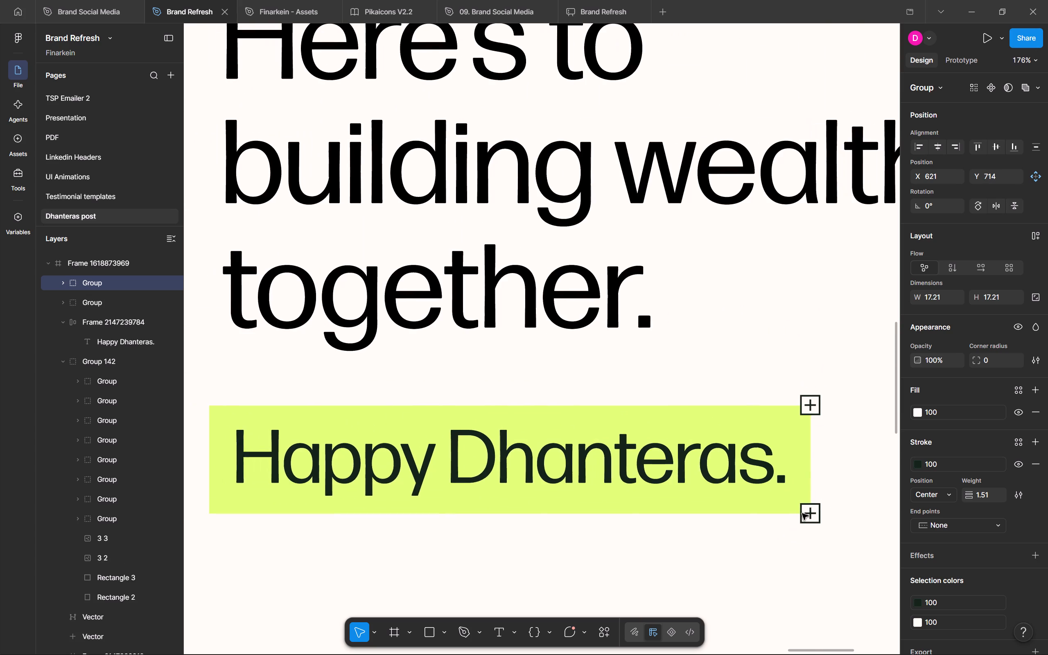
# Duplicate the plus marker onto the green tag's bottom-left corner at X 68, Y 714 and top-left corner at X 65, Y 614.
pyautogui.keyDown('alt'); pyautogui.moveTo(813, 517); pyautogui.dragTo(236, 518); pyautogui.keyUp('alt')
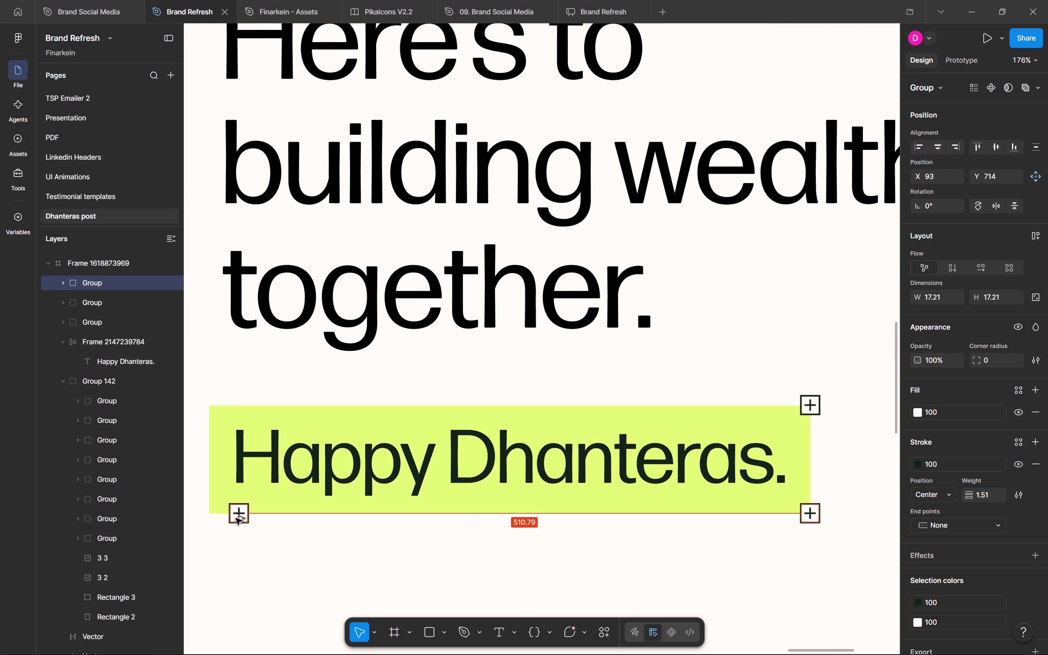
pyautogui.keyDown('alt'); pyautogui.moveTo(236, 518); pyautogui.dragTo(215, 519); pyautogui.keyUp('alt')
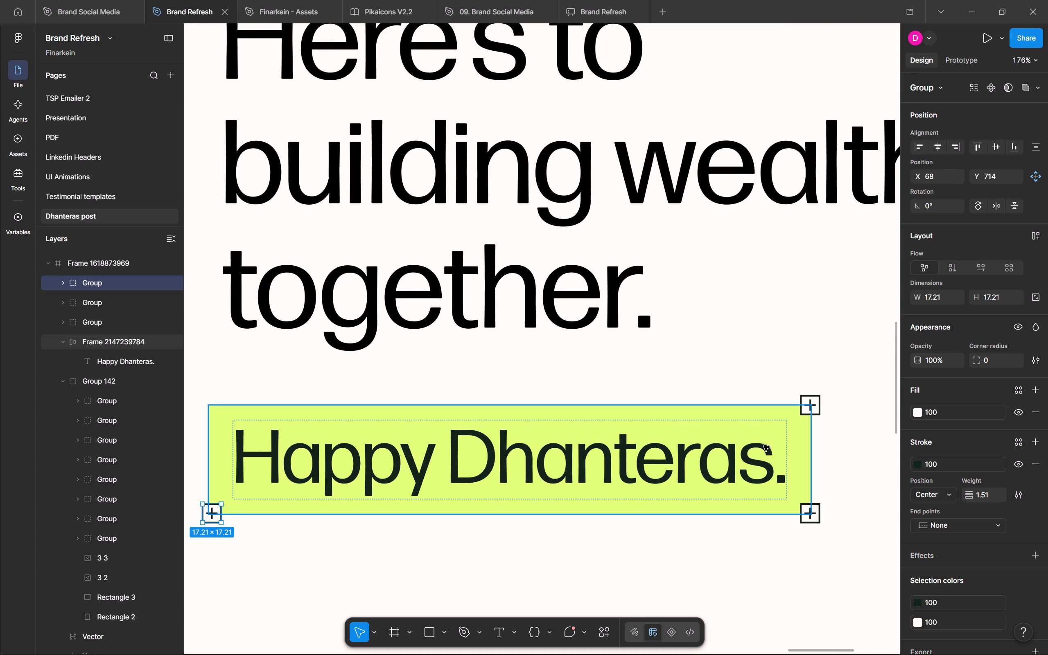
pyautogui.keyDown('alt'); pyautogui.moveTo(811, 405); pyautogui.dragTo(300, 406); pyautogui.keyUp('alt')
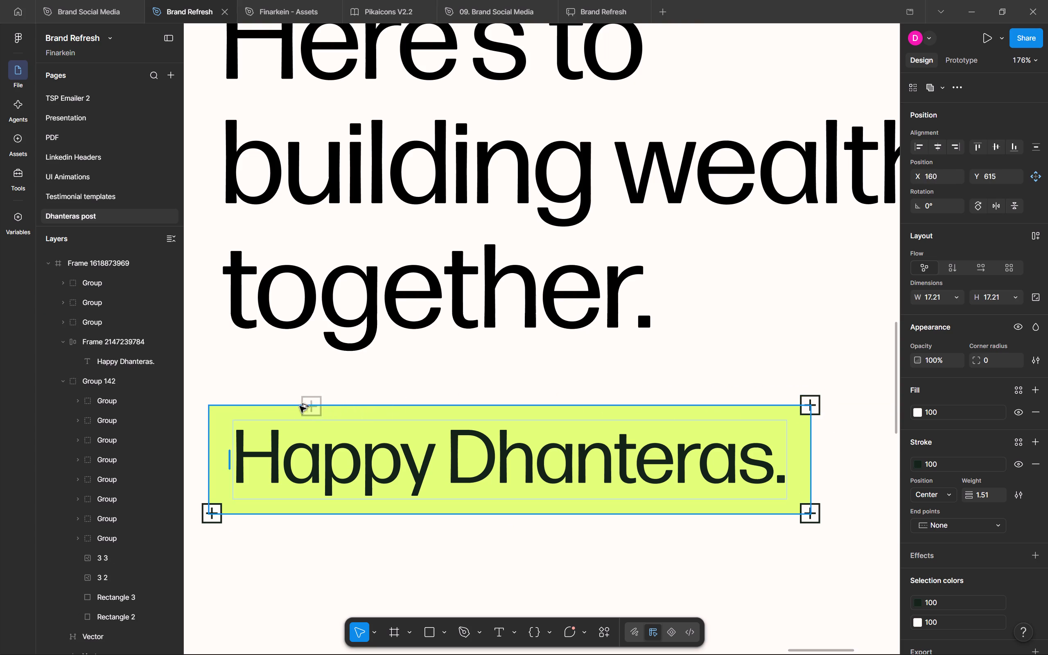
pyautogui.keyDown('alt'); pyautogui.moveTo(300, 406); pyautogui.dragTo(209, 399); pyautogui.keyUp('alt')
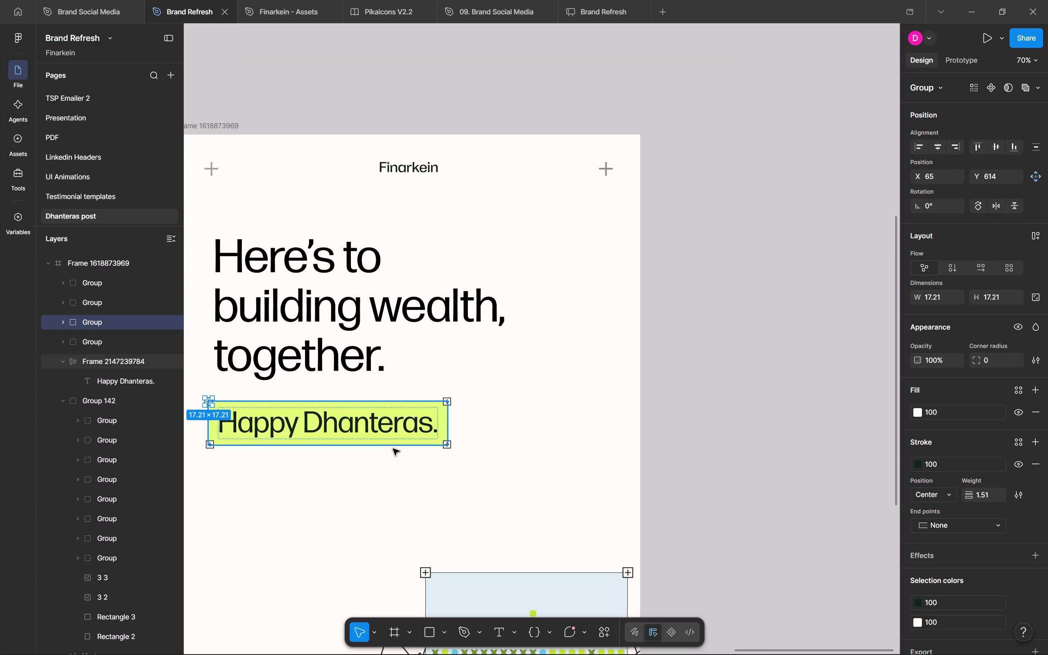
# Add a 000000 inside stroke of weight 1 to the green Happy Dhanteras tag.
pyautogui.click(430, 425)
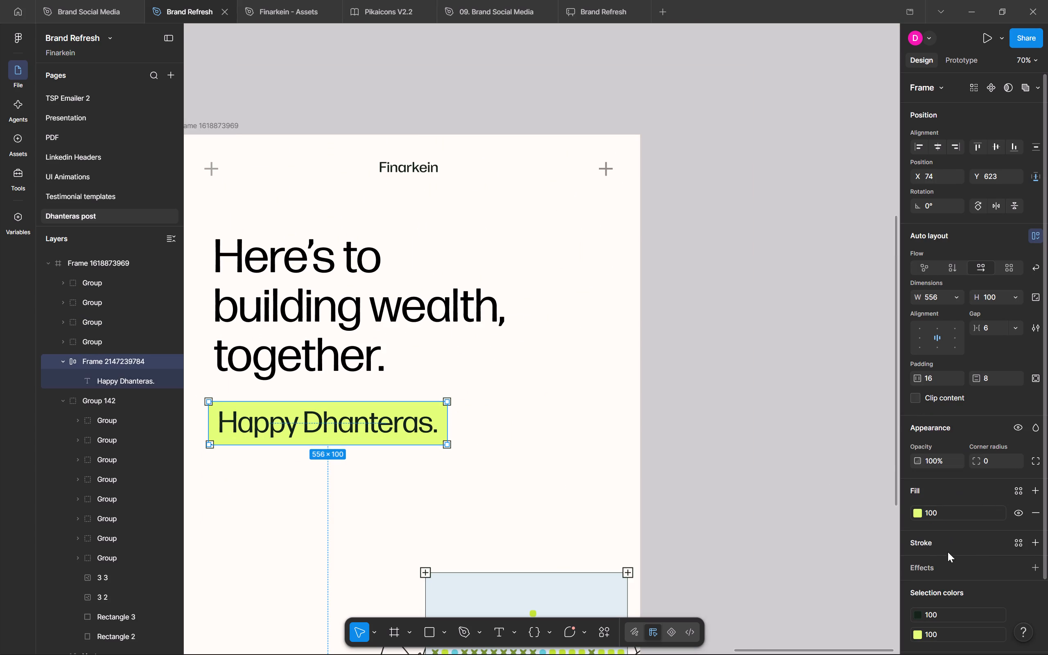
pyautogui.click(949, 553)
pyautogui.click(954, 544)
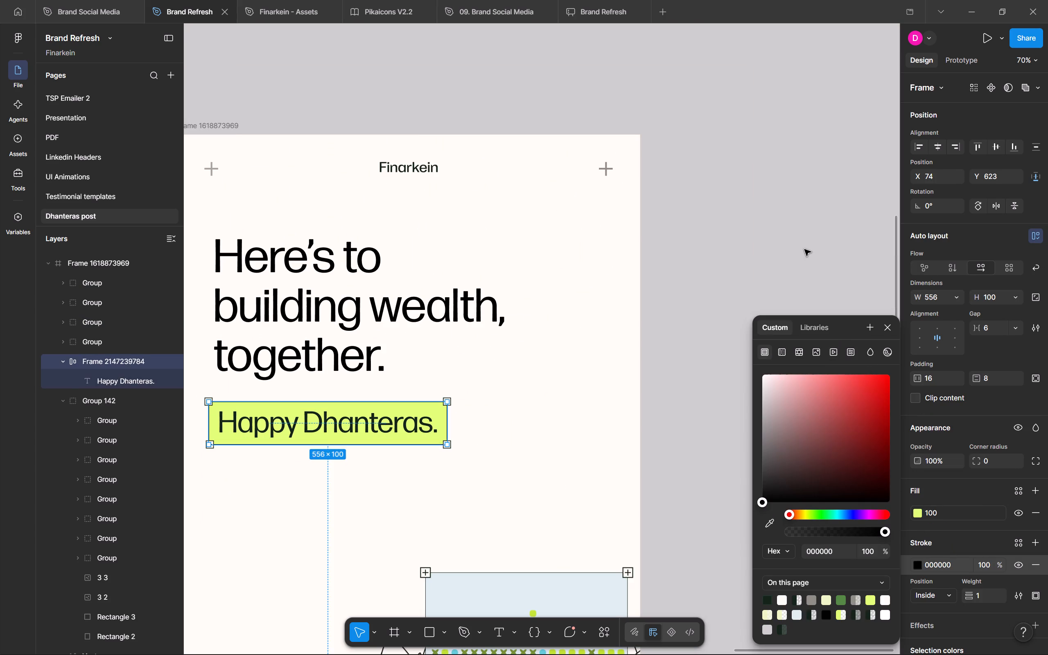
pyautogui.click(801, 244)
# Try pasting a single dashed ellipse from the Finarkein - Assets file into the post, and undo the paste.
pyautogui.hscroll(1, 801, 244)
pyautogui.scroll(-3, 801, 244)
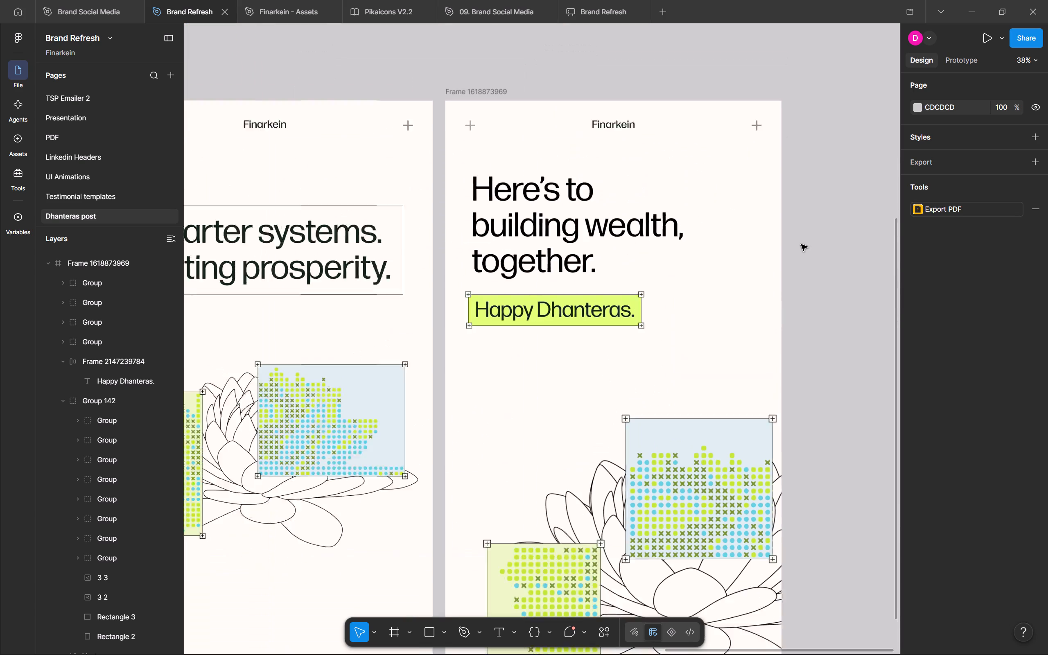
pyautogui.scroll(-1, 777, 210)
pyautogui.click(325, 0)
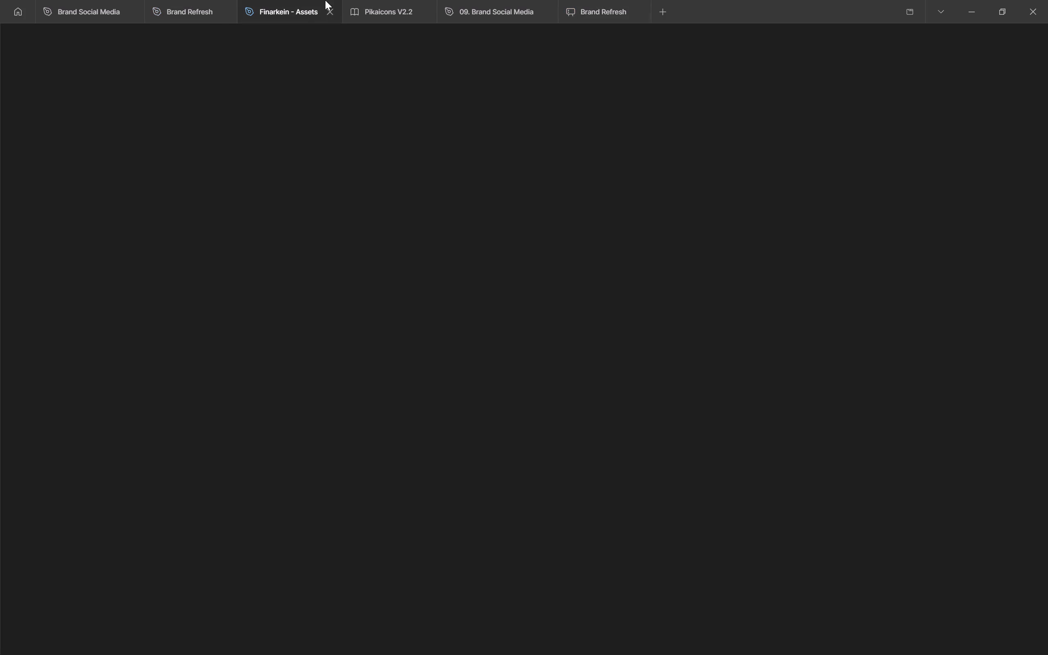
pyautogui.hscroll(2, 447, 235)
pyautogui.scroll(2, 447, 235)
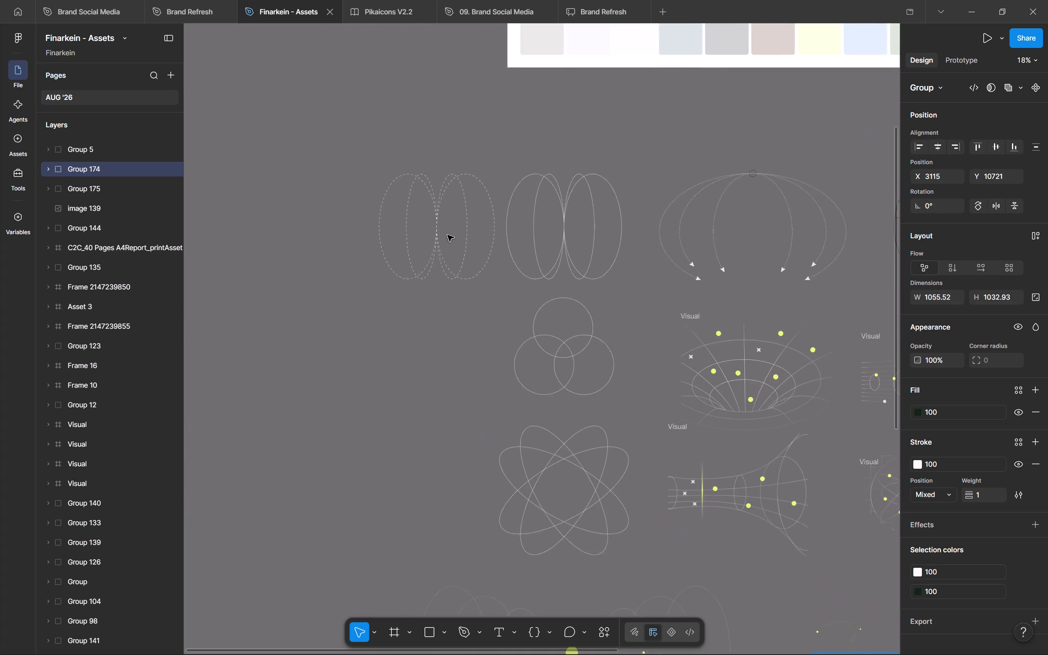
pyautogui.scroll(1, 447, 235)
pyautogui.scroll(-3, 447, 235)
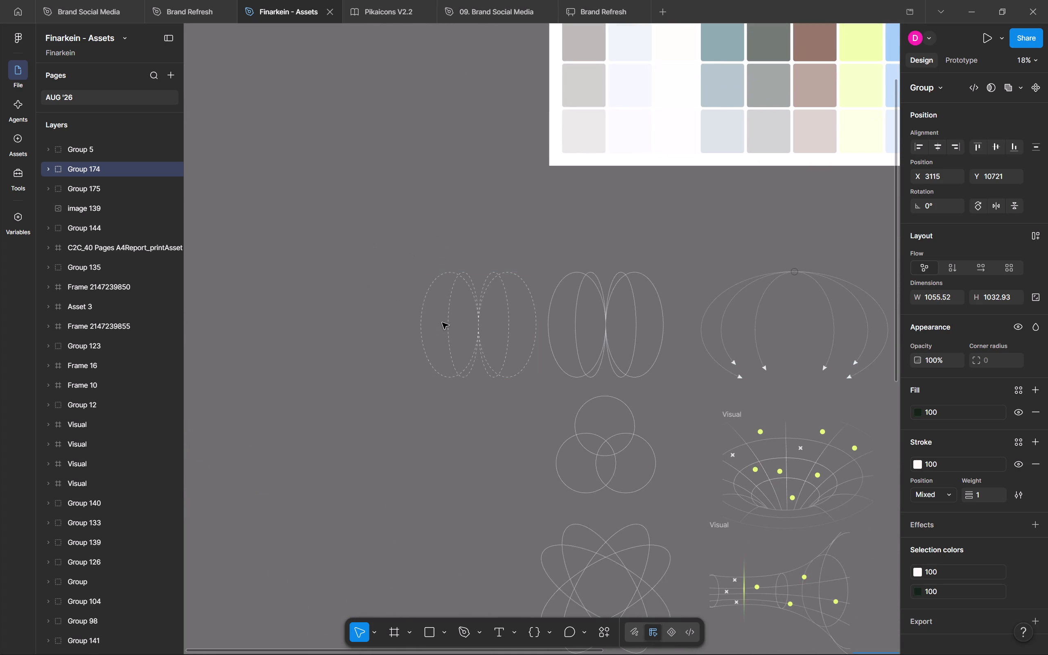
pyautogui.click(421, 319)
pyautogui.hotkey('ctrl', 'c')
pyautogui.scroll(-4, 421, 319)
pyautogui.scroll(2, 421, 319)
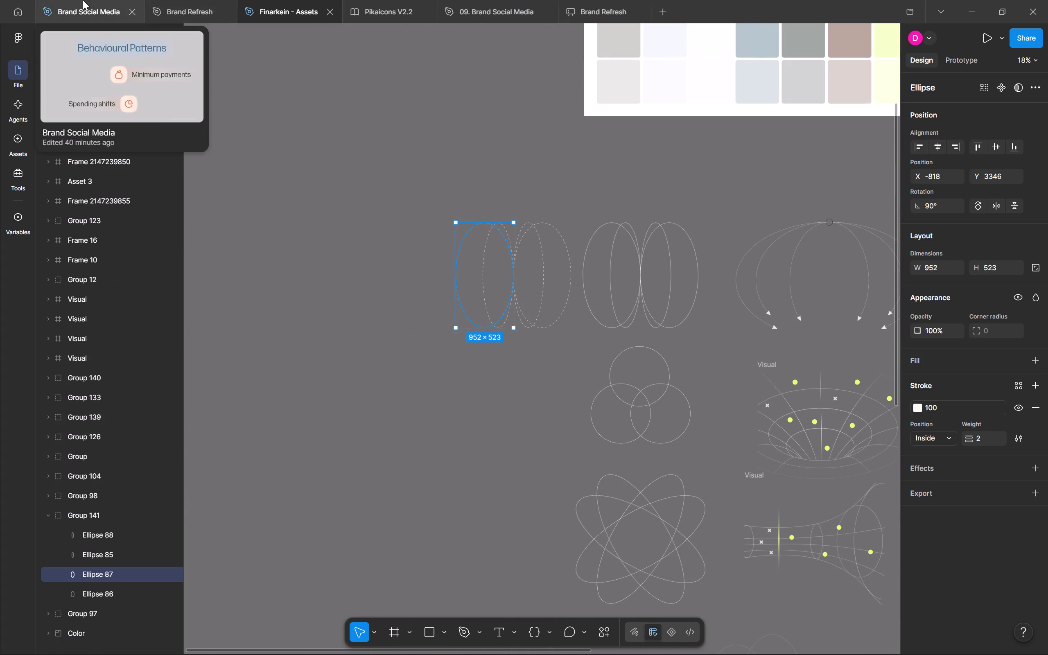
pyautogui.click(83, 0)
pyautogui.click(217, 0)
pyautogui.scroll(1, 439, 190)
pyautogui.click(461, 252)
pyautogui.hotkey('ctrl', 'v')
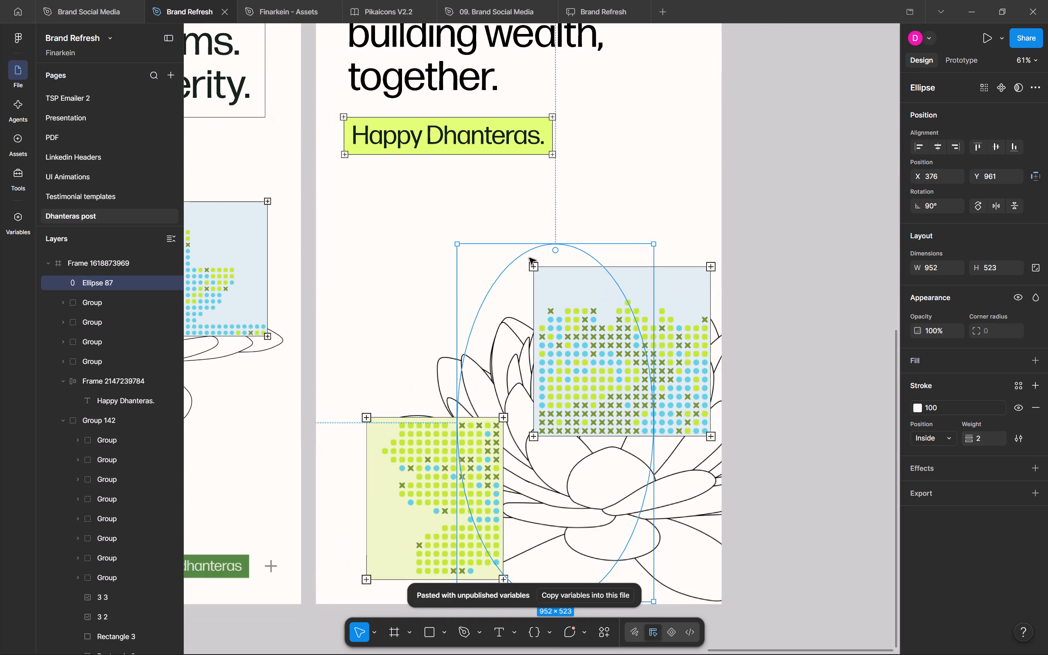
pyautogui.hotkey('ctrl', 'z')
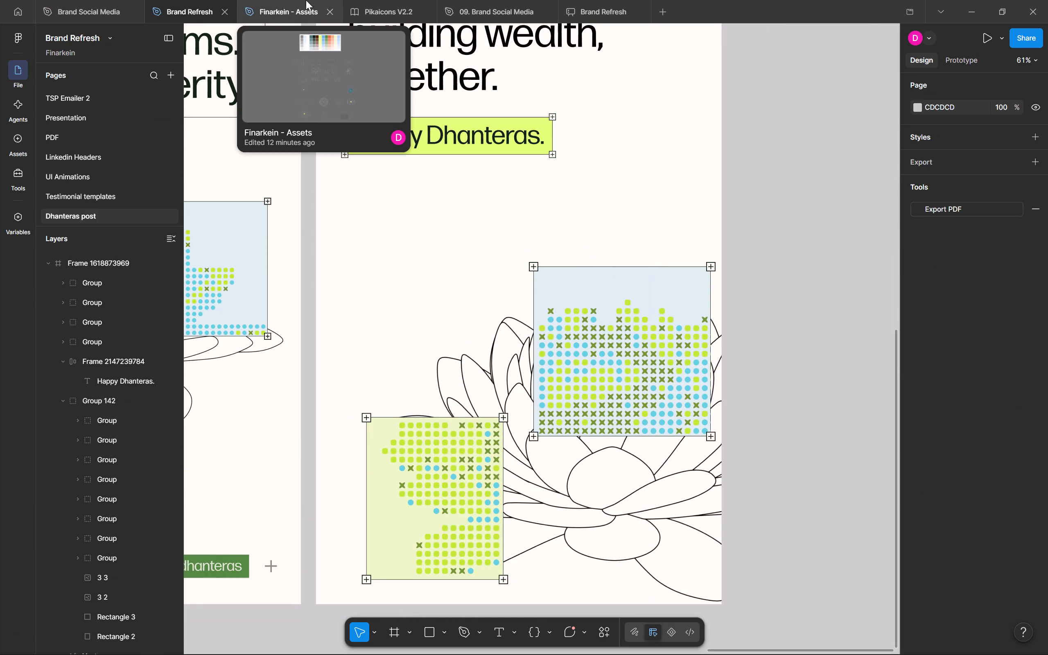
# Copy the whole dashed four-ellipse group from the Finarkein - Assets file into the Brand Refresh file.
pyautogui.click(295, 2)
pyautogui.click(442, 219)
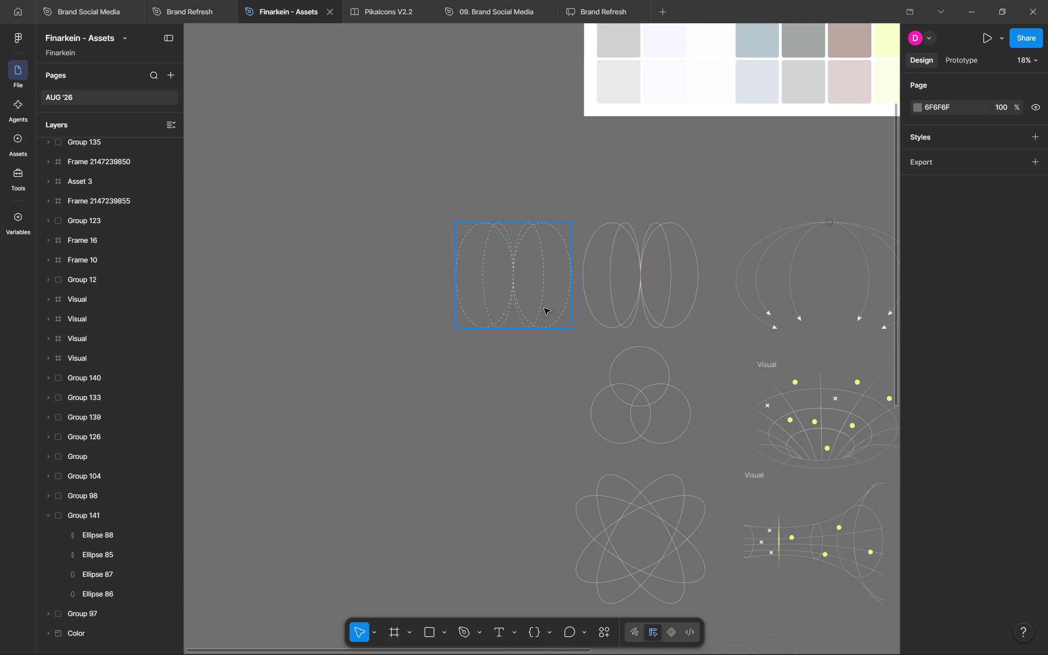
pyautogui.click(100, 515)
pyautogui.hotkey('ctrl', 'c')
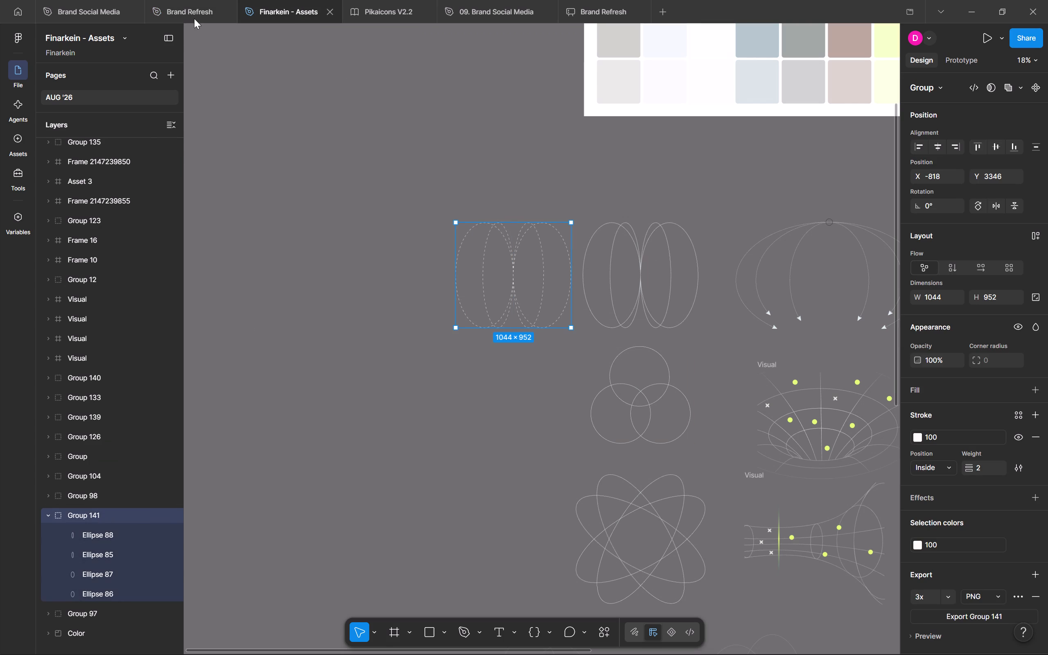
pyautogui.click(162, 0)
pyautogui.hotkey('ctrl', 'v')
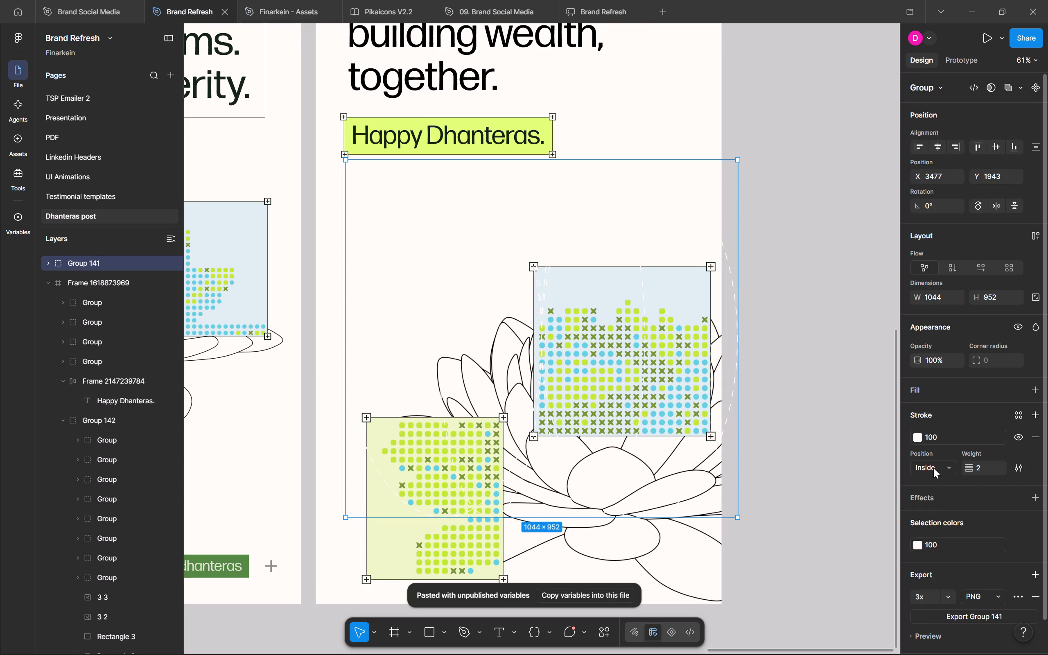
# Set the dashed ellipse group's stroke to the library colour Grey 40.
pyautogui.click(973, 438)
pyautogui.scroll(-1, 814, 544)
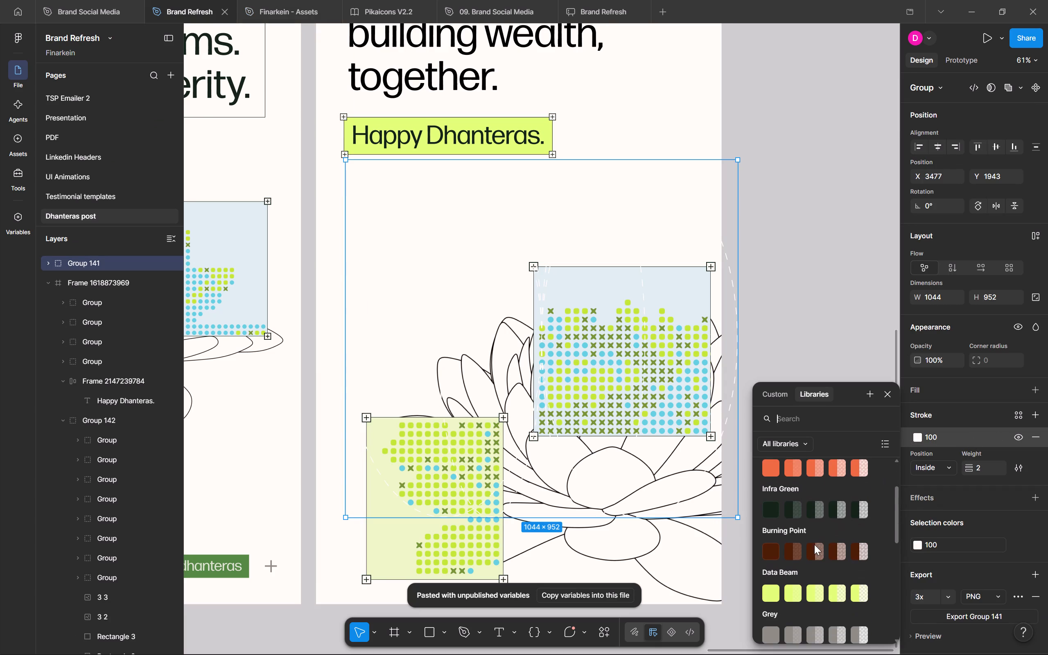
pyautogui.scroll(-1, 814, 544)
pyautogui.click(856, 563)
pyautogui.click(841, 562)
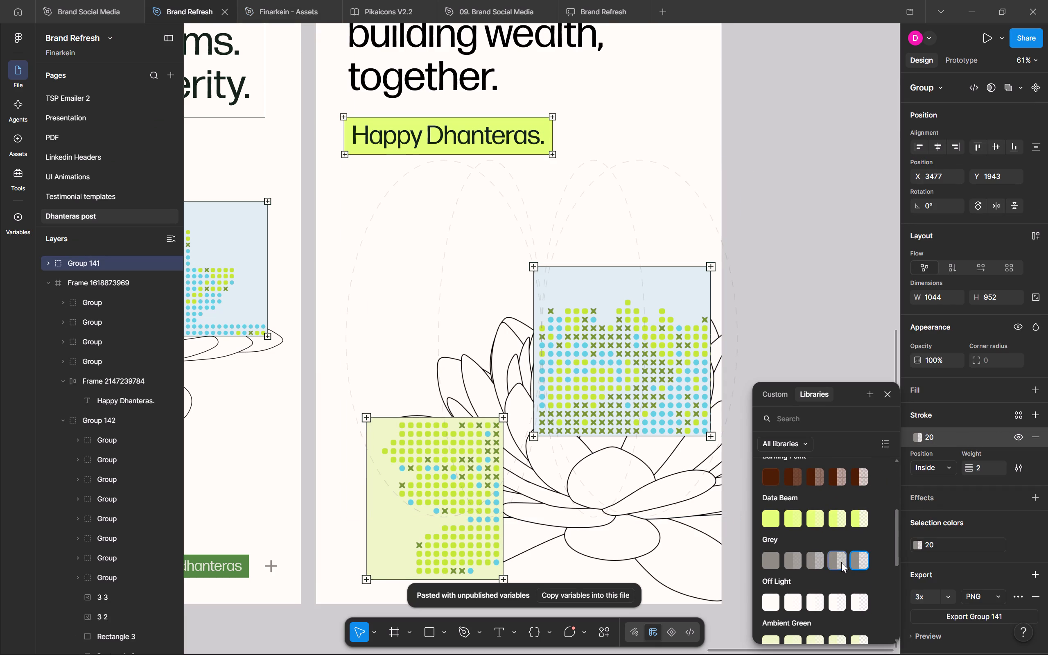
pyautogui.press('Escape')
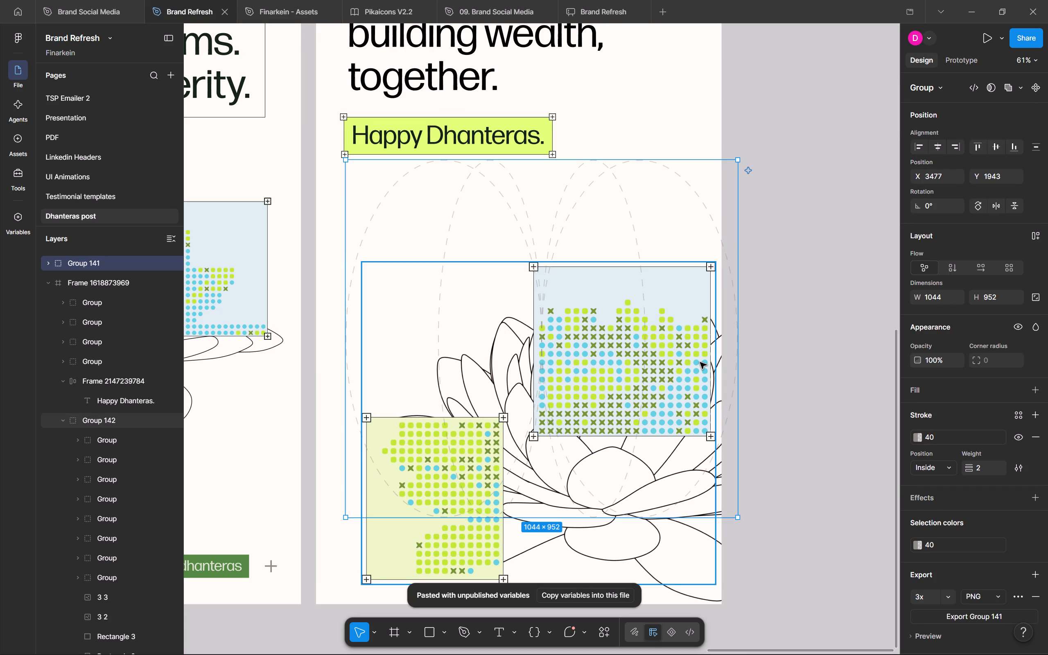
# Move the dashed ellipse group inside the wealth-building post frame and send it behind all other layers.
pyautogui.hotkey('ctrl', 'shift', '[')
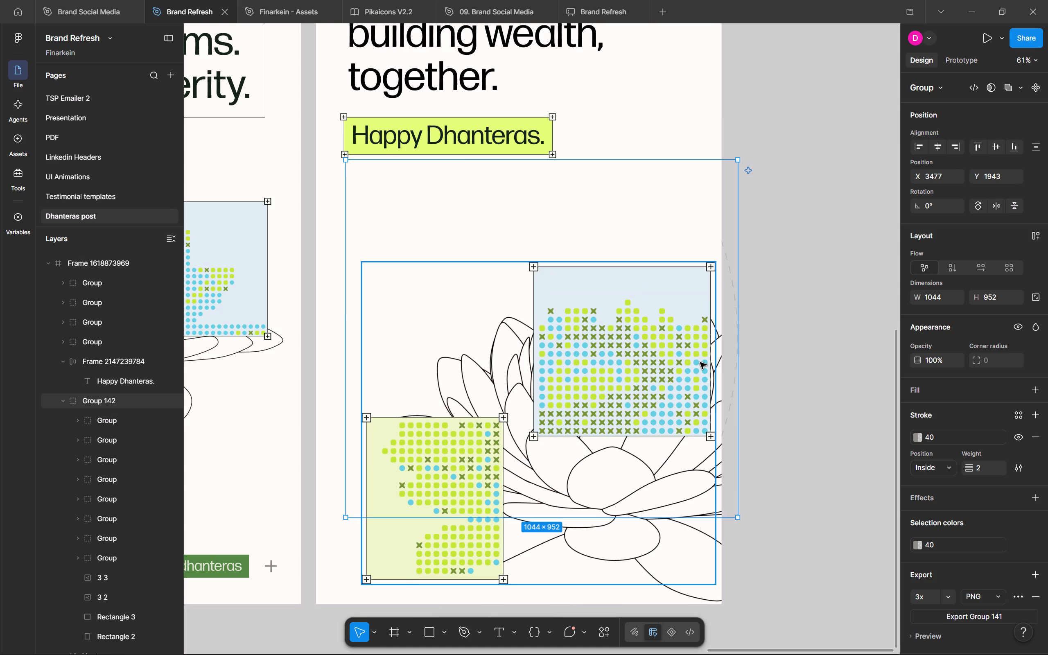
pyautogui.hotkey('ctrl', 'x')
pyautogui.scroll(2, 666, 185)
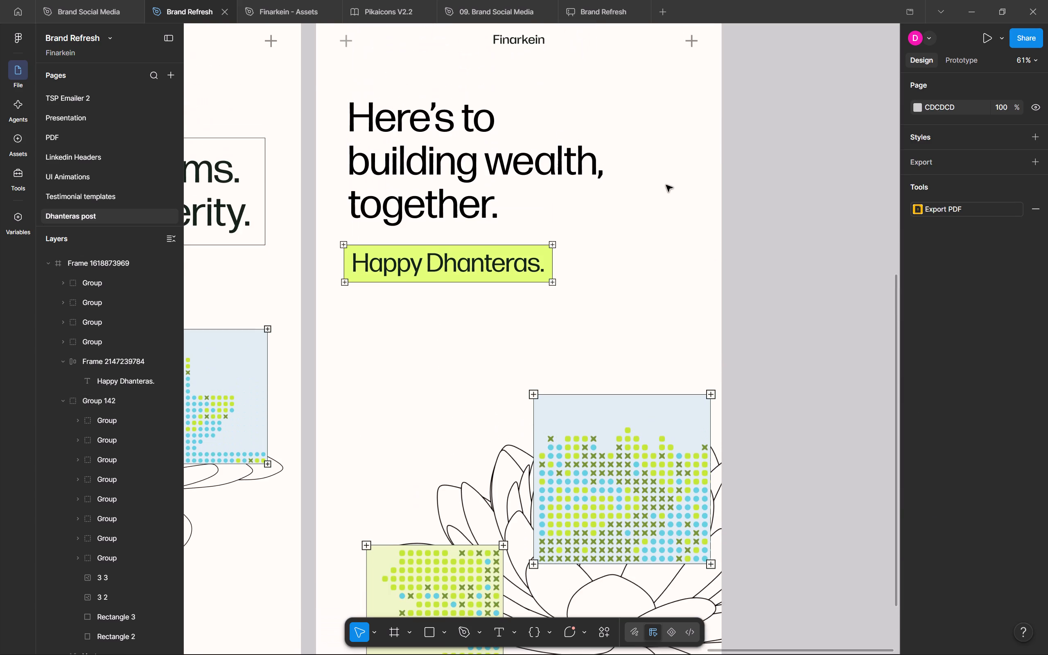
pyautogui.scroll(1, 464, 106)
pyautogui.click(352, 107)
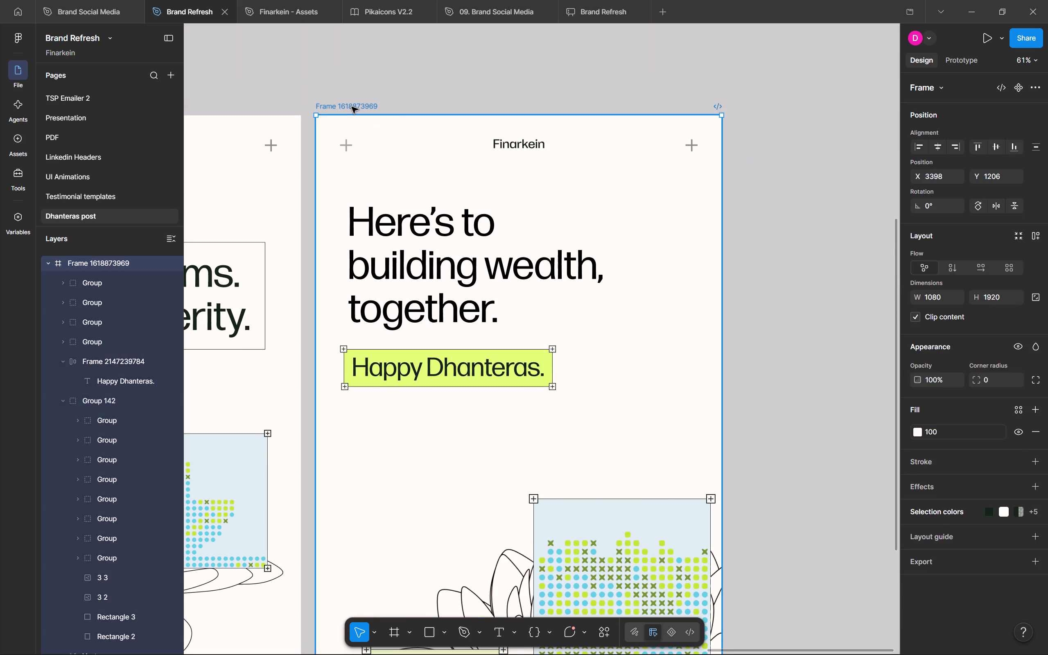
pyautogui.hotkey('ctrl', 'v')
pyautogui.scroll(-1, 523, 206)
pyautogui.hotkey('ctrl', 'shift', '[')
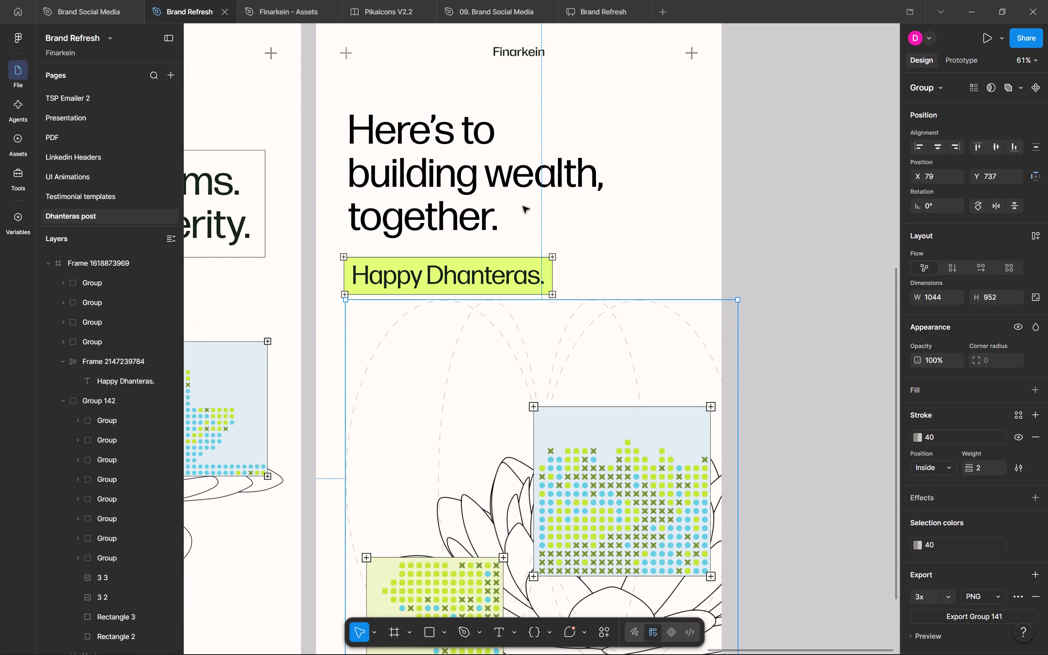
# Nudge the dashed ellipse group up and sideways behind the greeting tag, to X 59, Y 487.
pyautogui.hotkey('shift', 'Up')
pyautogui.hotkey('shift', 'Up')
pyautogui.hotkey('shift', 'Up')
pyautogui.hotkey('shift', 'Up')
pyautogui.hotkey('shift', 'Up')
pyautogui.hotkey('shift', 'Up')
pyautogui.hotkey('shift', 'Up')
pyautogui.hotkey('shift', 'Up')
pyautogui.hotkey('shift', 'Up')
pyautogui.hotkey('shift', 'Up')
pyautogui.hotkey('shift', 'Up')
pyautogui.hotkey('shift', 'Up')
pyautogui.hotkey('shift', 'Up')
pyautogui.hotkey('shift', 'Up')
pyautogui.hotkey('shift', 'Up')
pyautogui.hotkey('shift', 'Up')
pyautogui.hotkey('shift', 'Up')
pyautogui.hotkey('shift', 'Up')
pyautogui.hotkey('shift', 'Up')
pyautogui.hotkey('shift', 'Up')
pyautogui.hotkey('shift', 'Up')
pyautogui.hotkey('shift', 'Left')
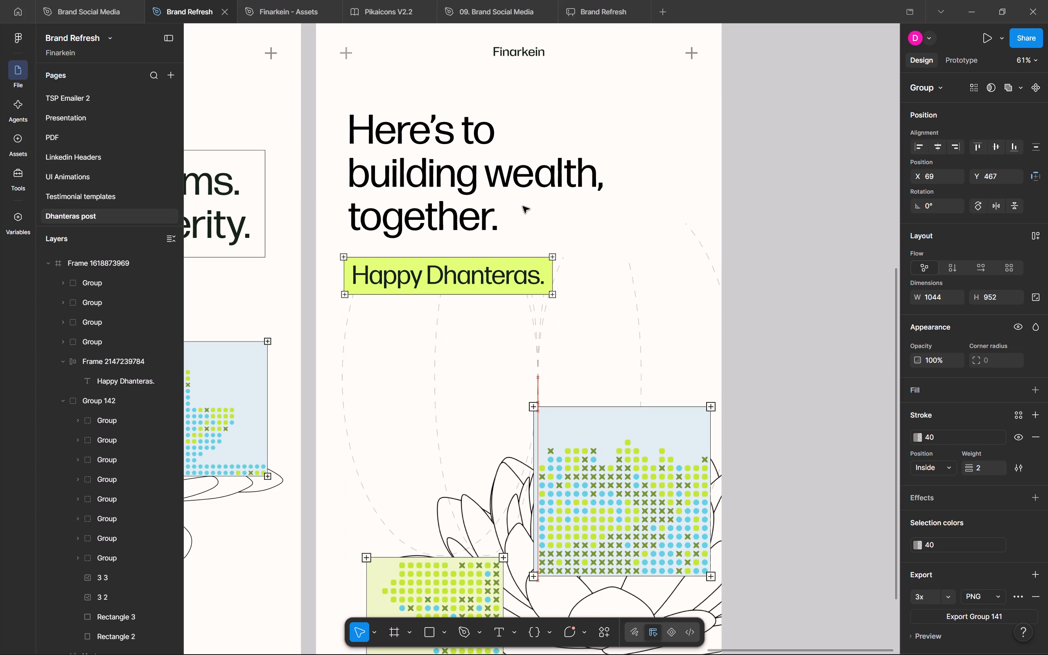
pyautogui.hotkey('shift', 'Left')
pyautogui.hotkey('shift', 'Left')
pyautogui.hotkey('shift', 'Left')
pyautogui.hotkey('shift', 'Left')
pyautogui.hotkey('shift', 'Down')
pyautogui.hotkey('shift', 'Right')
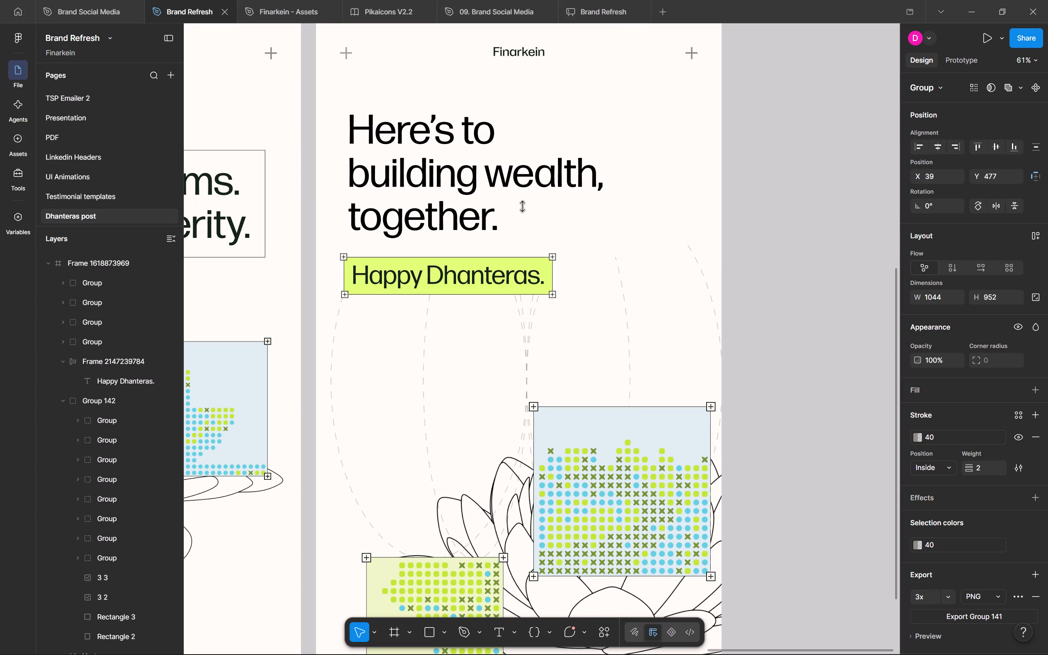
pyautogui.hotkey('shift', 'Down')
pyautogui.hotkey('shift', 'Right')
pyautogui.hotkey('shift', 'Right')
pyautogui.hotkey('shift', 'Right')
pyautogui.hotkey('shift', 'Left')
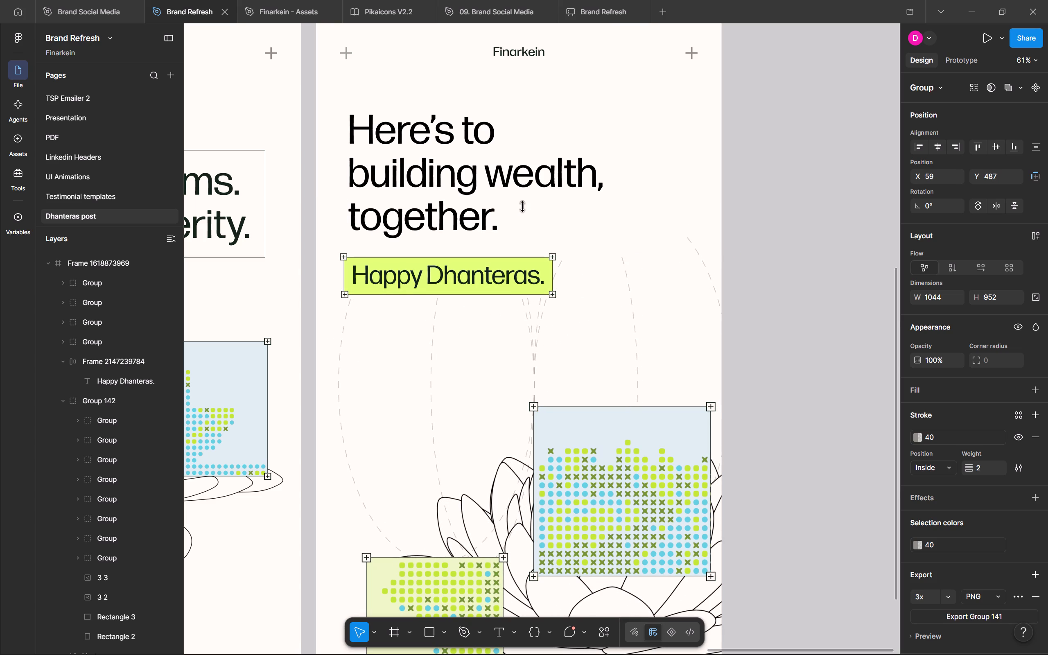
# Center the dashed ellipse group horizontally and vertically within the post frame.
pyautogui.click(937, 146)
pyautogui.click(998, 149)
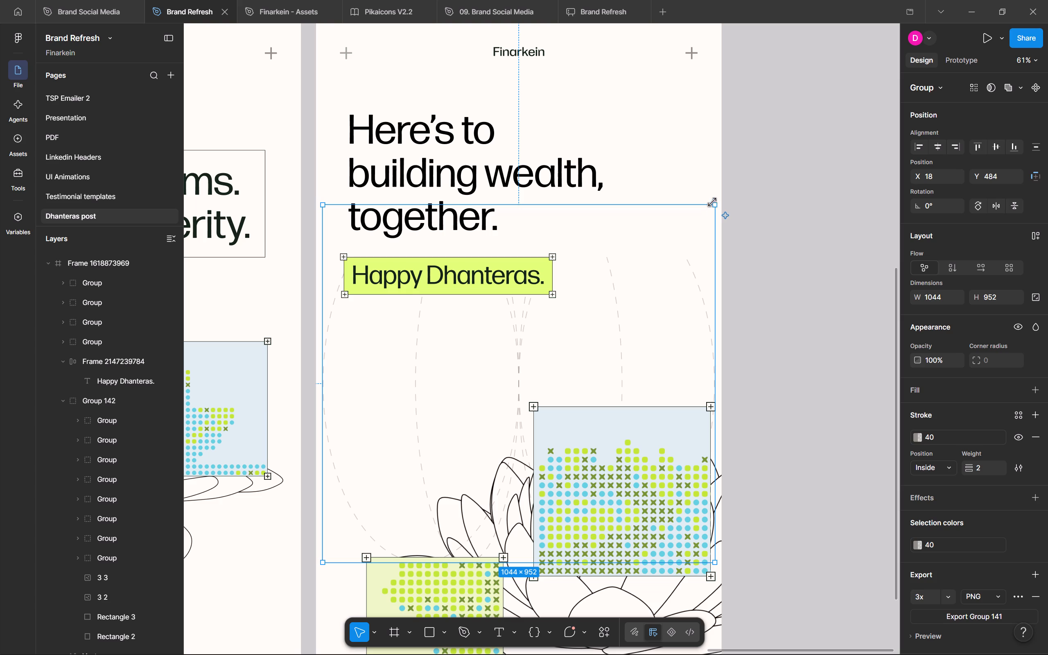
# Resize the headline's frame to about 739 × 408 by narrowing its right side and raising its top edge.
pyautogui.click(664, 172)
pyautogui.moveTo(687, 169); pyautogui.dragTo(589, 157)
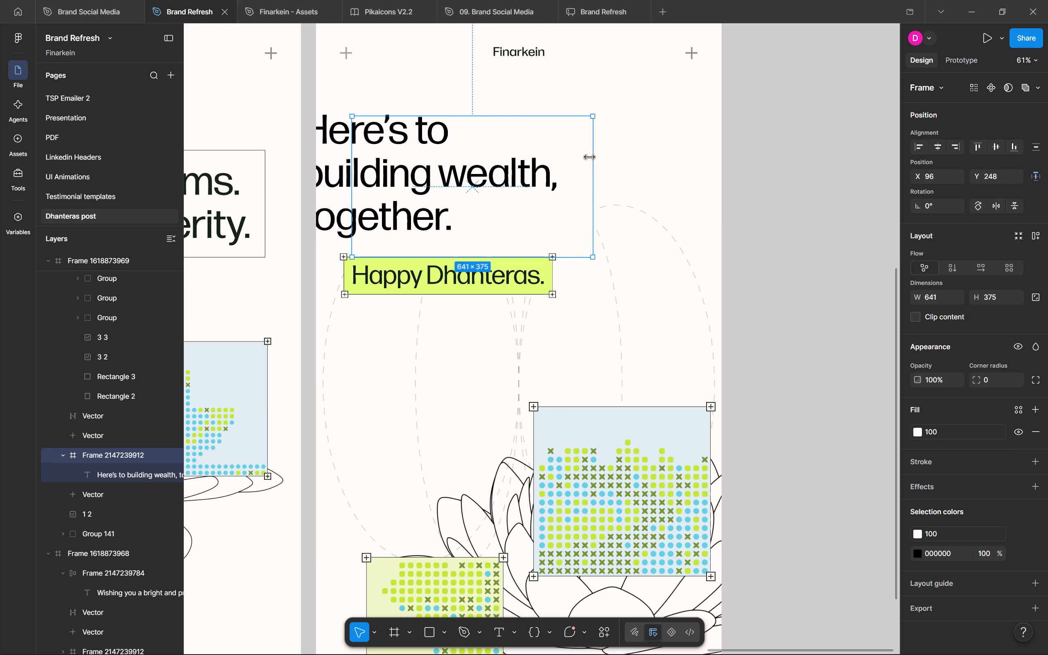
pyautogui.moveTo(589, 157); pyautogui.dragTo(629, 154)
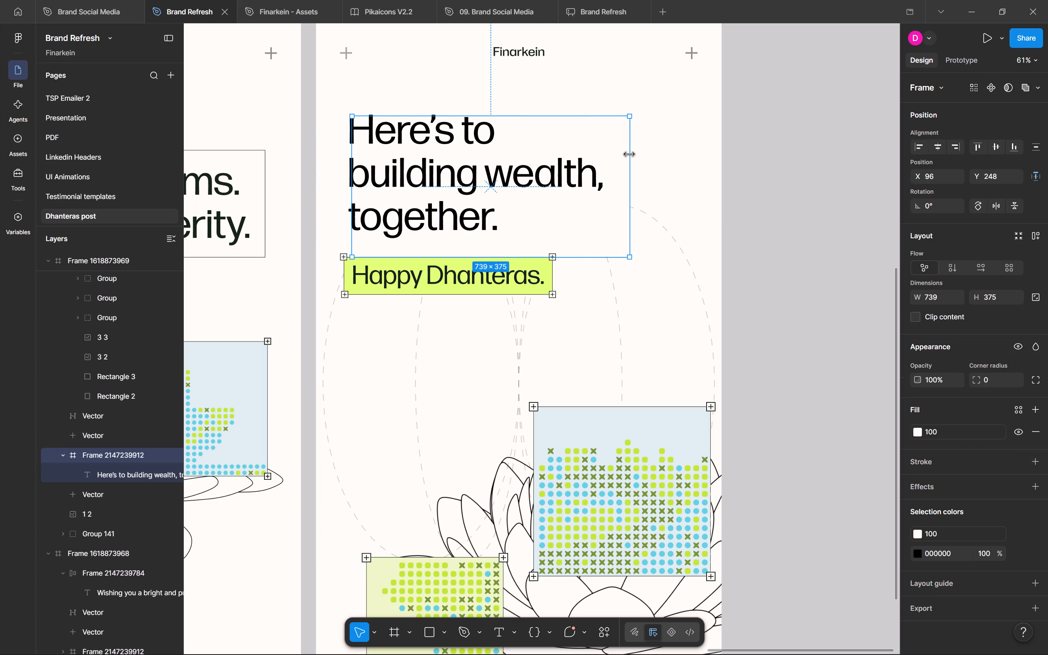
pyautogui.keyDown('ctrl'); pyautogui.moveTo(600, 118); pyautogui.dragTo(601, 104); pyautogui.keyUp('ctrl')
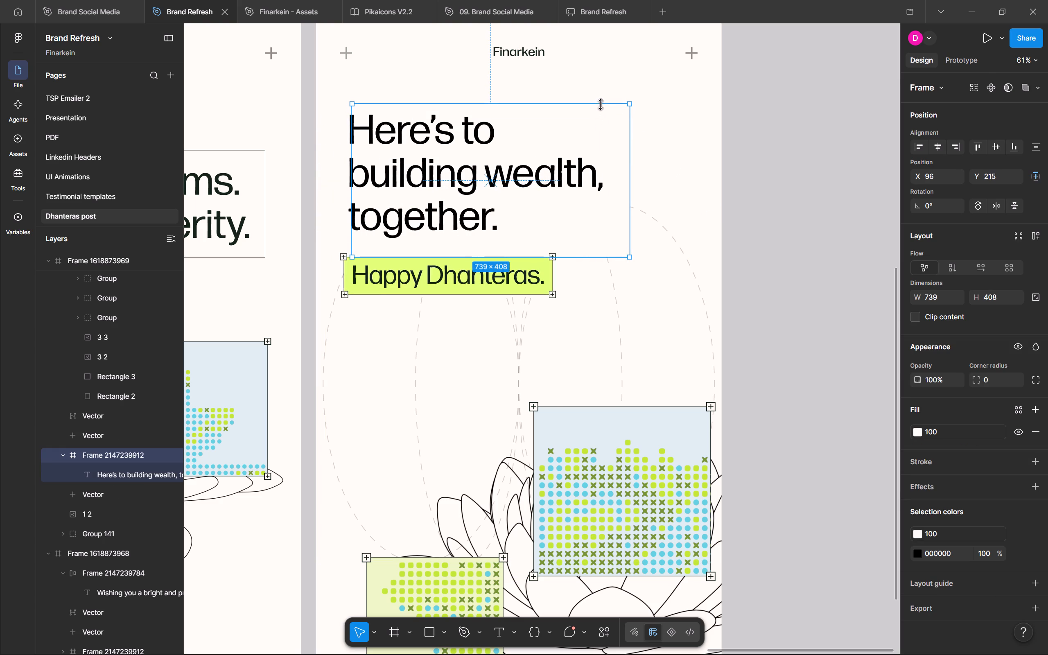
pyautogui.keyDown('ctrl'); pyautogui.moveTo(601, 104); pyautogui.dragTo(601, 105); pyautogui.keyUp('ctrl')
pyautogui.click(813, 304)
# Stretch the dashed ellipse group downward and upward to about 1044 × 1633, with its top edge at about Y 174.
pyautogui.scroll(-1, 813, 304)
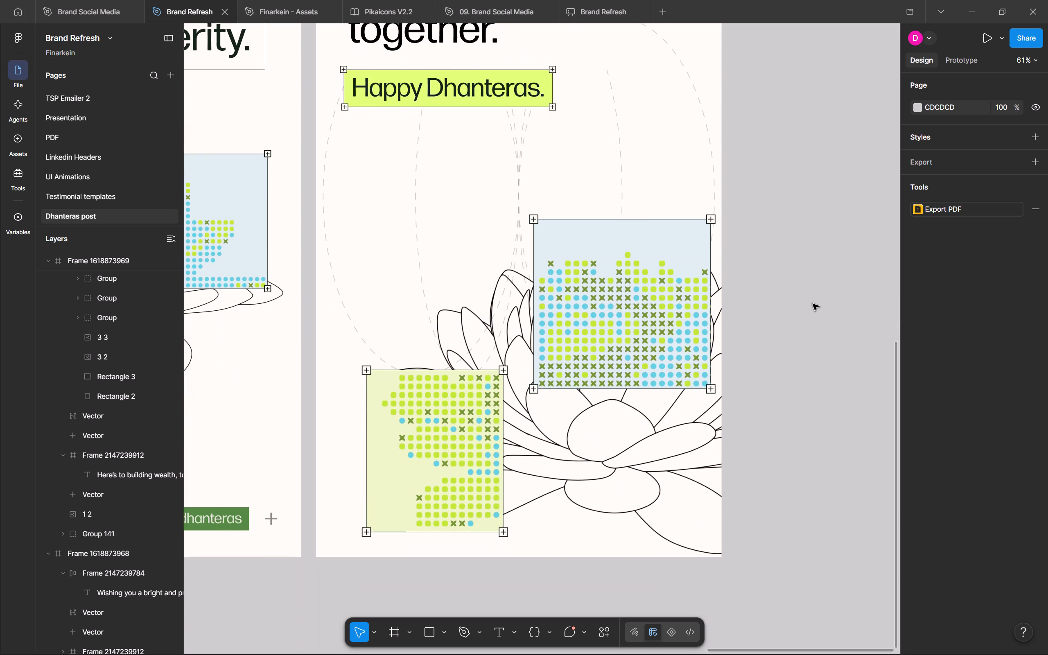
pyautogui.scroll(-1, 813, 304)
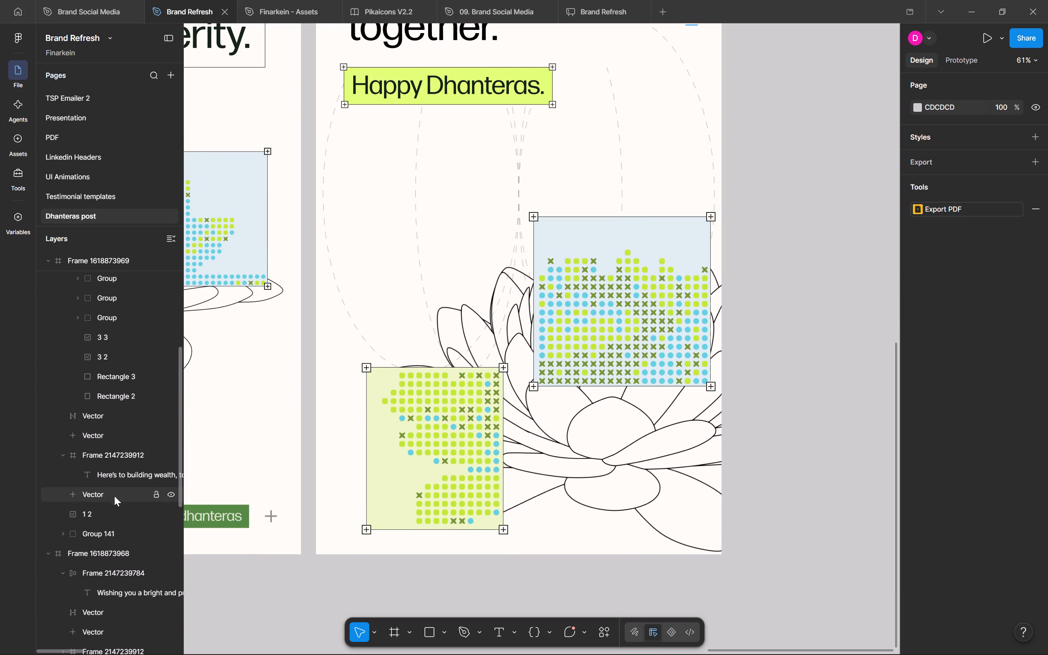
pyautogui.click(100, 533)
pyautogui.moveTo(538, 375); pyautogui.dragTo(541, 498)
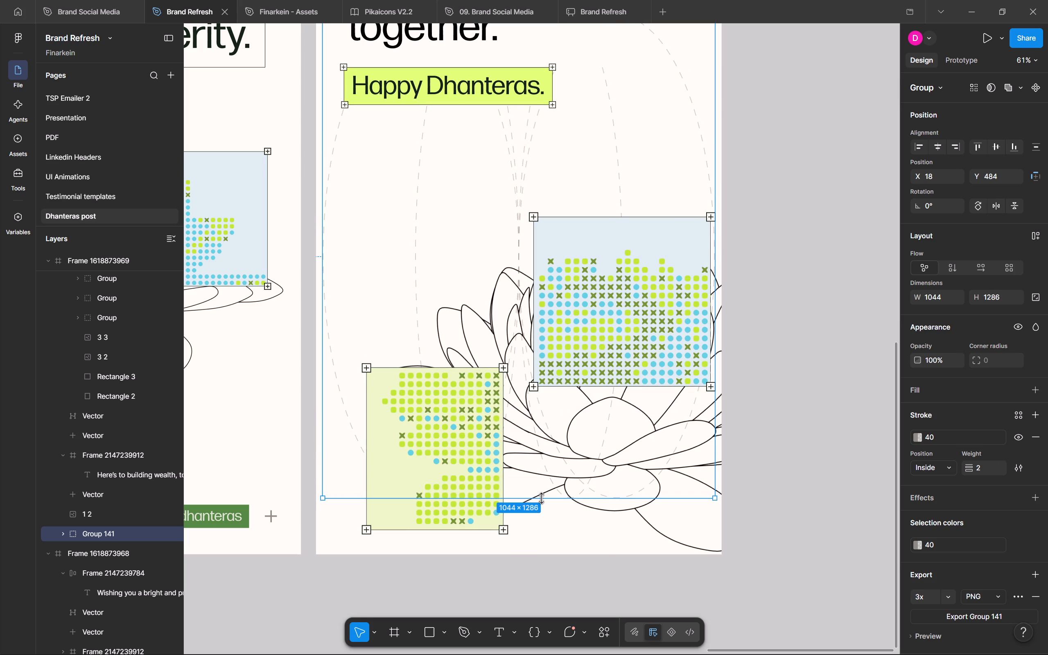
pyautogui.moveTo(541, 498); pyautogui.dragTo(549, 512)
pyautogui.scroll(3, 549, 512)
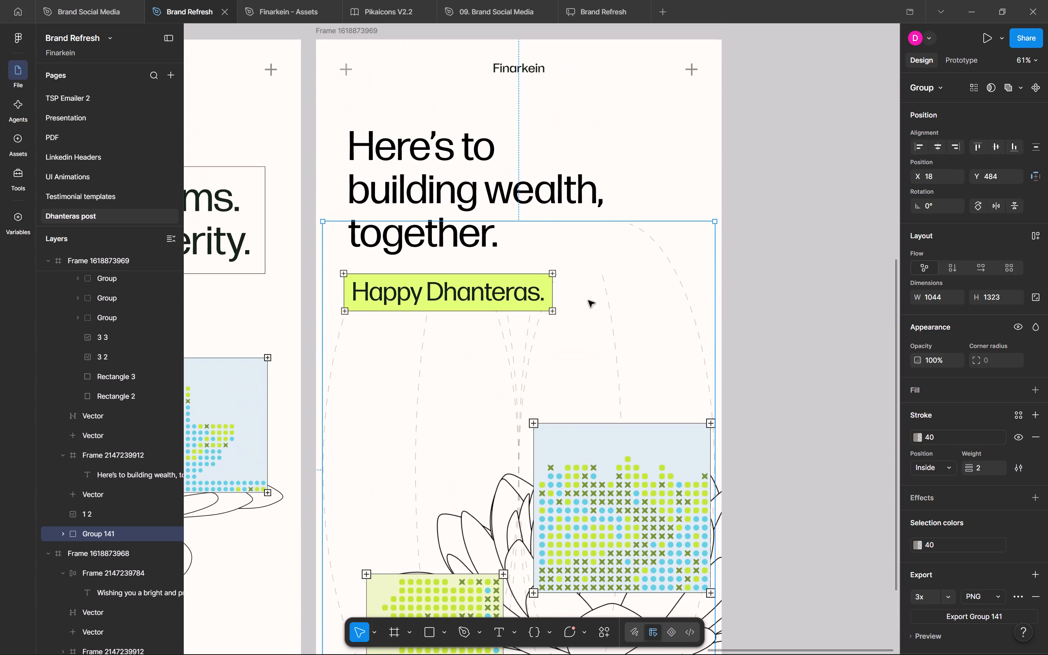
pyautogui.moveTo(544, 222); pyautogui.dragTo(565, 105)
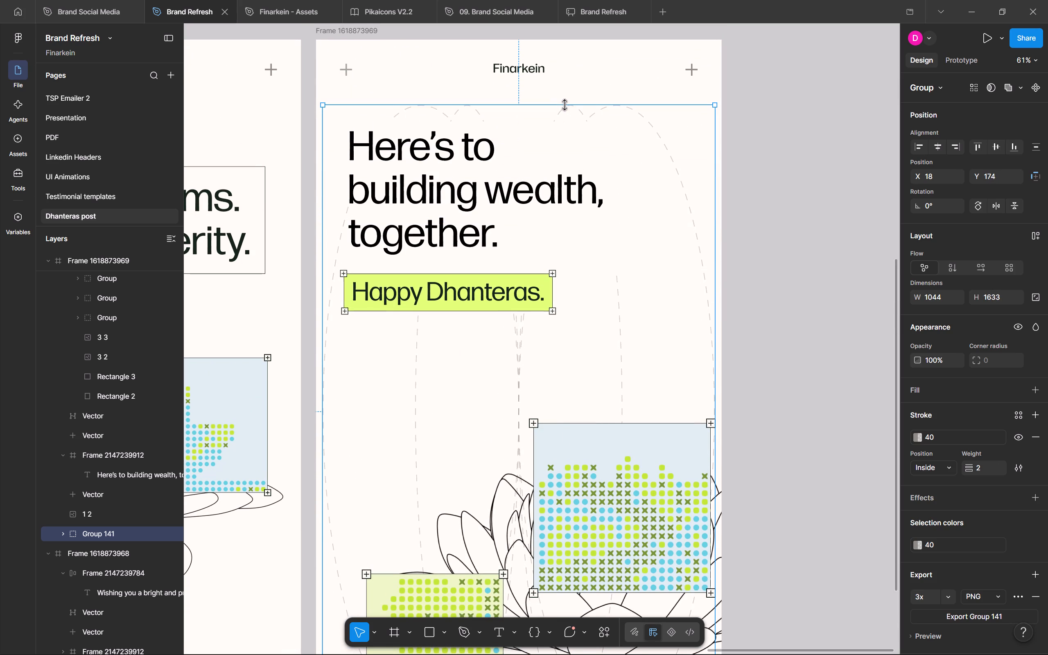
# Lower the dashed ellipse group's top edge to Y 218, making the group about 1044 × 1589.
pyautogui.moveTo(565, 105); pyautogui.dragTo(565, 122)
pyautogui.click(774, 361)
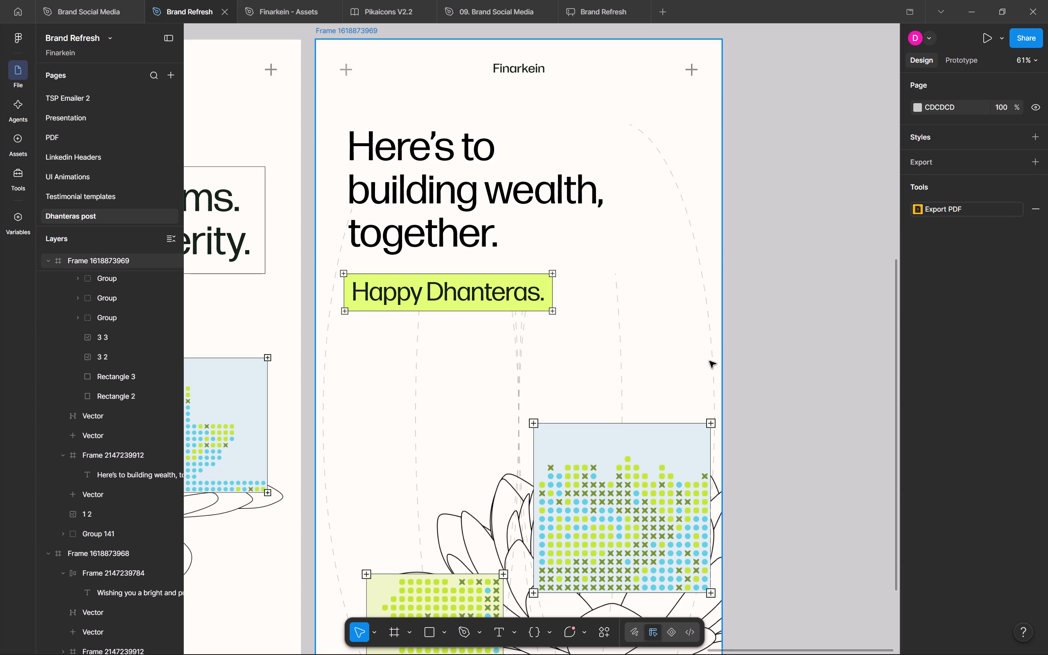
# Delete the dashed ellipse group from the post frame.
pyautogui.click(116, 540)
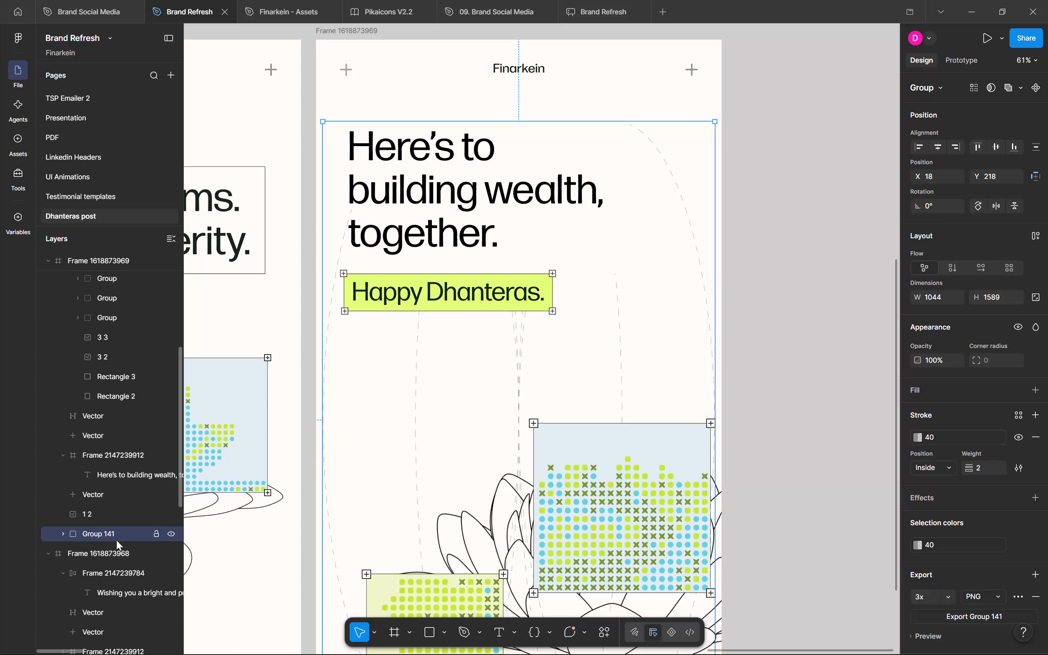
pyautogui.press('Delete')
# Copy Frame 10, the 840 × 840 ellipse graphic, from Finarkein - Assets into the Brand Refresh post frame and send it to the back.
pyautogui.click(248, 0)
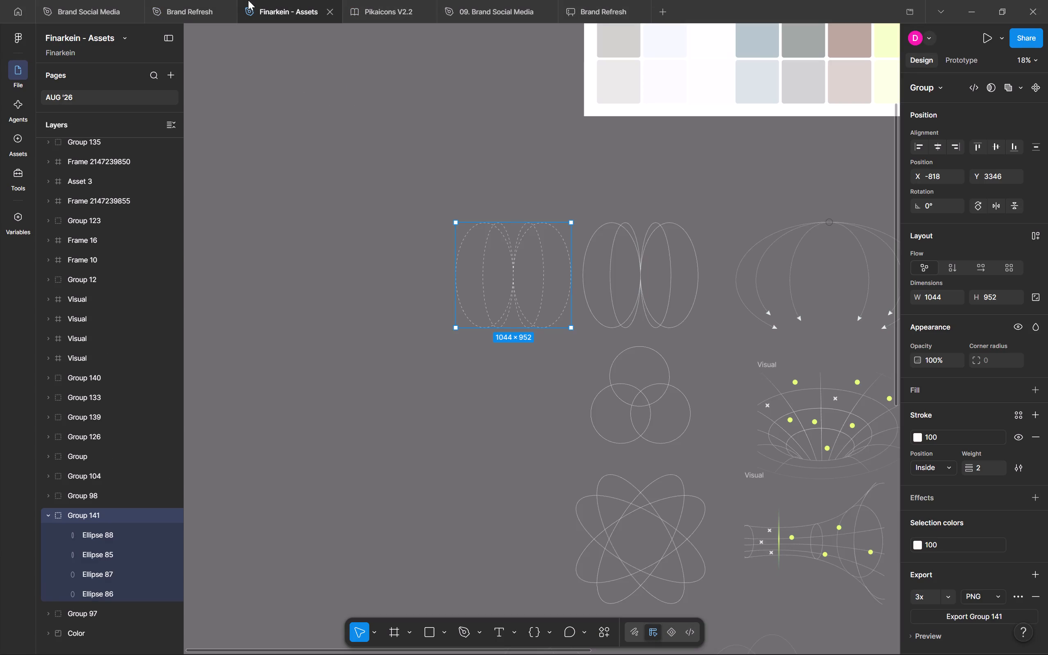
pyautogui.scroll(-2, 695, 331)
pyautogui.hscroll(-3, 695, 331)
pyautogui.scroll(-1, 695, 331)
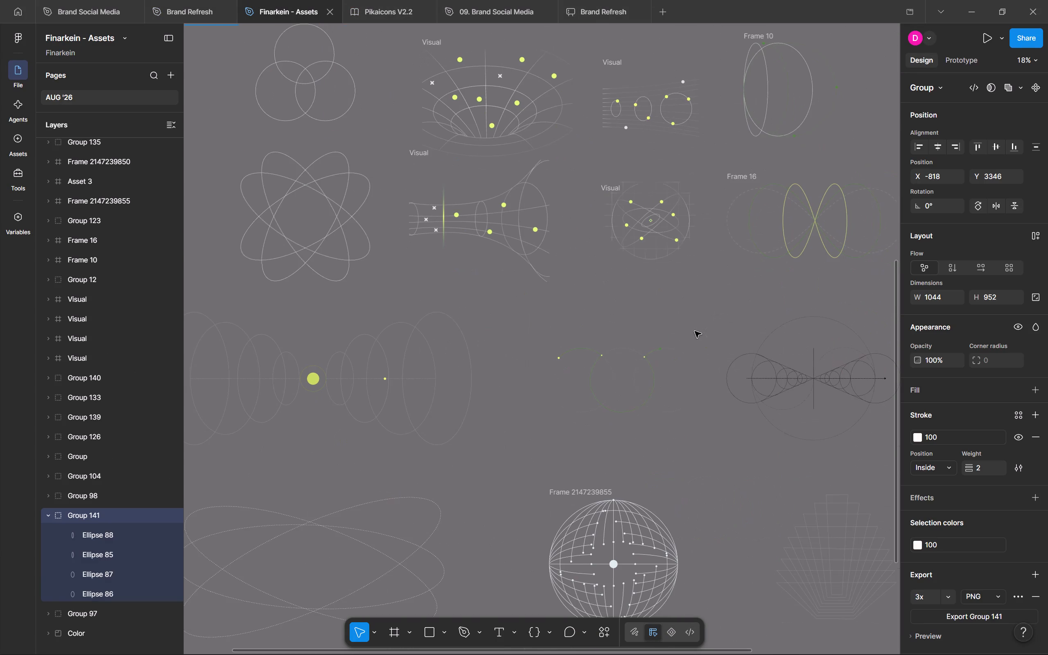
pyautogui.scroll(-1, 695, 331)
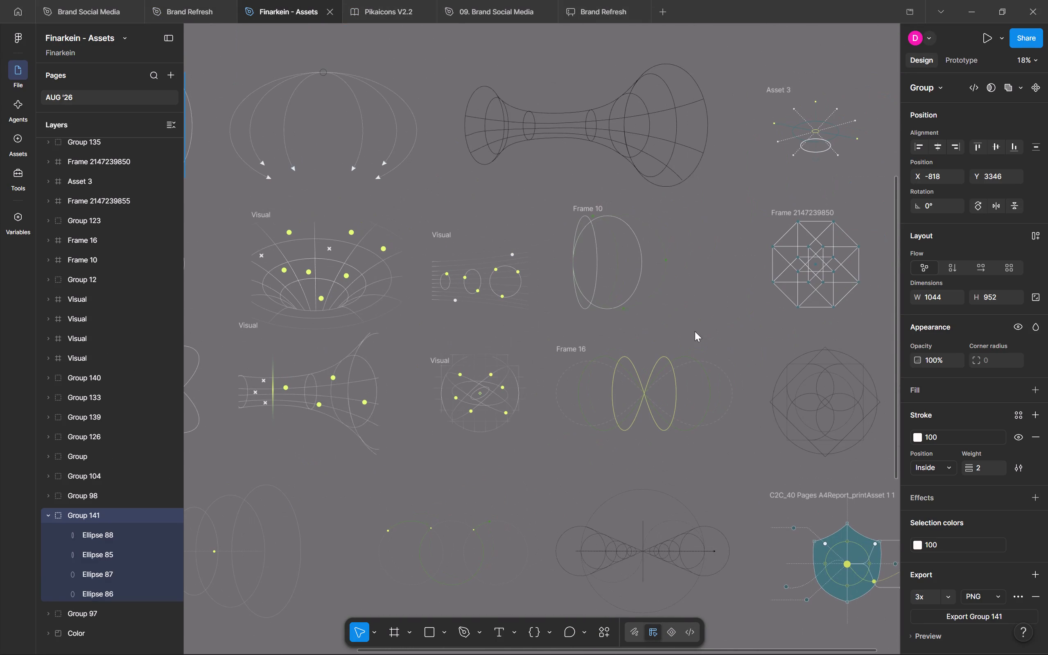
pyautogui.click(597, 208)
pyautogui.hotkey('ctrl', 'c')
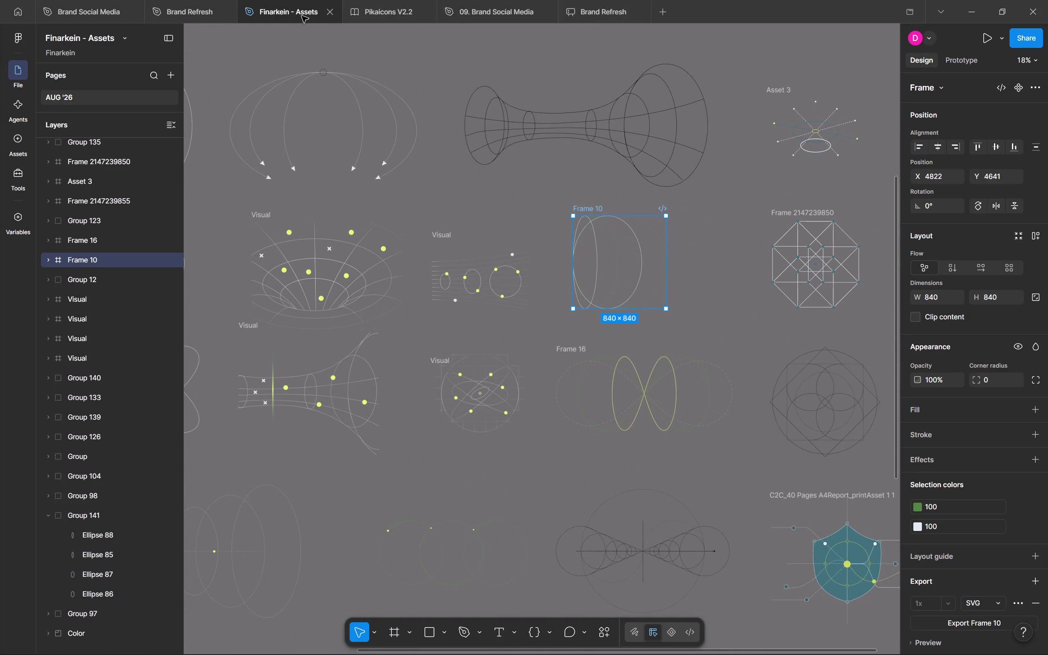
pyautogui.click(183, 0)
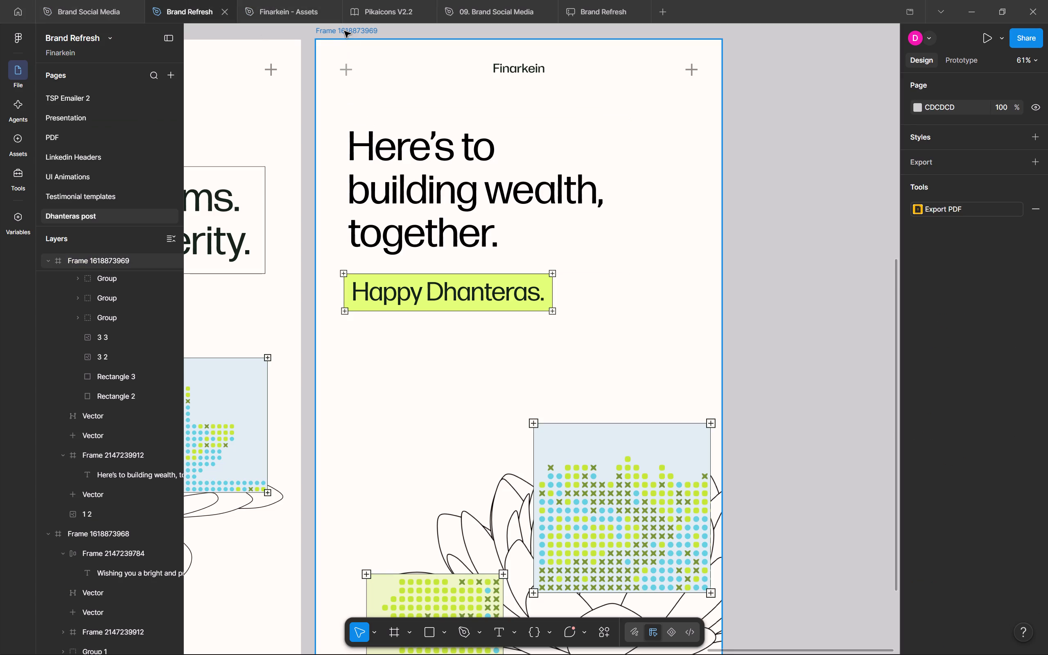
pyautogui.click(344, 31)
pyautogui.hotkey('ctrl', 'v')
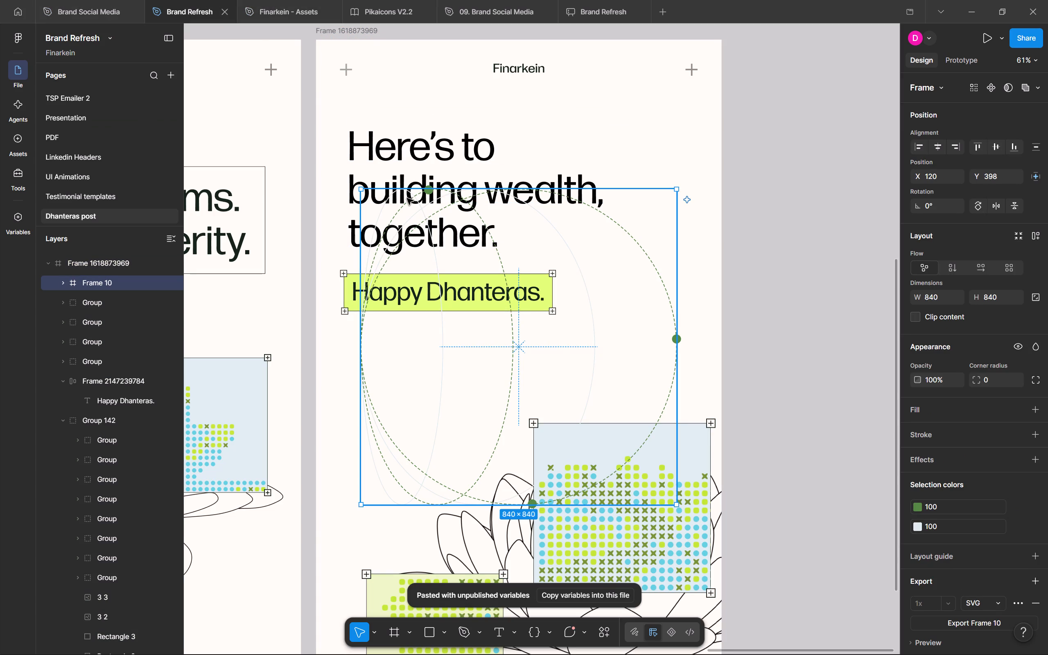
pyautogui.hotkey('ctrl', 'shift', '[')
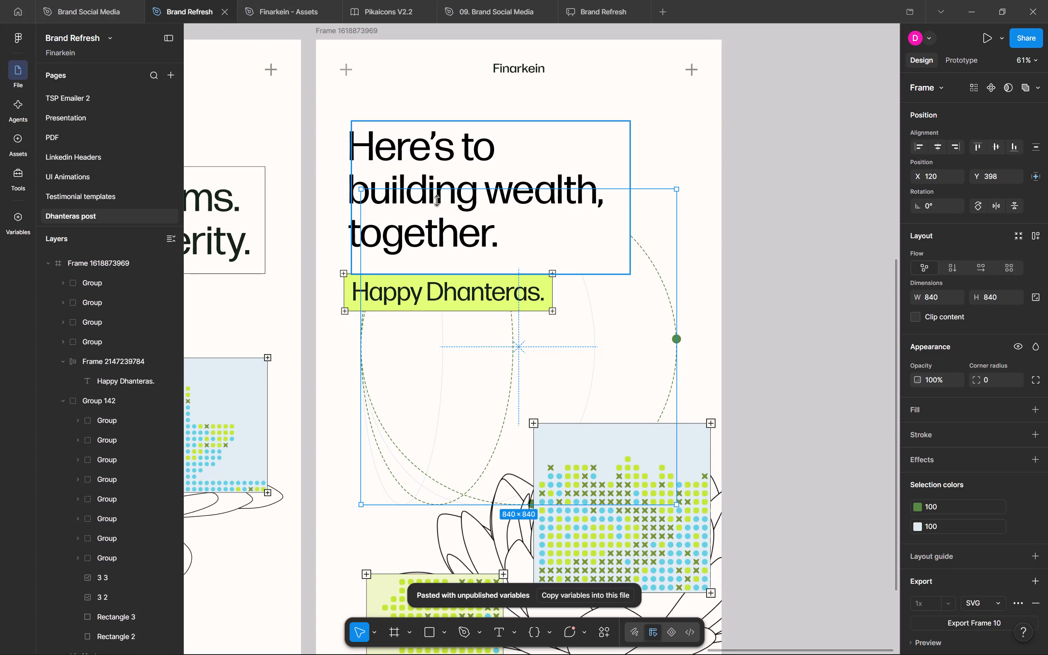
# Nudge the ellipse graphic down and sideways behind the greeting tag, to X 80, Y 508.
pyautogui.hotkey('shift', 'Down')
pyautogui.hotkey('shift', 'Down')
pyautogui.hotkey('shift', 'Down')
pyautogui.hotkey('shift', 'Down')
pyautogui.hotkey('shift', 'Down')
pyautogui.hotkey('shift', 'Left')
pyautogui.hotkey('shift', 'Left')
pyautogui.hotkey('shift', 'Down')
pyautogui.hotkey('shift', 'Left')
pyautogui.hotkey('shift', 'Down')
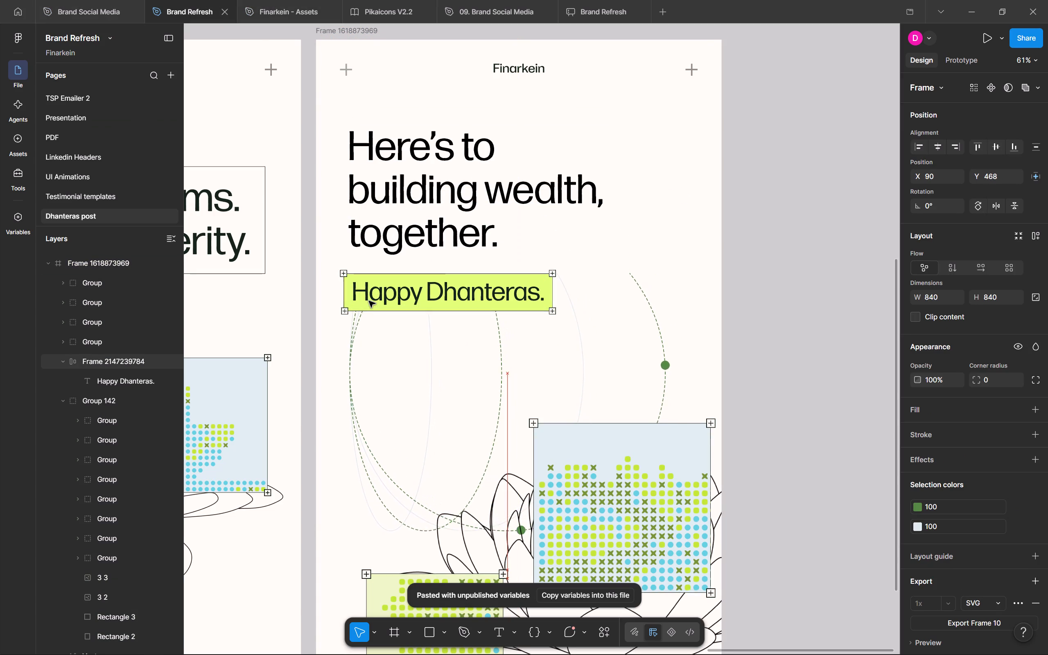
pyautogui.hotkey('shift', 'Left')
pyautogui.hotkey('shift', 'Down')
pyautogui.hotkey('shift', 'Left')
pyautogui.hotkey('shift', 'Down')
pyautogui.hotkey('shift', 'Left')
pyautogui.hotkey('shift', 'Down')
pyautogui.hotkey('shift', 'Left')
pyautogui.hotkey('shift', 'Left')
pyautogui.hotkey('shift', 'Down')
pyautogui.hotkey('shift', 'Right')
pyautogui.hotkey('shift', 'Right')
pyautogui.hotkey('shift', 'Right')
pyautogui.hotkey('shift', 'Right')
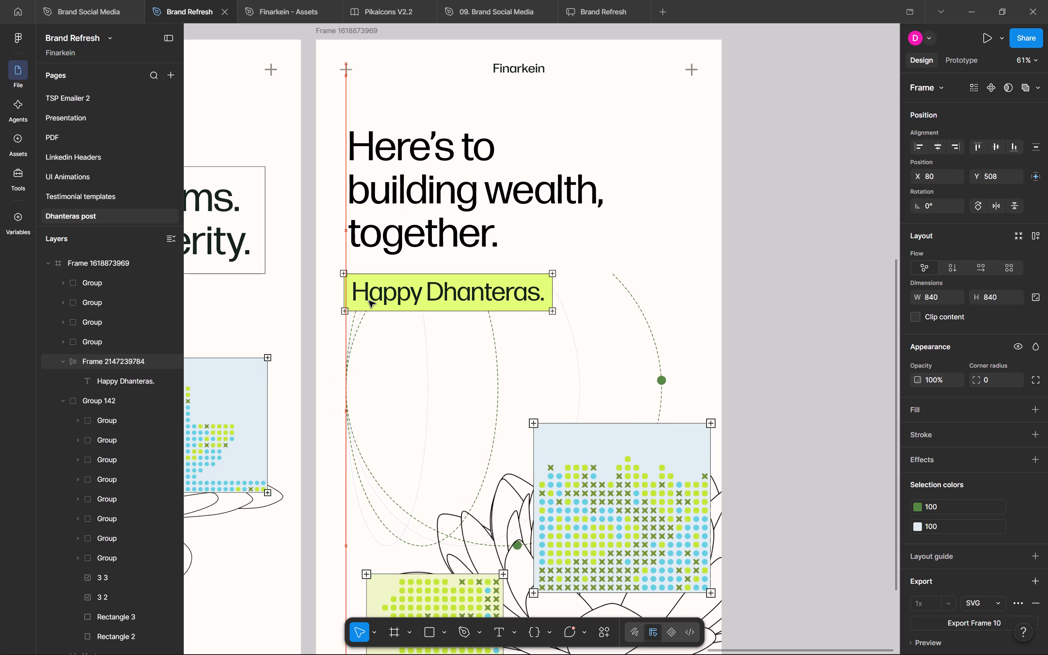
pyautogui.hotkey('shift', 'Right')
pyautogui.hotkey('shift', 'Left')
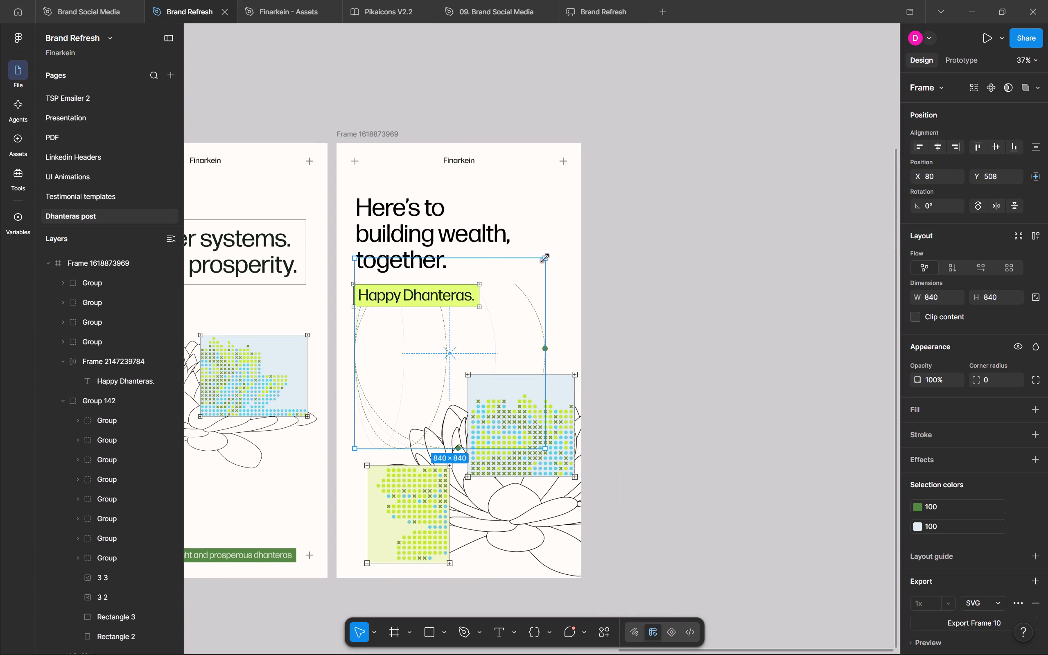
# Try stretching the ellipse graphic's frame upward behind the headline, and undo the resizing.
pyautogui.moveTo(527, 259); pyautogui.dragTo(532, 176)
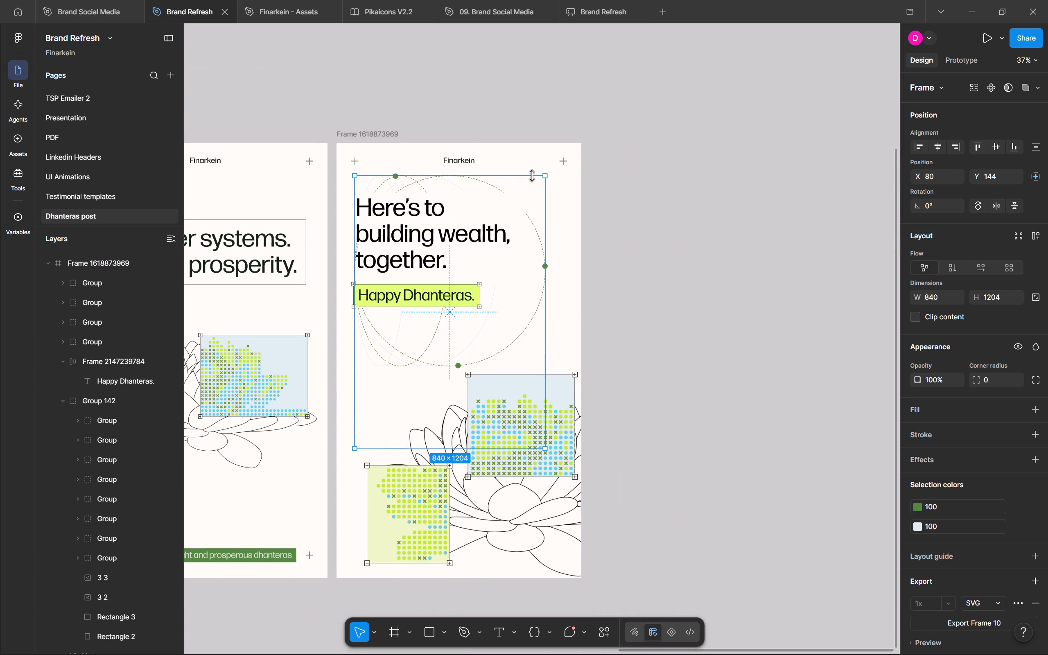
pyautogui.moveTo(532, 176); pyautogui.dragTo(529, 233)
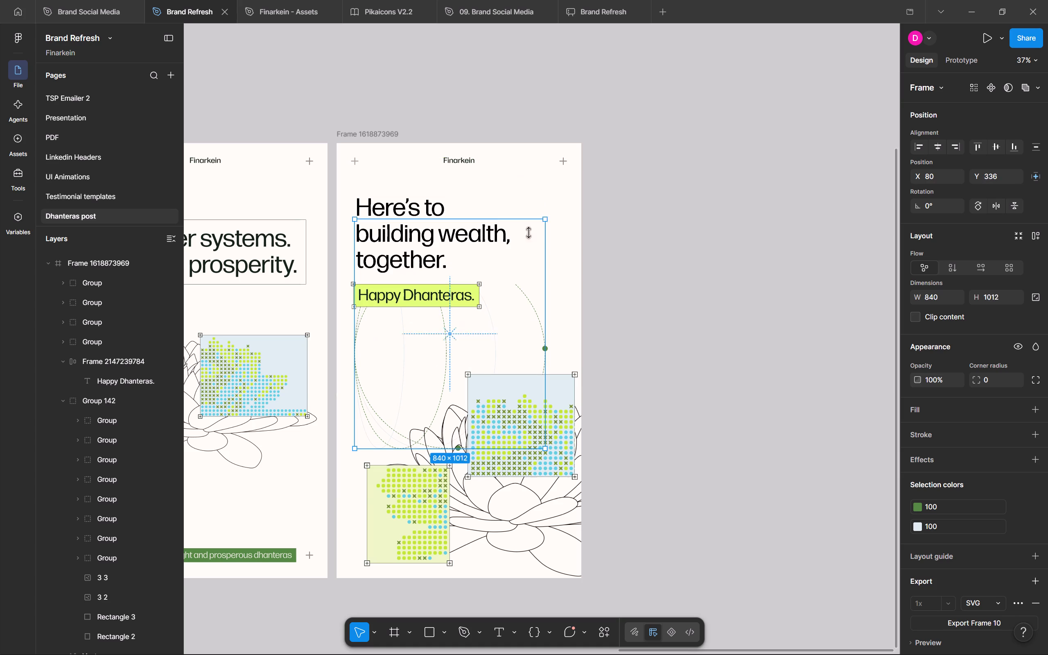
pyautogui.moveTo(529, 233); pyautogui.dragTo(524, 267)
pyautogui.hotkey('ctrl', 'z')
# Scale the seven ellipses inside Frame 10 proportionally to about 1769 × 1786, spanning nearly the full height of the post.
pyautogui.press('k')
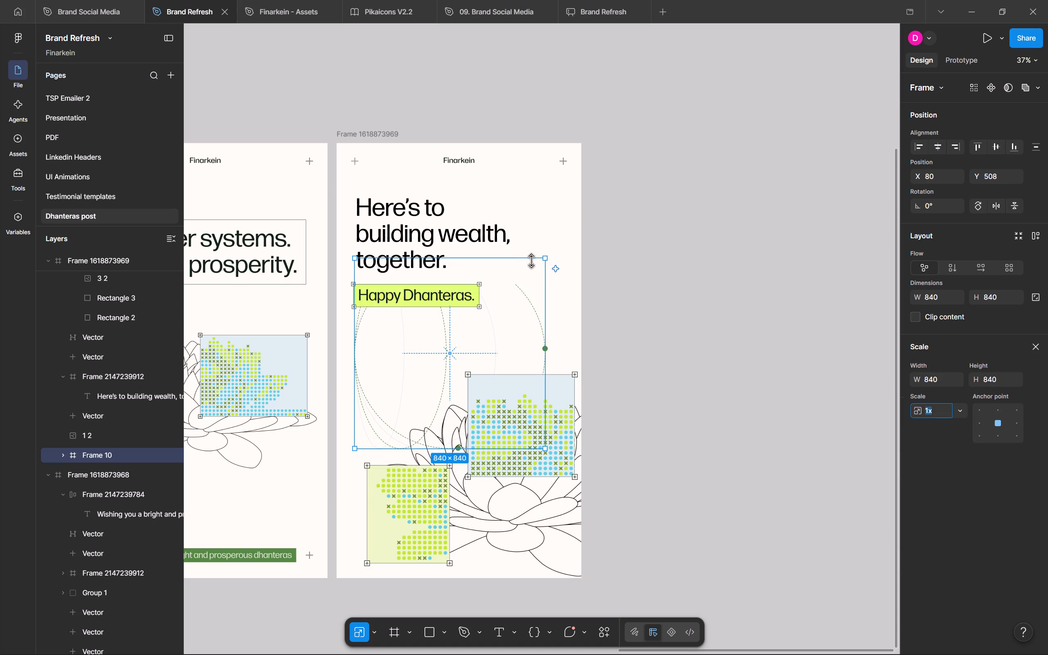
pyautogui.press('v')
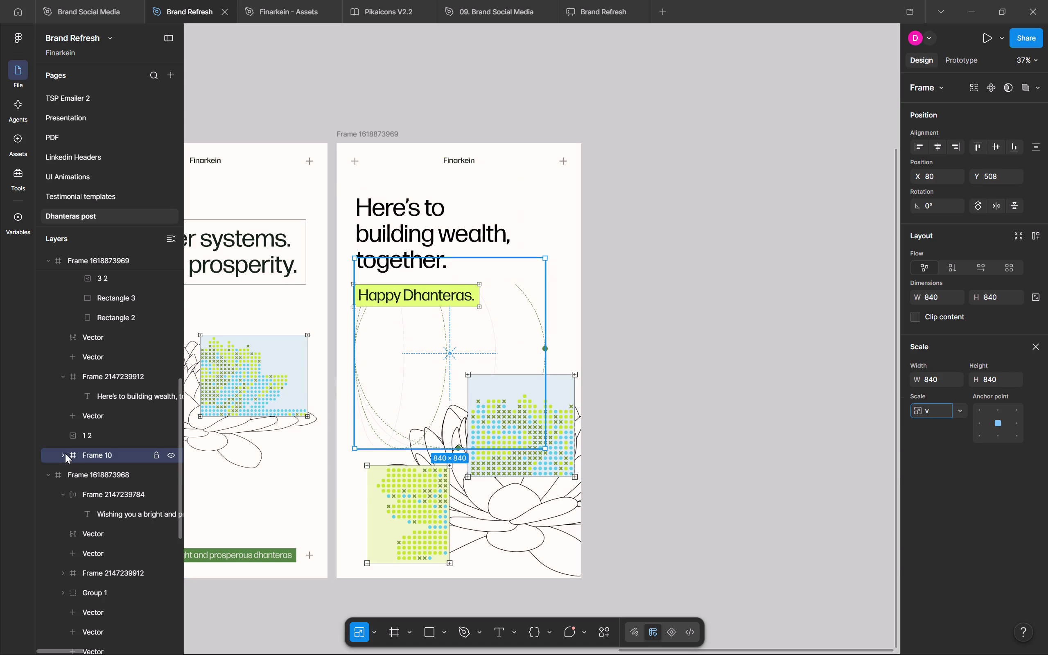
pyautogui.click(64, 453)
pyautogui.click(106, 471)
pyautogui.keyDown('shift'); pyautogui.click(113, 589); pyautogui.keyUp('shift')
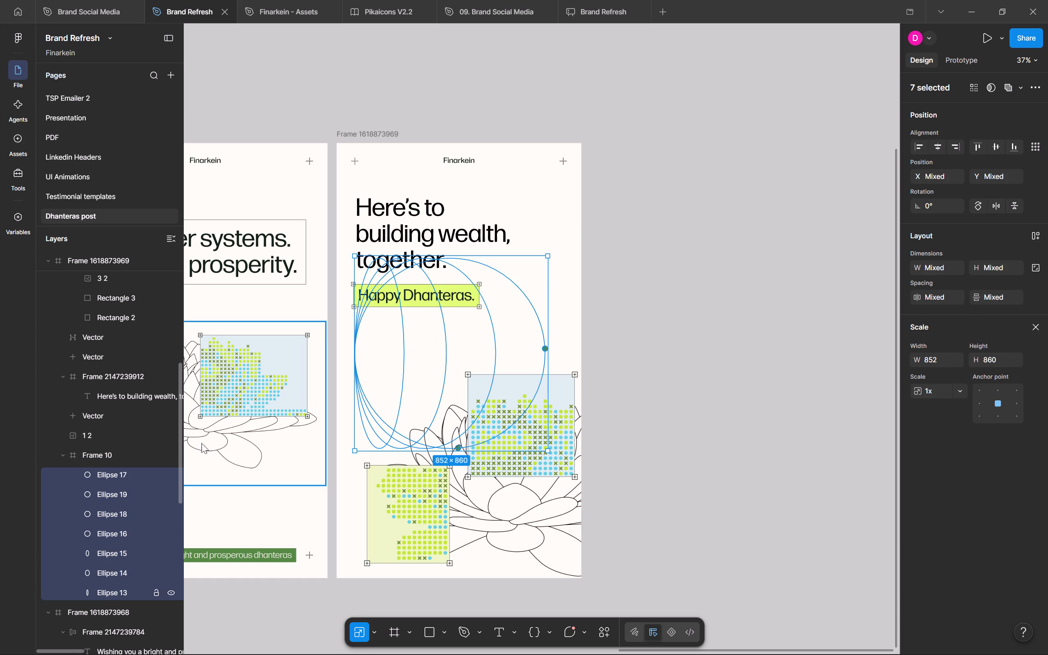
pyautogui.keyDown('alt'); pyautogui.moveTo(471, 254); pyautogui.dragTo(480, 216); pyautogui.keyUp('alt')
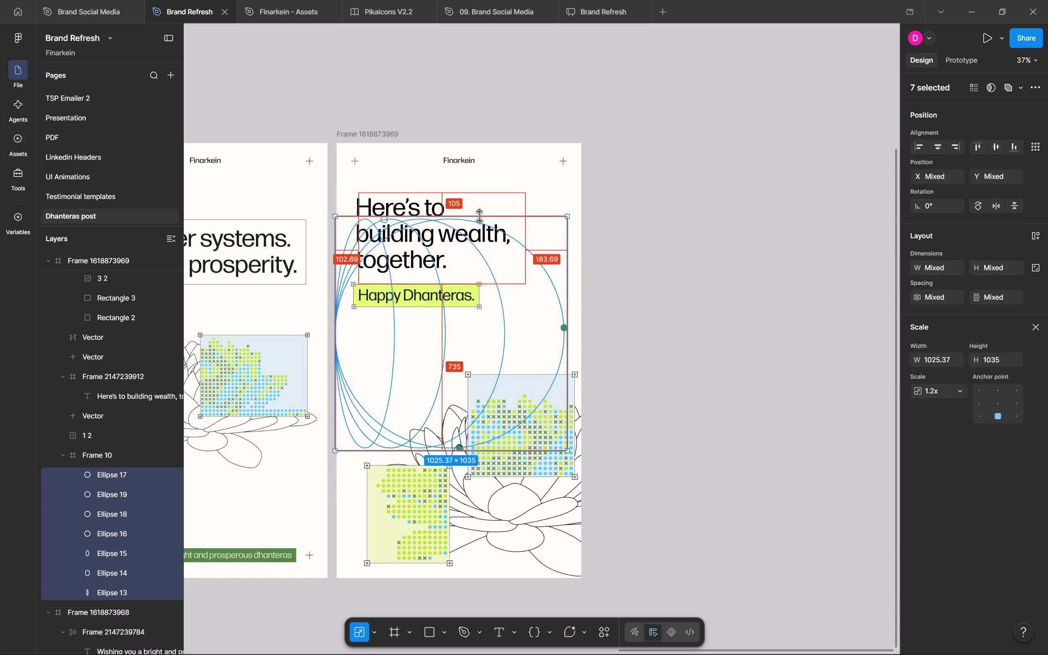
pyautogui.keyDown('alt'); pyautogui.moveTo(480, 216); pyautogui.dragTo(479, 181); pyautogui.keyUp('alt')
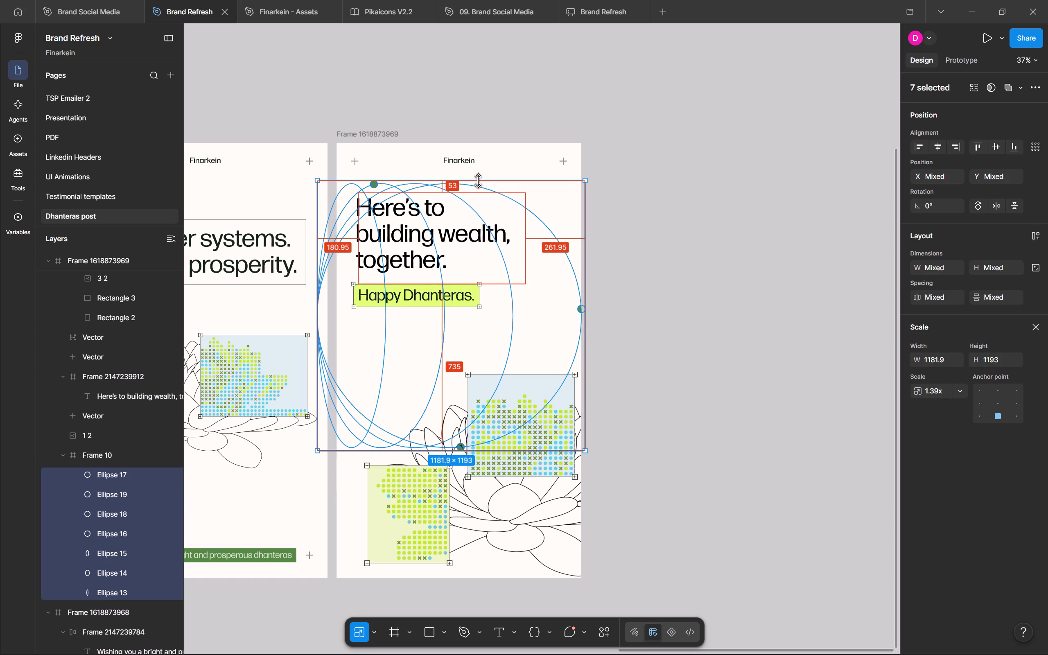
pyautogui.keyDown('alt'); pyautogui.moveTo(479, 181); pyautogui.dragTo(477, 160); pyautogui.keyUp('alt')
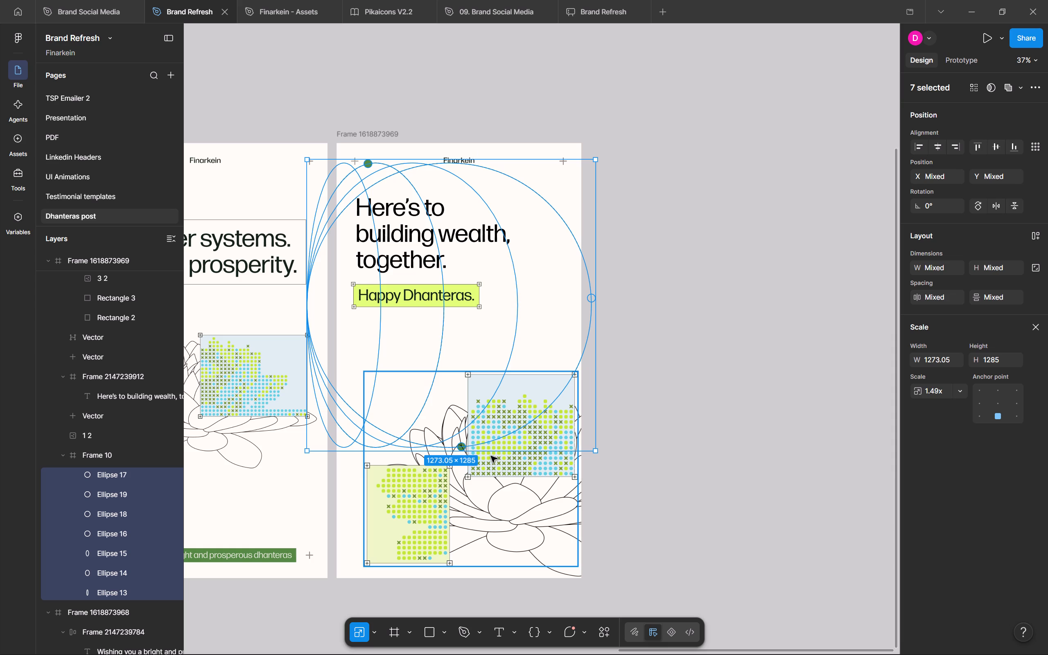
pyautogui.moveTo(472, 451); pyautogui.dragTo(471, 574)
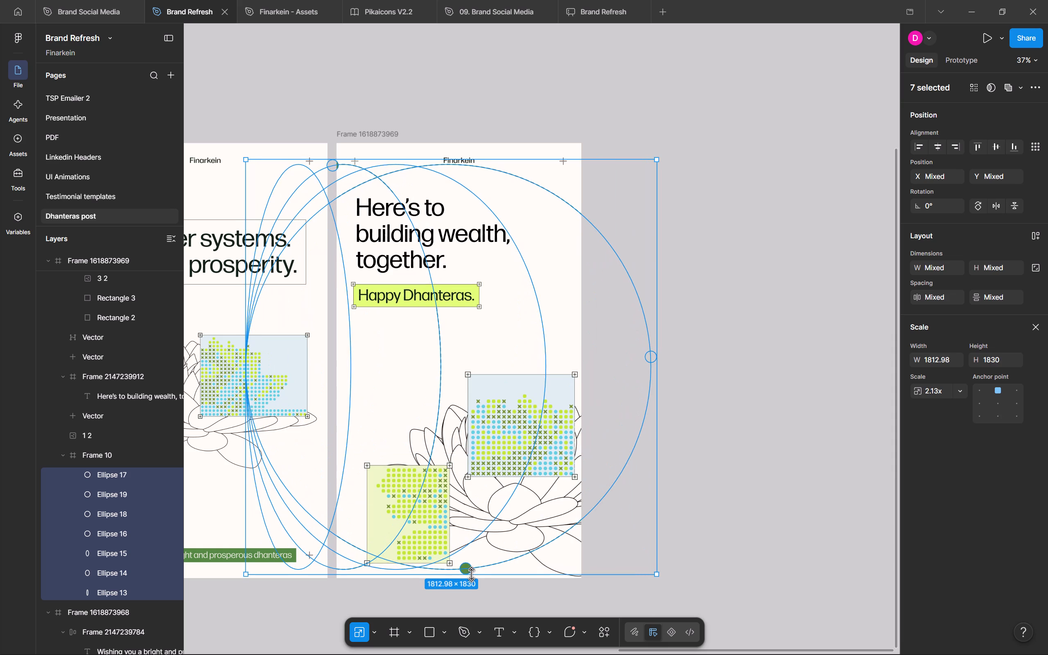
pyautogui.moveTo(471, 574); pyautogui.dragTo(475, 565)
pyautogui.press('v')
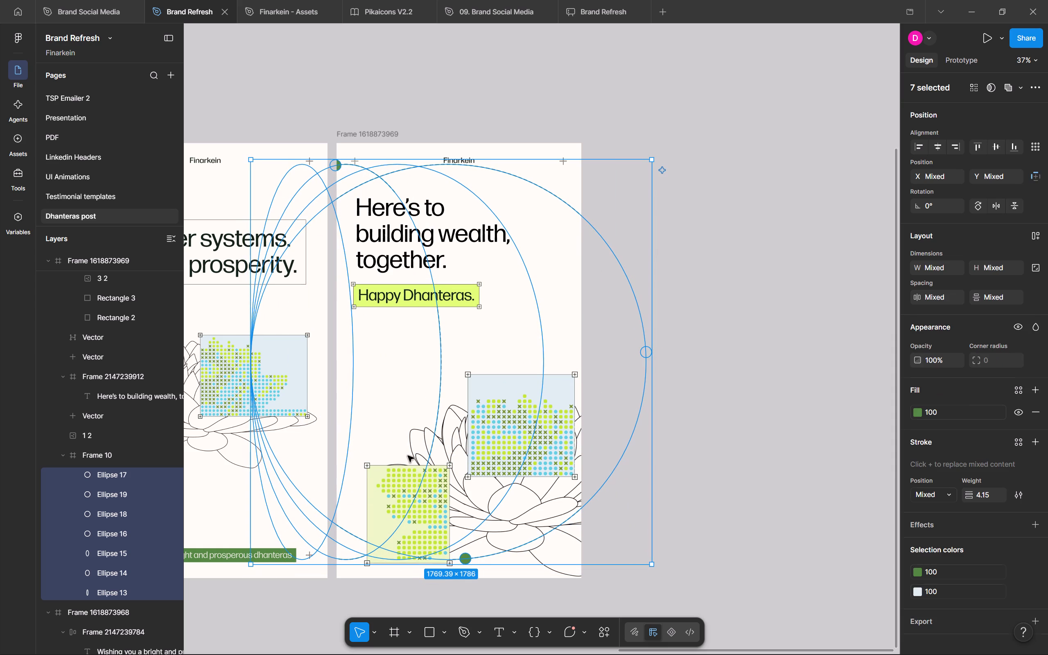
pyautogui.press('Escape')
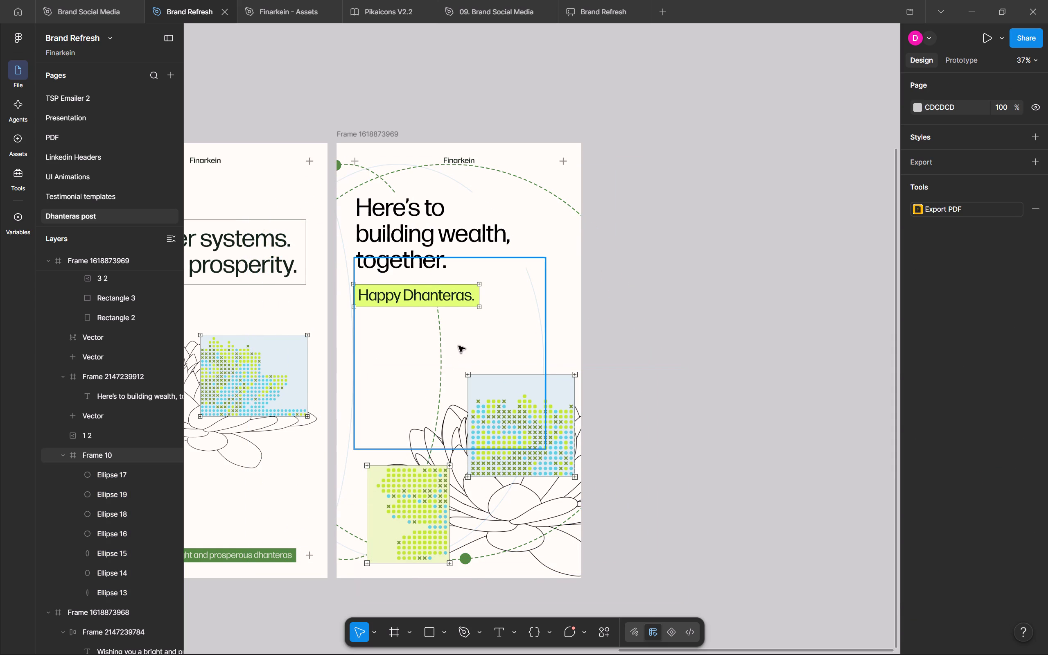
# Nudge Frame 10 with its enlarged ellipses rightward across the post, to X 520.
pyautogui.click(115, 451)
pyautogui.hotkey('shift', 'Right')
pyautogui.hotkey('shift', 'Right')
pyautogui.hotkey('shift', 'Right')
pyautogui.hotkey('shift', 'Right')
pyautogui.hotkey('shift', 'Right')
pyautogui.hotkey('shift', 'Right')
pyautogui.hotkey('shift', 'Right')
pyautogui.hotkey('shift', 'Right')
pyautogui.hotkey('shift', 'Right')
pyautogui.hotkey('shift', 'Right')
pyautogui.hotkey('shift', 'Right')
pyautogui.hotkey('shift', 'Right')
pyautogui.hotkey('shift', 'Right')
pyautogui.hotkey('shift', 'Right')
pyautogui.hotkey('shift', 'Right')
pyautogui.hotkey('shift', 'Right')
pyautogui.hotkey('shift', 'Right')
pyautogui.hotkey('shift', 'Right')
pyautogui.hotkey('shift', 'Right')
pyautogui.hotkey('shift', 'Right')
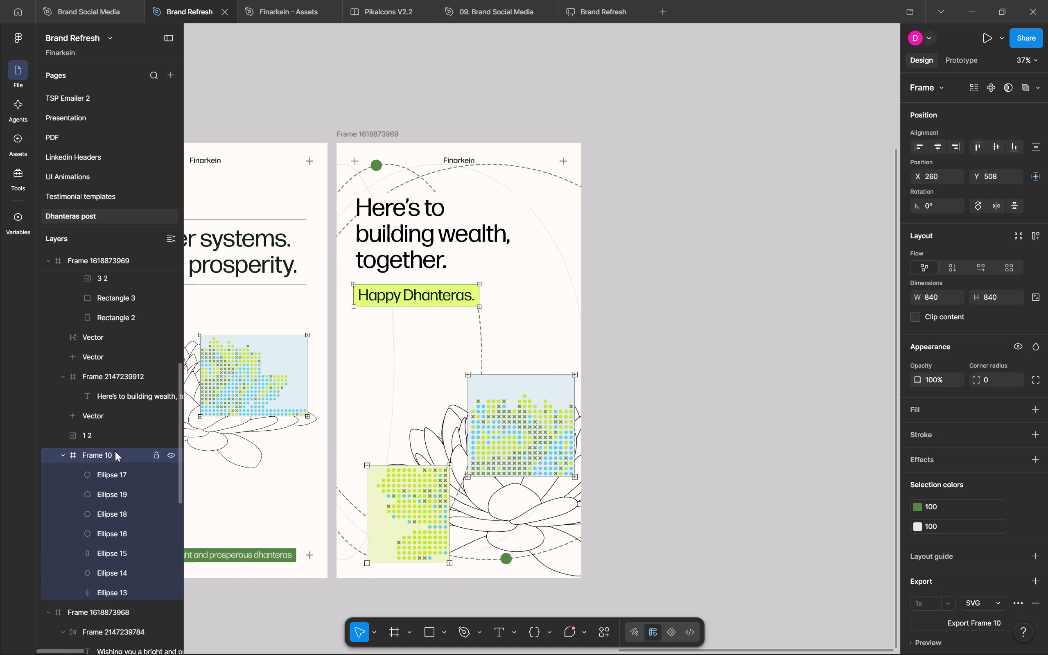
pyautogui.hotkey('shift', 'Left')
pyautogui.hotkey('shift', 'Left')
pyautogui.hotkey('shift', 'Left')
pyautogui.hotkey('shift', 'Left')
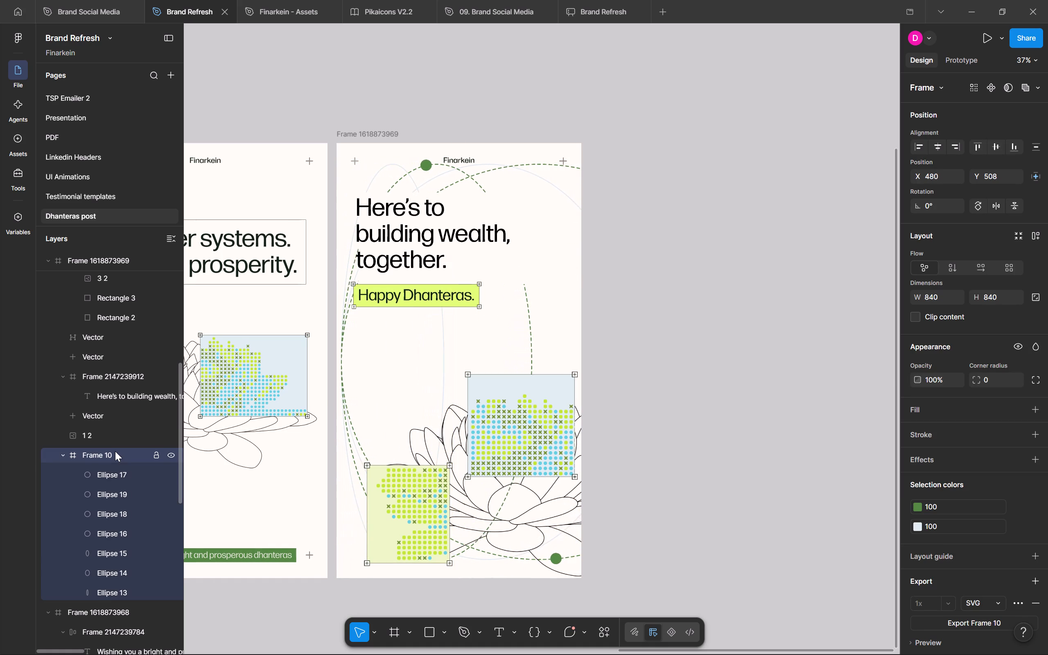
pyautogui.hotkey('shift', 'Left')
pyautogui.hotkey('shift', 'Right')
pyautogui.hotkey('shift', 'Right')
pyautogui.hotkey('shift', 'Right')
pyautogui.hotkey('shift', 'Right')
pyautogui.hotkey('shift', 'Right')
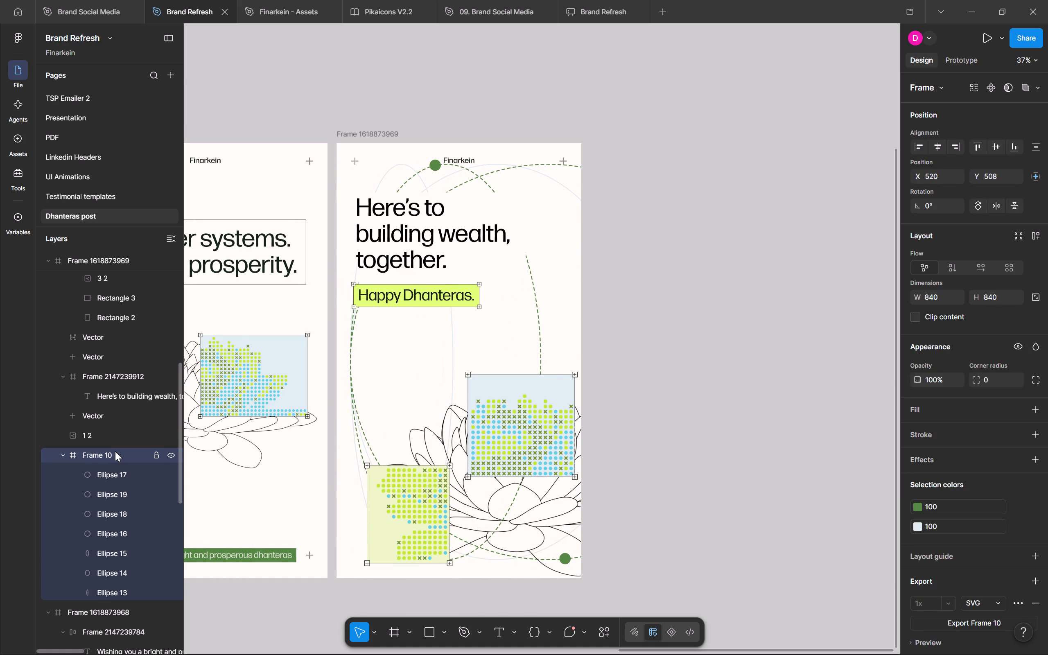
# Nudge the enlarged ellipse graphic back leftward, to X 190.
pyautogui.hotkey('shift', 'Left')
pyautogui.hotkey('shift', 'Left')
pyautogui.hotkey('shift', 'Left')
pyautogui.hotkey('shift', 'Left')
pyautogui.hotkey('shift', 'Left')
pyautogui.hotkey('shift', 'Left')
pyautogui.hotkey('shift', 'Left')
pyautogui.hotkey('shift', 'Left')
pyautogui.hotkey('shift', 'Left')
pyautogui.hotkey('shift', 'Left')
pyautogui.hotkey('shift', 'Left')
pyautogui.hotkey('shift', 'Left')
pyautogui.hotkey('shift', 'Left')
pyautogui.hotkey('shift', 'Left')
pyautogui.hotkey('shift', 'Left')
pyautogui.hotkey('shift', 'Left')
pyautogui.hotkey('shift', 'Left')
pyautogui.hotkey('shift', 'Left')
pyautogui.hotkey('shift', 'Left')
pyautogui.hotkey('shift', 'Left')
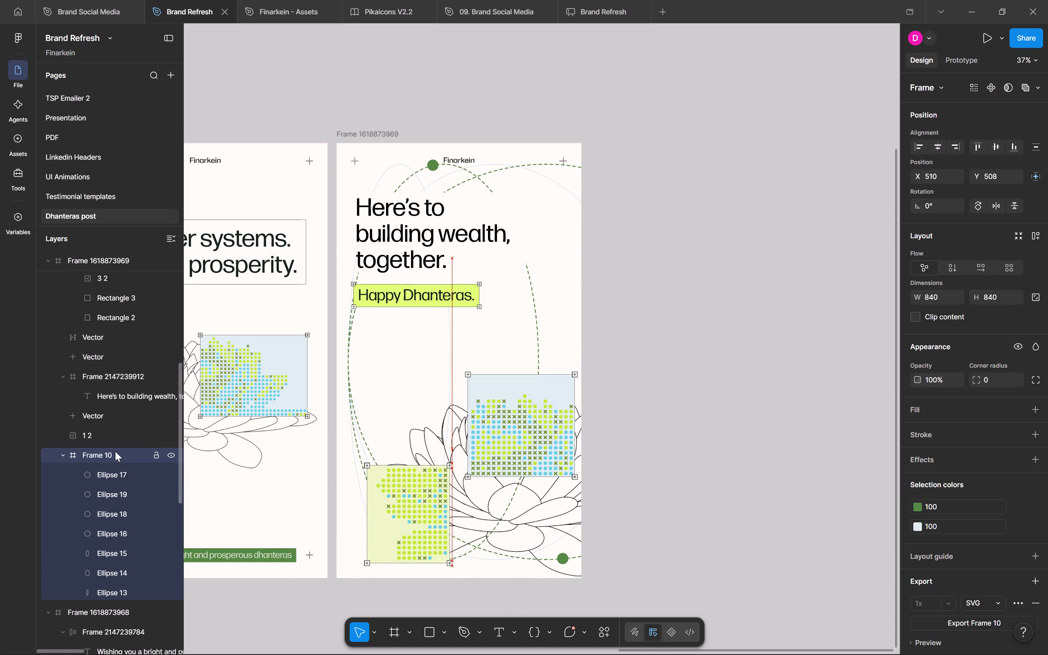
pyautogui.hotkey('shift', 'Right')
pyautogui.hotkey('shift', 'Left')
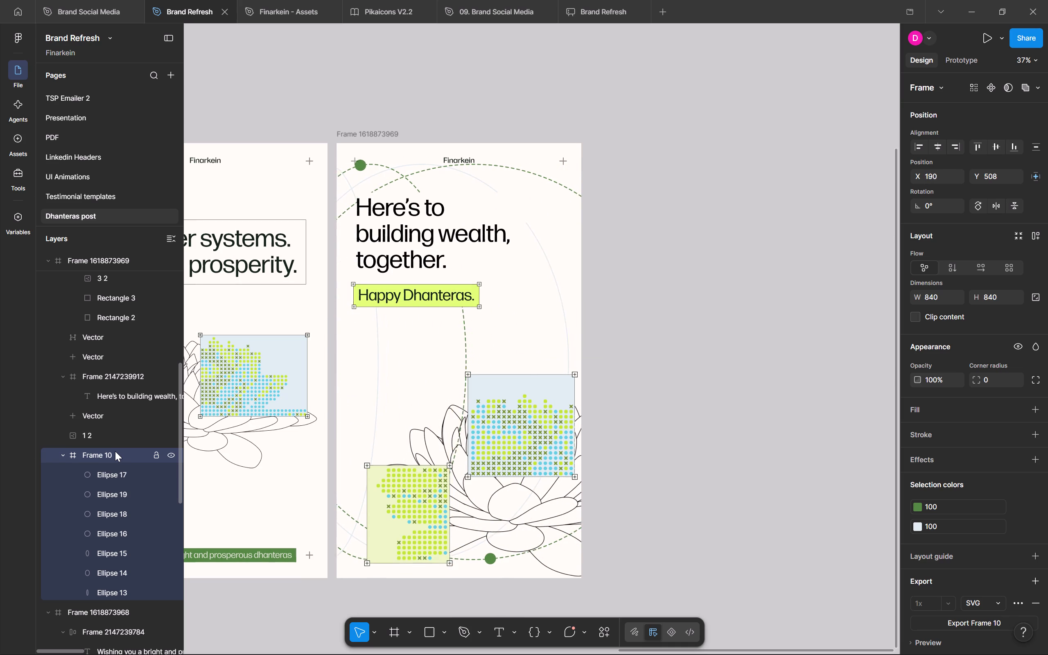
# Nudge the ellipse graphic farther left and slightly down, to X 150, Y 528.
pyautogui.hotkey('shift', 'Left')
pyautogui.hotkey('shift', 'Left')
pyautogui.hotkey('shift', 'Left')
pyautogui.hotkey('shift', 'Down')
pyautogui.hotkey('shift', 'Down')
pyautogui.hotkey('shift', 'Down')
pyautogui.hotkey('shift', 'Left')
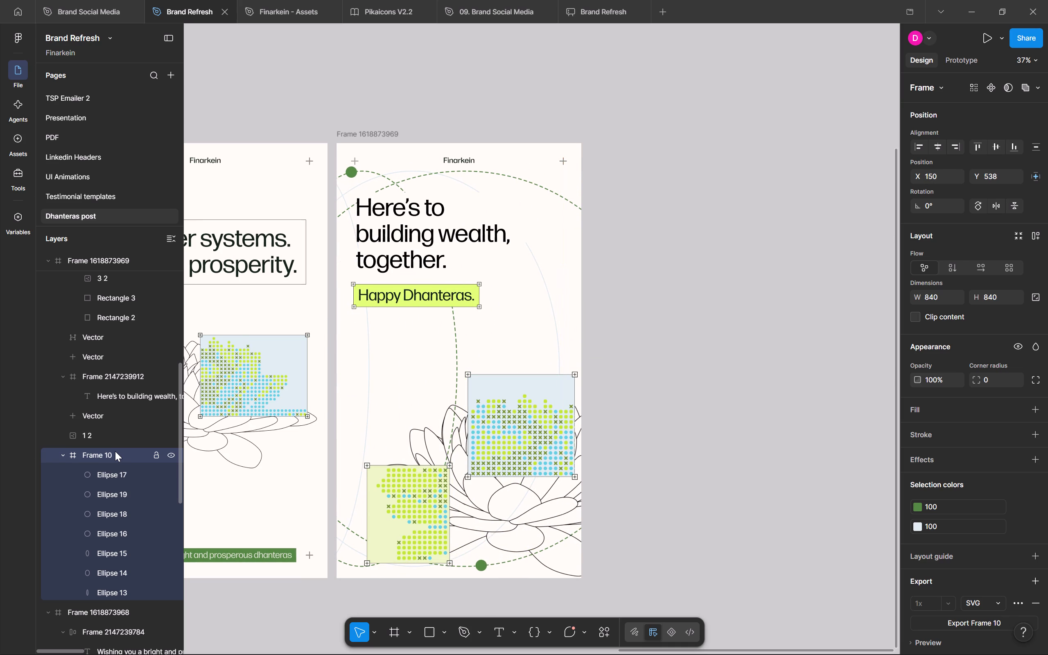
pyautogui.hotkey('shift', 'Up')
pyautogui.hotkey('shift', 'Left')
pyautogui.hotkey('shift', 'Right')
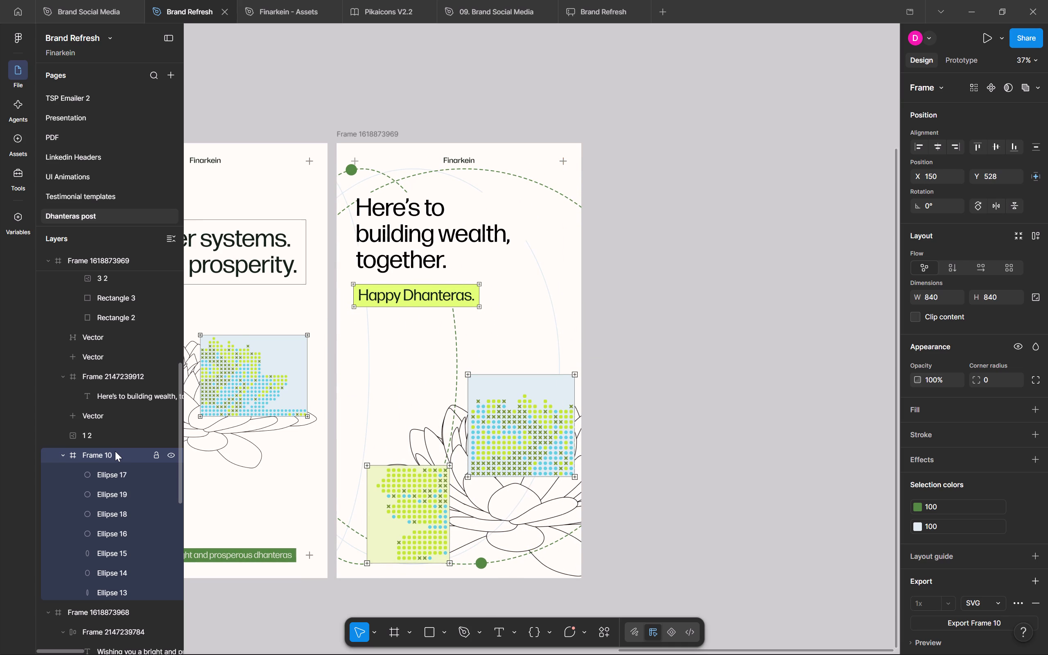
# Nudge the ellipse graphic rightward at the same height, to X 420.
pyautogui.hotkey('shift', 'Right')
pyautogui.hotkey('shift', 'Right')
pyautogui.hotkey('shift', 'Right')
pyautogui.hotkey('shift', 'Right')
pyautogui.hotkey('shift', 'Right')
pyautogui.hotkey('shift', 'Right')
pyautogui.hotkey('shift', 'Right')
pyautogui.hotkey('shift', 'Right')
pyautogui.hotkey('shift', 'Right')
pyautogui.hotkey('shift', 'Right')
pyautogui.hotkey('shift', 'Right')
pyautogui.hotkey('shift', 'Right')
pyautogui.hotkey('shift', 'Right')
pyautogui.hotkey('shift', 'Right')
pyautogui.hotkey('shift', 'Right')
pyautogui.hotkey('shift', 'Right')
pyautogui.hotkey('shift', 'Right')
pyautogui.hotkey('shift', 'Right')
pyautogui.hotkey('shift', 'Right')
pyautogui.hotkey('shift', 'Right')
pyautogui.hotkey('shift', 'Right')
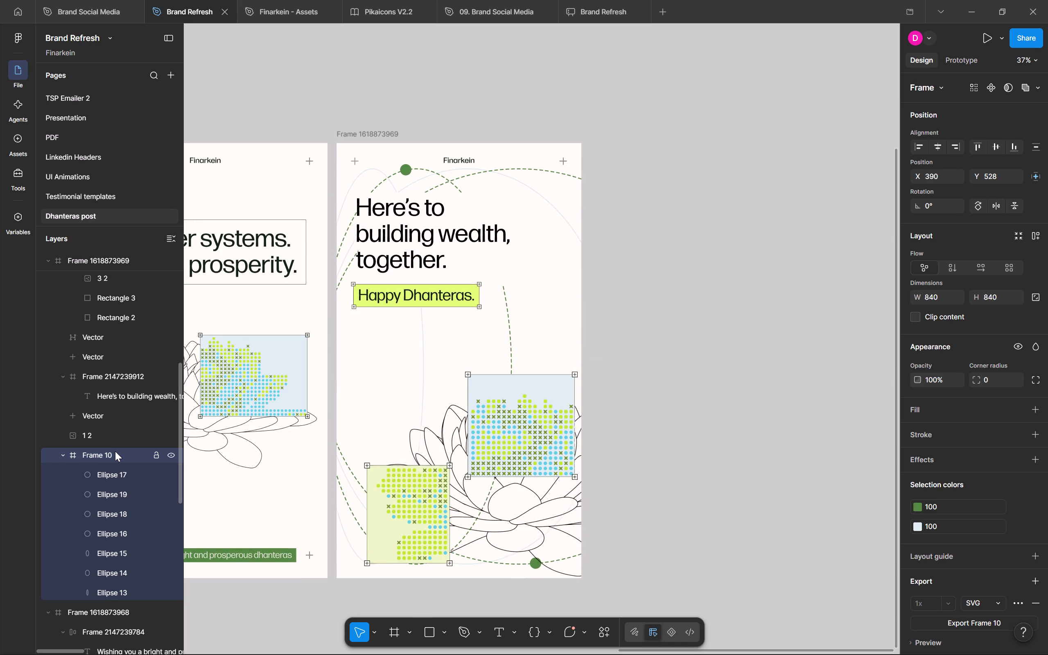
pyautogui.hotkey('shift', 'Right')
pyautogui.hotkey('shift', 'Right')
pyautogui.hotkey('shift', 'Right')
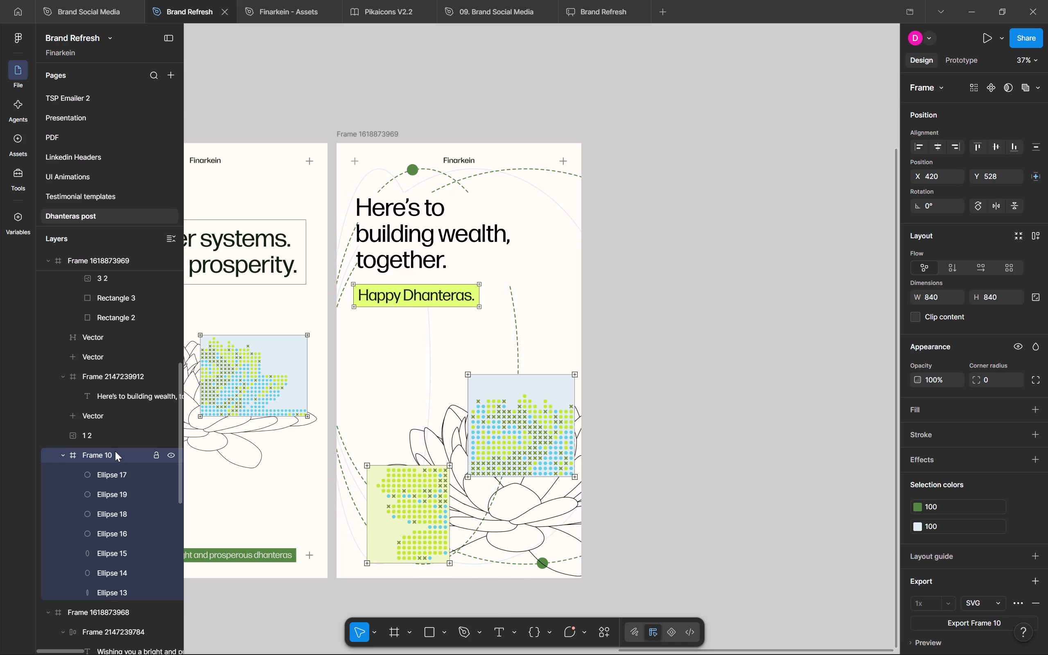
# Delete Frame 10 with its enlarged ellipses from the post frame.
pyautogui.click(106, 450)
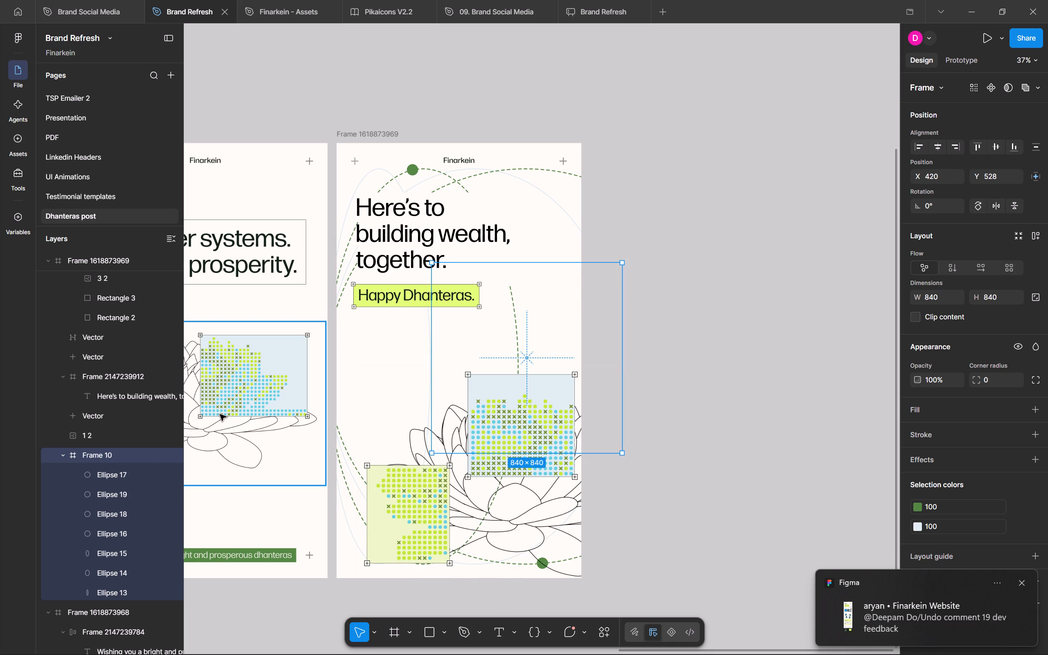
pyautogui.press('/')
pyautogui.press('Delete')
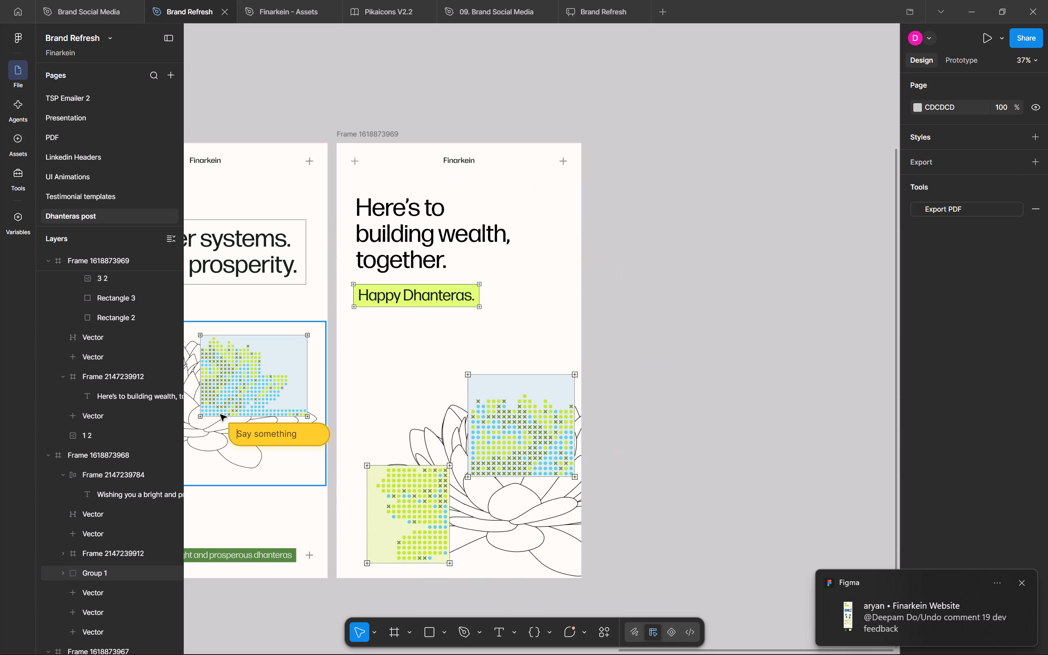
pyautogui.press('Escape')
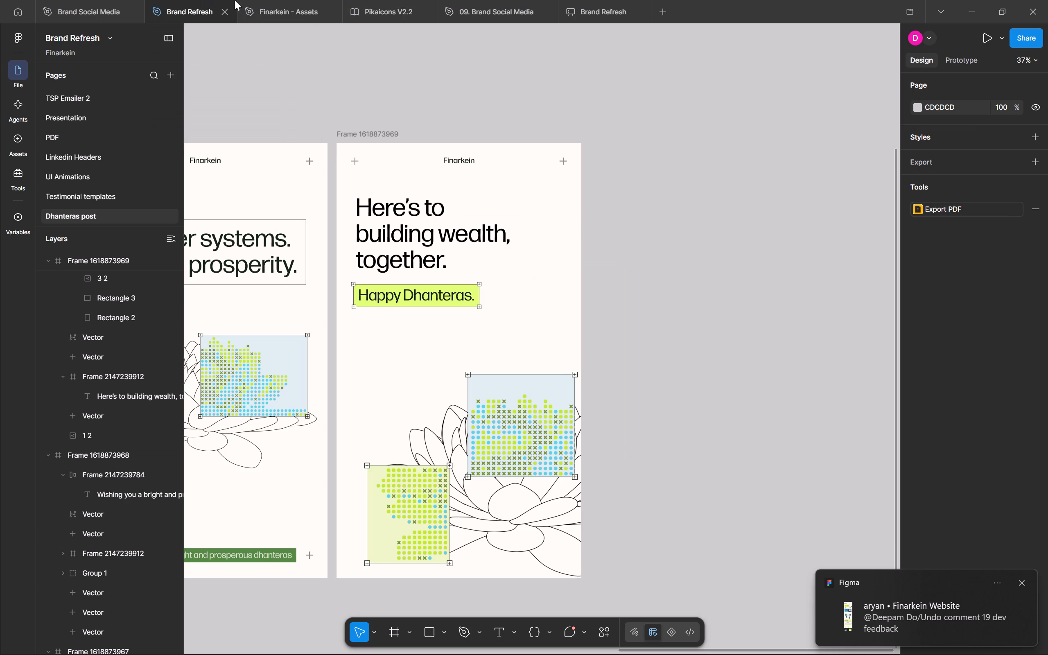
# Switch to the Finarkein - Assets file and copy the dark line graphic of overlapping circles and rotated squares.
pyautogui.click(235, 0)
pyautogui.click(269, 0)
pyautogui.hscroll(-1, 429, 246)
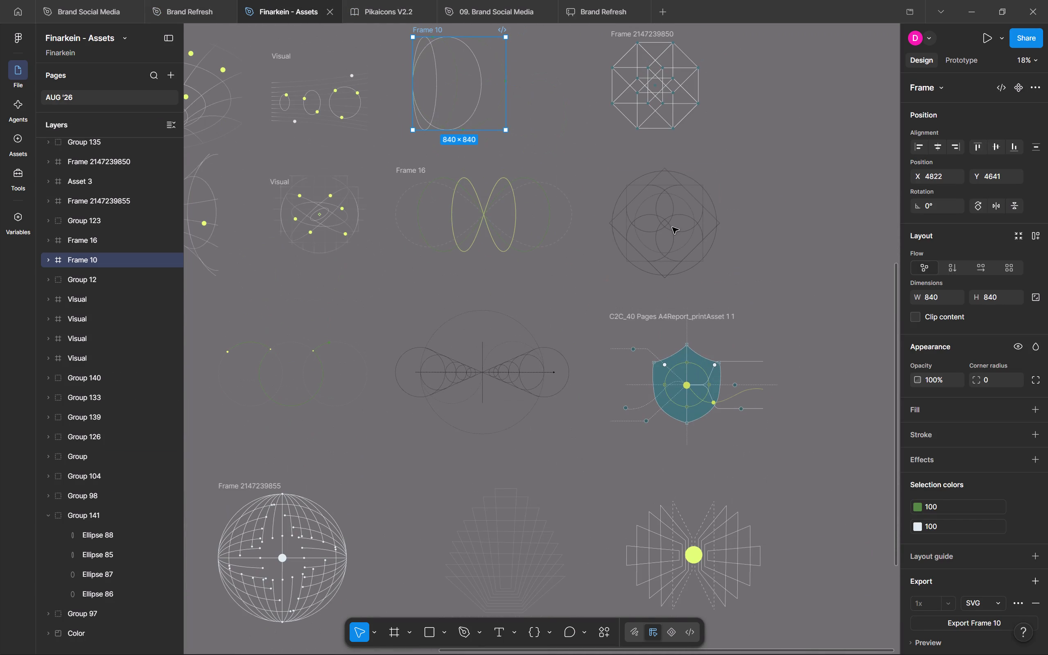
pyautogui.click(668, 231)
pyautogui.hotkey('ctrl', 'c')
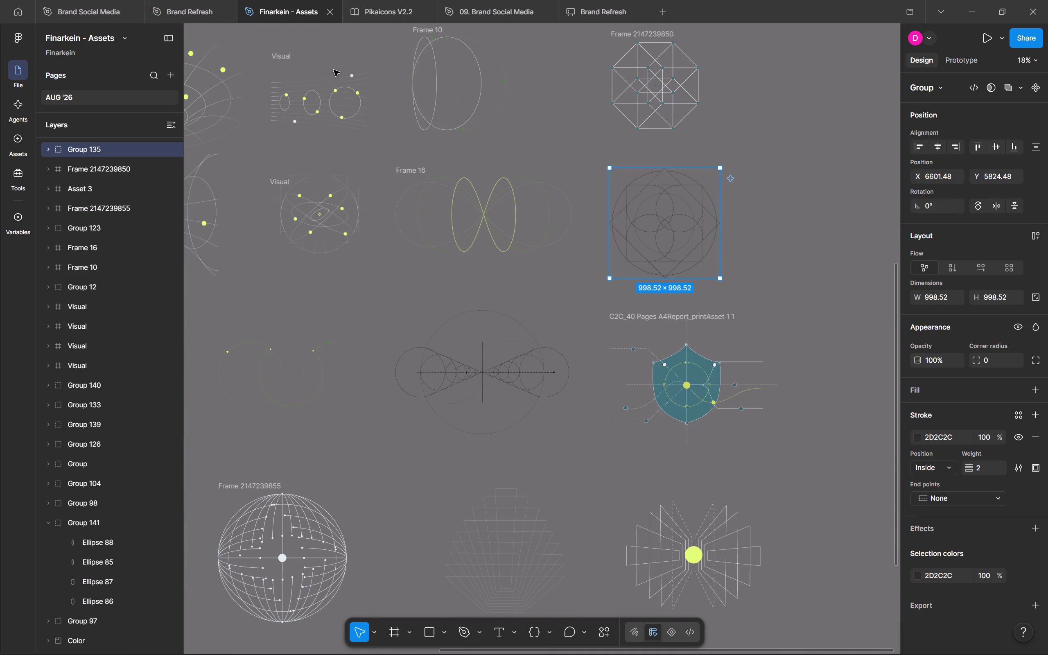
pyautogui.hotkey('ctrl', 'c')
pyautogui.click(188, 0)
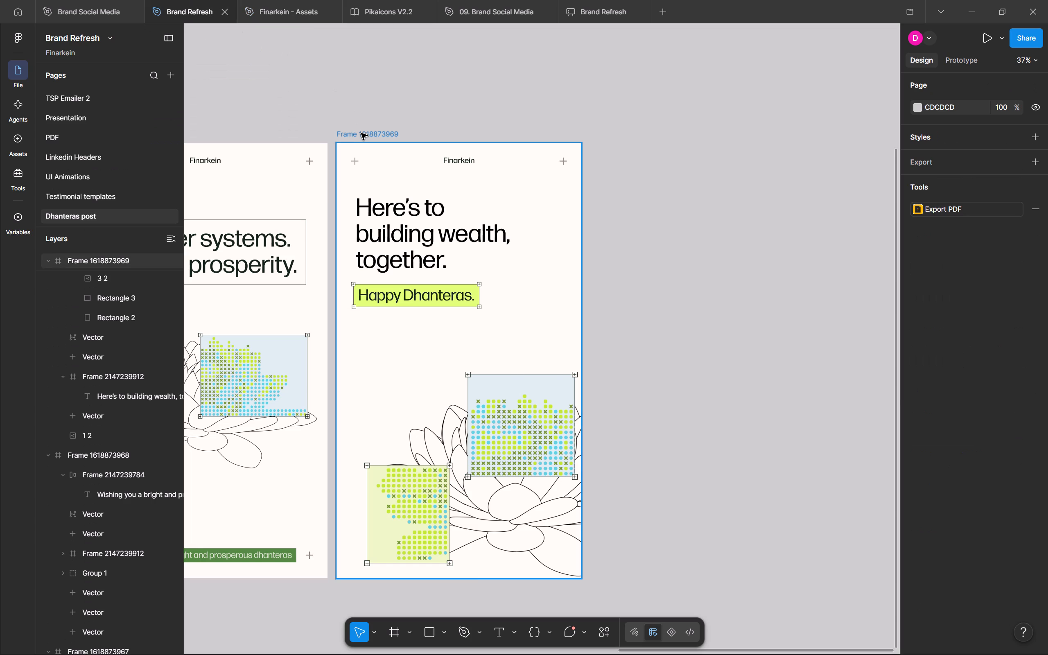
pyautogui.click(361, 133)
pyautogui.hotkey('ctrl', 'v')
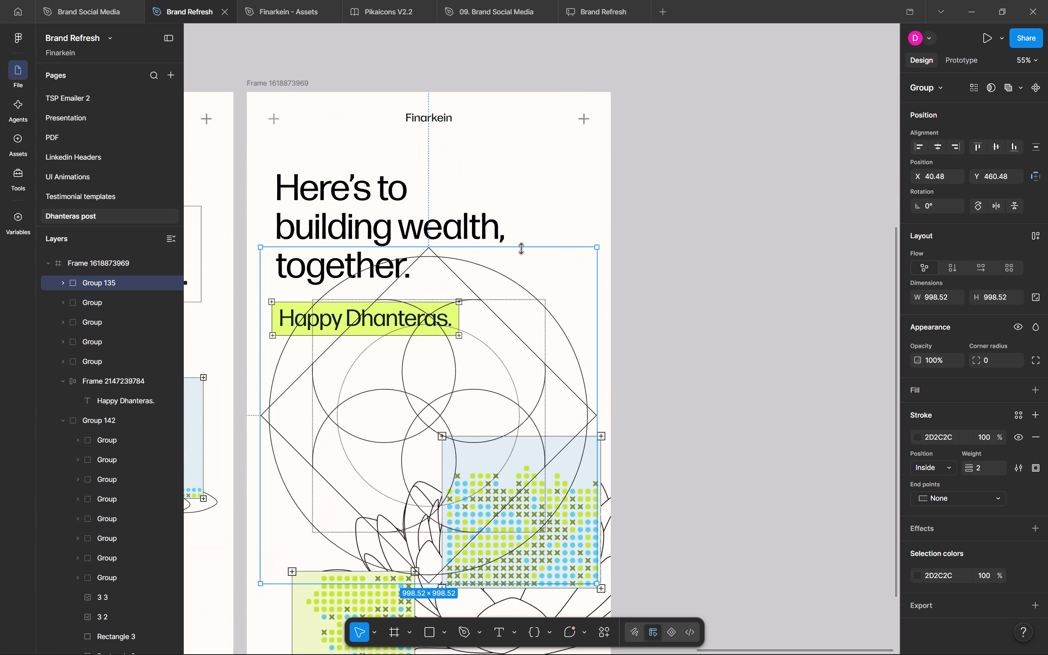
pyautogui.hotkey('ctrl', 'shift', '[')
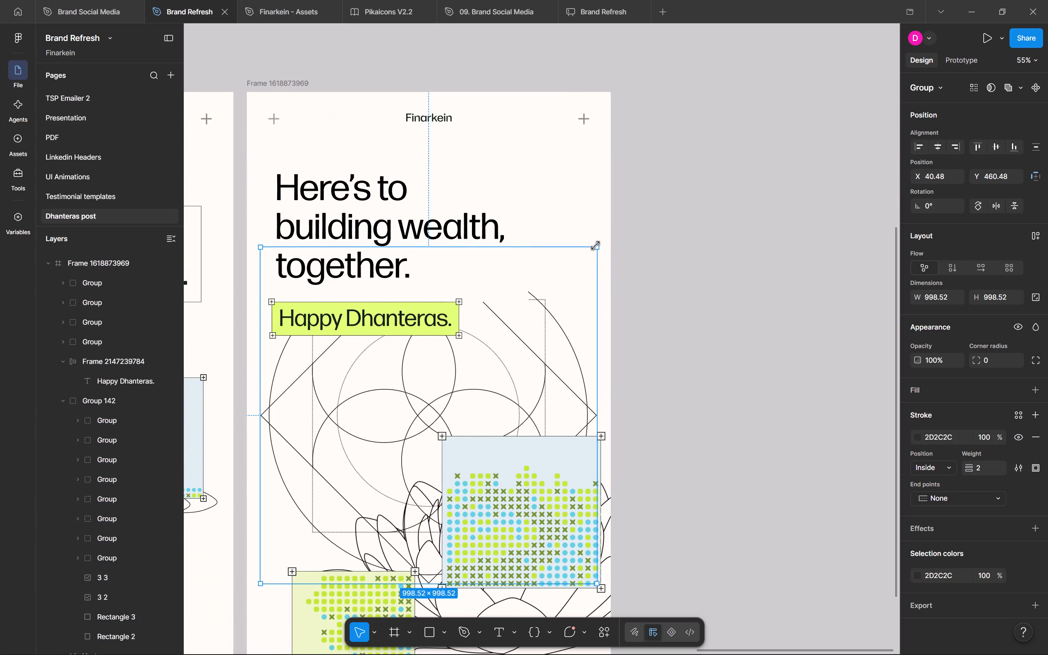
# Enlarge the circle-and-square graphic proportionally about its centre to about 1047 × 1047.
pyautogui.moveTo(596, 246); pyautogui.dragTo(599, 236)
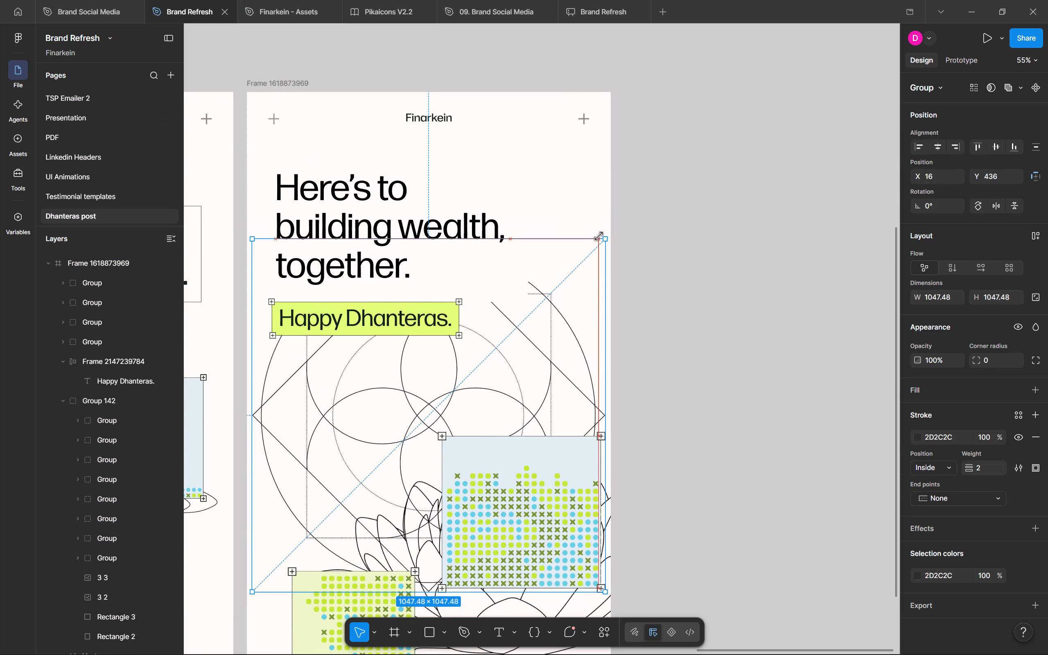
pyautogui.moveTo(599, 236); pyautogui.dragTo(592, 242)
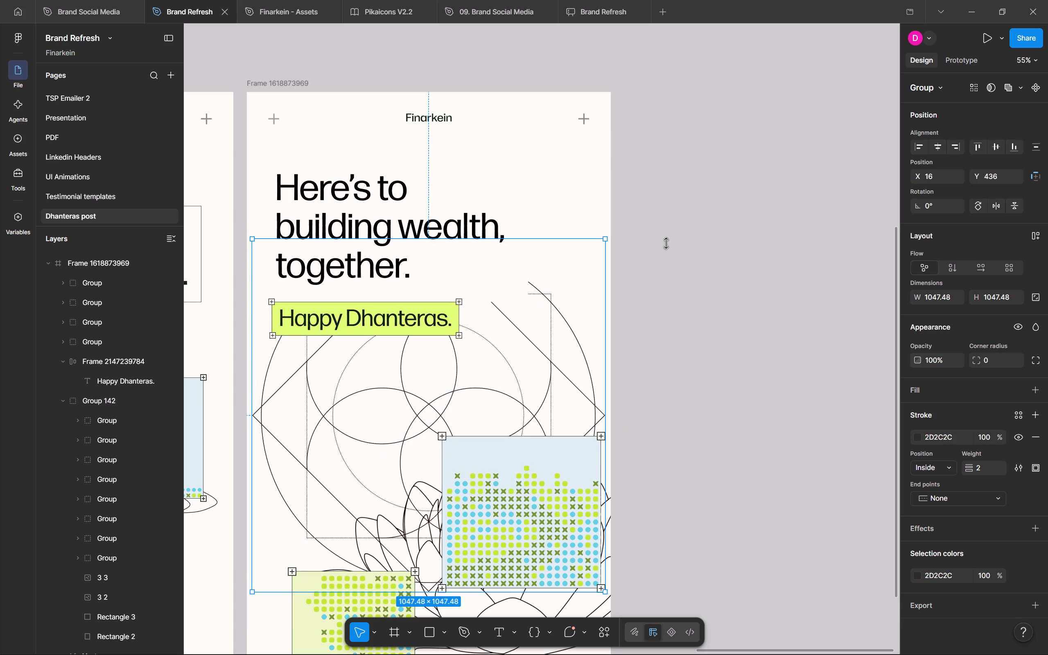
# Apply the library colour Grey 20 to the circle-and-square graphic's stroke and send the graphic to the back again.
pyautogui.click(926, 436)
pyautogui.click(912, 436)
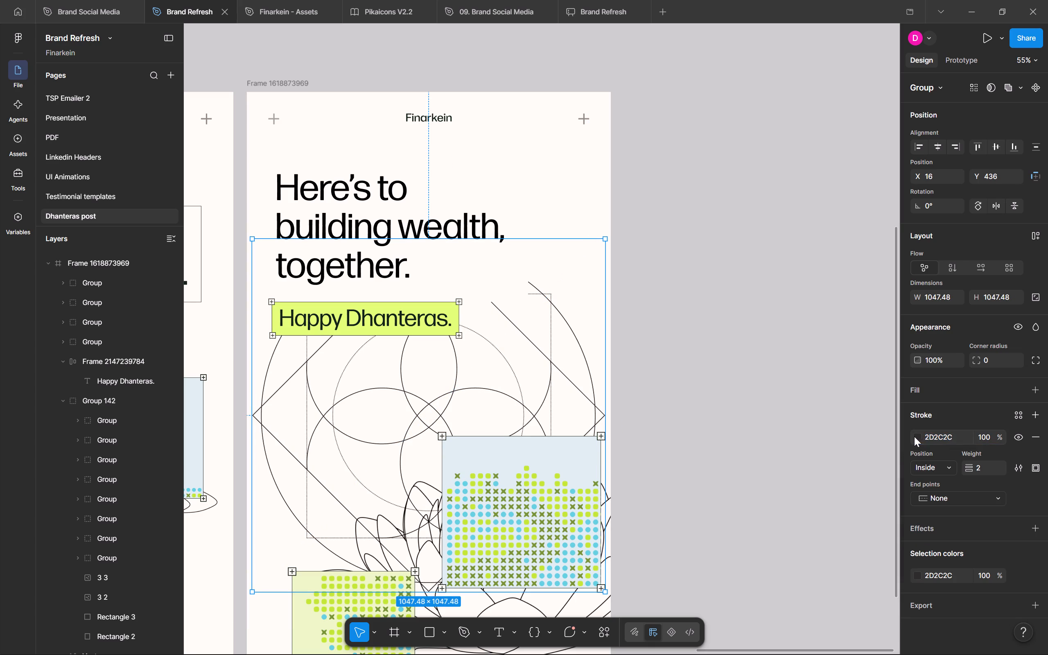
pyautogui.click(916, 437)
pyautogui.click(806, 324)
pyautogui.scroll(-2, 821, 495)
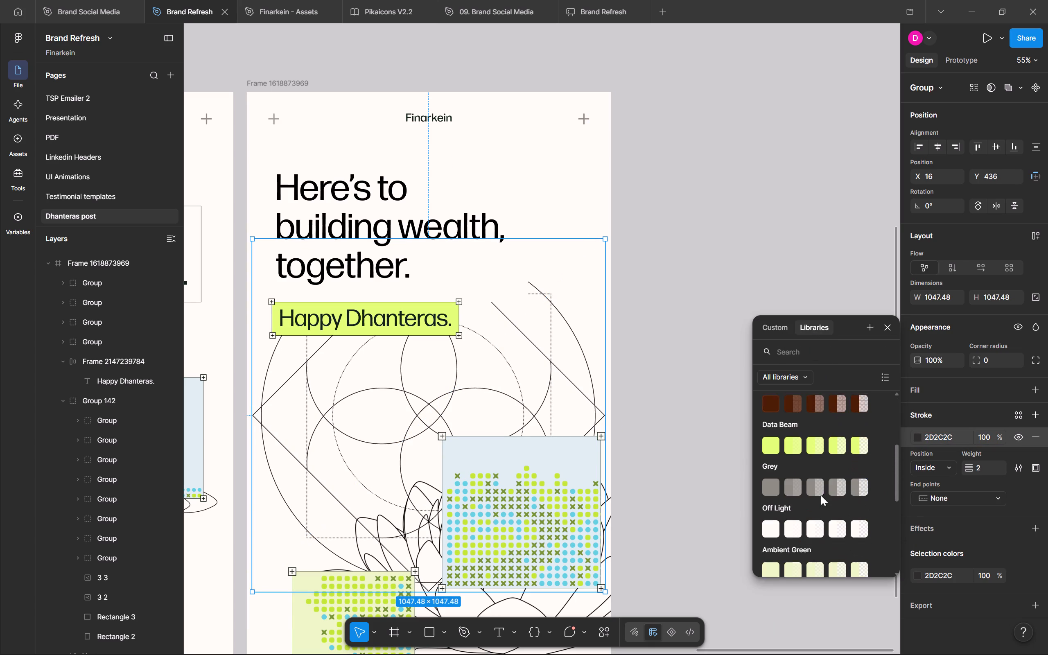
pyautogui.scroll(-1, 821, 495)
pyautogui.click(858, 483)
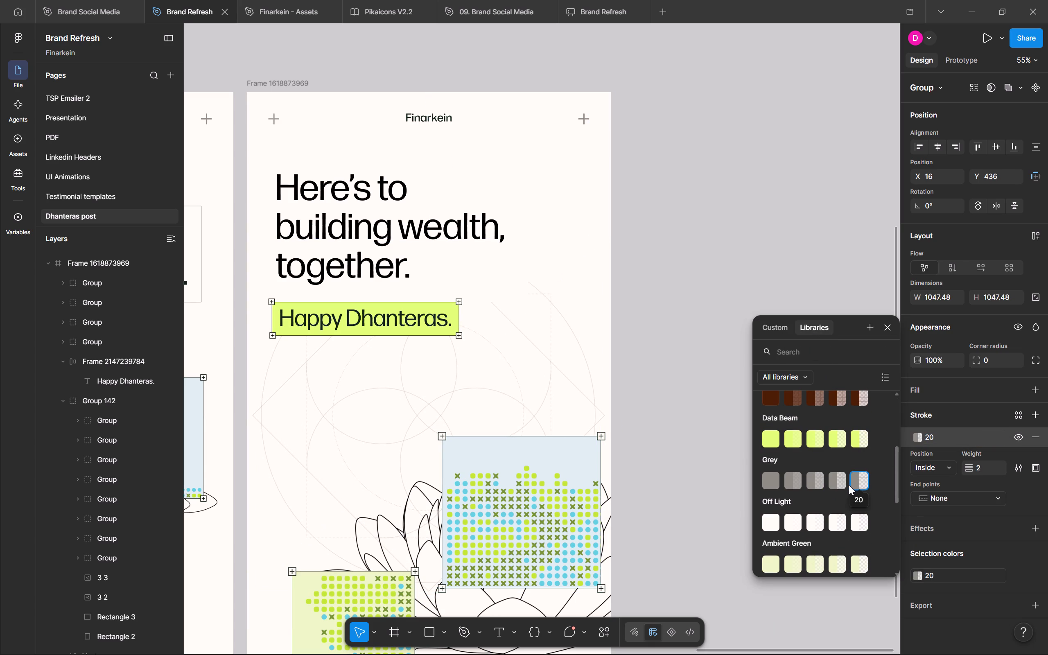
pyautogui.press('Escape')
pyautogui.hotkey('ctrl', 'shift', '[')
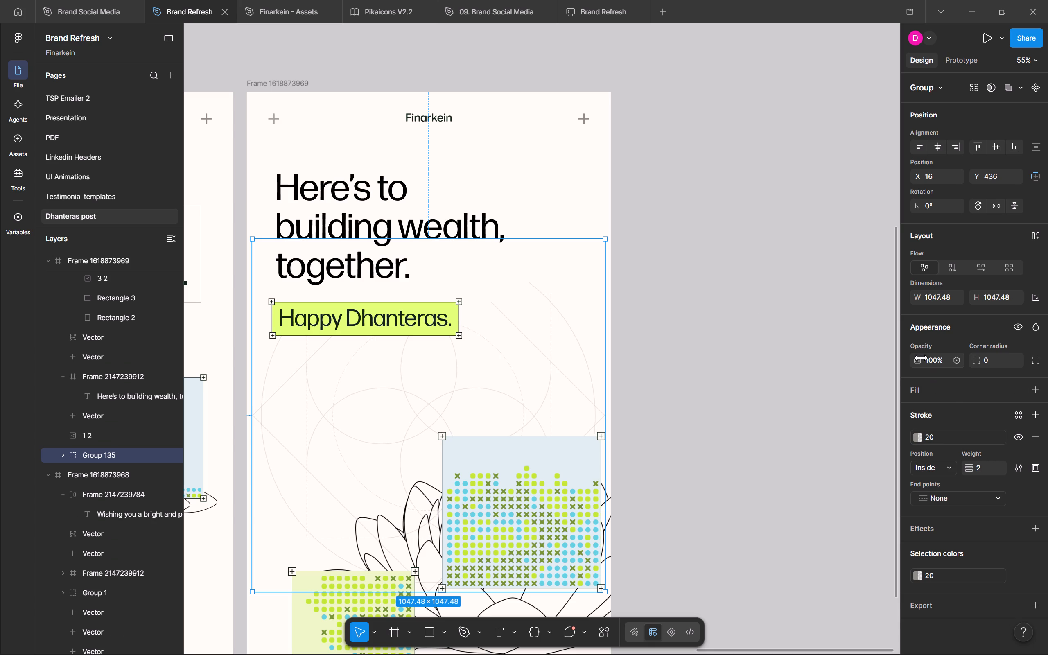
# Lower the circle-and-square background graphic's opacity to 52%.
pyautogui.moveTo(917, 359); pyautogui.dragTo(418, 334)
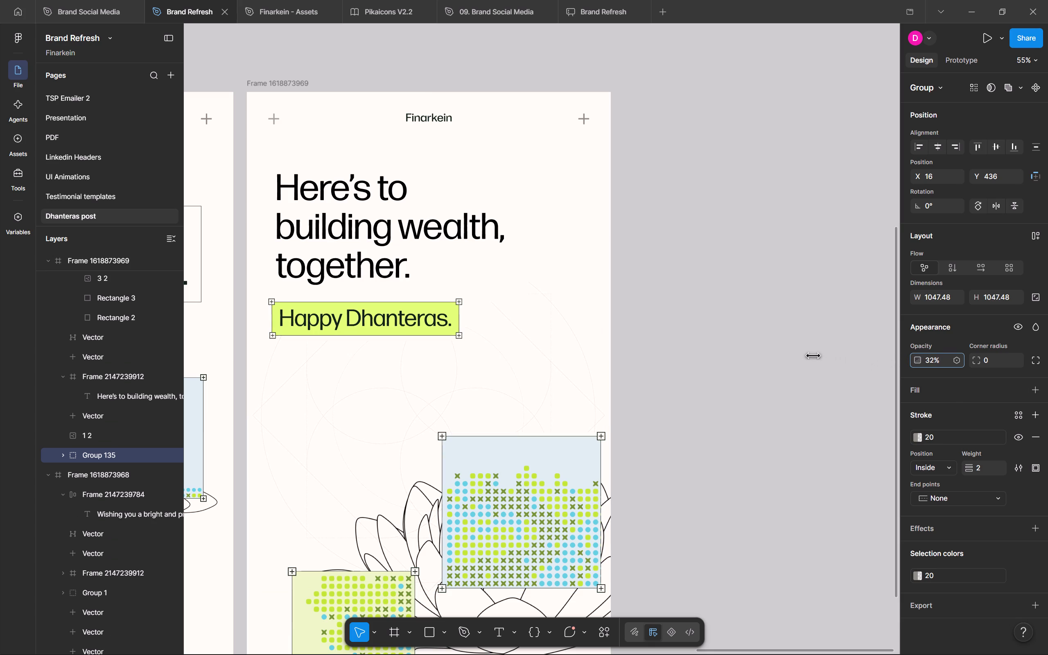
pyautogui.moveTo(418, 334); pyautogui.dragTo(450, 334)
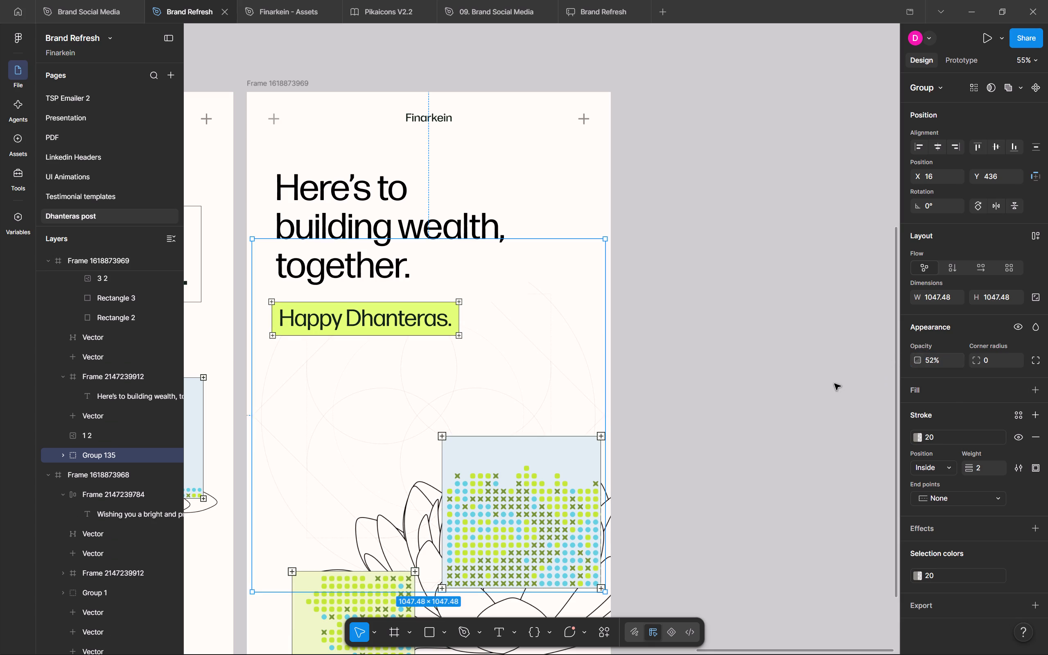
# Capture a screen snip of the whole portrait post headed "Here's to building wealth, together.".
pyautogui.click(834, 384)
pyautogui.scroll(-1, 834, 384)
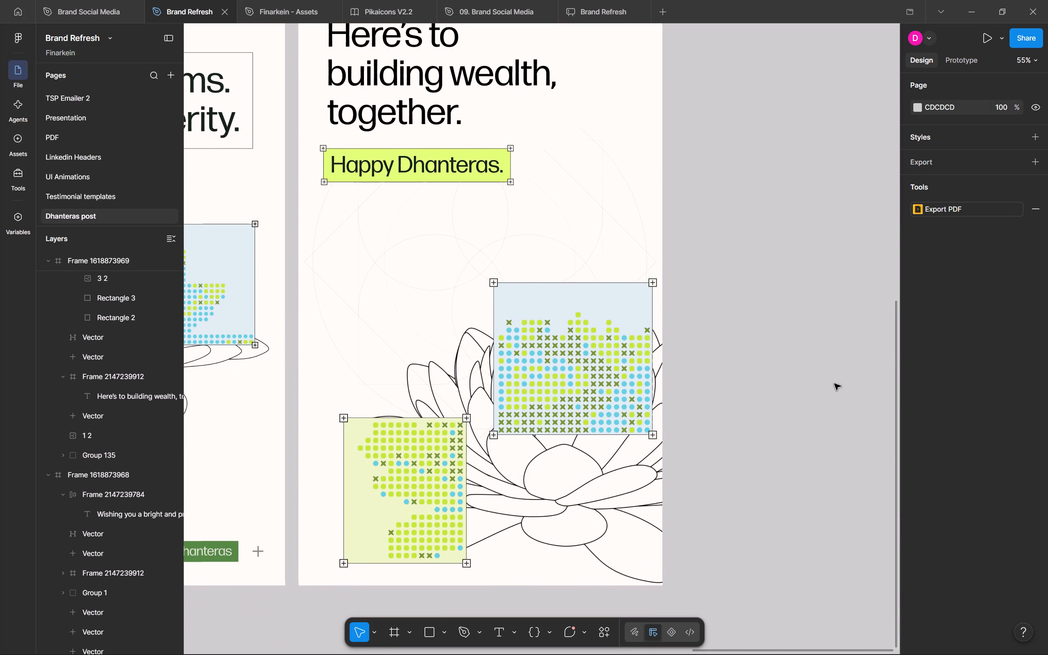
pyautogui.scroll(-2, 834, 384)
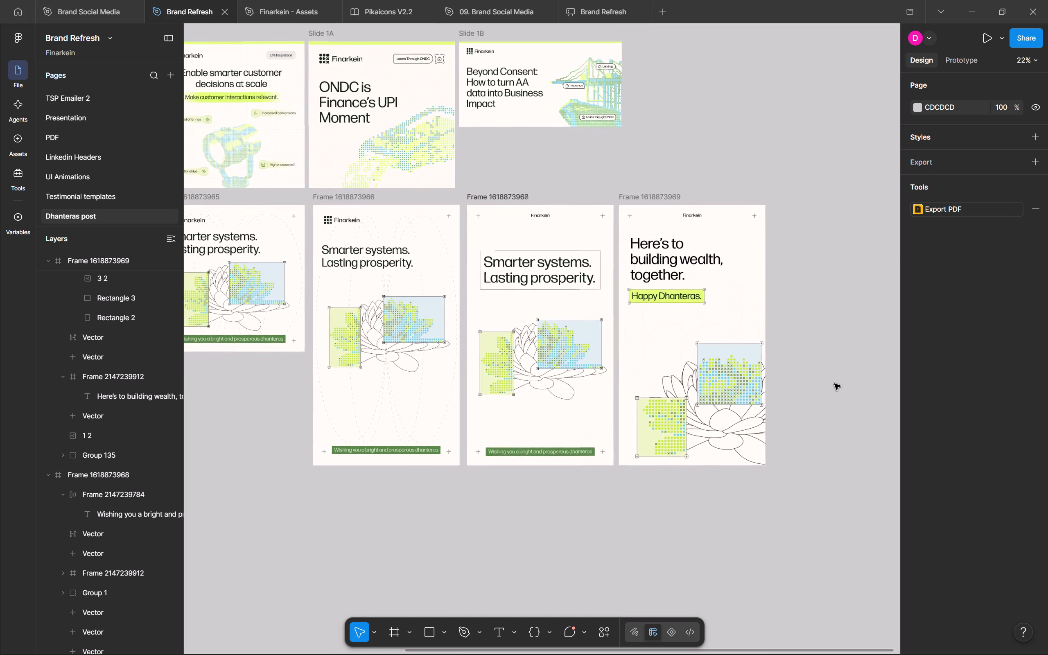
pyautogui.scroll(1, 834, 384)
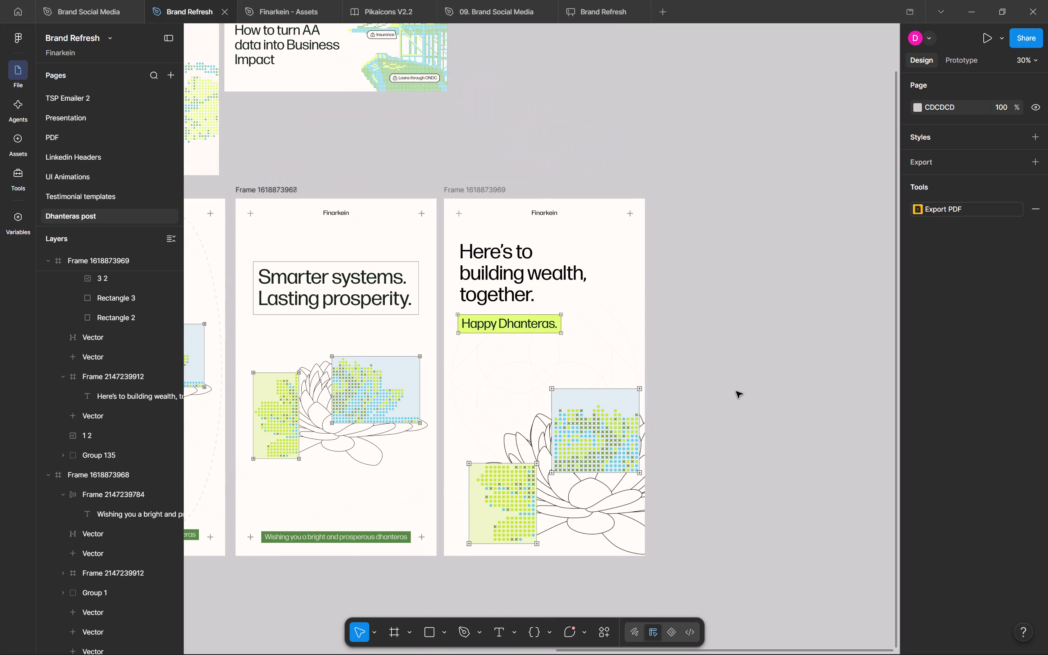
pyautogui.press('shift+super+s')
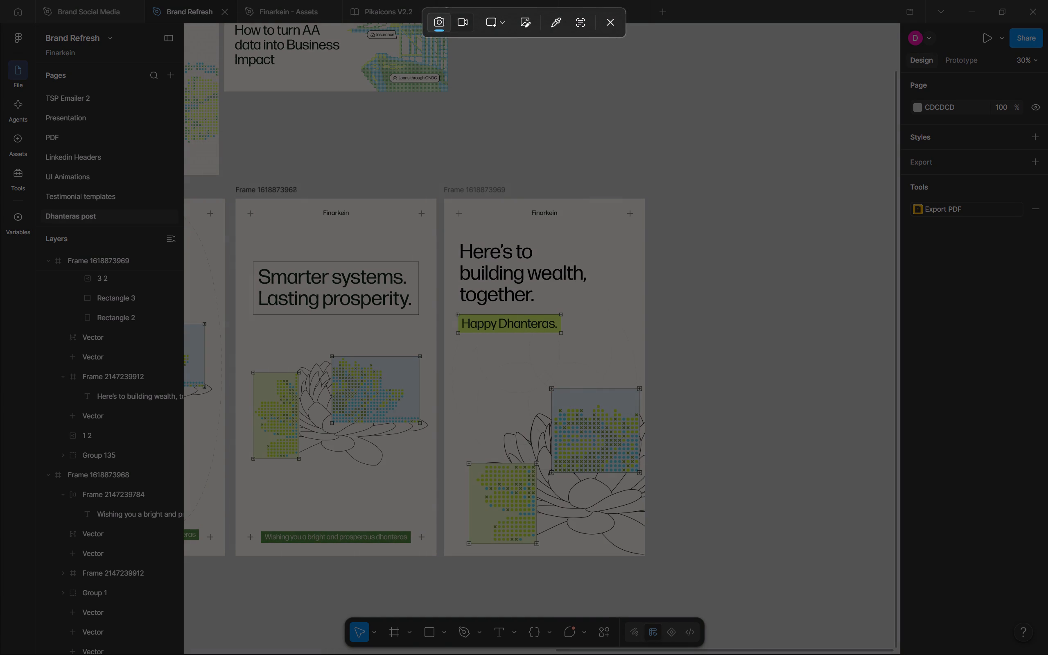
pyautogui.moveTo(647, 194); pyautogui.dragTo(440, 558)
# Switch to the Brave window with the "Rewrite report copy" page.
pyautogui.hotkey('alt', 'Tab')
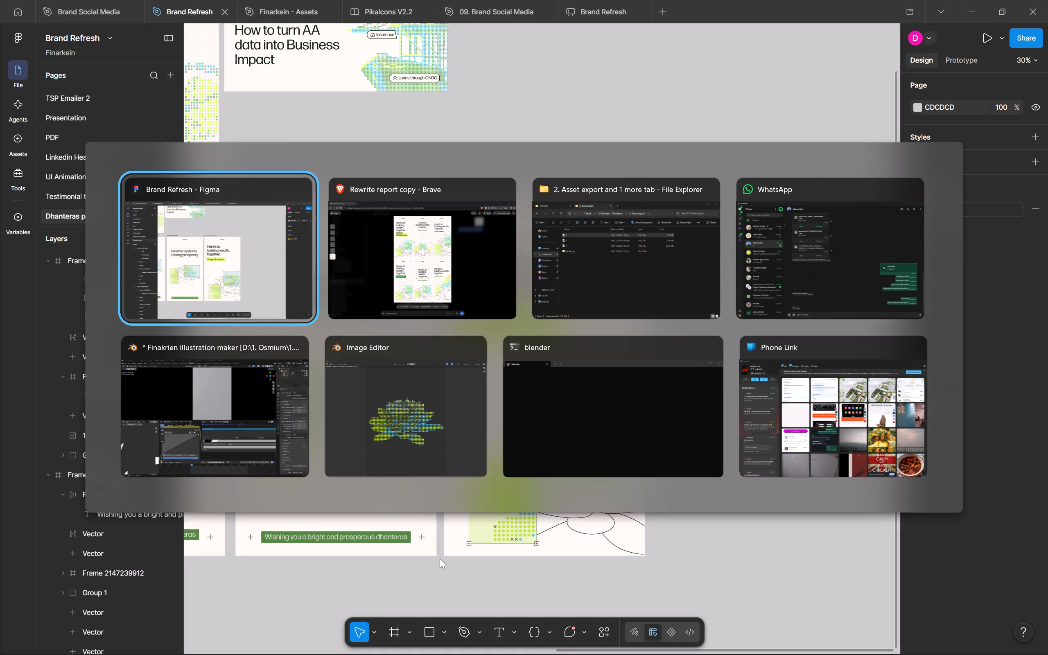
pyautogui.hotkey('alt', 'Tab')
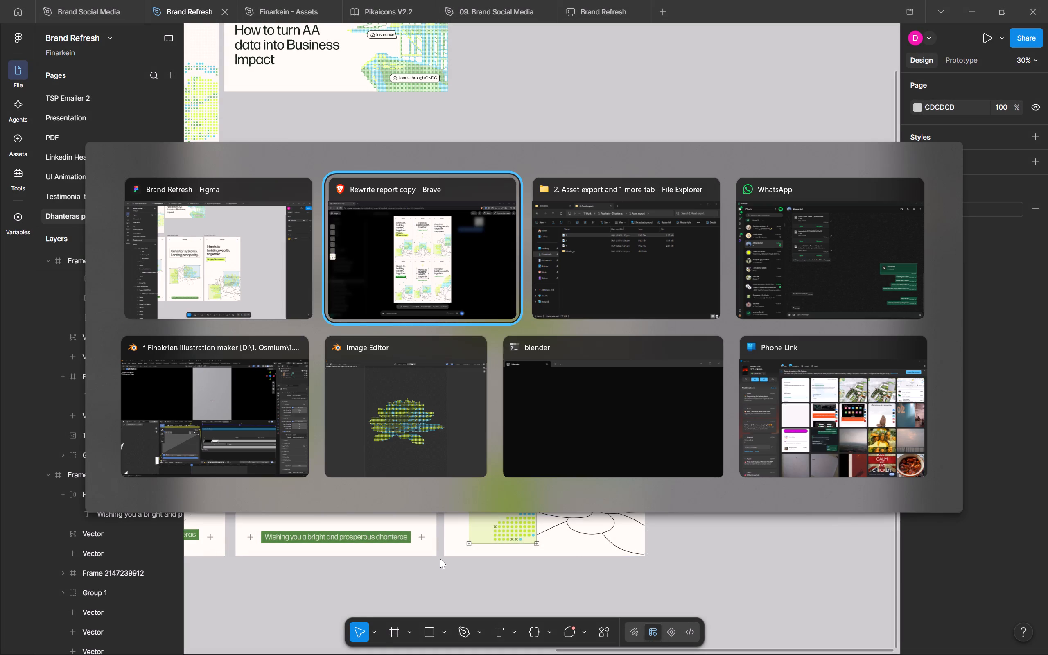
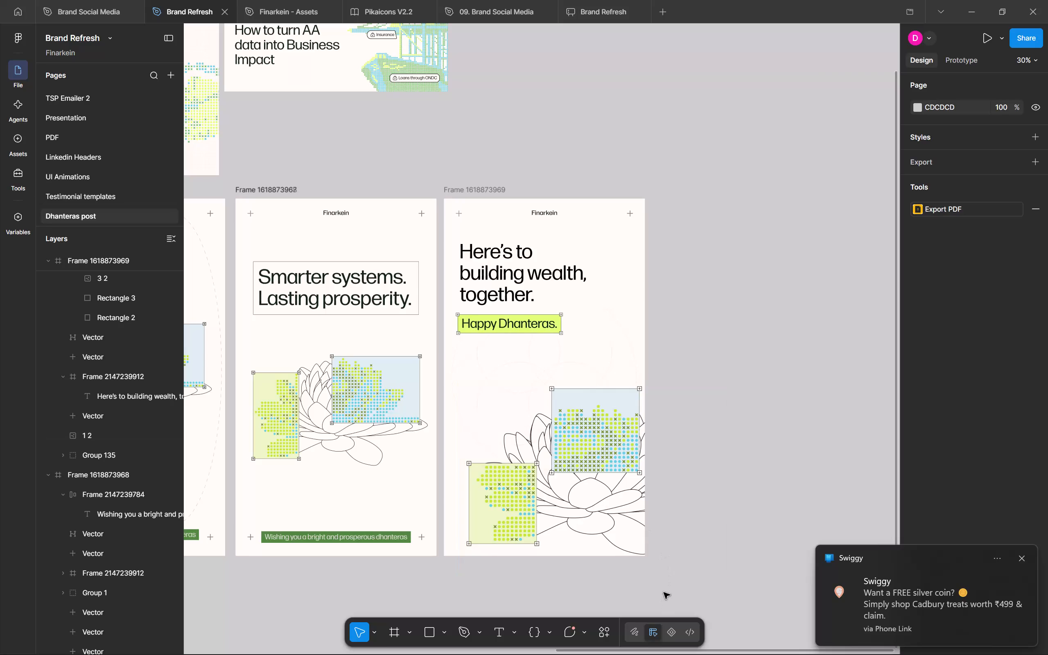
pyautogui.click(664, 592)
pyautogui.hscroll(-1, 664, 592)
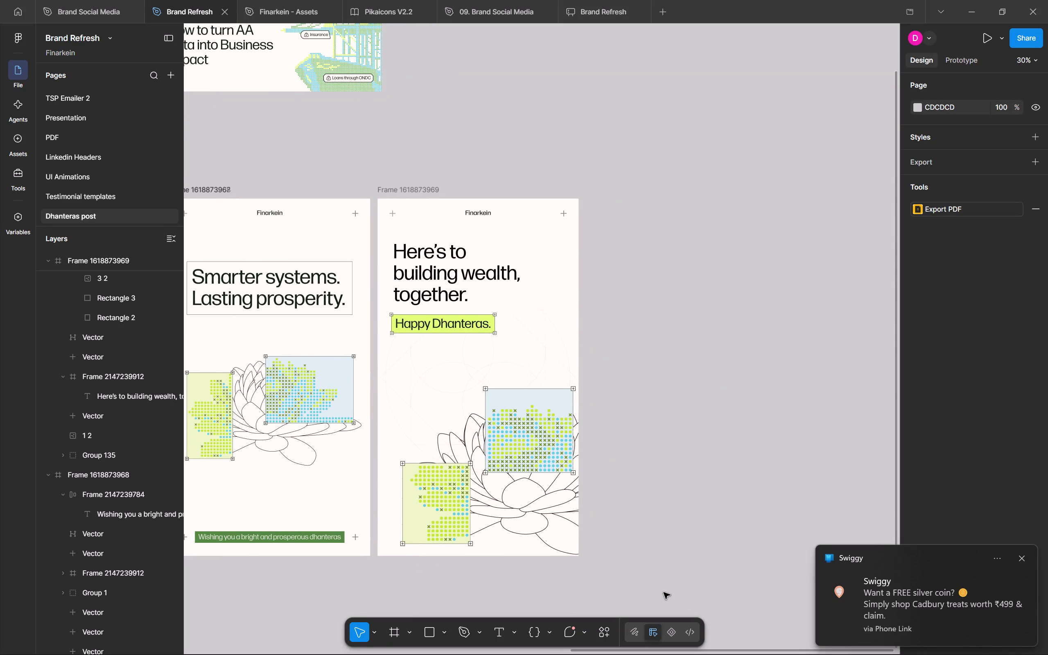
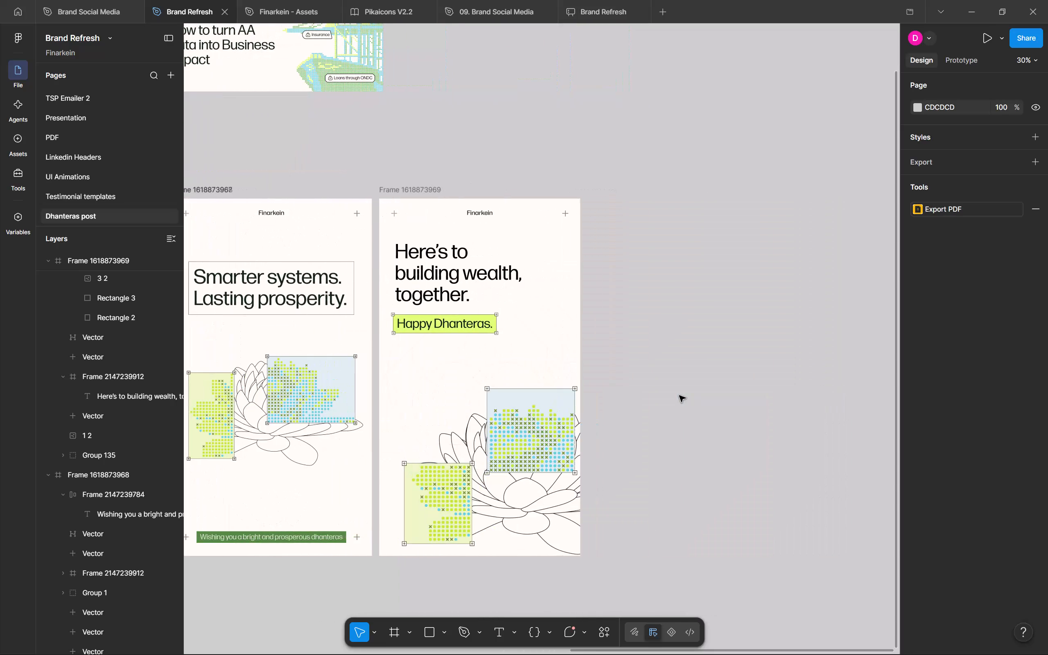
# Compare the new "Here's to building wealth, together." post with the earlier Dhanteras variants and the reference slides.
pyautogui.hscroll(-1, 679, 395)
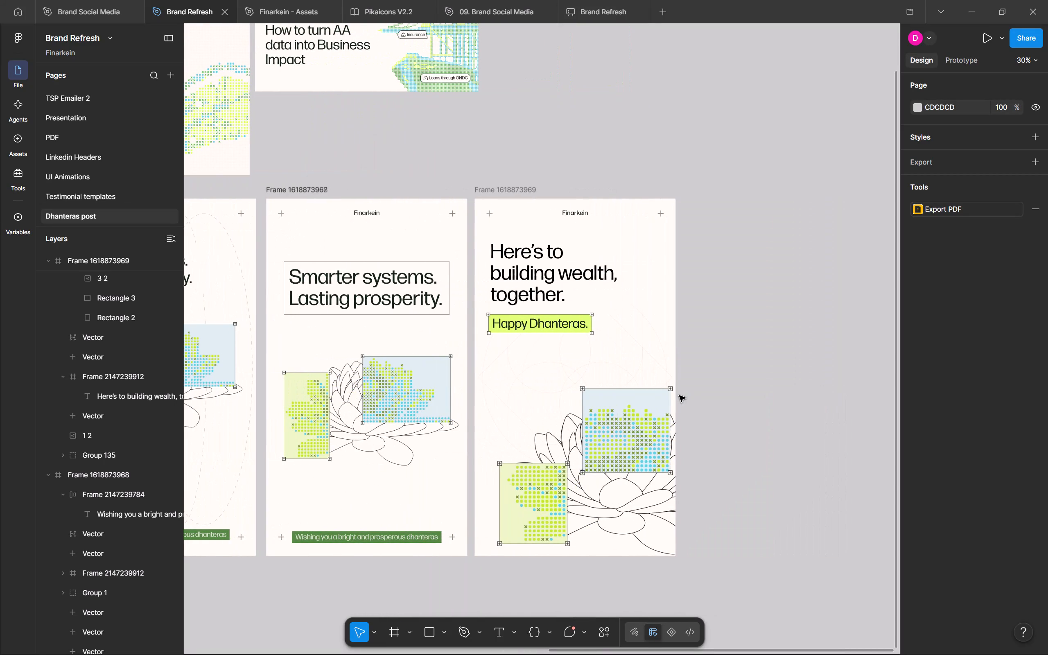
pyautogui.hscroll(-2, 679, 395)
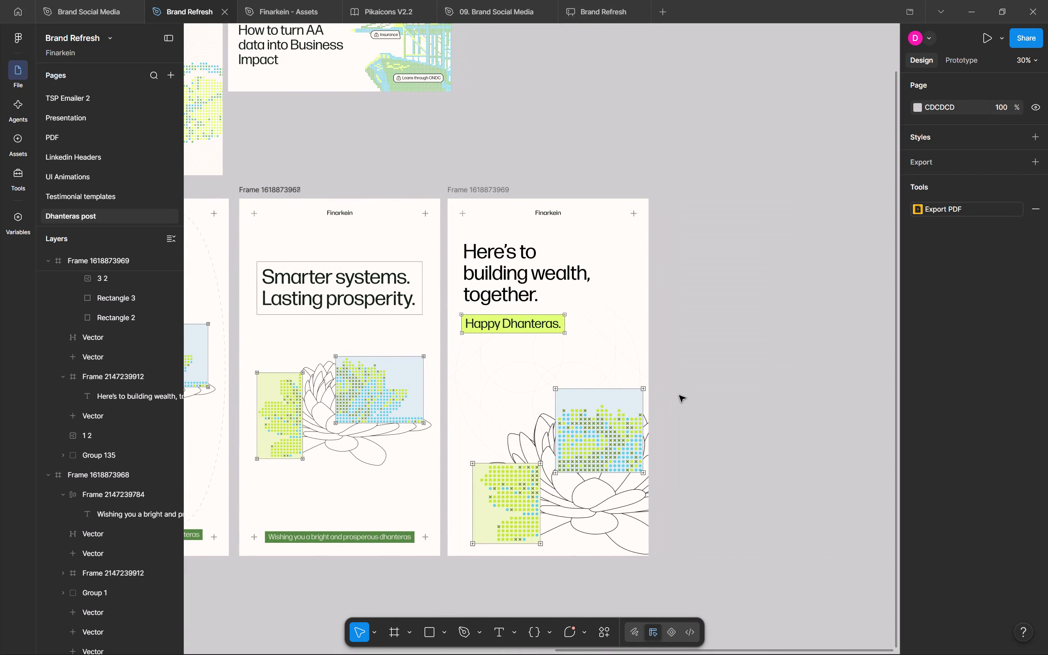
pyautogui.hscroll(-2, 679, 395)
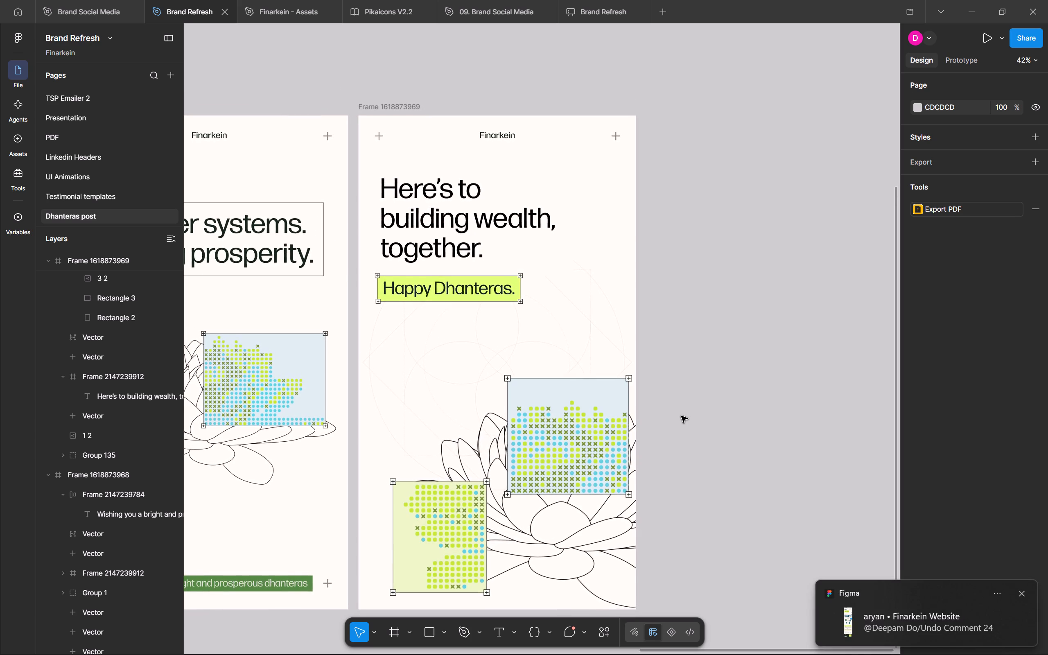
pyautogui.hscroll(5, 681, 416)
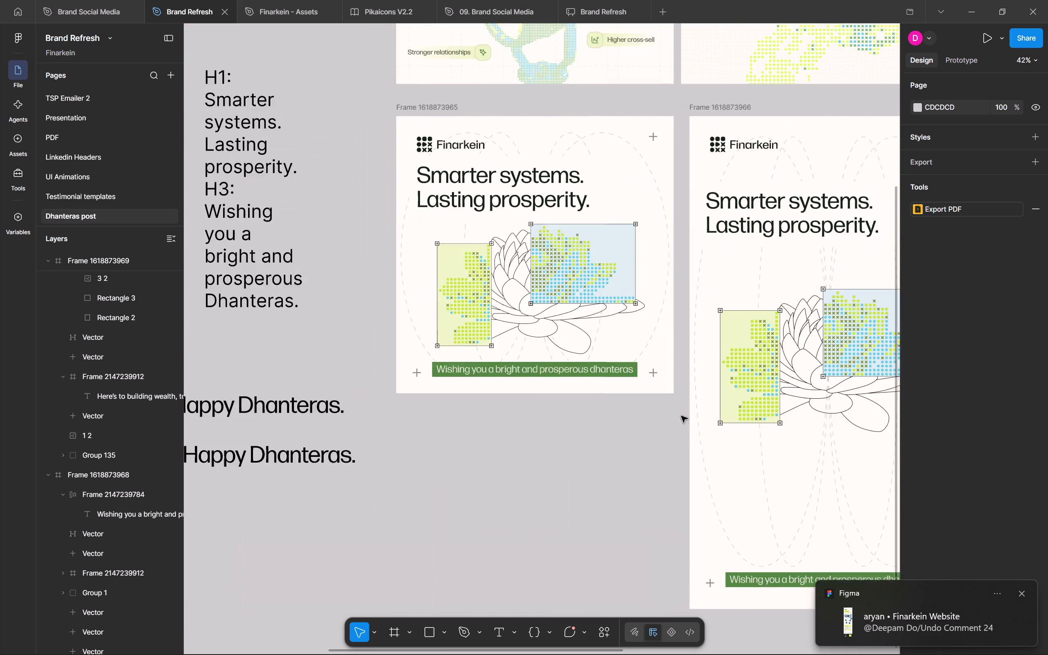
pyautogui.hscroll(-1, 681, 416)
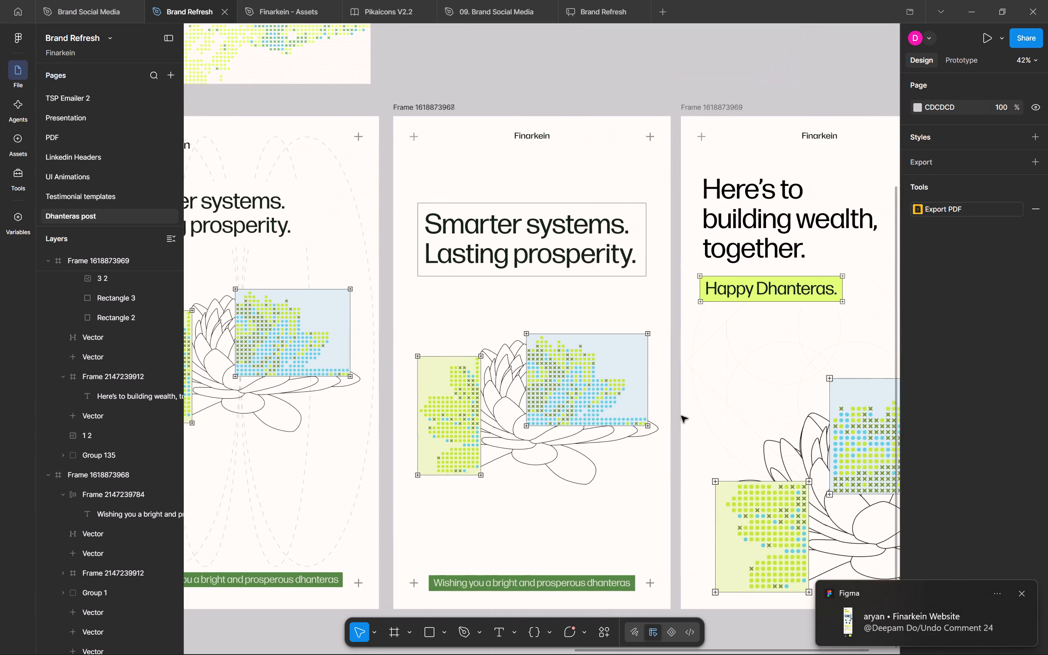
pyautogui.hscroll(-1, 681, 416)
pyautogui.scroll(-1, 681, 416)
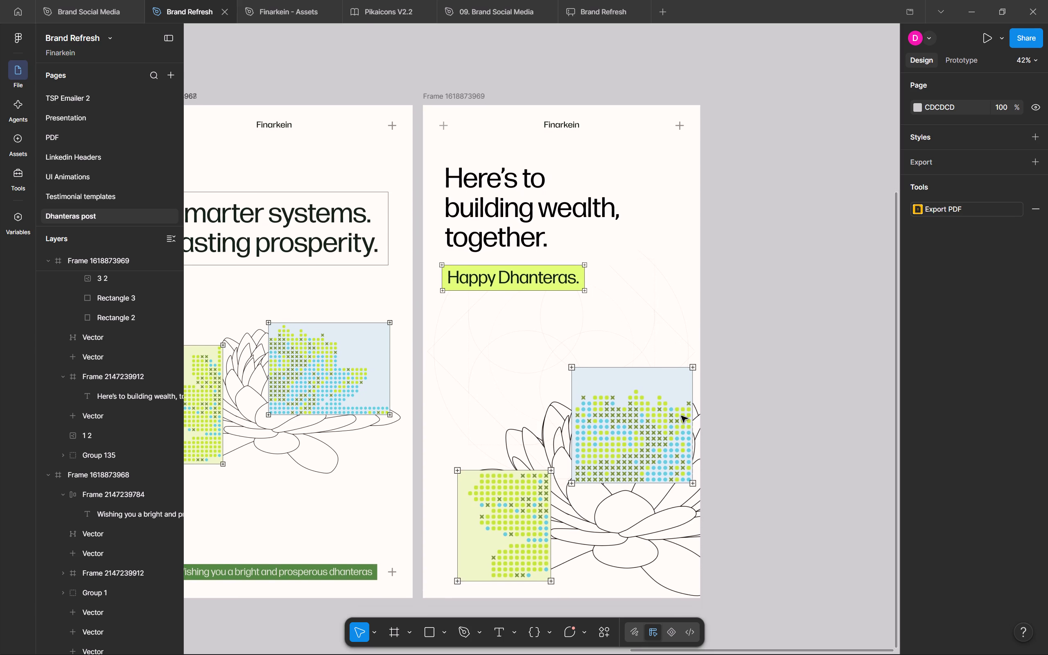
pyautogui.scroll(-1, 681, 416)
pyautogui.hscroll(-1, 681, 416)
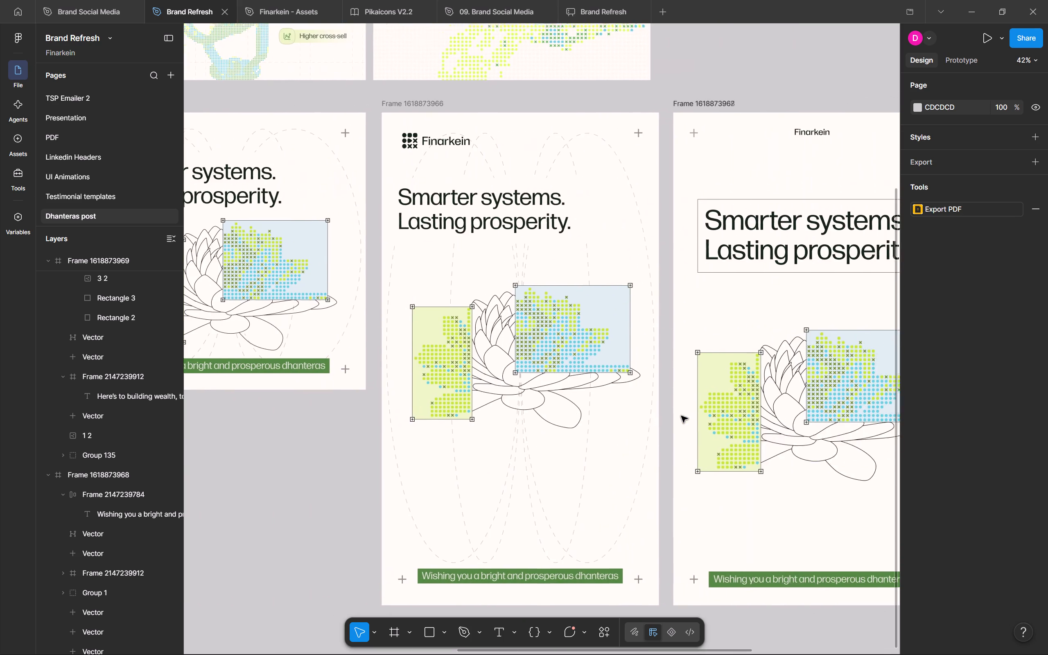
pyautogui.hscroll(-3, 681, 416)
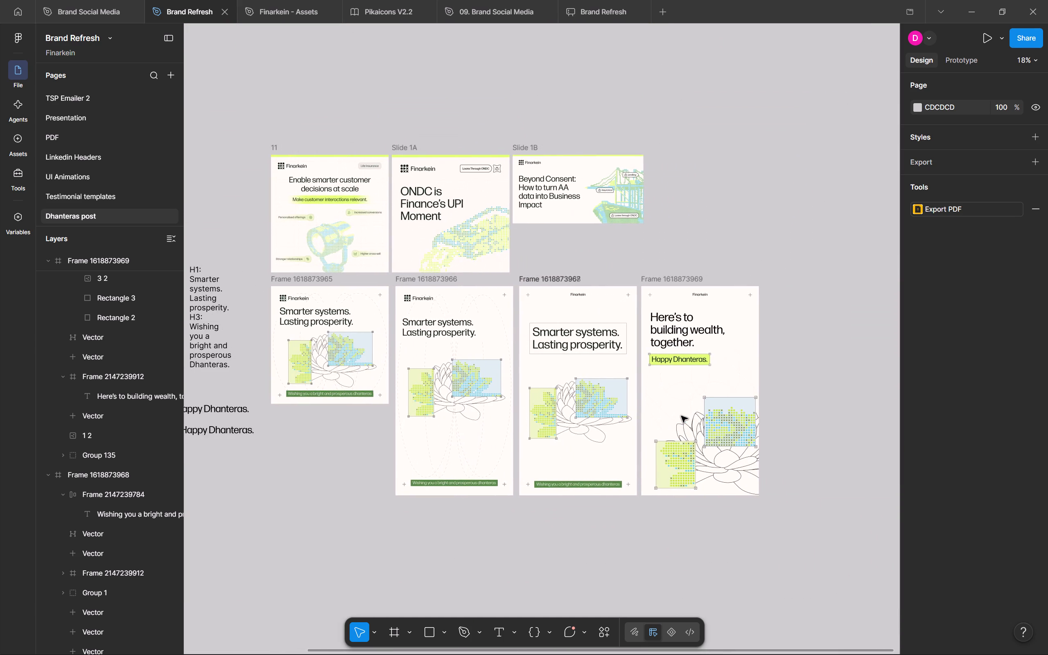
pyautogui.hscroll(1, 681, 416)
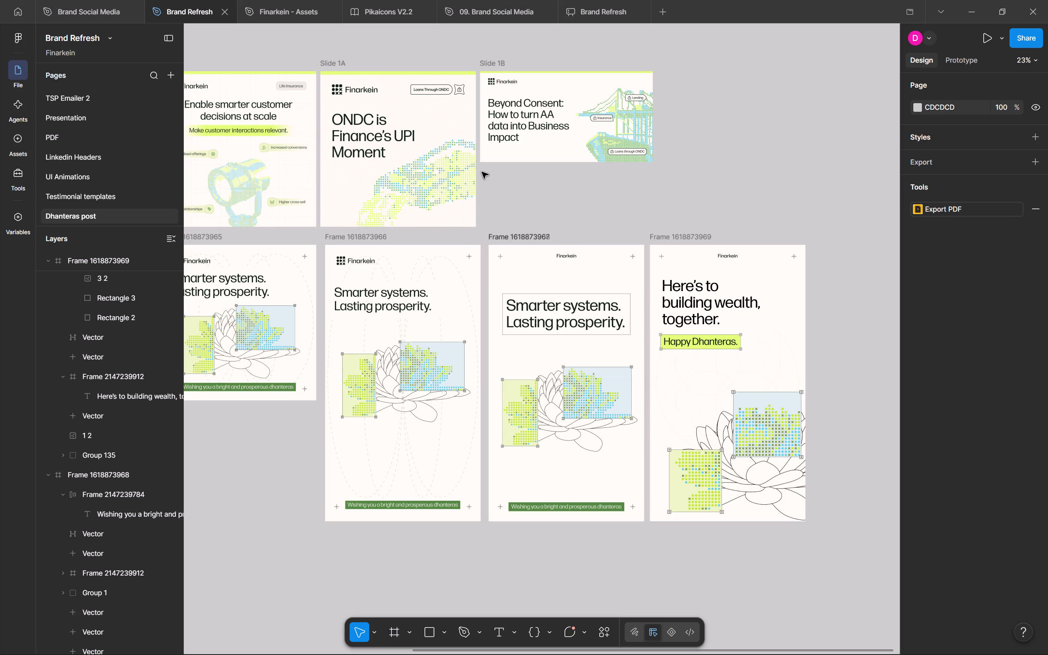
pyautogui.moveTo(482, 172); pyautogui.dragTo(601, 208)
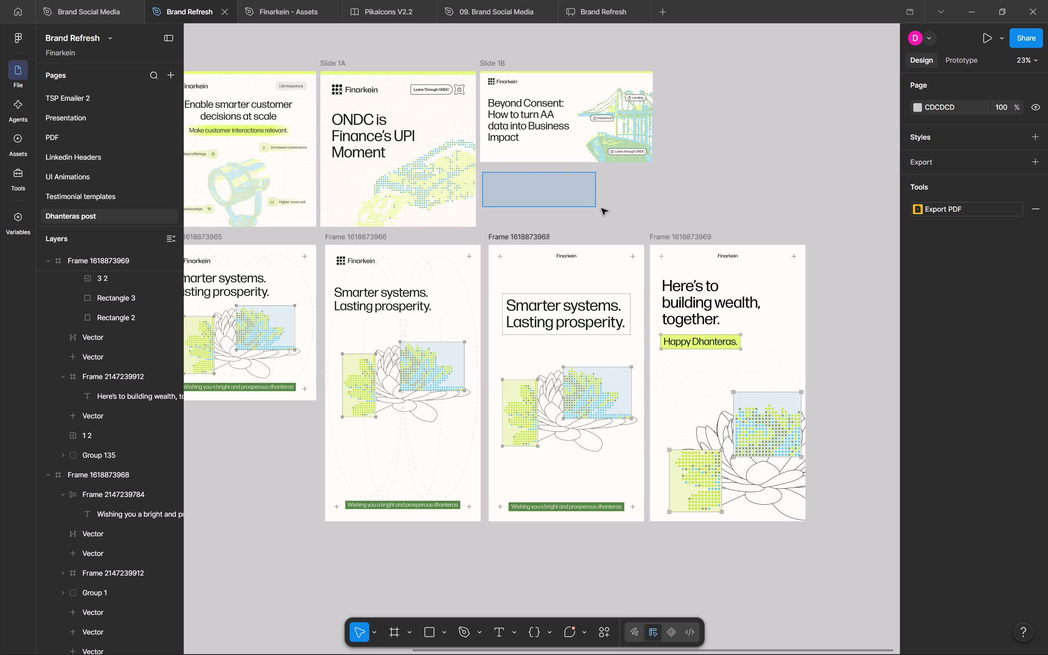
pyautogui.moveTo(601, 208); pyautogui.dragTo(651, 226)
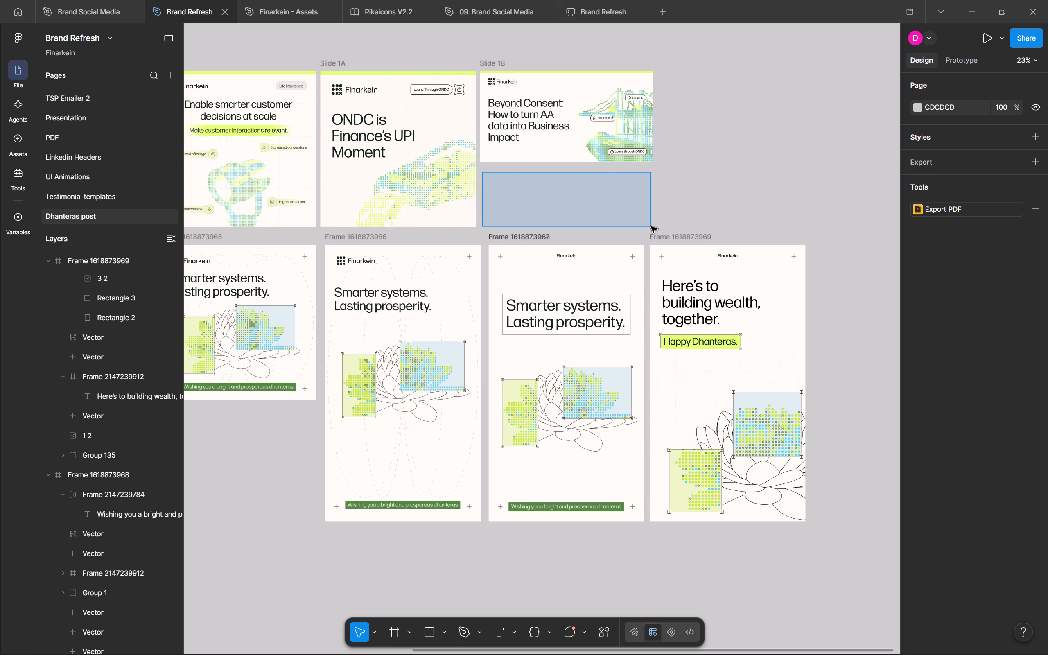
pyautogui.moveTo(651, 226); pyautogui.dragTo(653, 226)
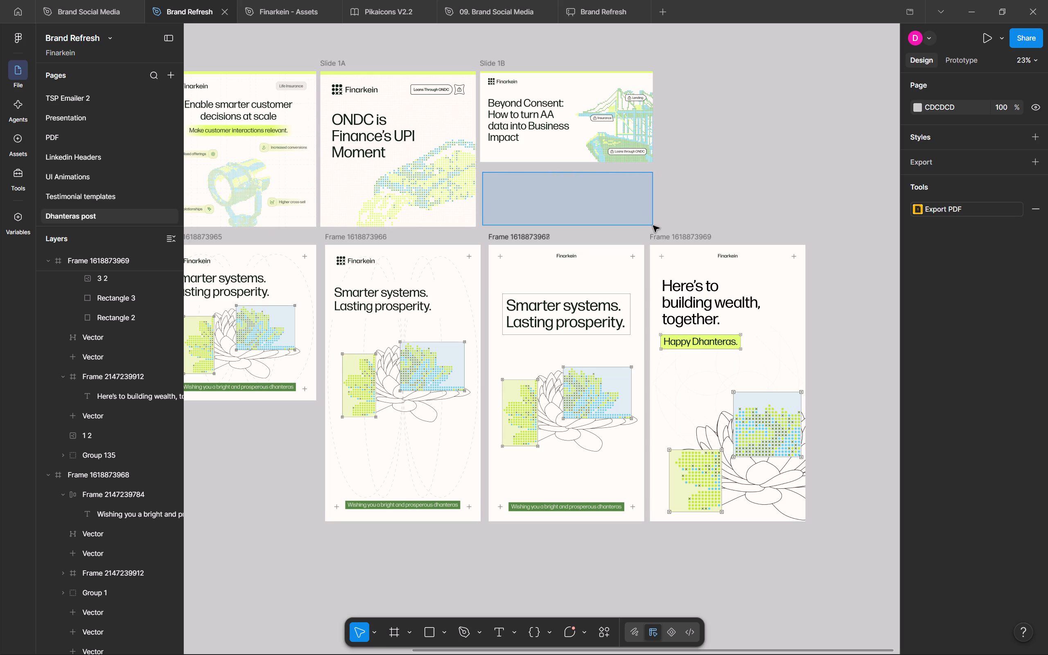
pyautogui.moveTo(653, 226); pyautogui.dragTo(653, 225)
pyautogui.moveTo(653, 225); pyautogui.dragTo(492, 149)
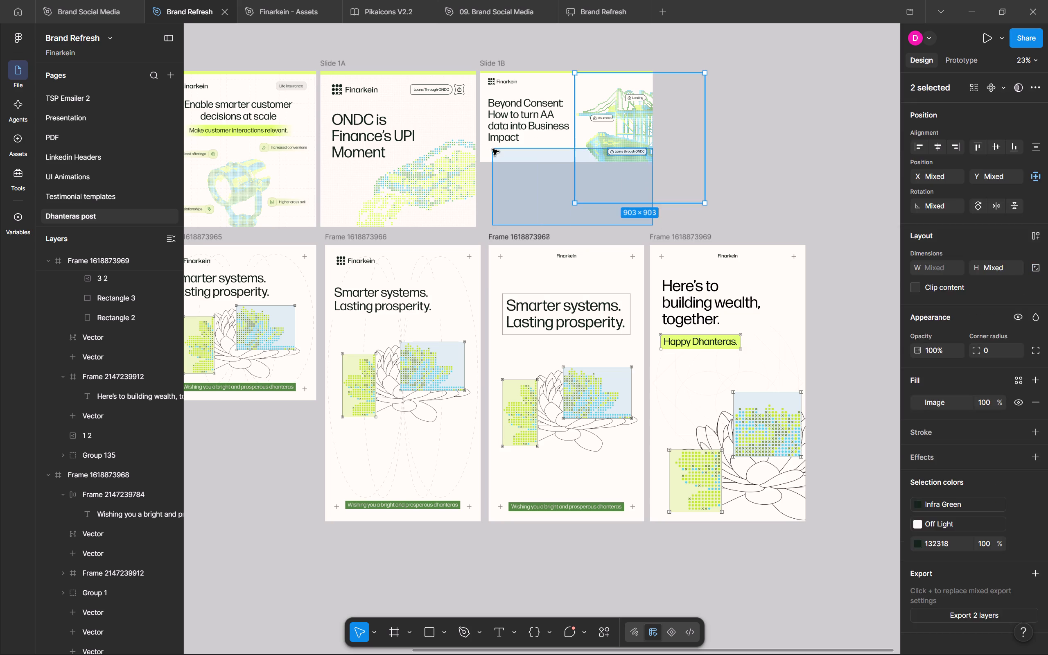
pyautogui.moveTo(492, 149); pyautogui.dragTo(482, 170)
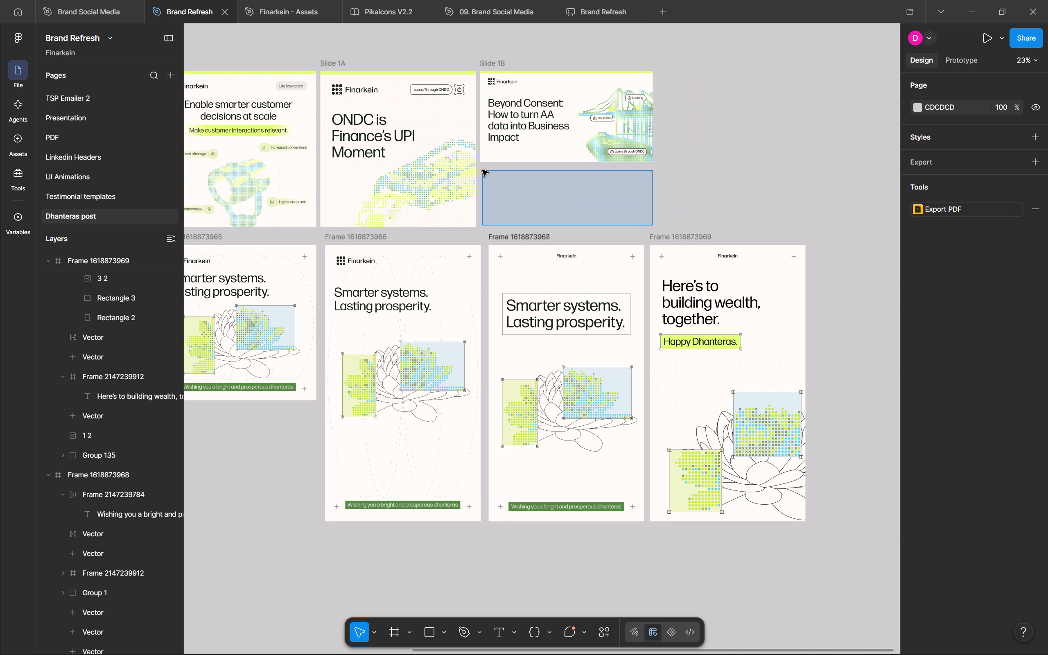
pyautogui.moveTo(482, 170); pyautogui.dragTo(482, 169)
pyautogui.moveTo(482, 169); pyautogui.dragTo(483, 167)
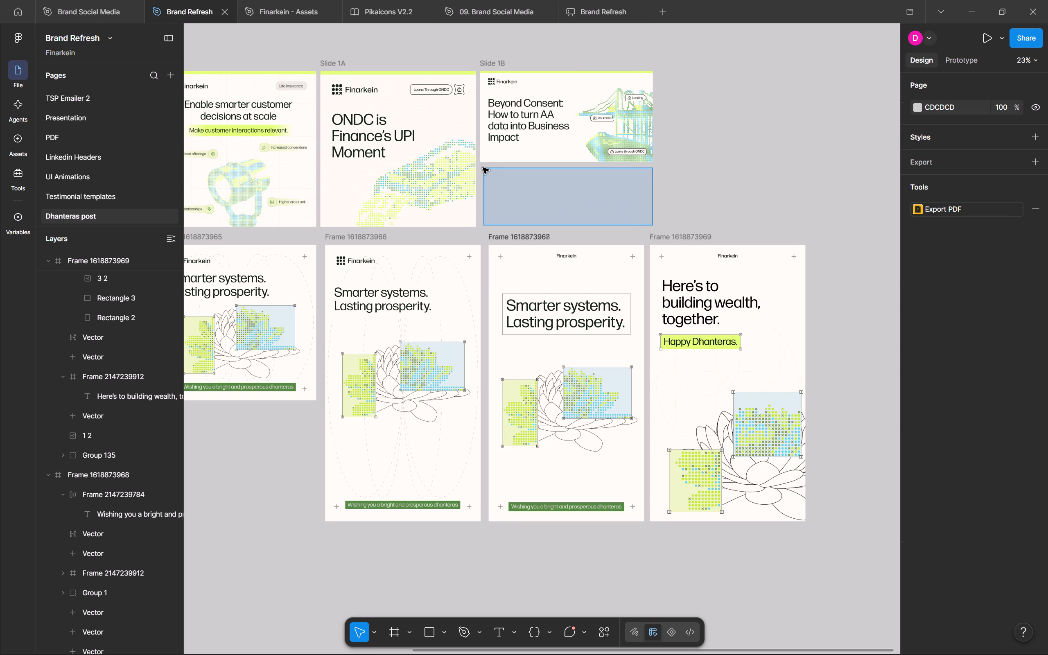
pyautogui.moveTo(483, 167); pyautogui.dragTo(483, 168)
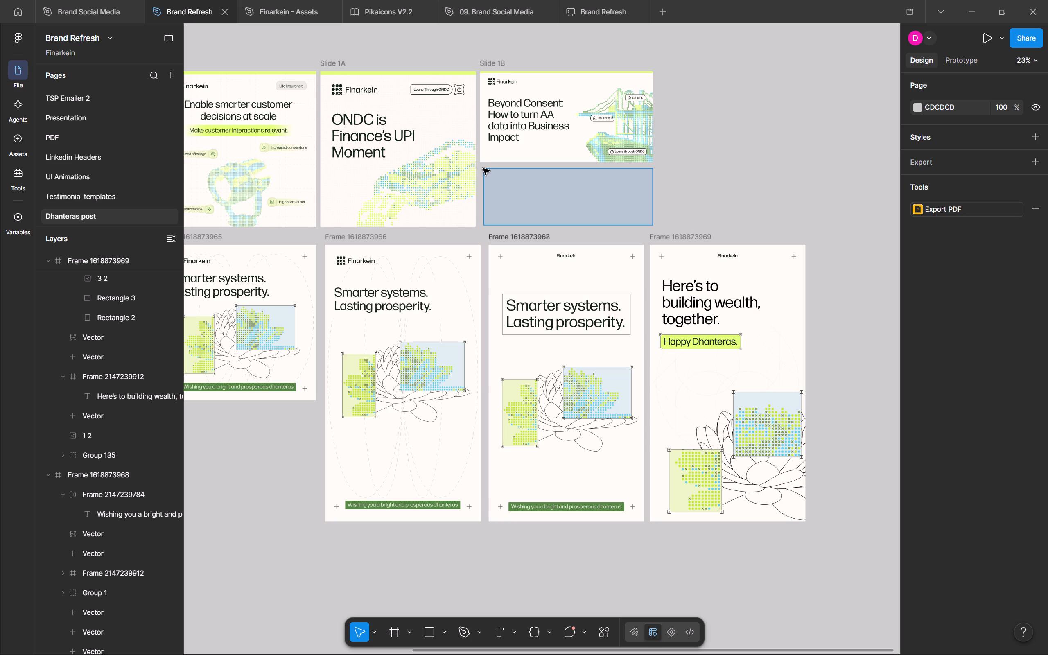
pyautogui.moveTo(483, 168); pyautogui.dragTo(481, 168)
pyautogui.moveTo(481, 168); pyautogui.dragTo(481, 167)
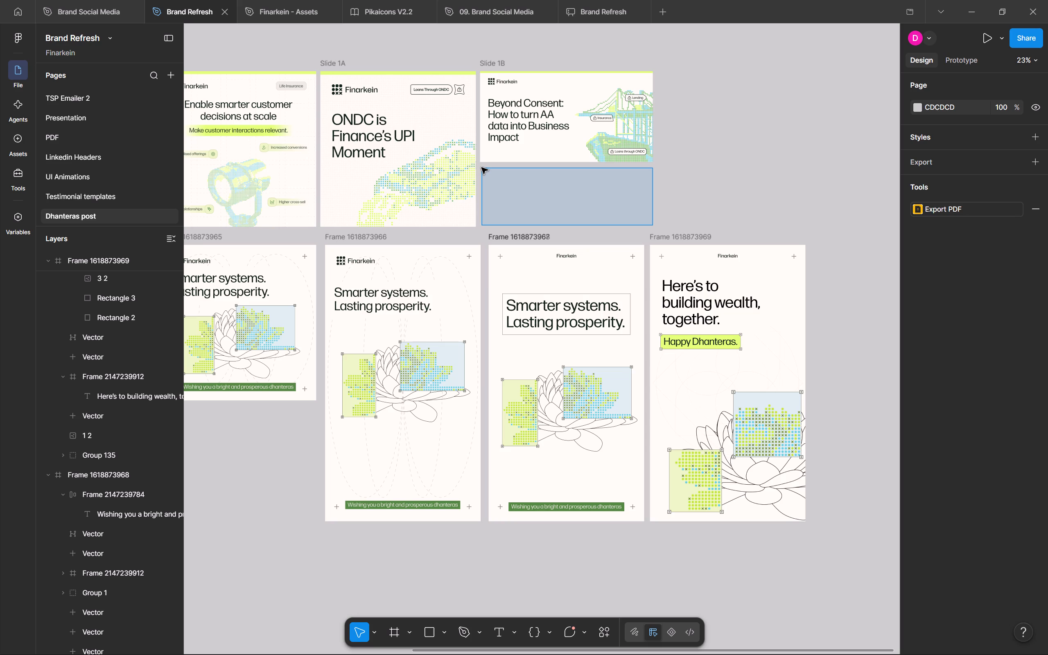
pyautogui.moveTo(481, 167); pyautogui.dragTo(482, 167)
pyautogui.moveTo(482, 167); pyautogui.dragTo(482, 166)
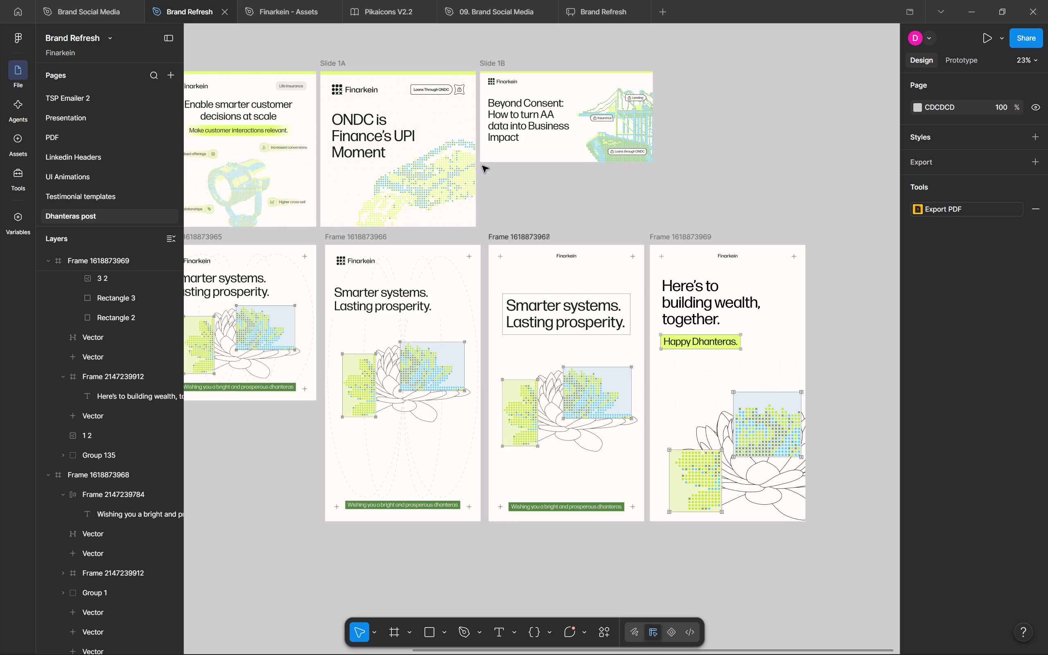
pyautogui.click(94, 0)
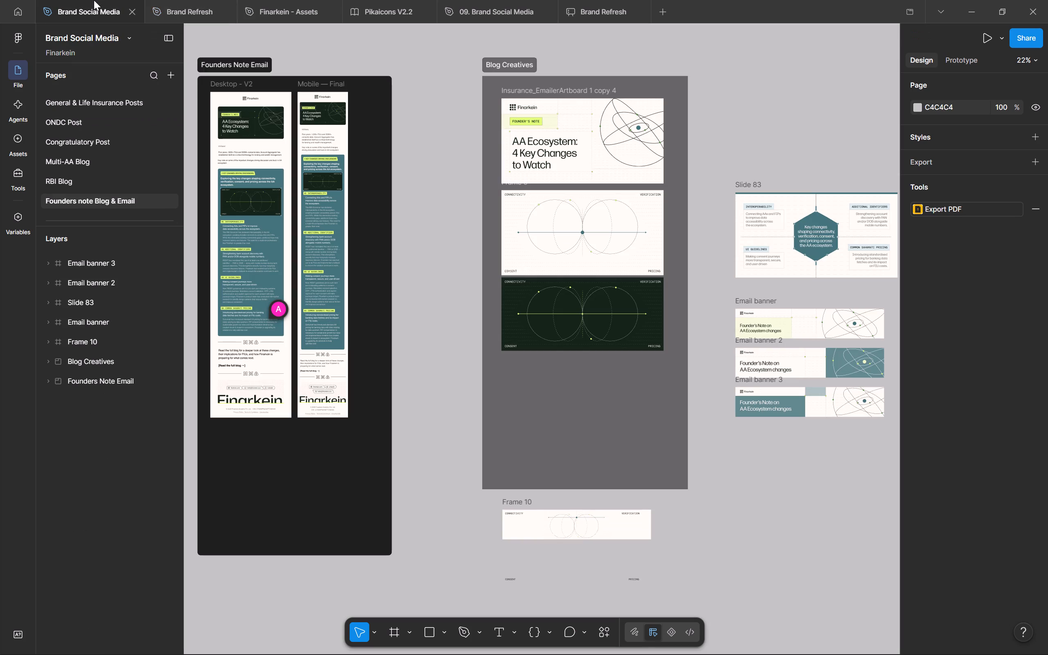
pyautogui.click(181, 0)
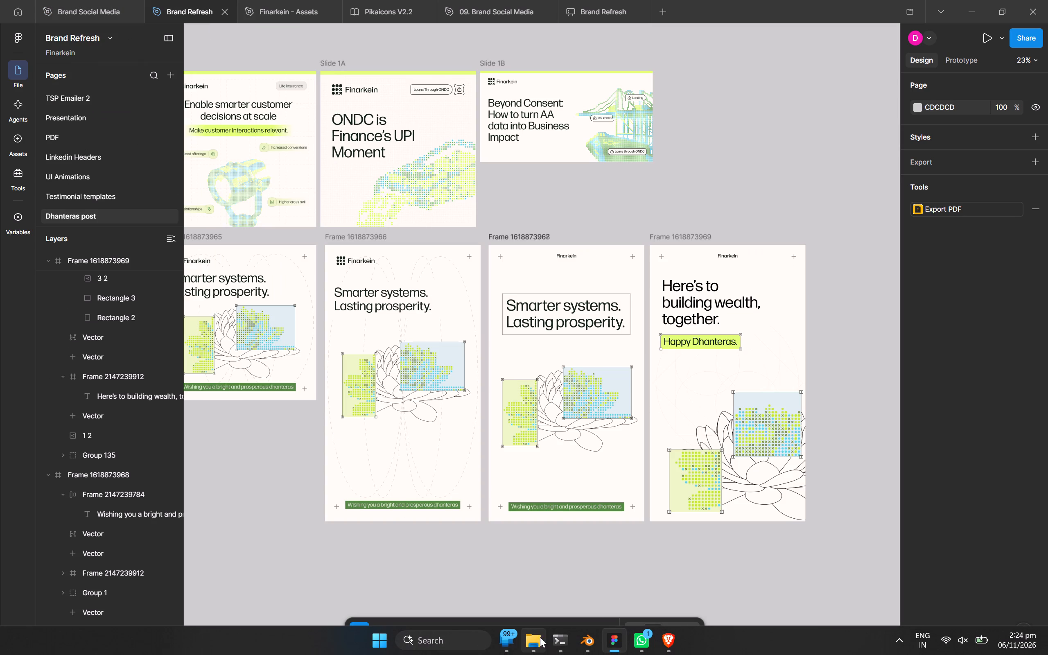
# Switch to the Brave browser and open Pinterest in a new tab.
pyautogui.click(669, 653)
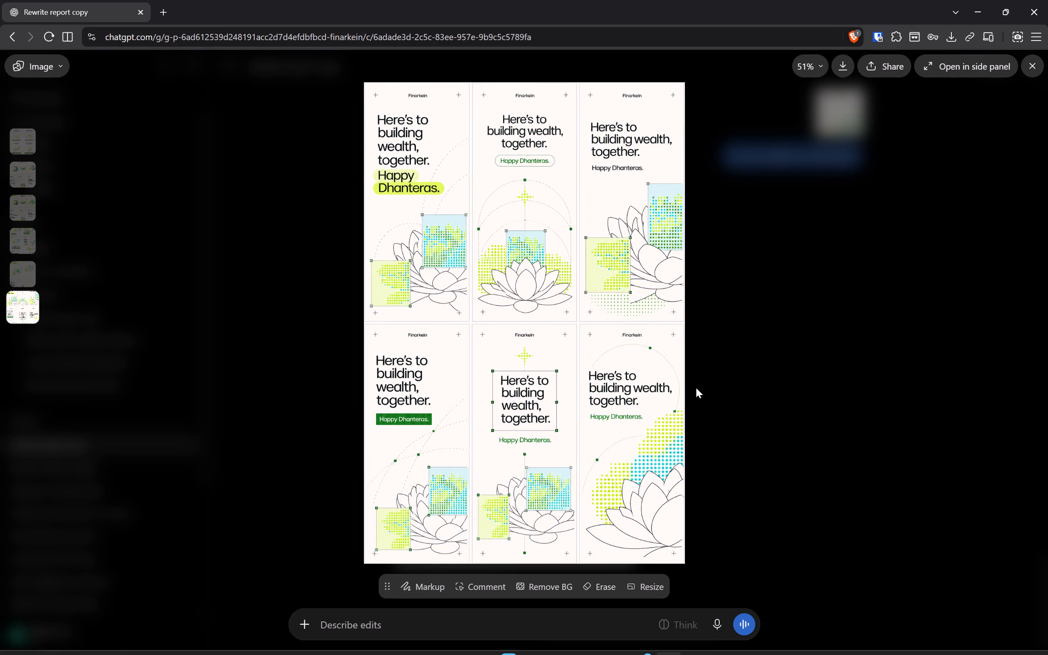
pyautogui.click(168, 13)
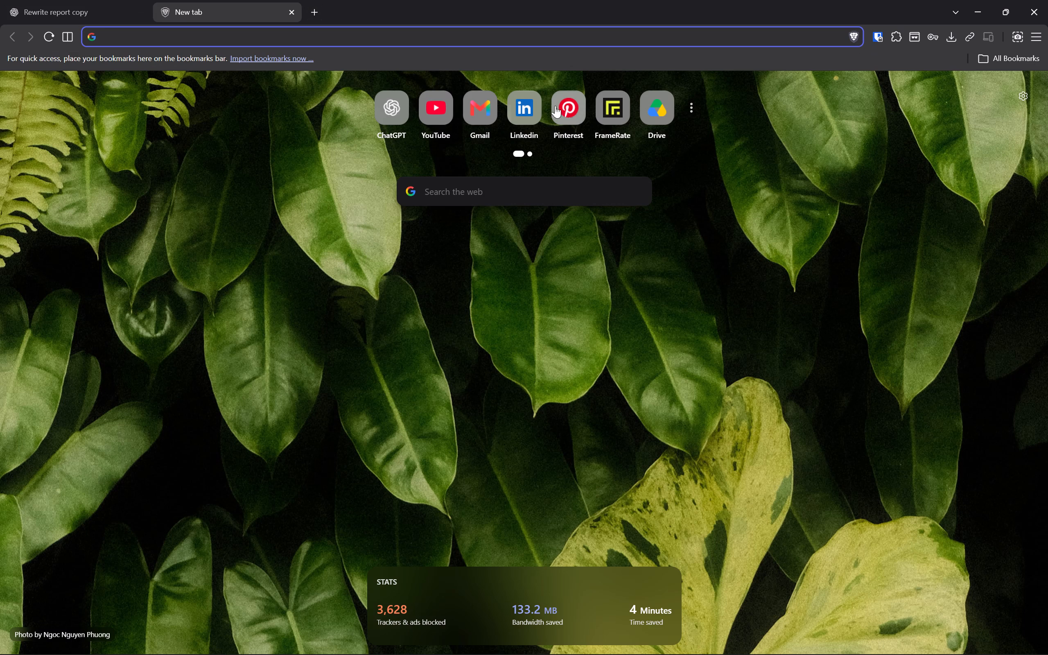
pyautogui.click(581, 115)
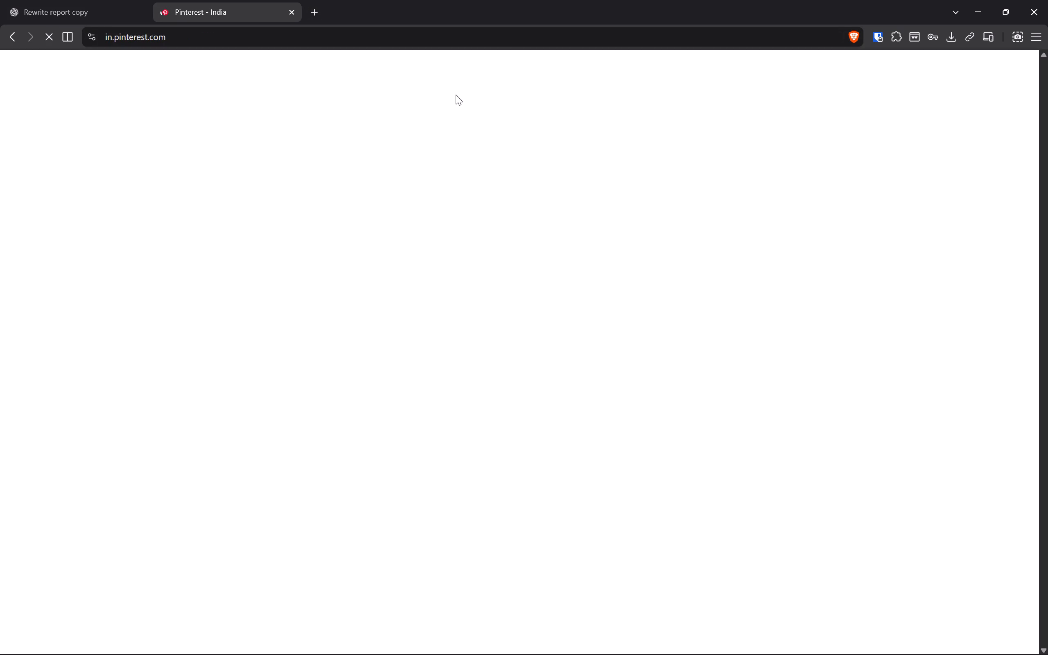